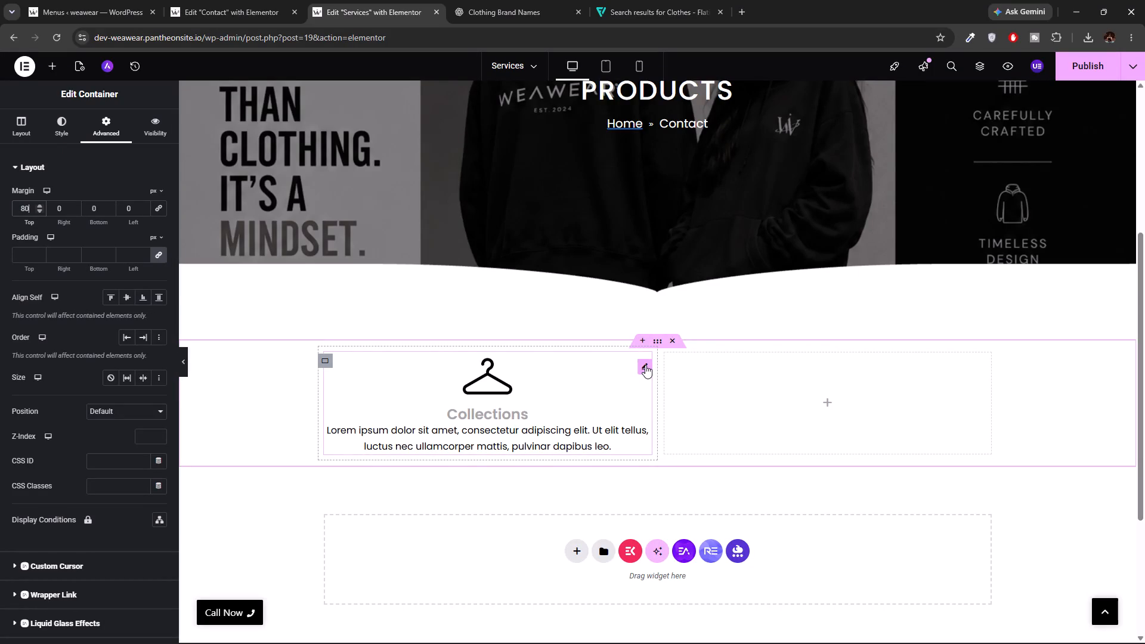
# Delete the placeholder description text from the Collections image box.
pyautogui.click(645, 365)
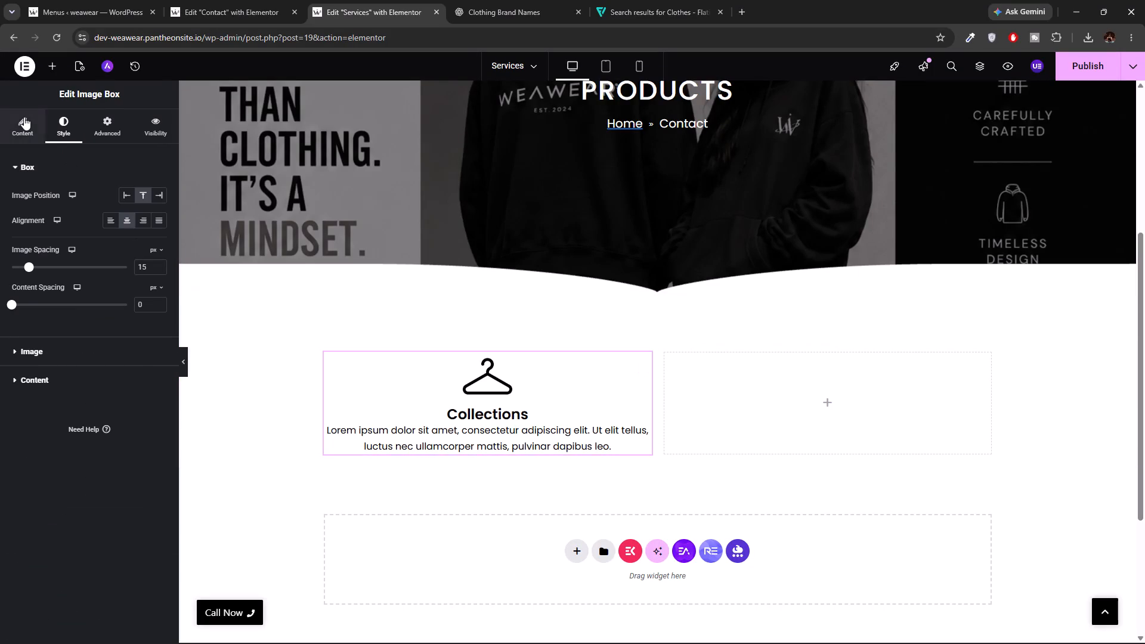
pyautogui.click(24, 117)
pyautogui.doubleClick(14, 361)
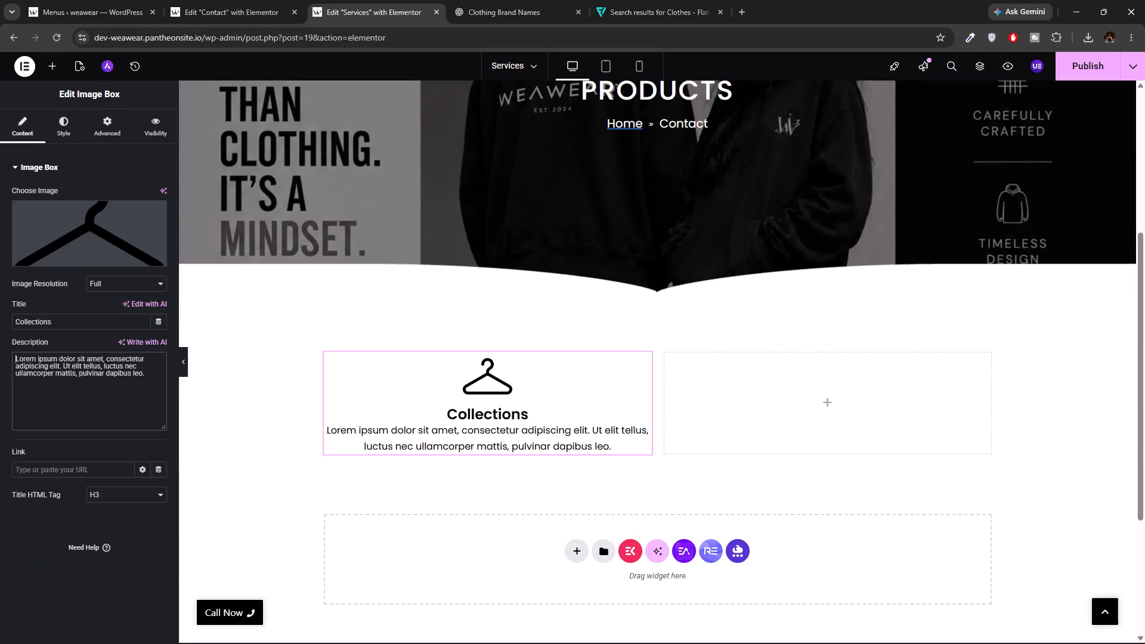
pyautogui.doubleClick(149, 375)
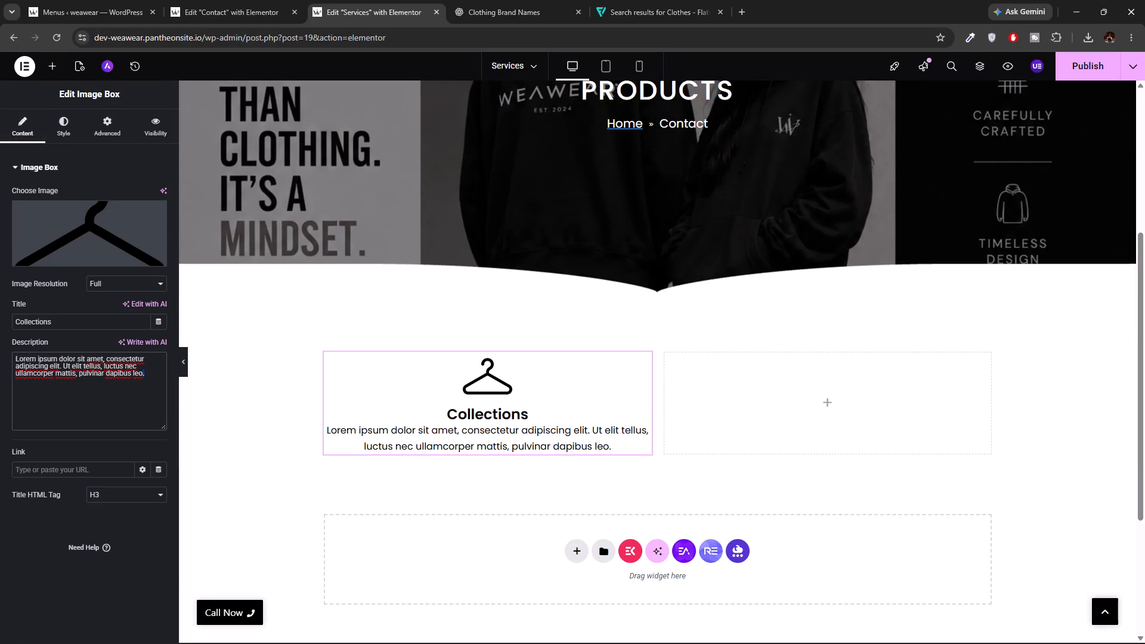
pyautogui.doubleClick(149, 375)
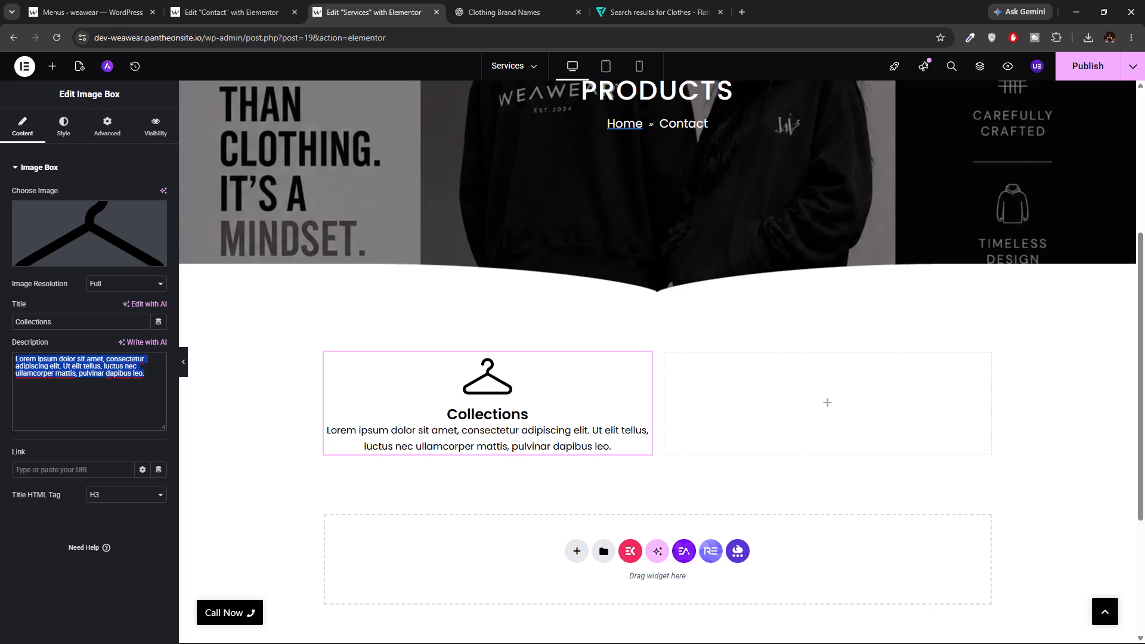
pyautogui.press('BackSpace')
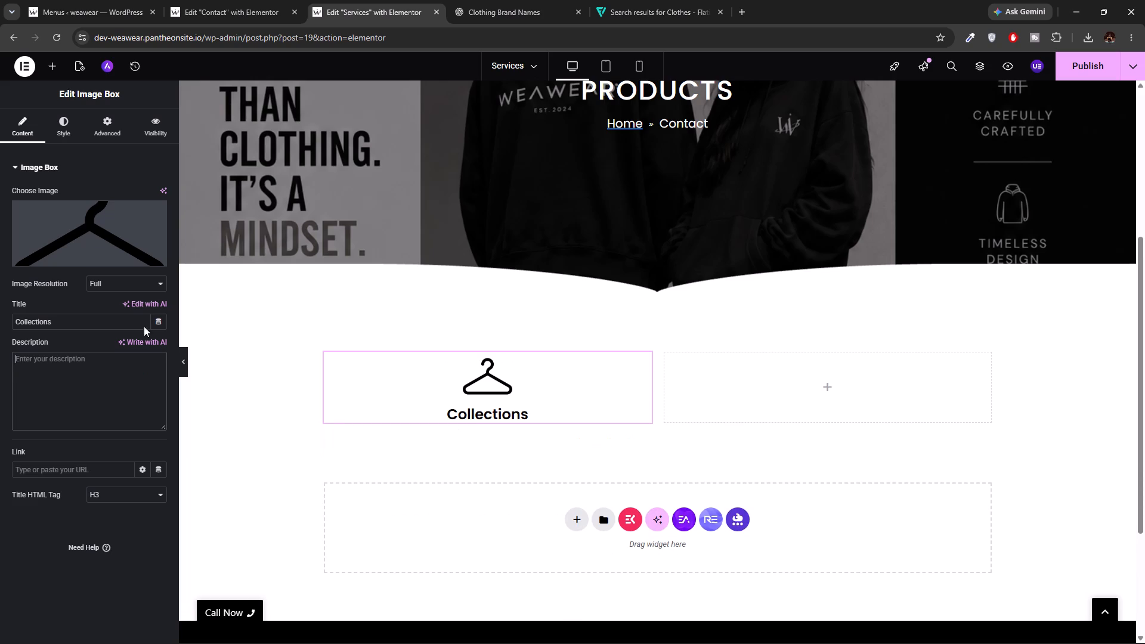
# Find the Accordion widget and place it directly below the Collections image box.
pyautogui.click(56, 73)
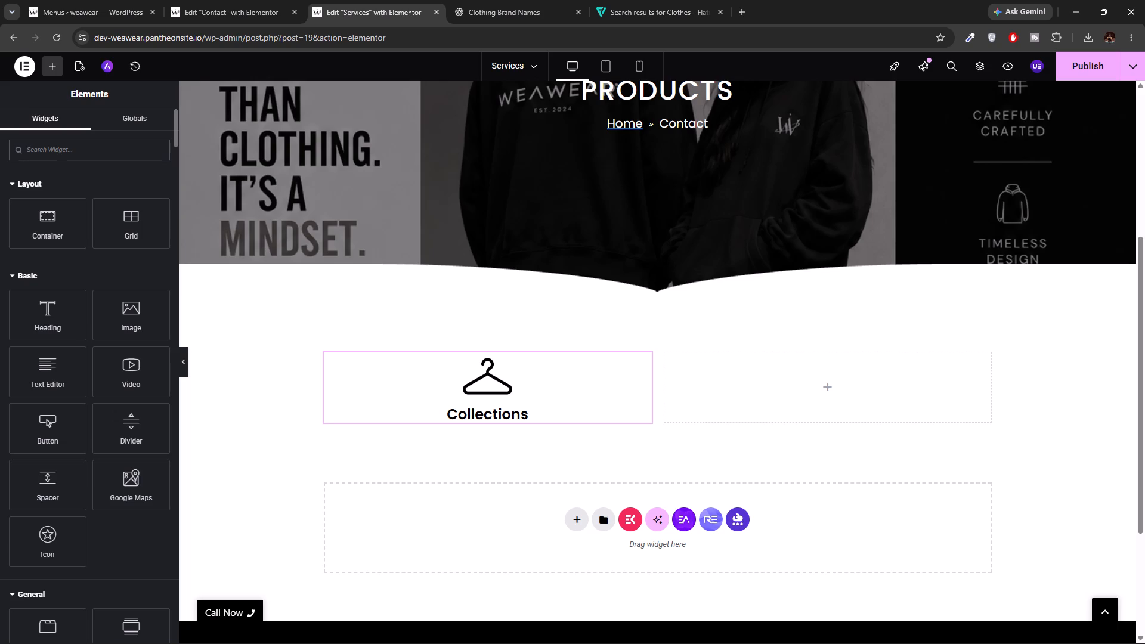
pyautogui.write('ACCO')
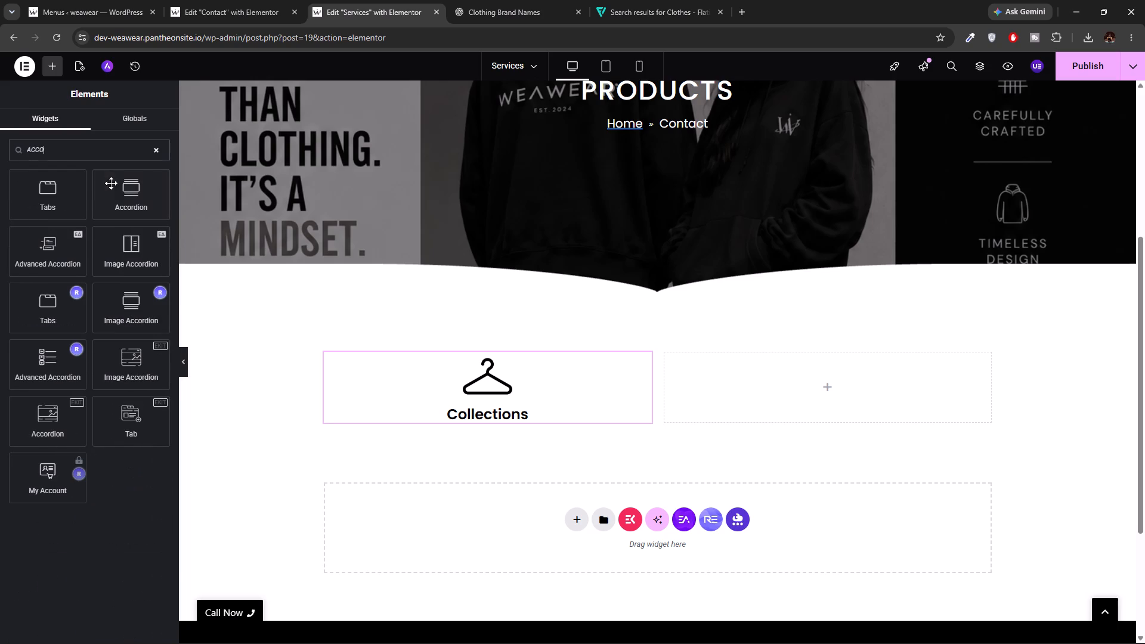
pyautogui.moveTo(122, 198); pyautogui.dragTo(403, 357)
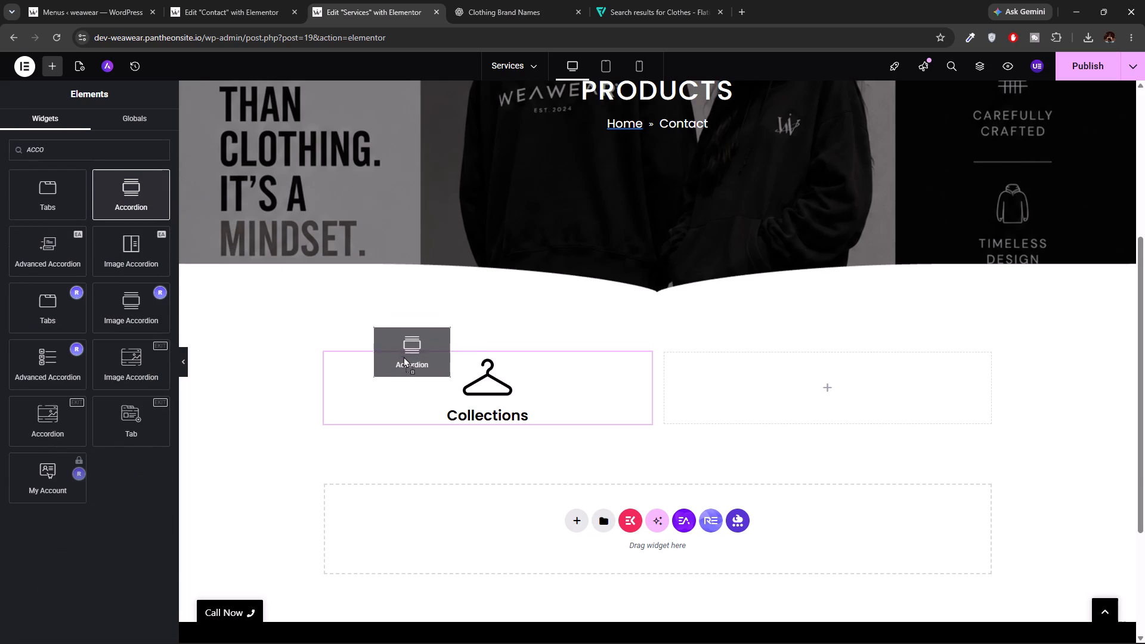
pyautogui.moveTo(403, 357); pyautogui.dragTo(425, 410)
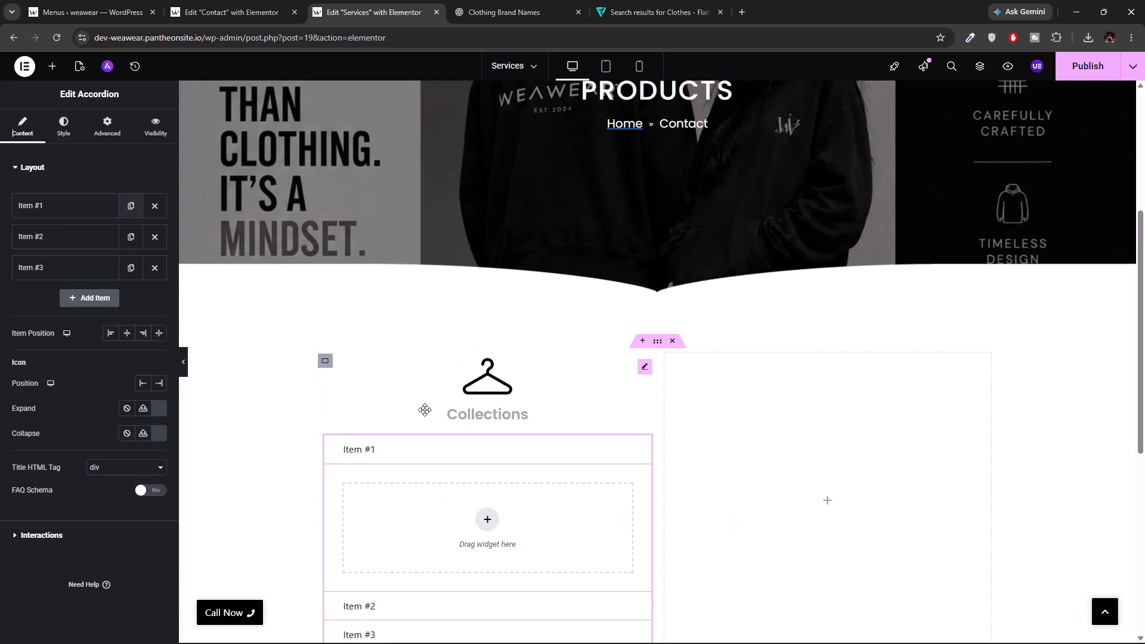
# Give the container holding Collections and the accordion a classic background, trying several shades and ending on #FFFFFF.
pyautogui.scroll(-4, 425, 410)
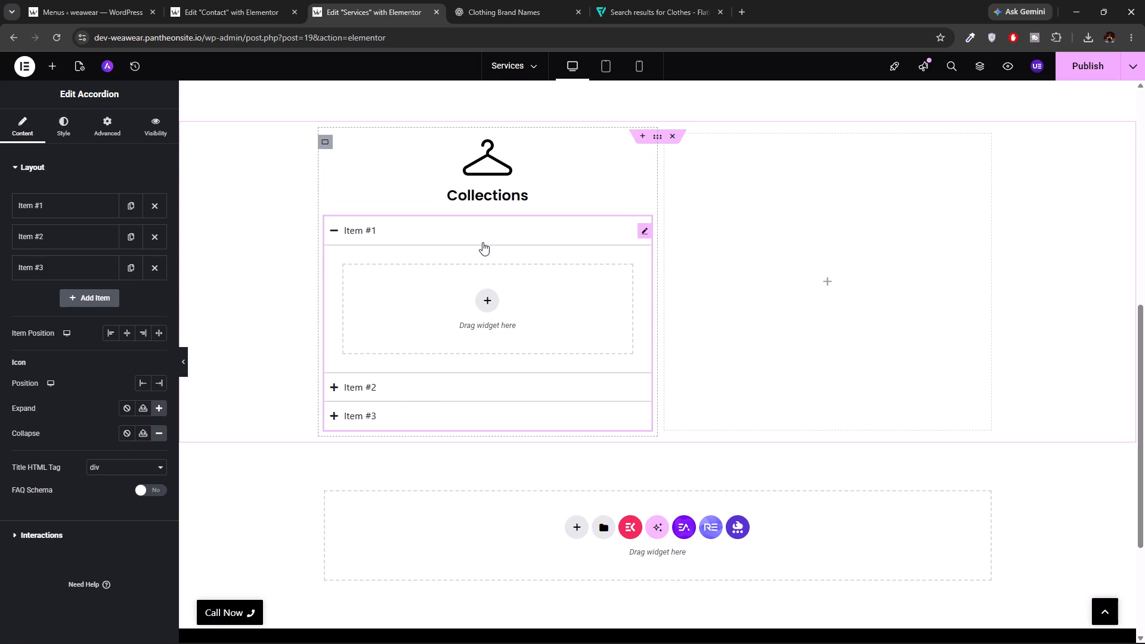
pyautogui.scroll(2, 482, 242)
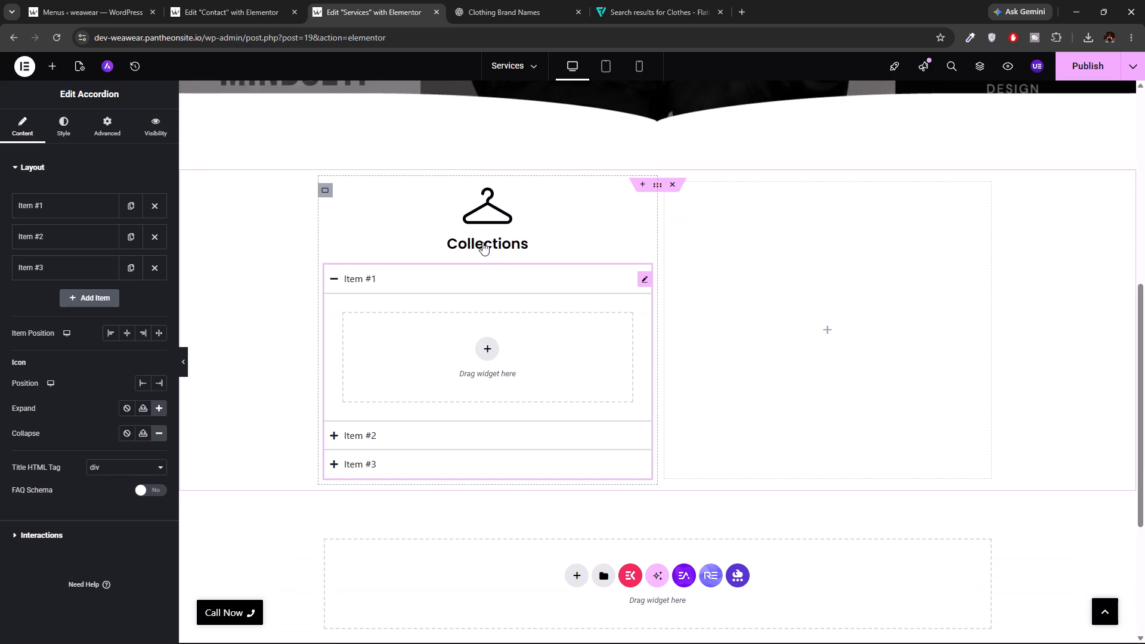
pyautogui.click(322, 196)
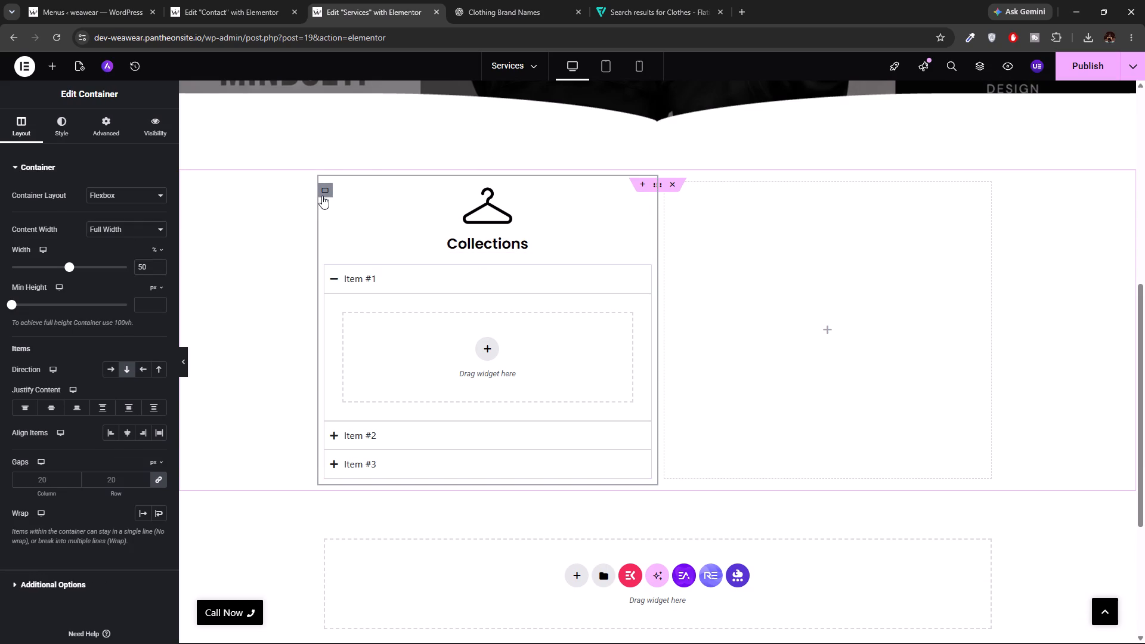
pyautogui.click(58, 123)
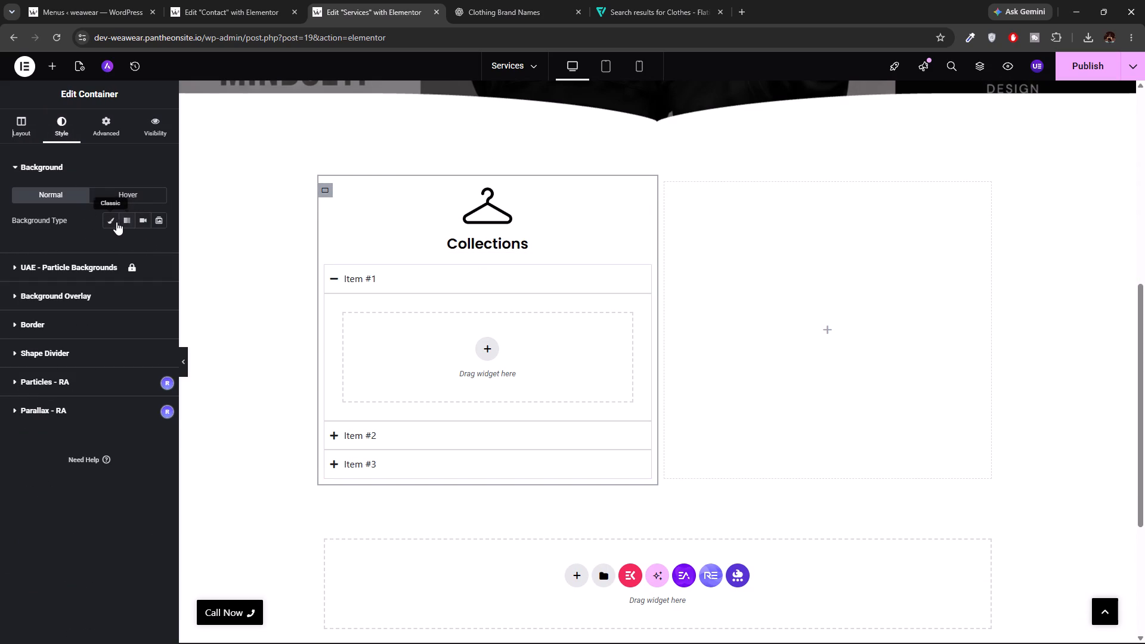
pyautogui.click(115, 222)
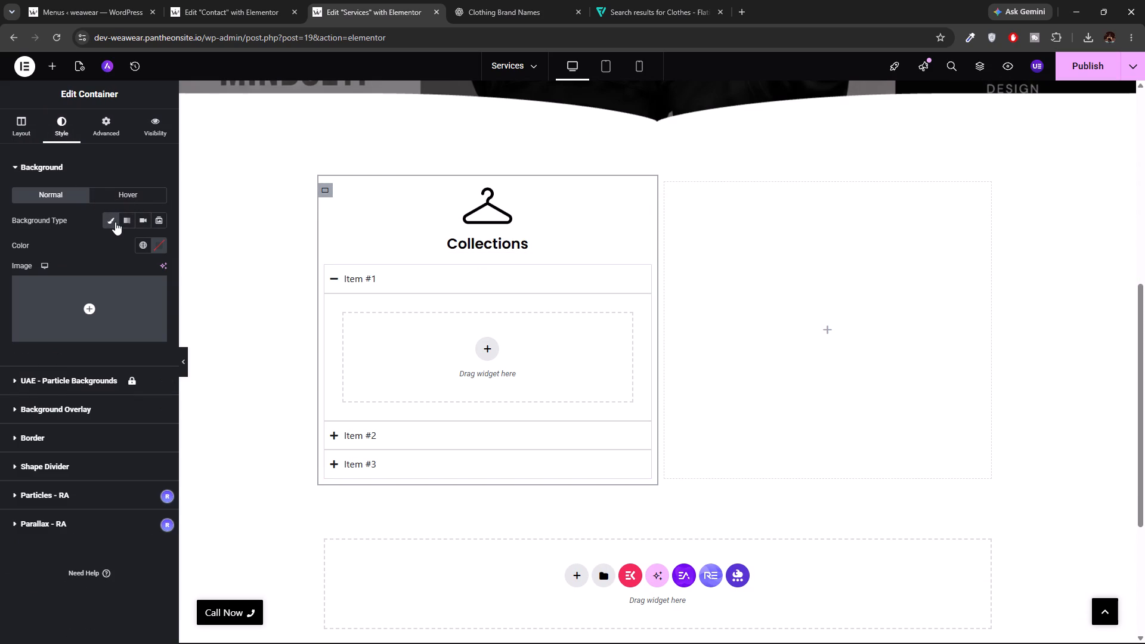
pyautogui.click(160, 244)
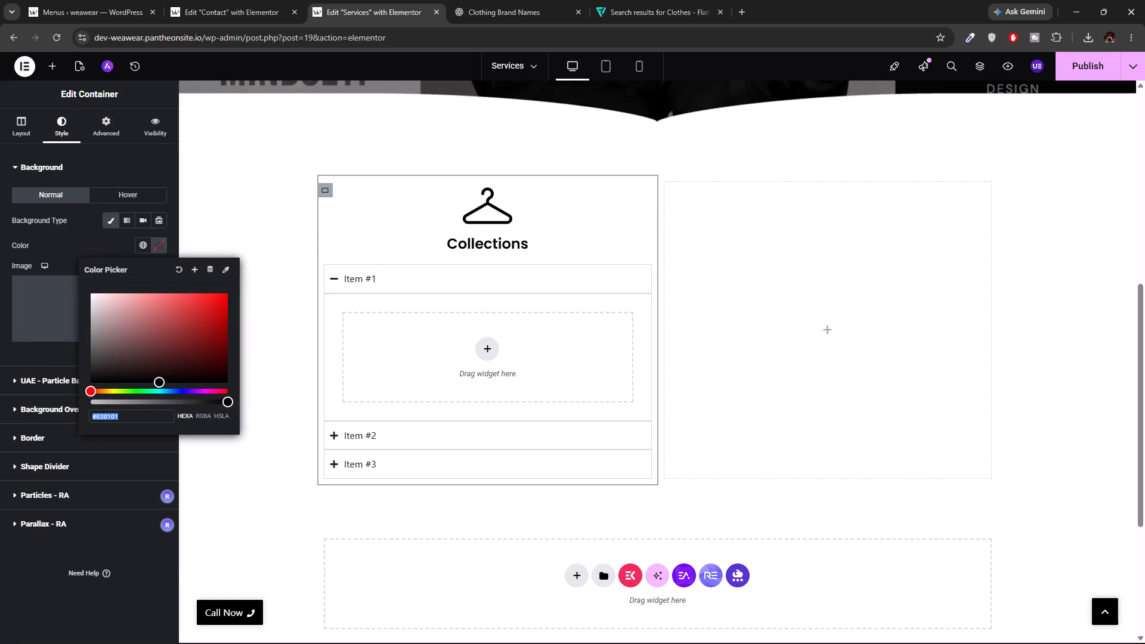
pyautogui.moveTo(157, 379); pyautogui.dragTo(82, 408)
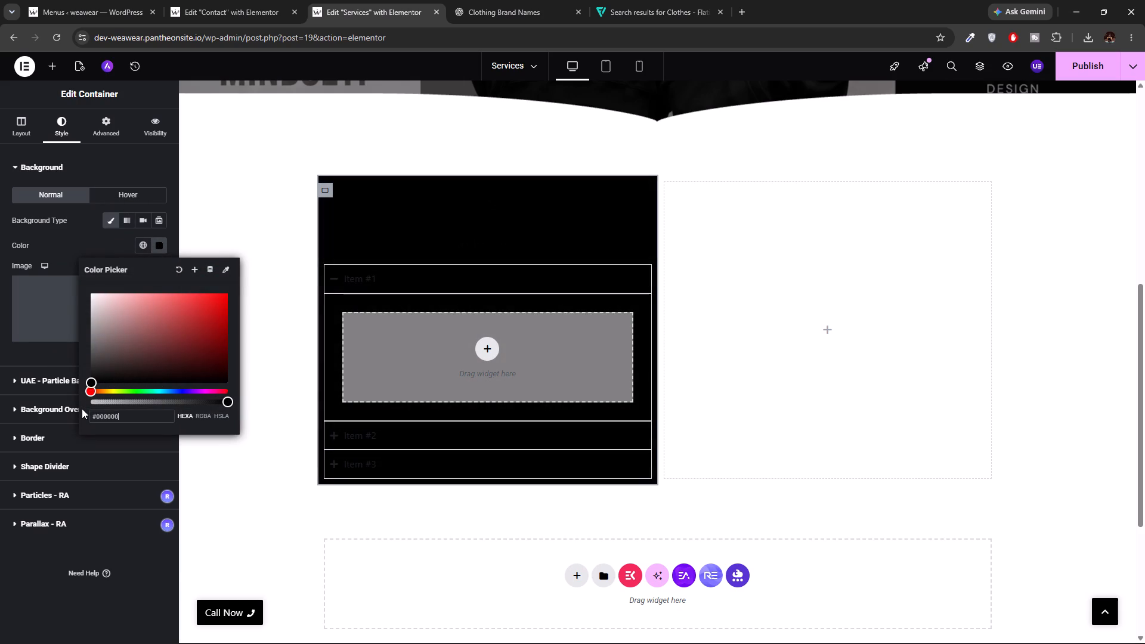
pyautogui.moveTo(82, 408); pyautogui.dragTo(95, 297)
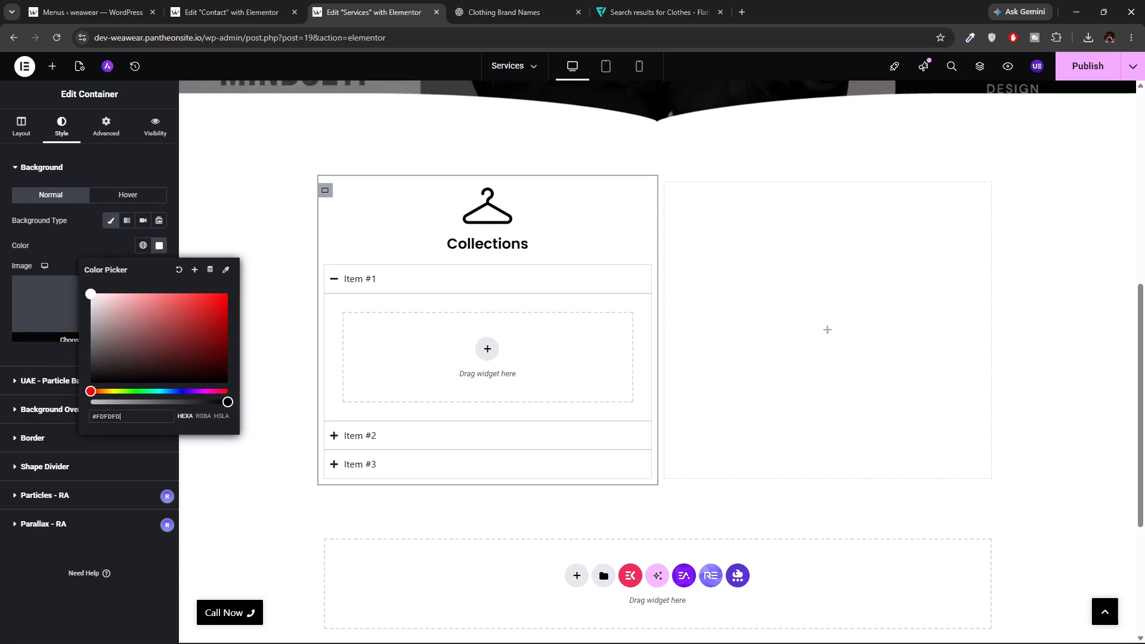
pyautogui.moveTo(95, 297); pyautogui.dragTo(123, 311)
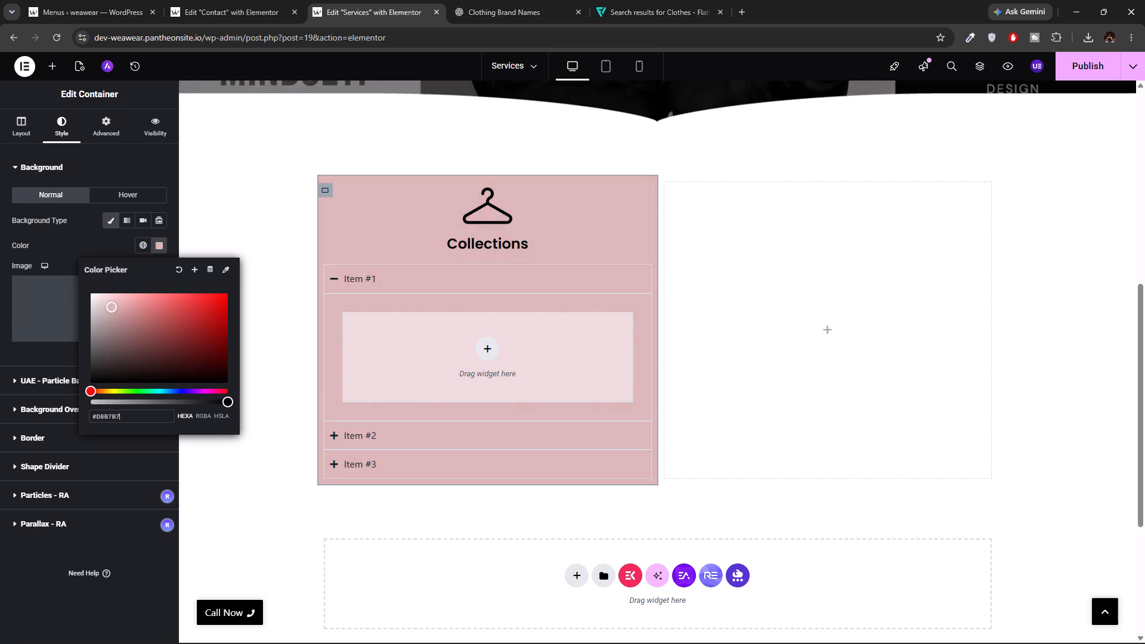
pyautogui.moveTo(123, 311); pyautogui.dragTo(166, 331)
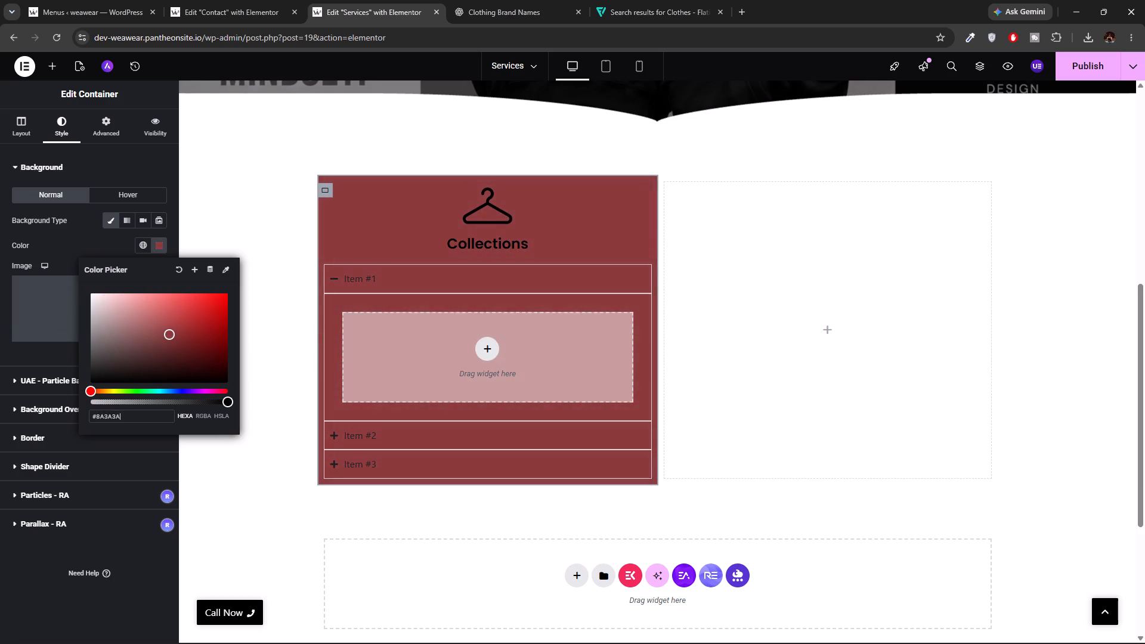
pyautogui.moveTo(166, 331); pyautogui.dragTo(159, 305)
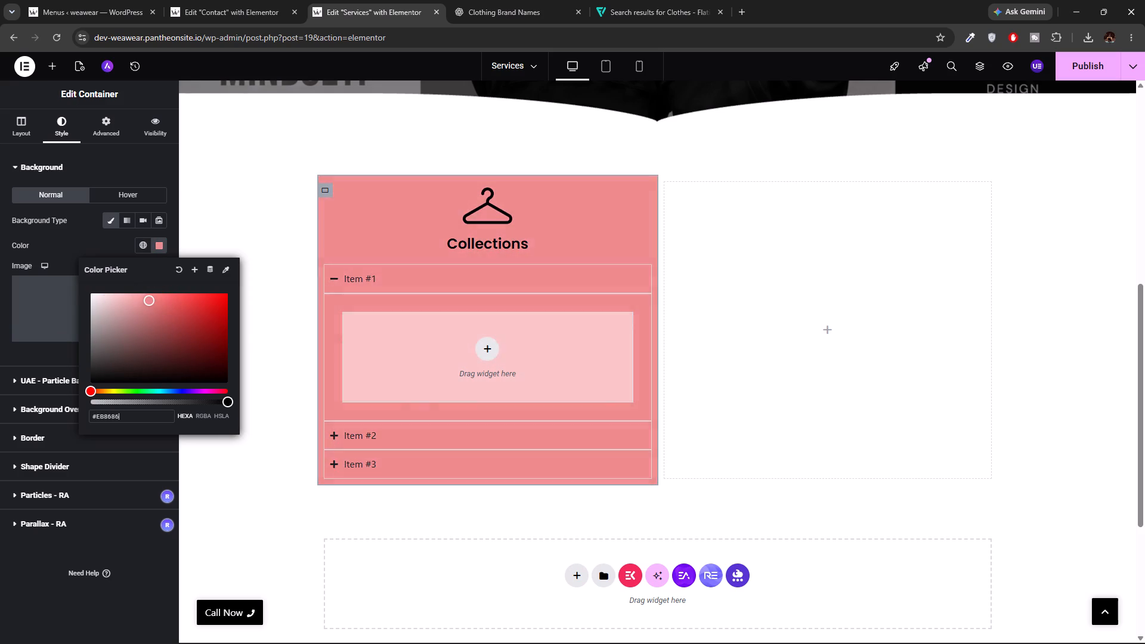
pyautogui.moveTo(159, 305); pyautogui.dragTo(99, 336)
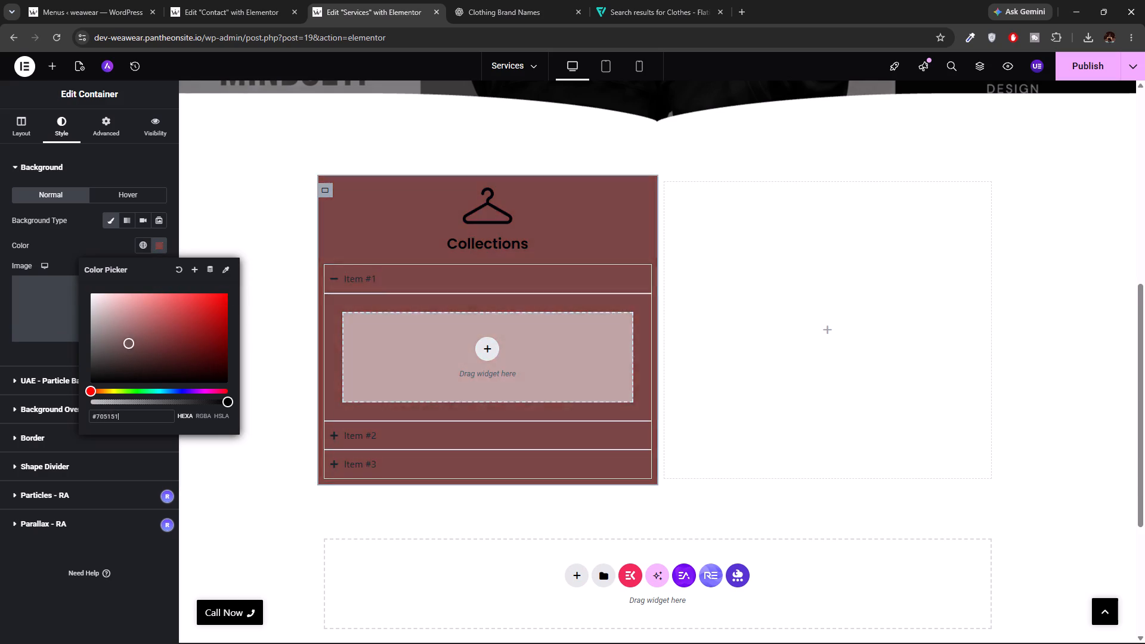
pyautogui.moveTo(99, 336); pyautogui.dragTo(73, 286)
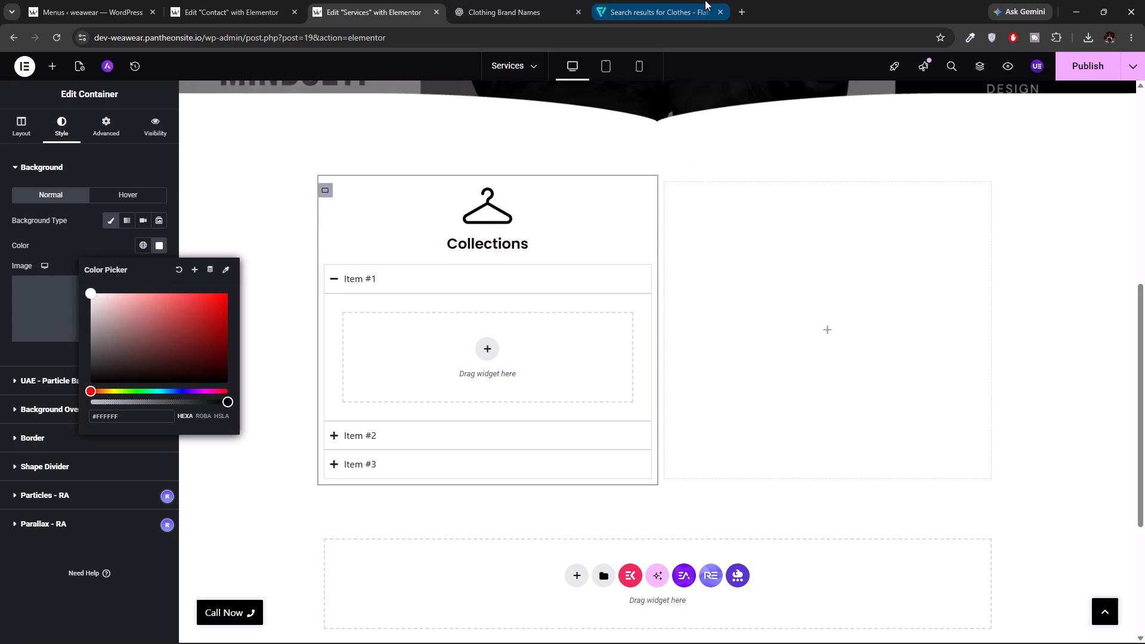
# Close the clothes icon search page, search the web for color palette in a new tab, and open Color Hunt.
pyautogui.click(720, 10)
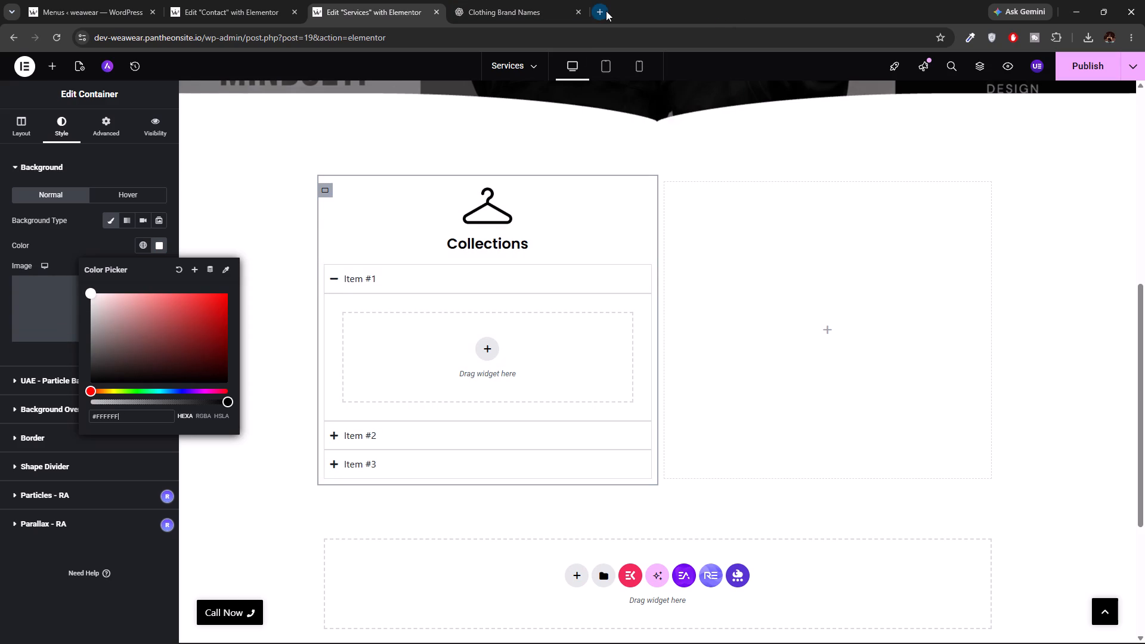
pyautogui.click(606, 11)
pyautogui.click(572, 32)
pyautogui.write('collo')
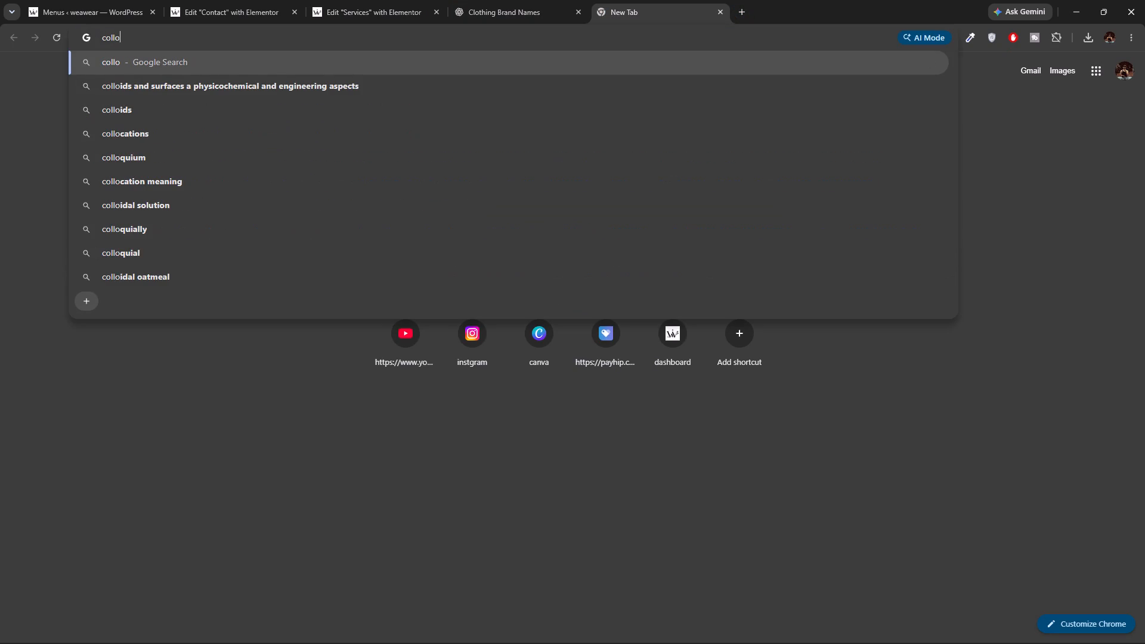
pyautogui.press('BackSpace')
pyautogui.press('BackSpace')
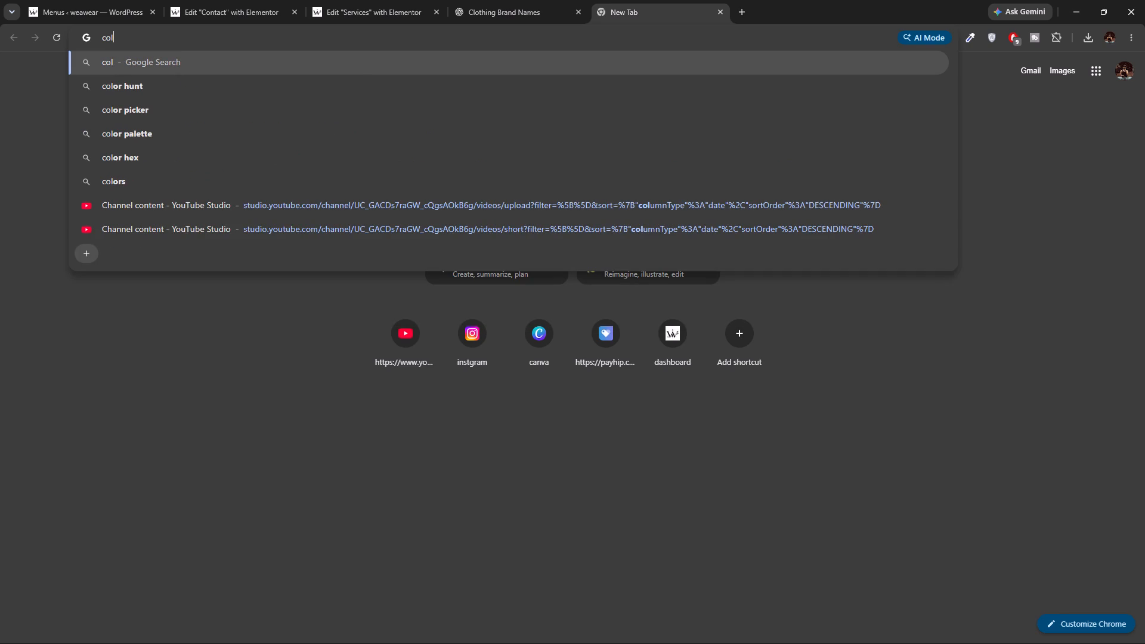
pyautogui.click(490, 132)
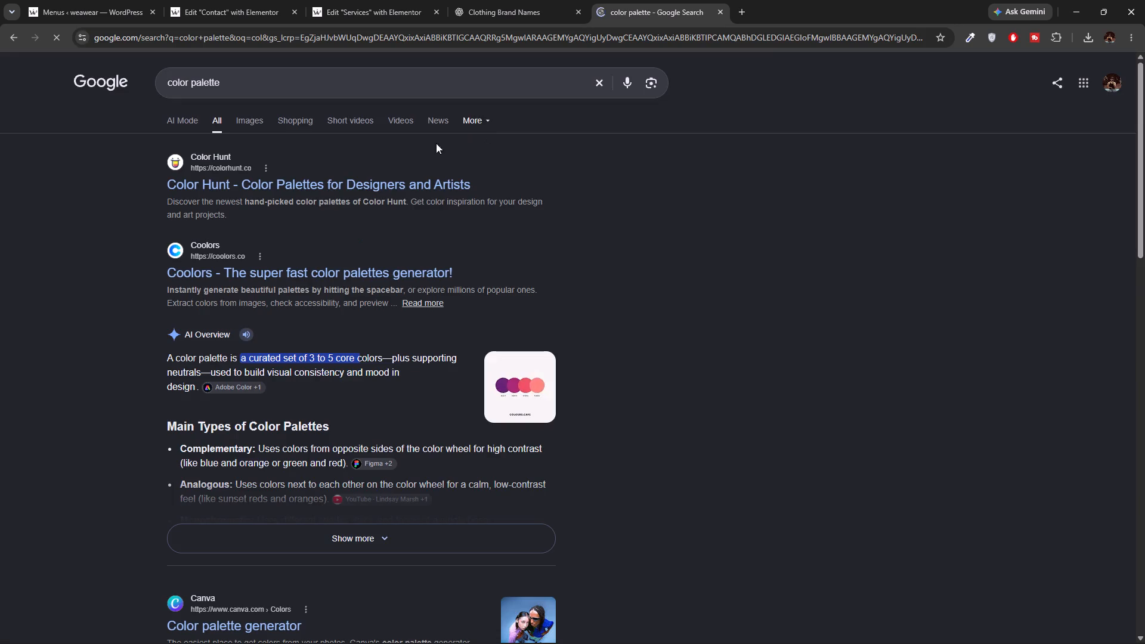
pyautogui.click(340, 186)
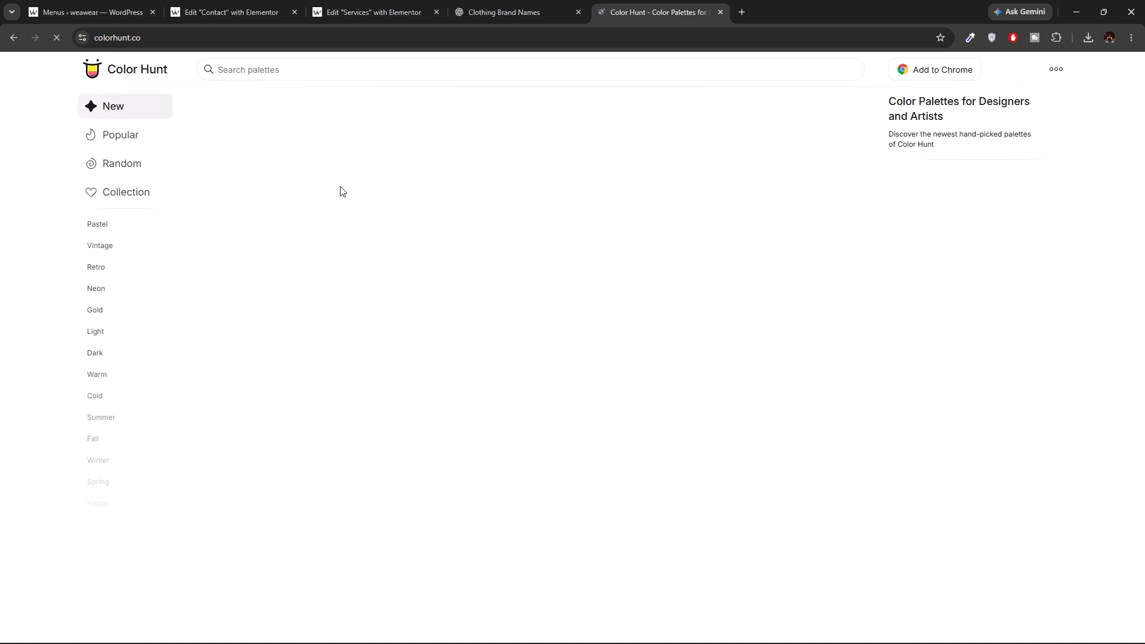
# Search Color Hunt for black palettes and copy the dark brown #1F150C from the black-and-brown palette.
pyautogui.click(322, 72)
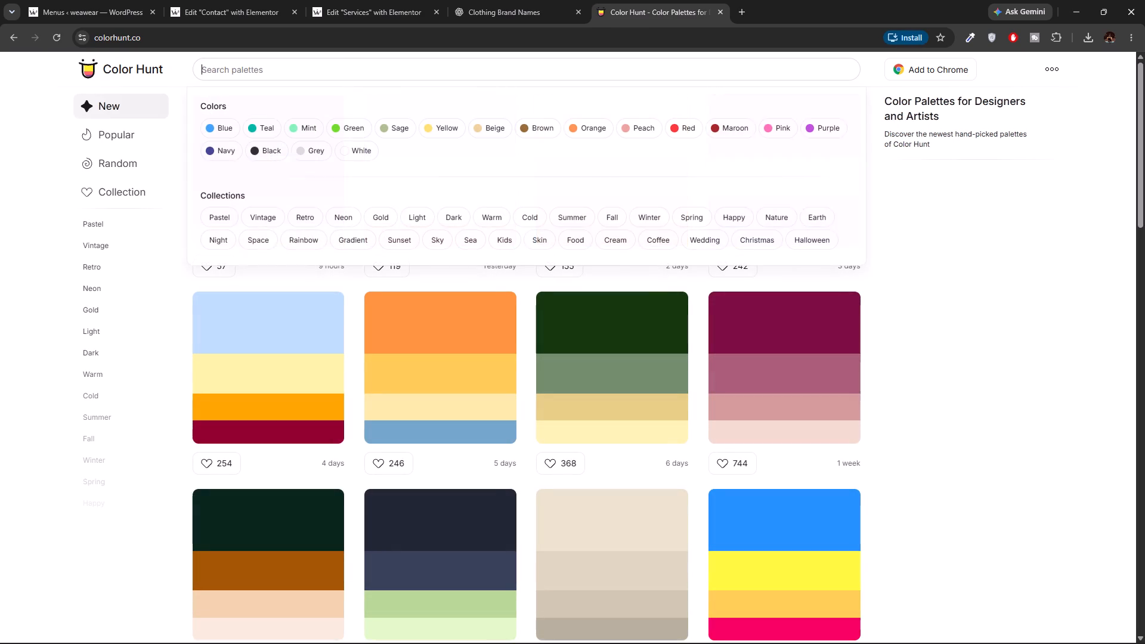
pyautogui.write('black')
pyautogui.press('Return')
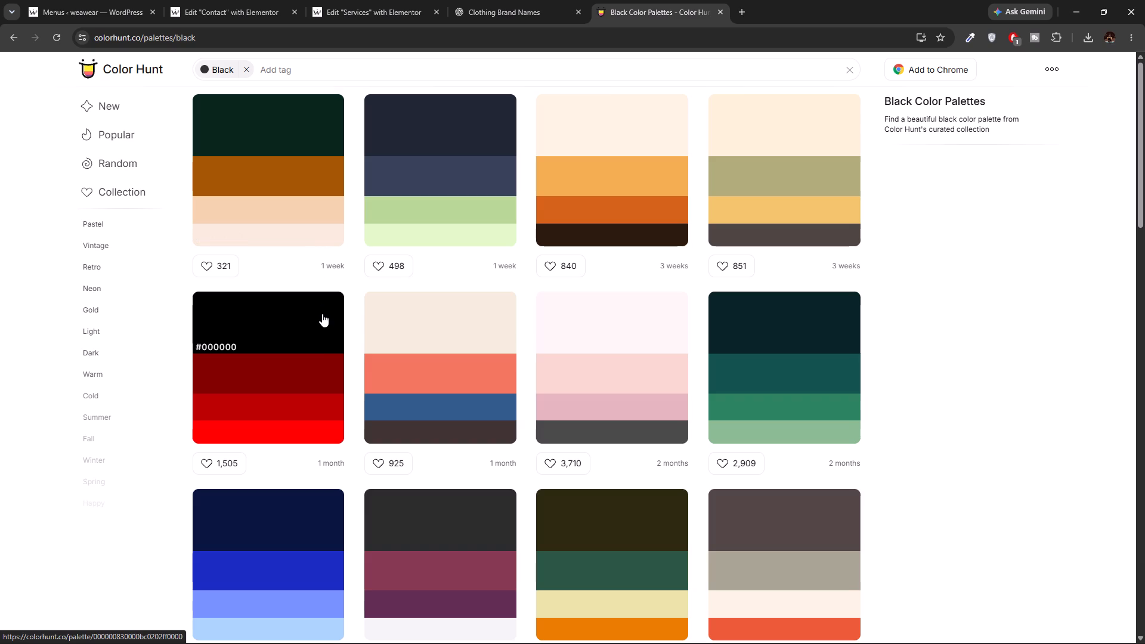
pyautogui.scroll(-1, 420, 376)
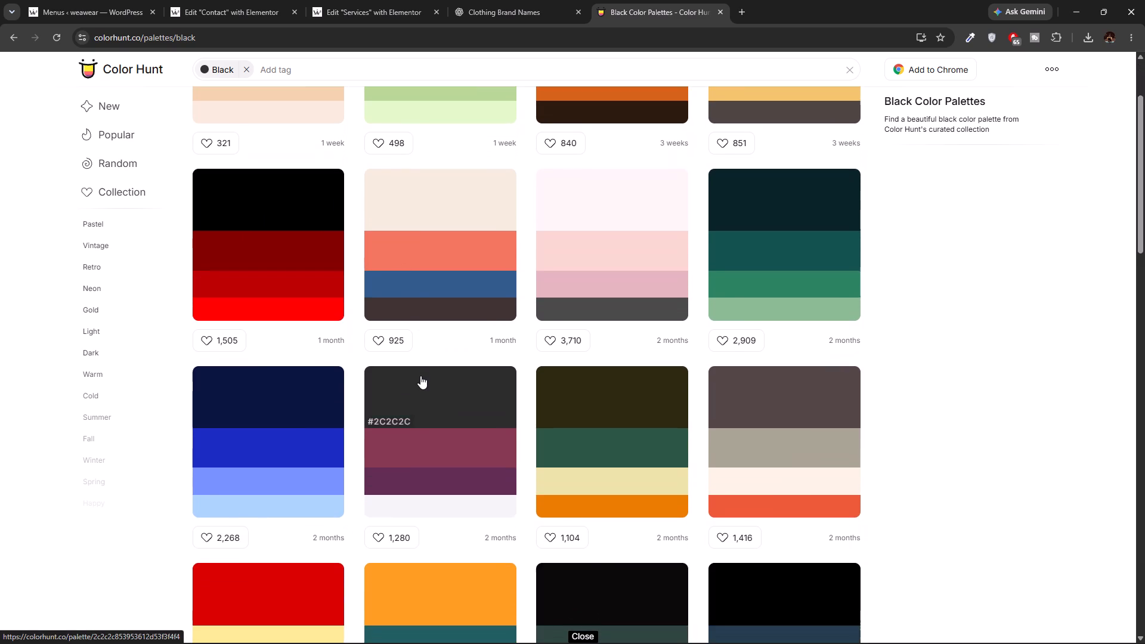
pyautogui.scroll(-4, 420, 376)
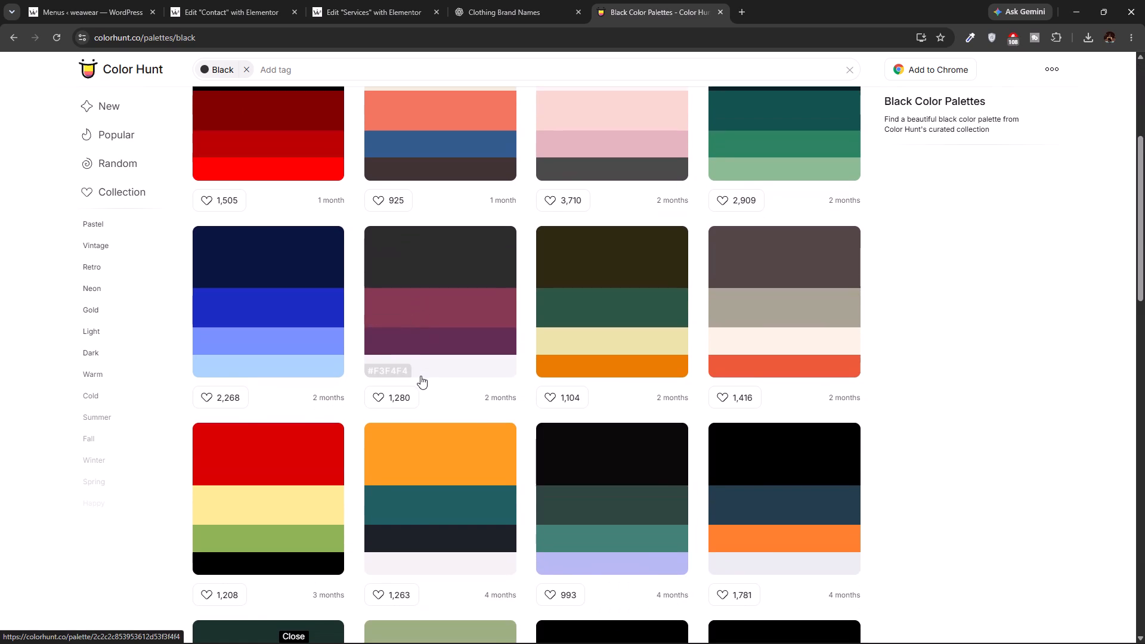
pyautogui.scroll(-6, 420, 376)
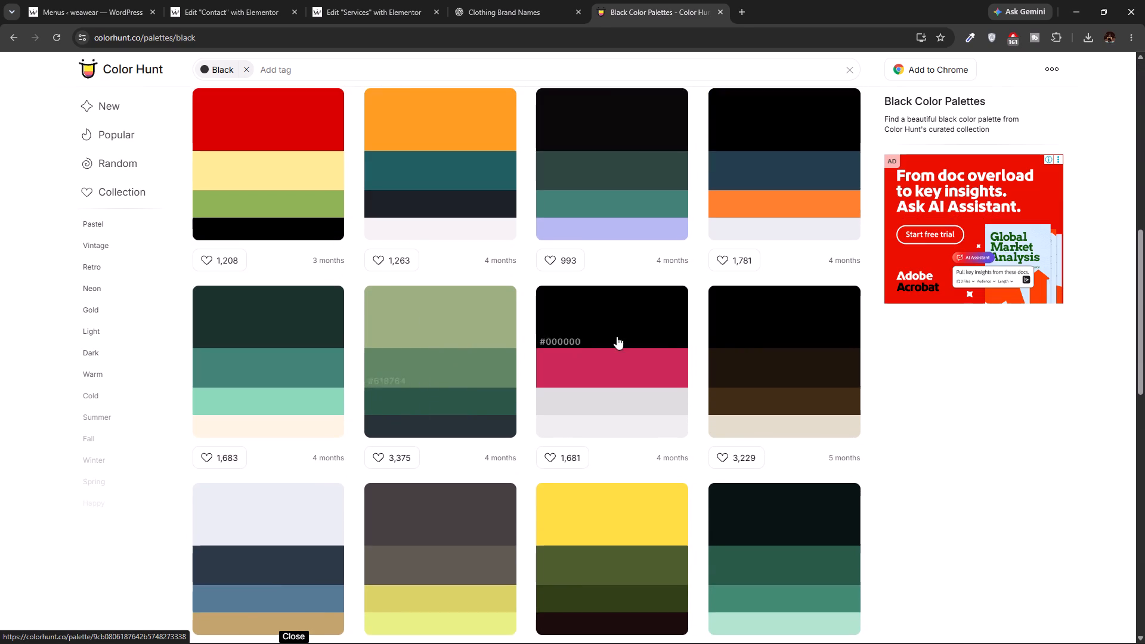
pyautogui.click(740, 381)
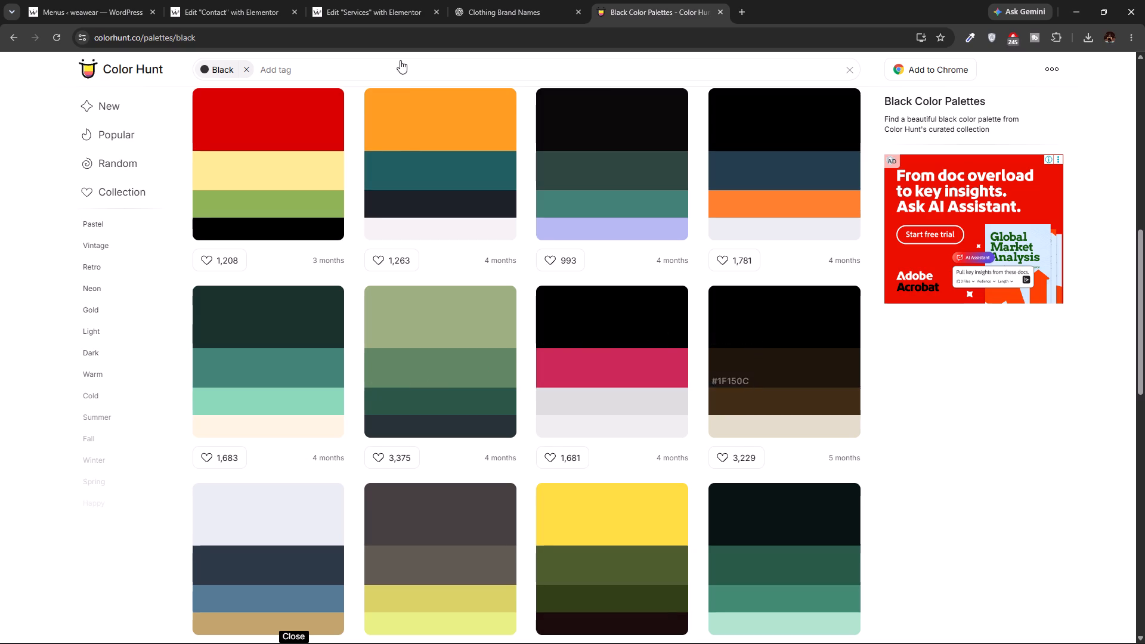
# Return to the Services page in Elementor and set the Collections container's background color to the copied #1F150C.
pyautogui.click(392, 0)
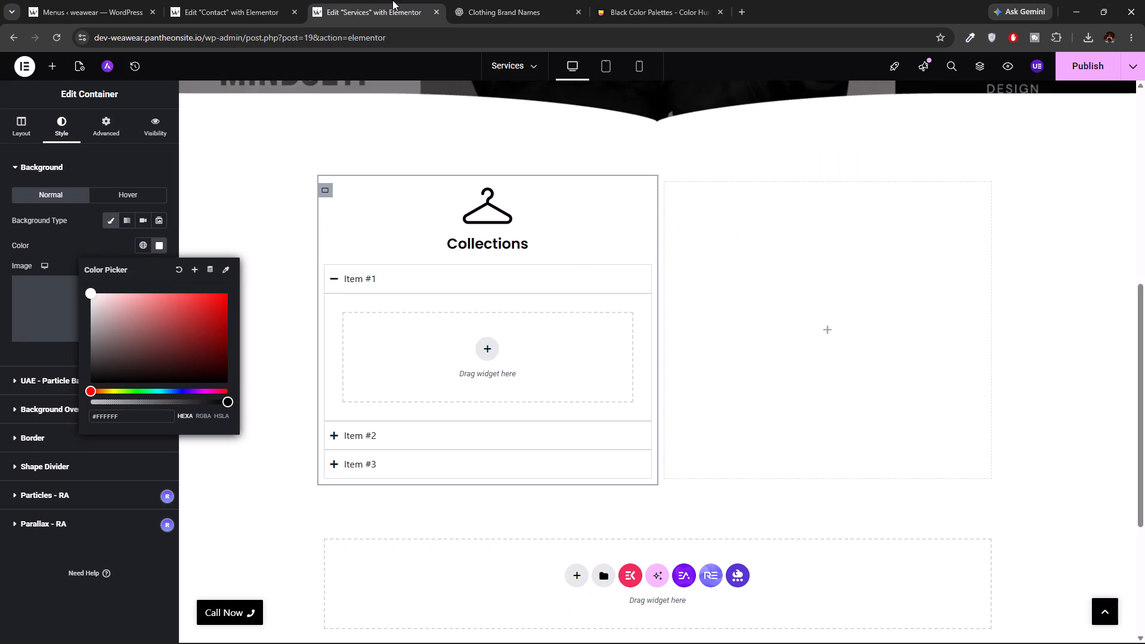
pyautogui.click(161, 420)
pyautogui.press('BackSpace')
pyautogui.press('BackSpace')
pyautogui.press('BackSpace')
pyautogui.press('BackSpace')
pyautogui.press('BackSpace')
pyautogui.press('BackSpace')
pyautogui.press('BackSpace')
pyautogui.hotkey('ctrl', 'v')
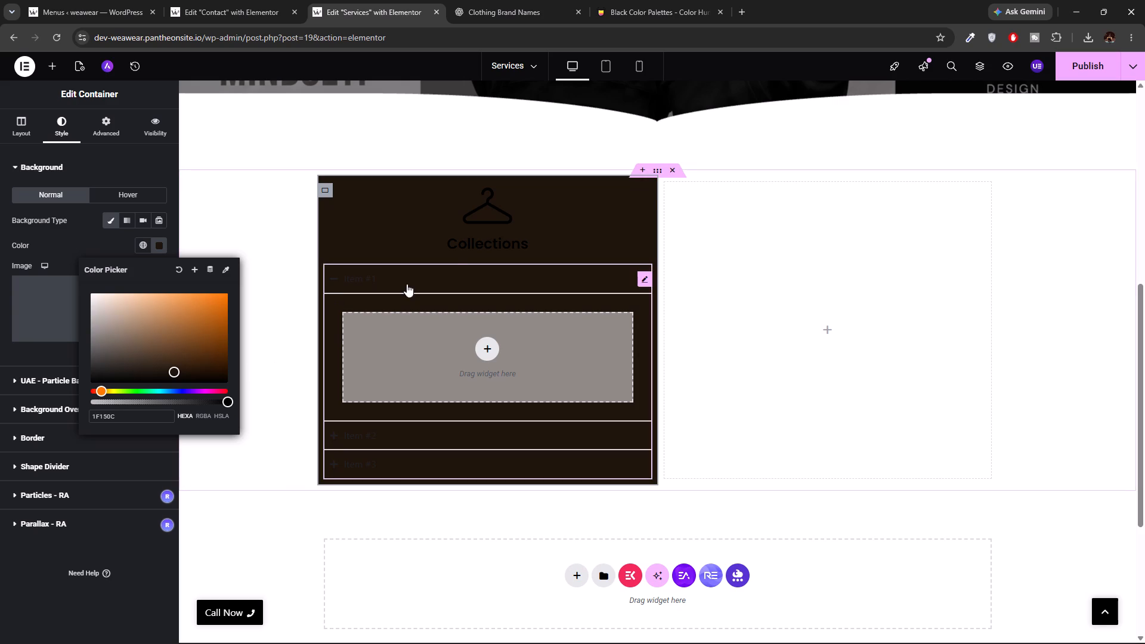
# Set the Collections image box's title color to white, #FFFFFF.
pyautogui.click(481, 237)
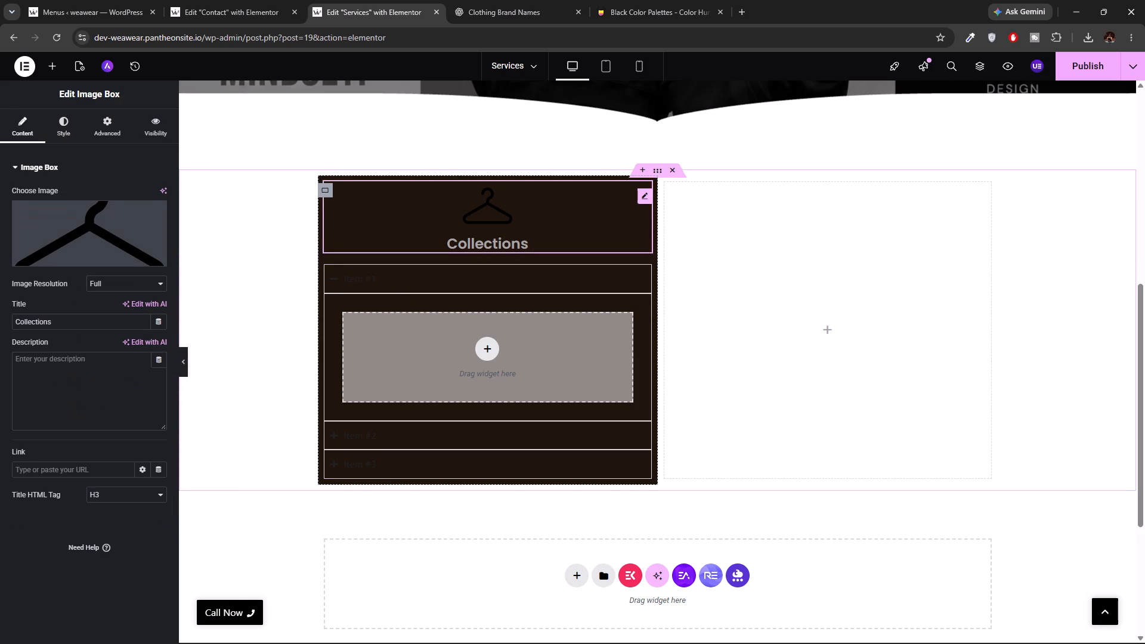
pyautogui.click(69, 132)
pyautogui.click(117, 126)
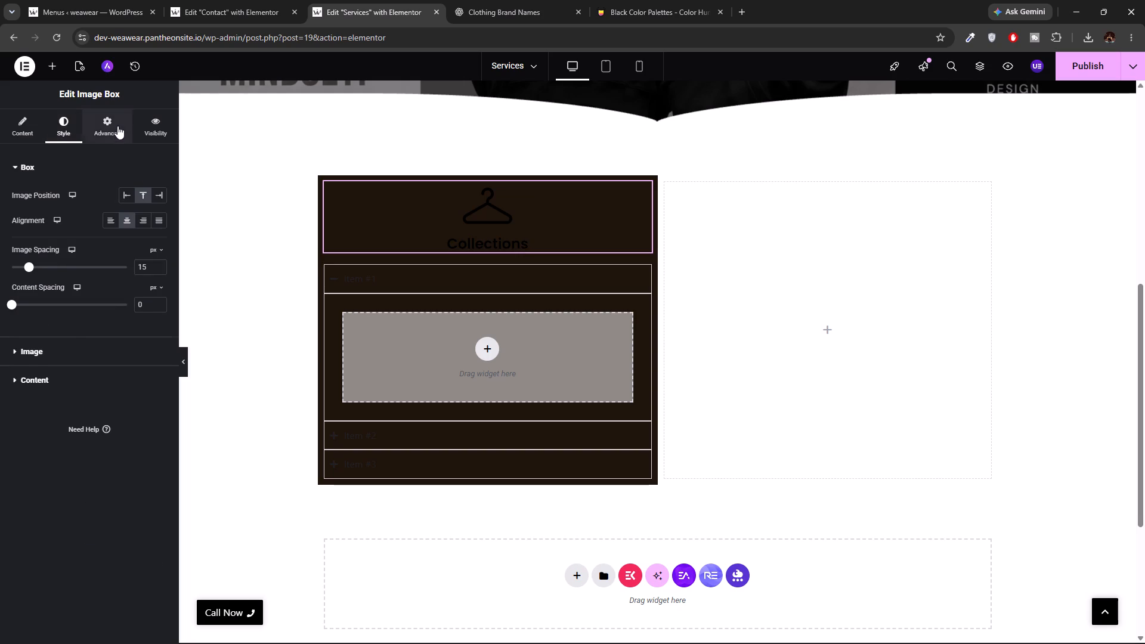
pyautogui.click(69, 126)
pyautogui.click(20, 359)
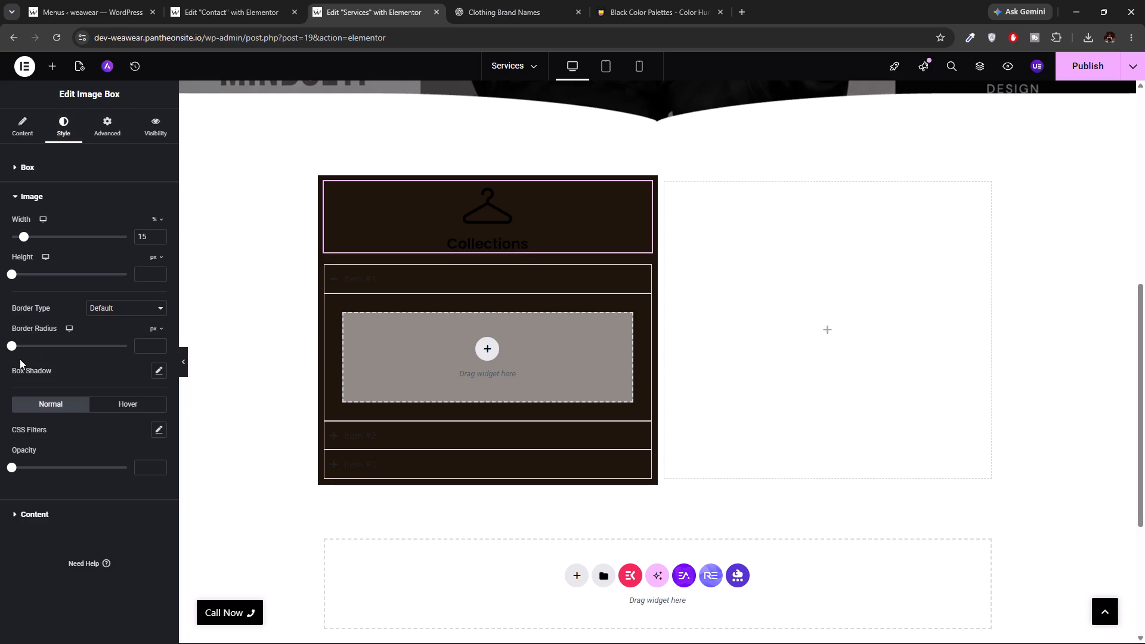
pyautogui.click(30, 509)
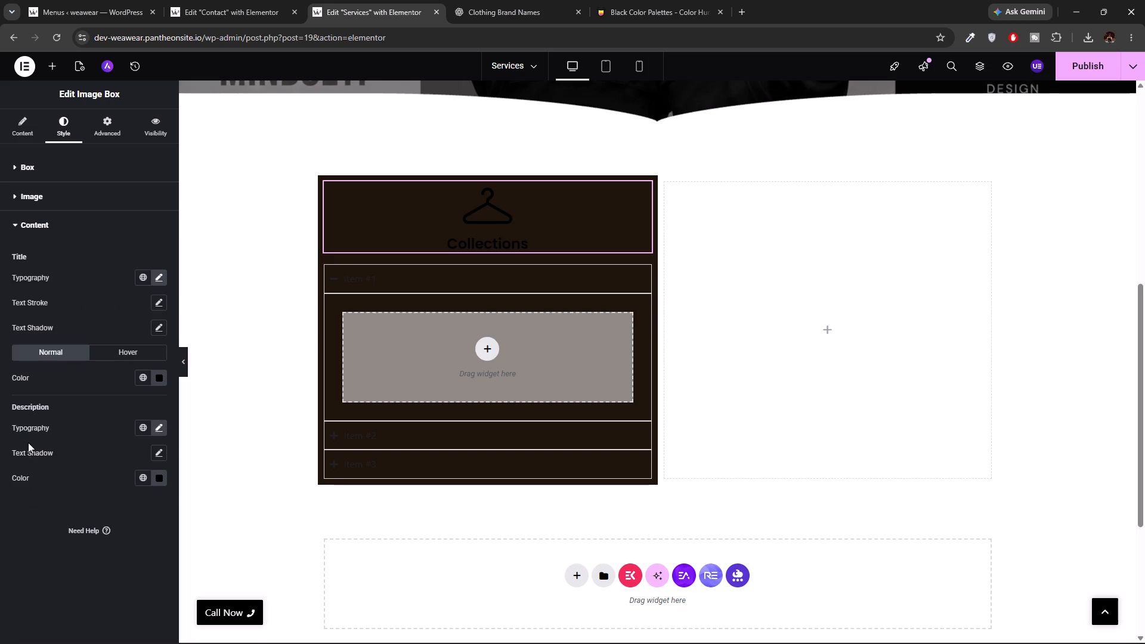
pyautogui.click(159, 426)
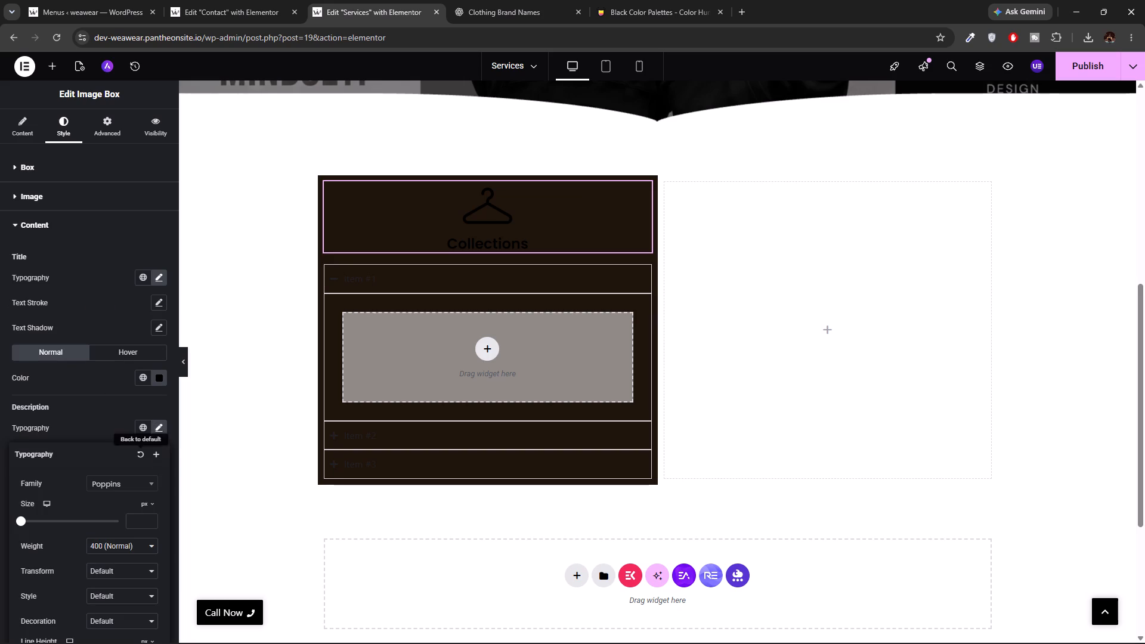
pyautogui.click(160, 436)
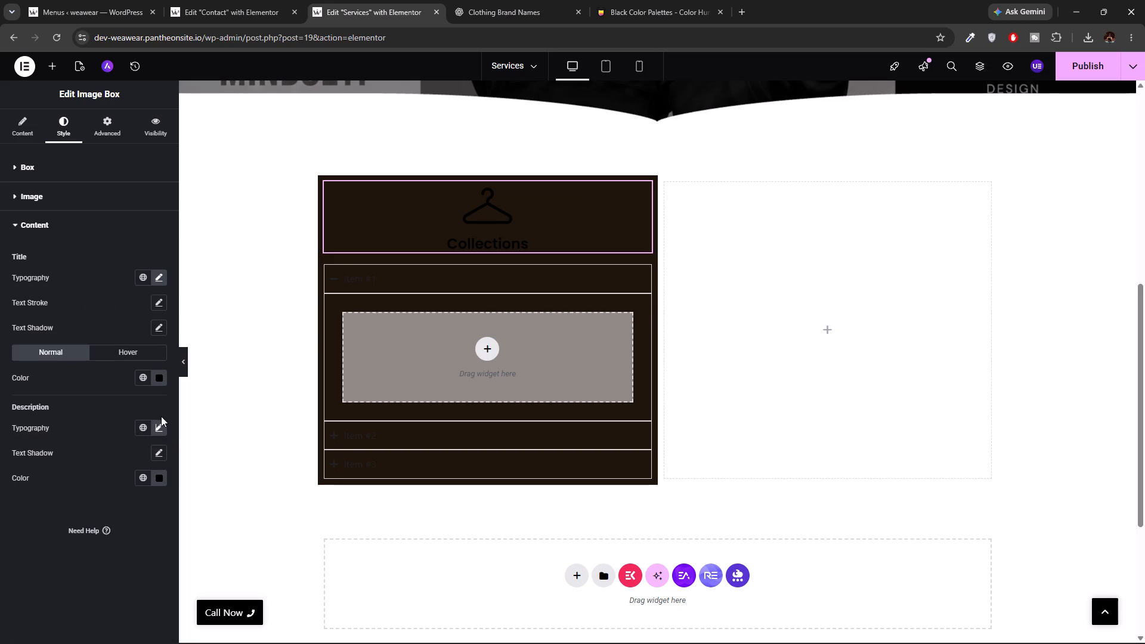
pyautogui.click(157, 374)
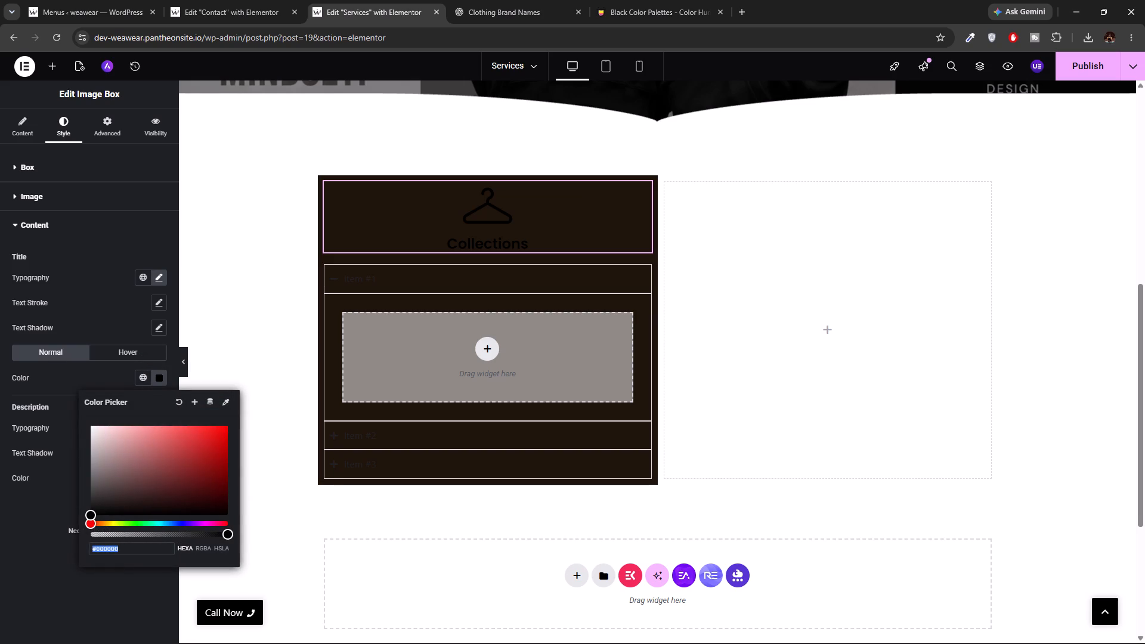
pyautogui.moveTo(91, 512); pyautogui.dragTo(73, 410)
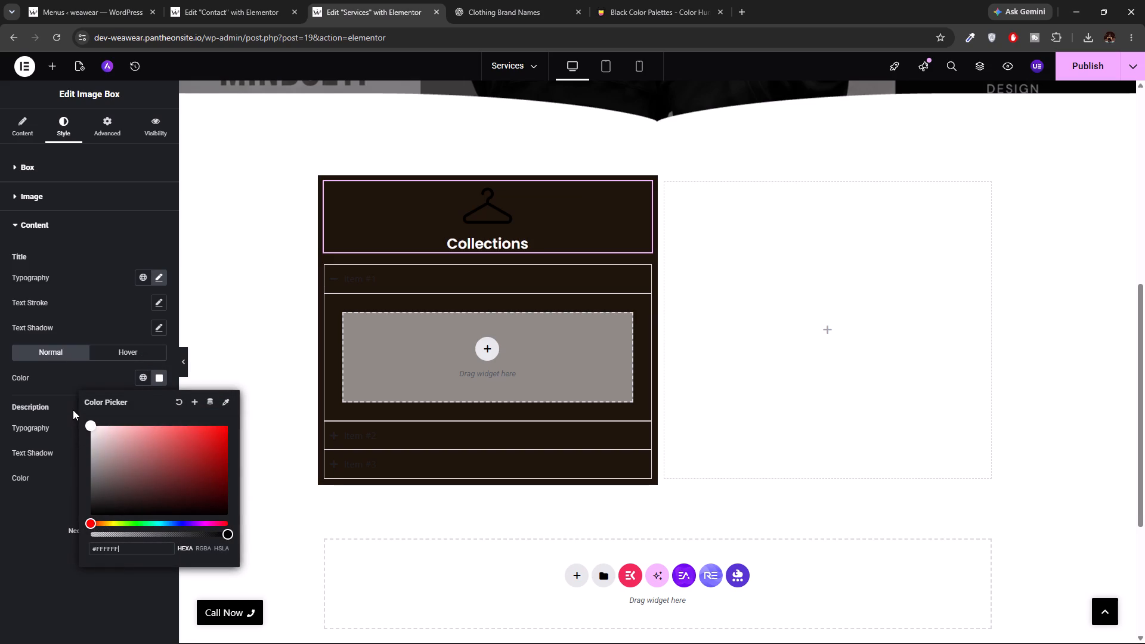
pyautogui.moveTo(73, 410); pyautogui.dragTo(49, 404)
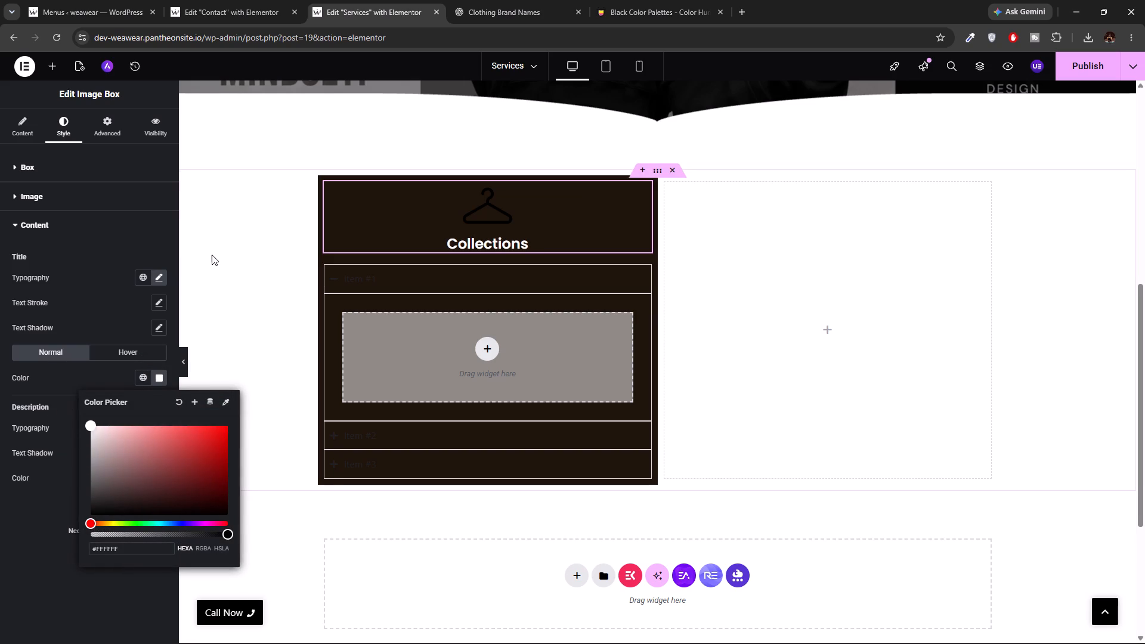
pyautogui.click(212, 255)
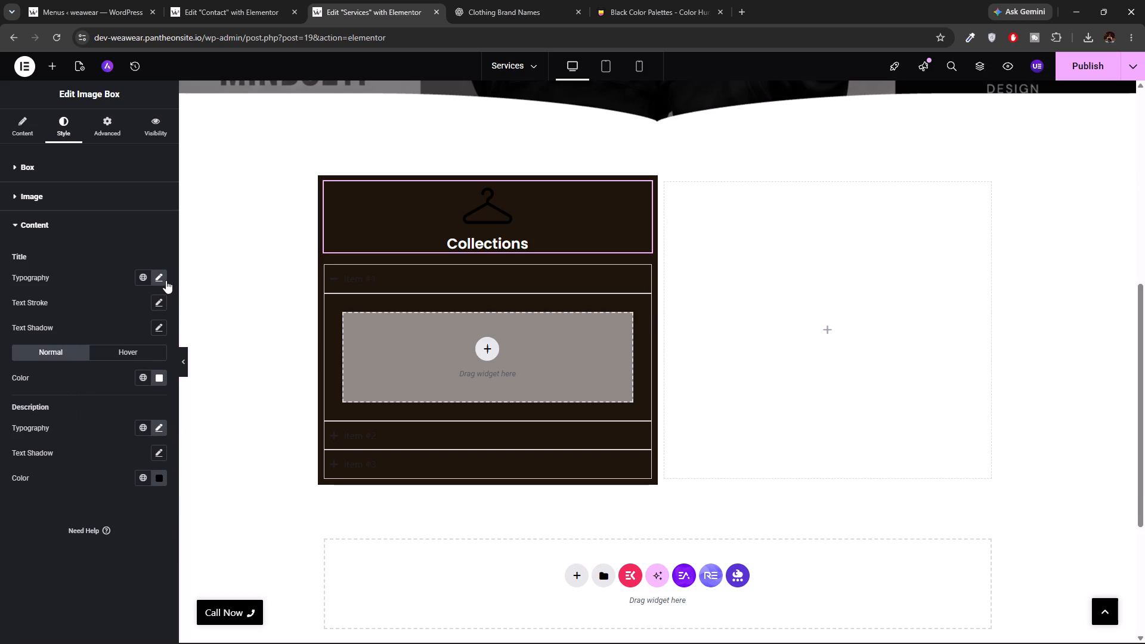
# Set the Collections title's font weight to 500 (Medium).
pyautogui.click(159, 276)
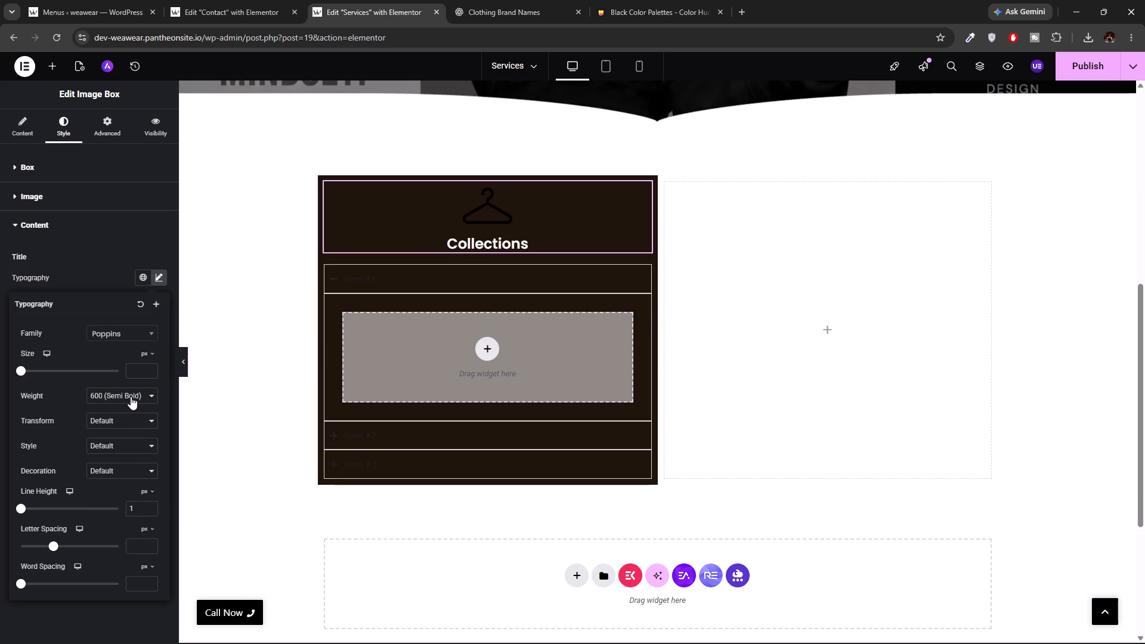
pyautogui.click(131, 397)
pyautogui.click(115, 466)
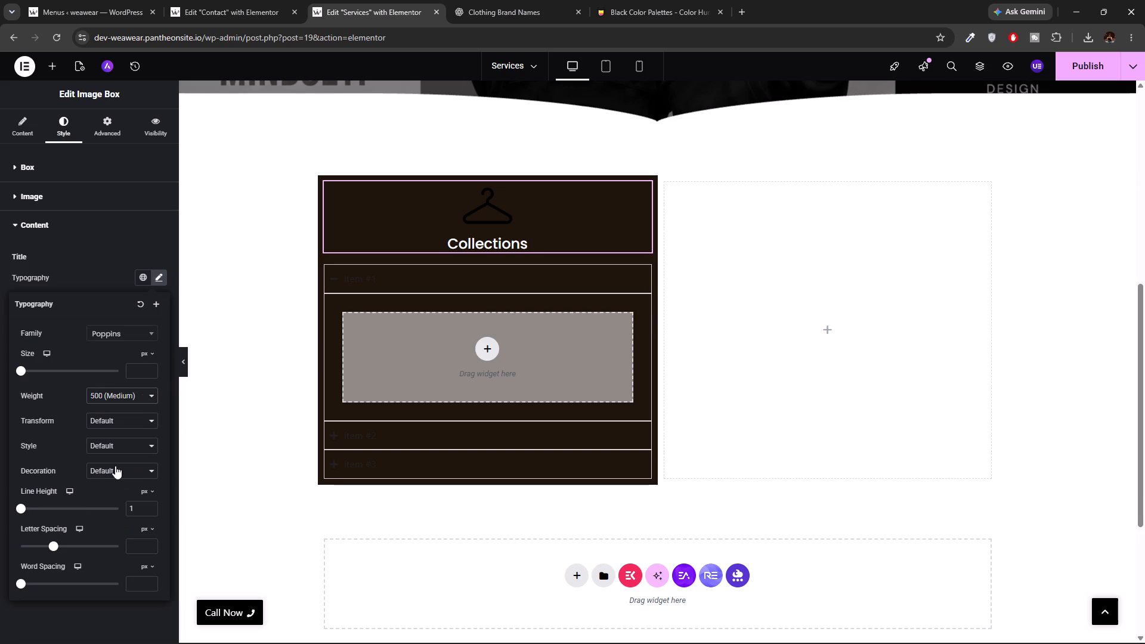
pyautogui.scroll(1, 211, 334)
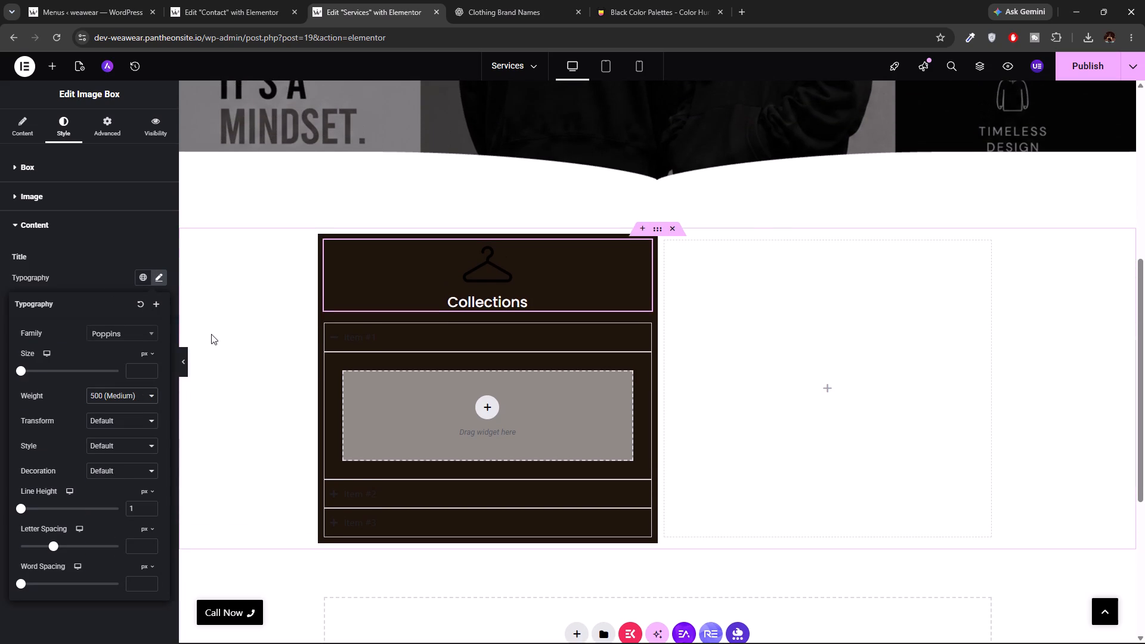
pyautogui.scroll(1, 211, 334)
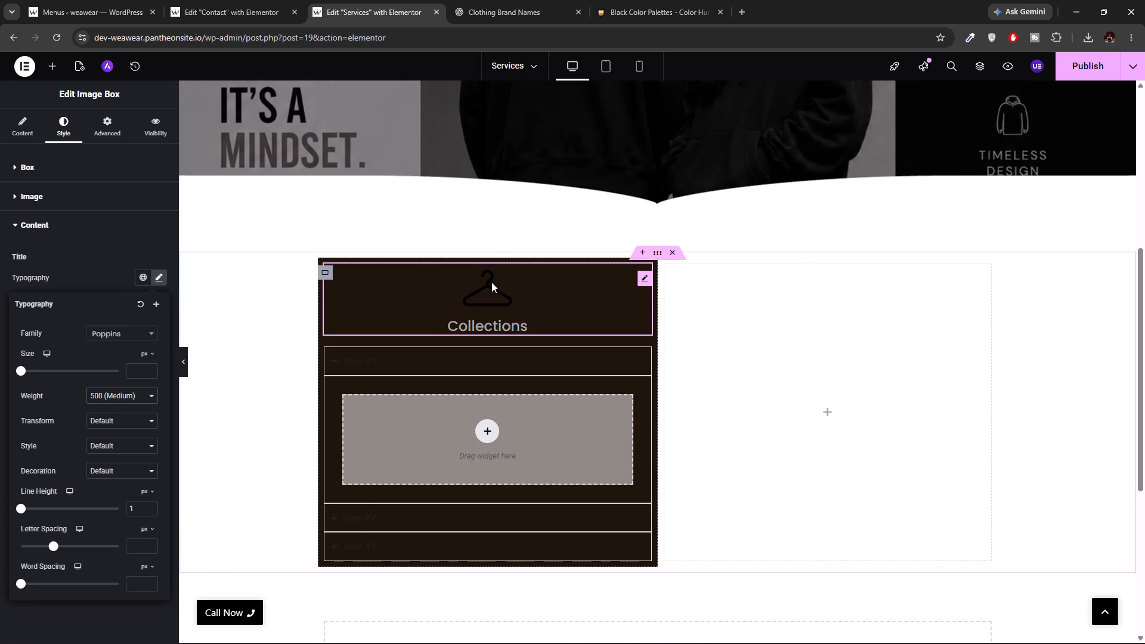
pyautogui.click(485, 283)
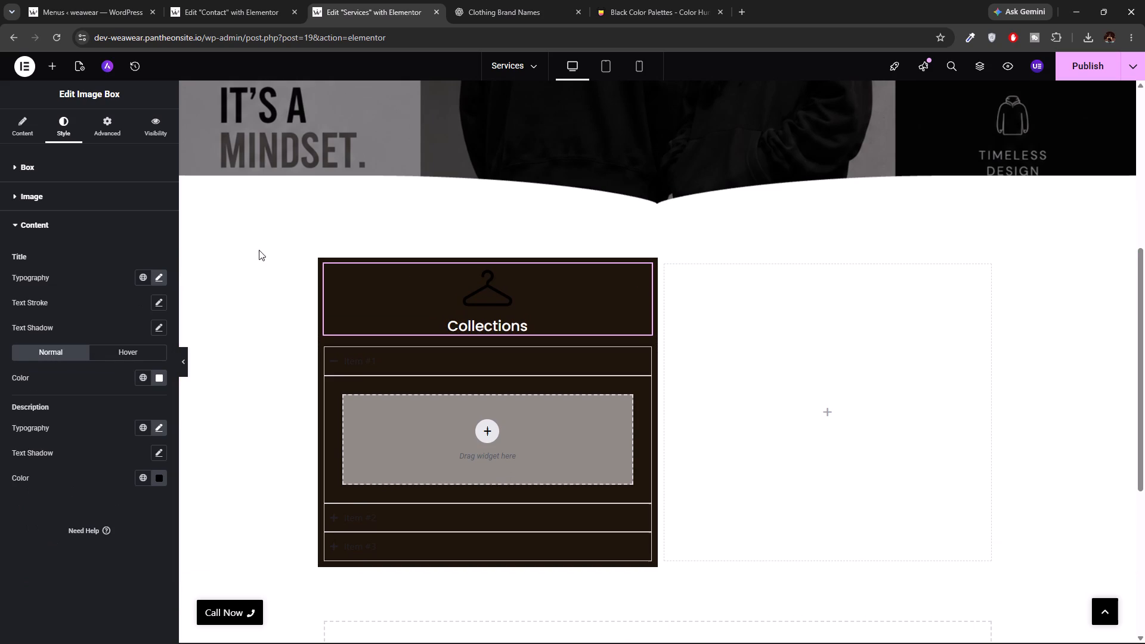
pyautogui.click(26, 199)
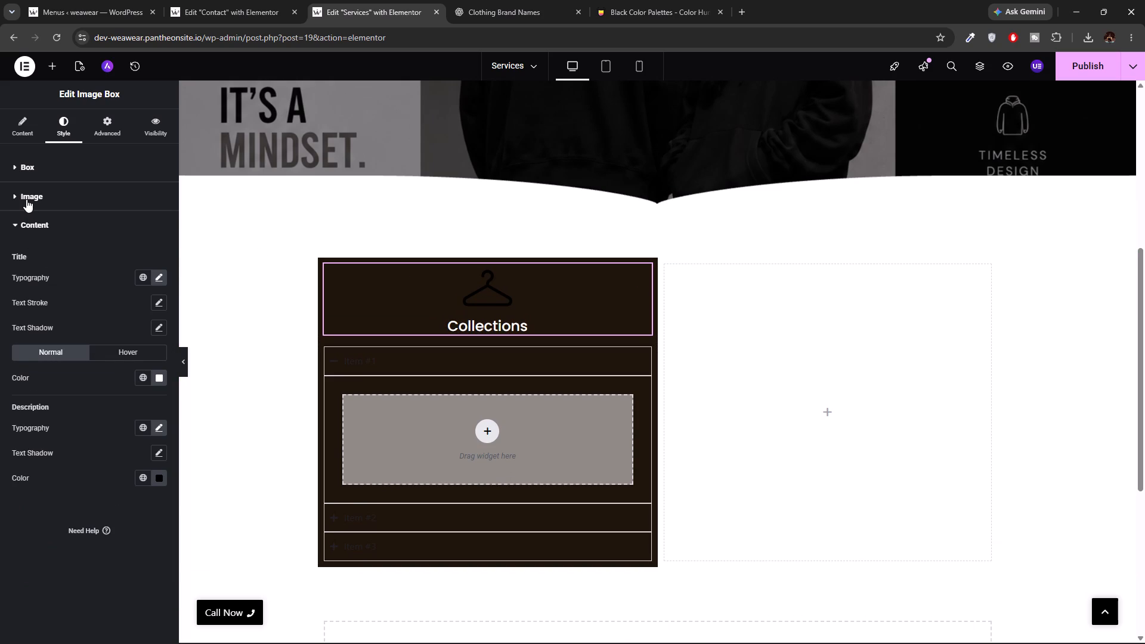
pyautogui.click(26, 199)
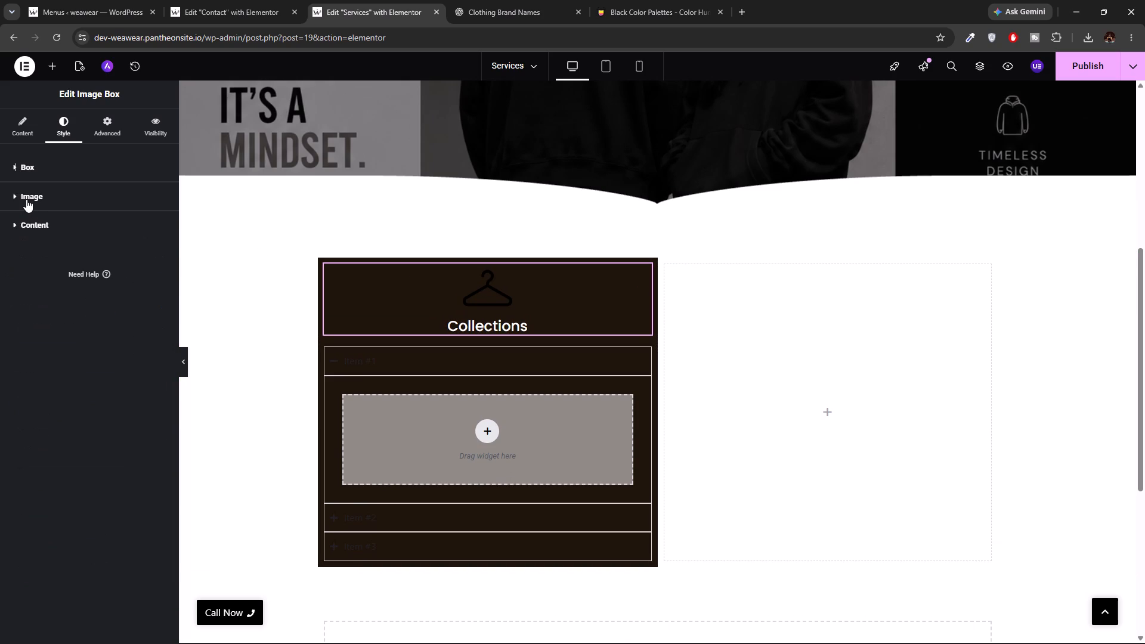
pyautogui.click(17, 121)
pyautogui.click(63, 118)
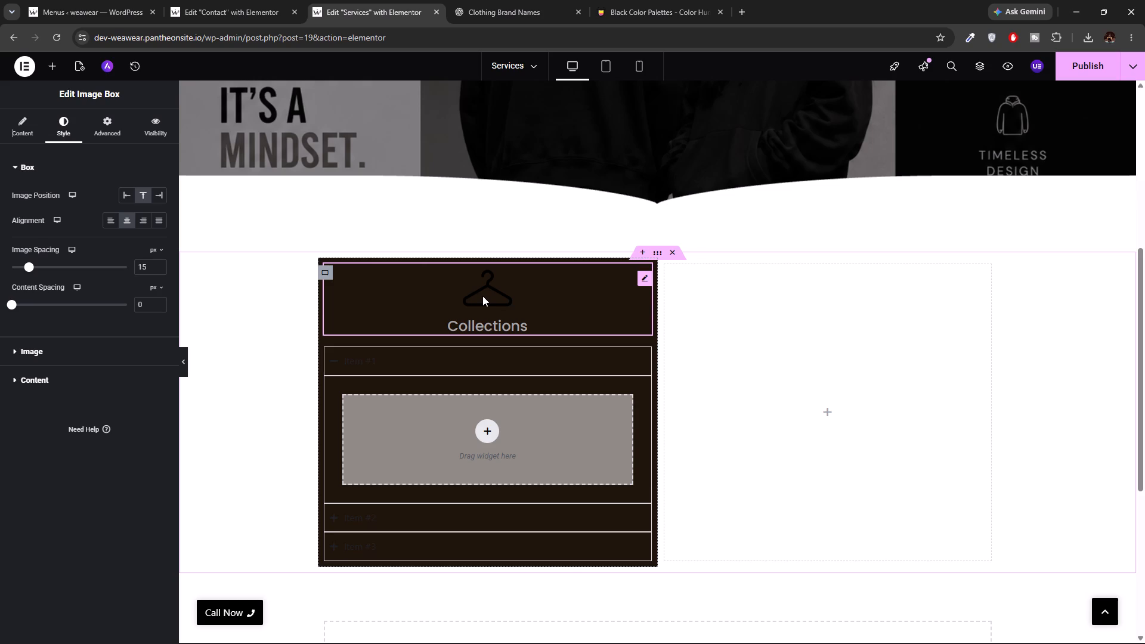
# Set the normal-state header title color of the accordion below Collections to white.
pyautogui.click(394, 358)
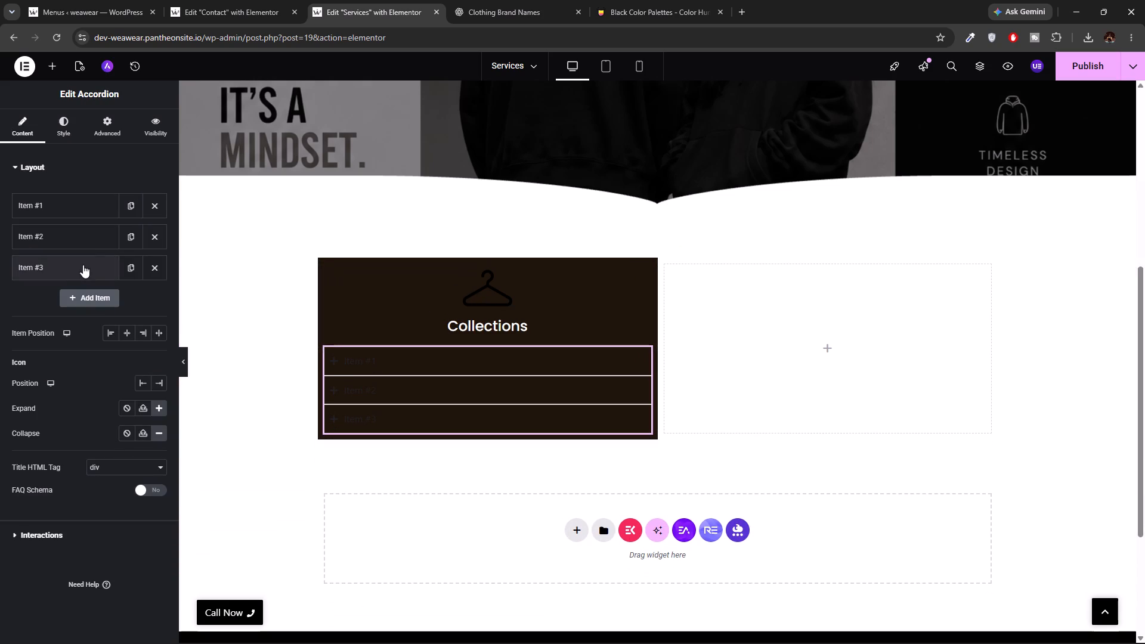
pyautogui.click(66, 131)
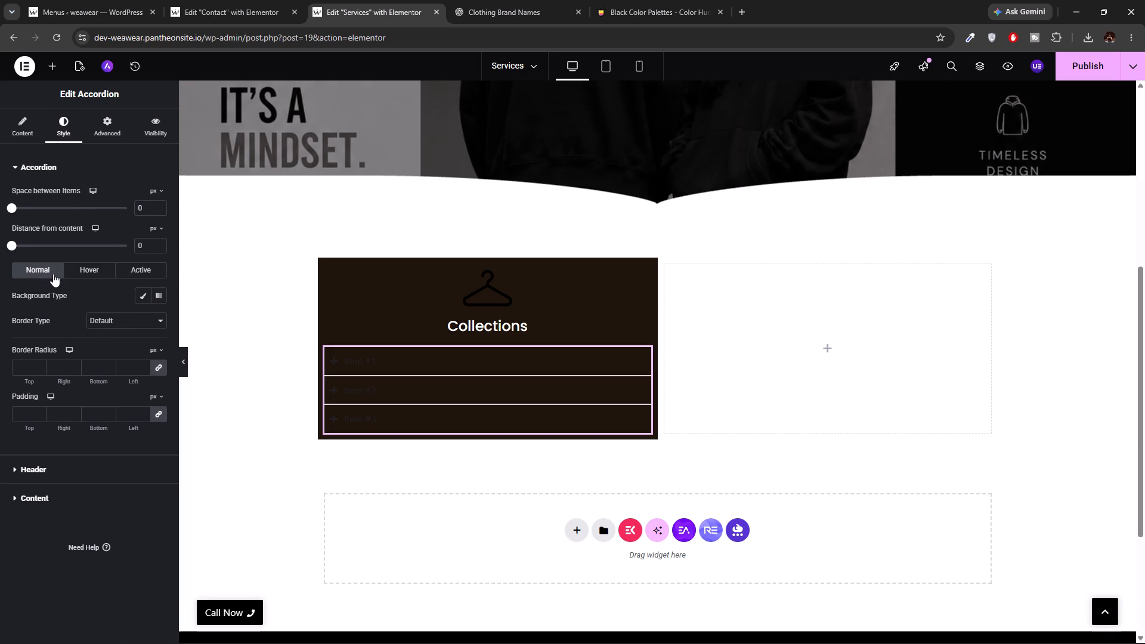
pyautogui.click(32, 473)
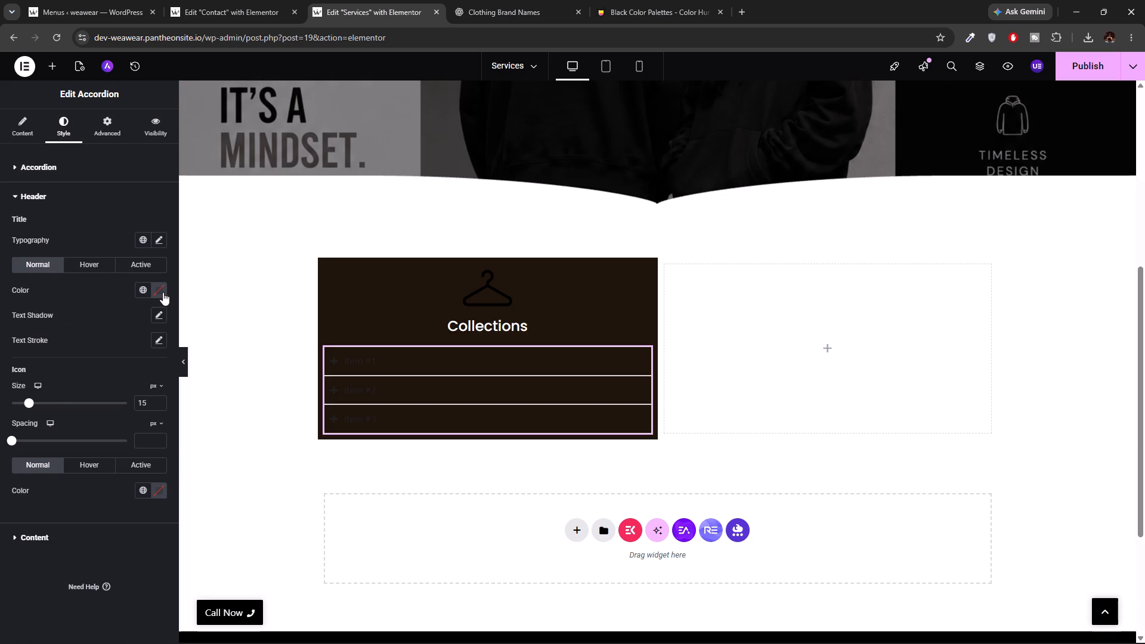
pyautogui.click(161, 292)
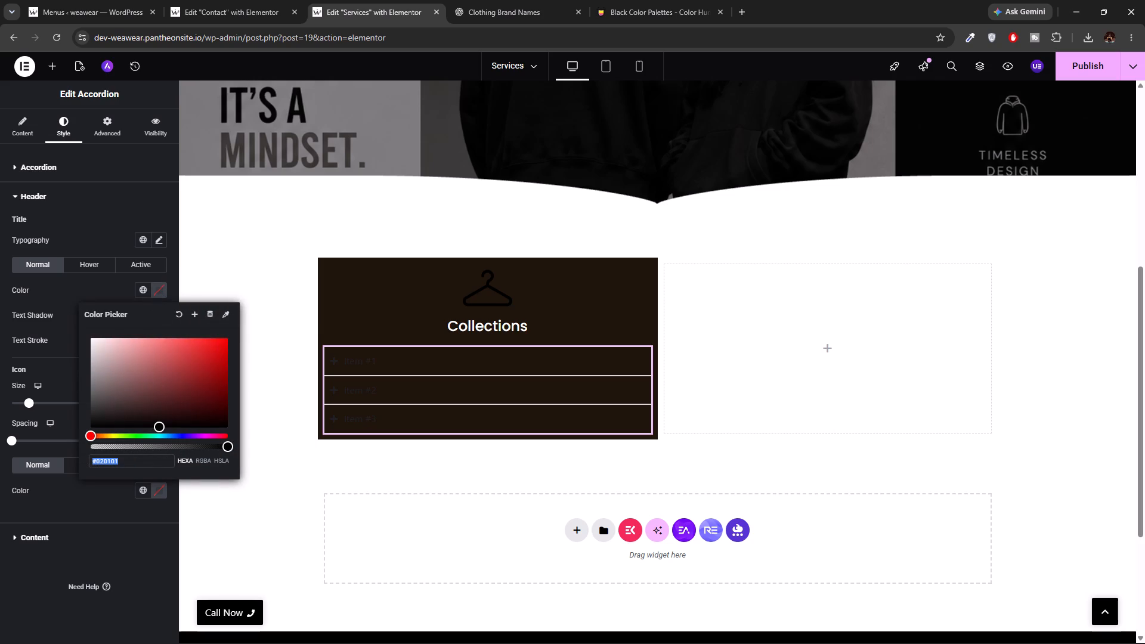
pyautogui.click(155, 422)
pyautogui.moveTo(155, 422); pyautogui.dragTo(113, 383)
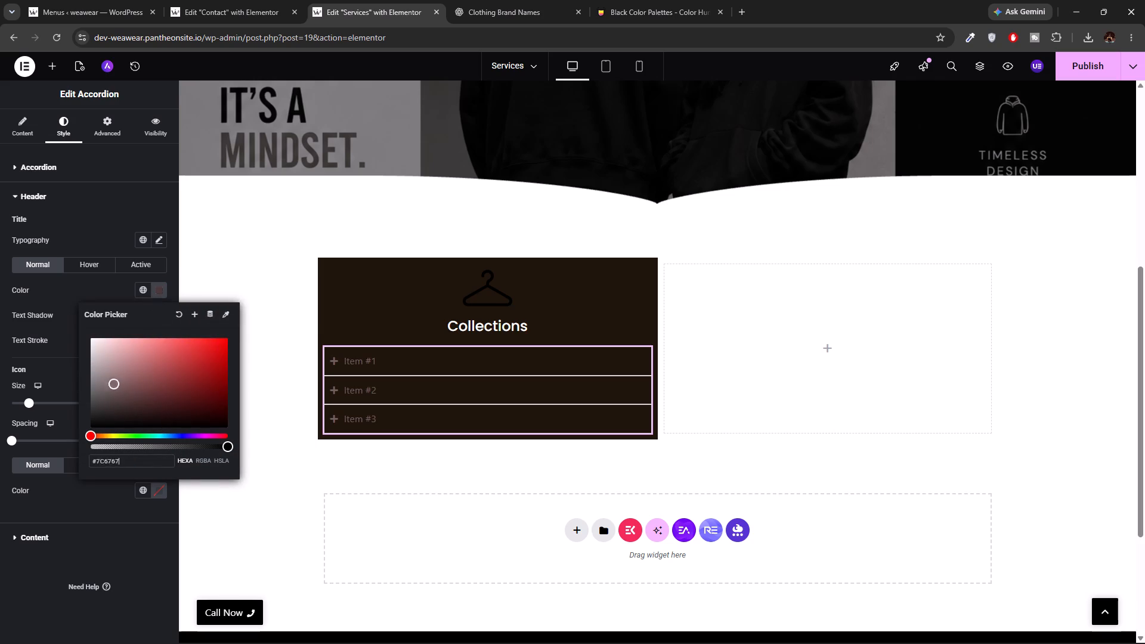
pyautogui.moveTo(113, 383); pyautogui.dragTo(51, 309)
# Set the font family of the accordion's header titles to Poppins.
pyautogui.click(159, 240)
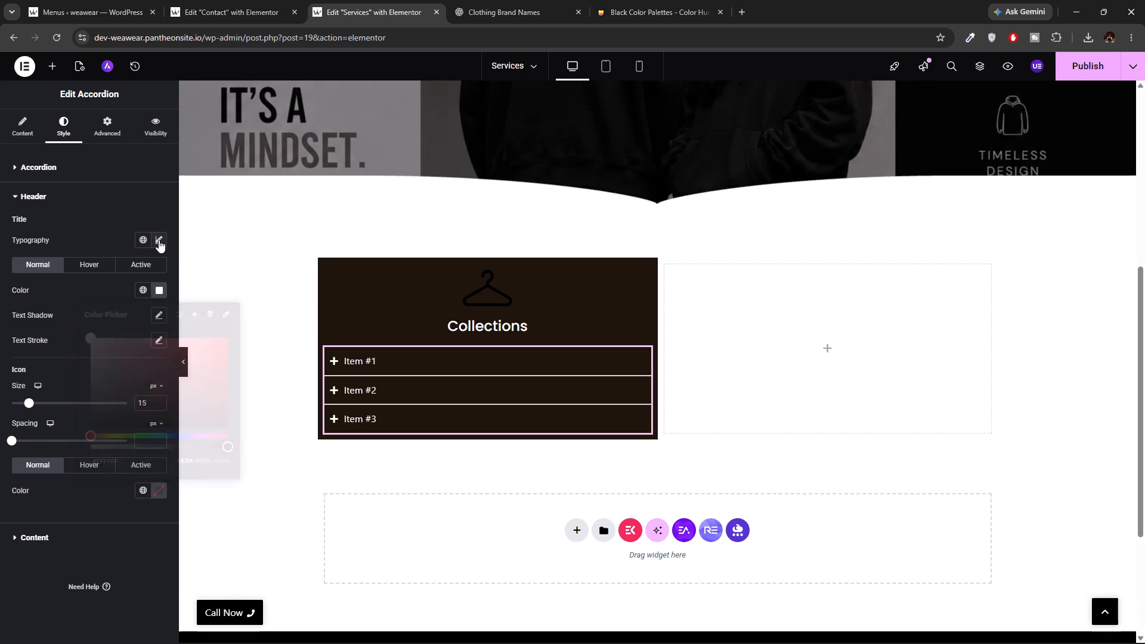
pyautogui.click(139, 295)
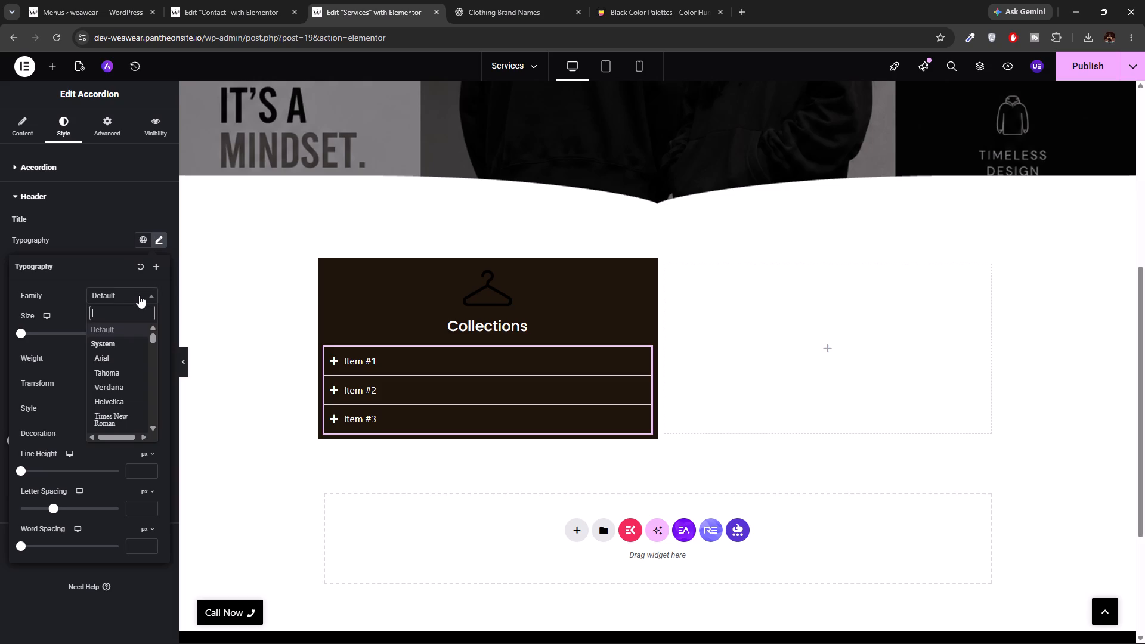
pyautogui.write('popp')
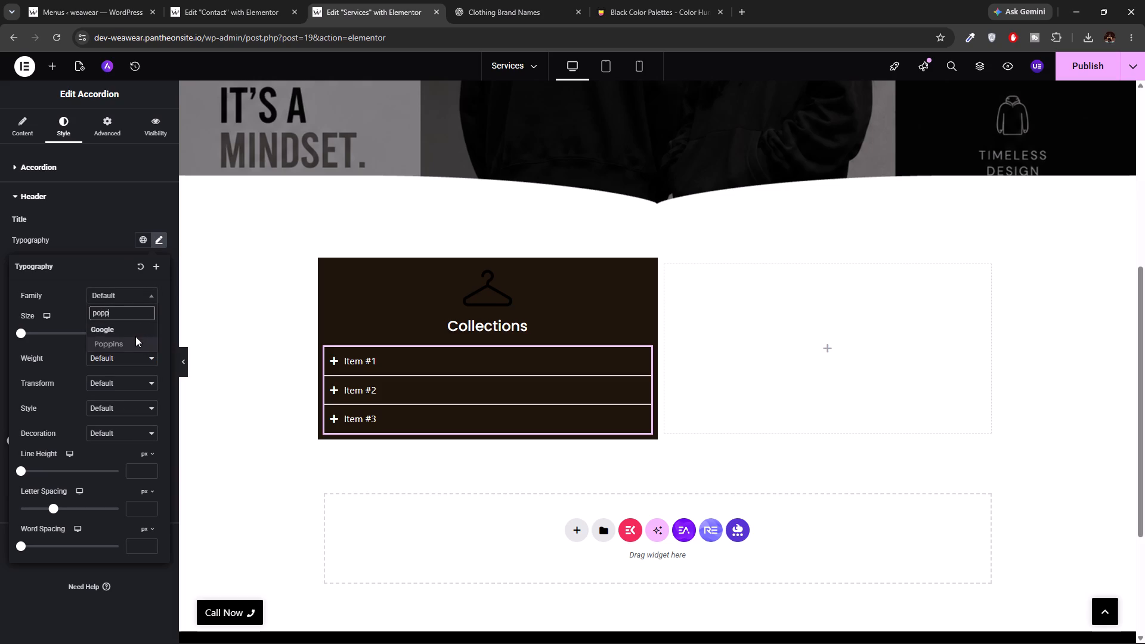
pyautogui.click(131, 343)
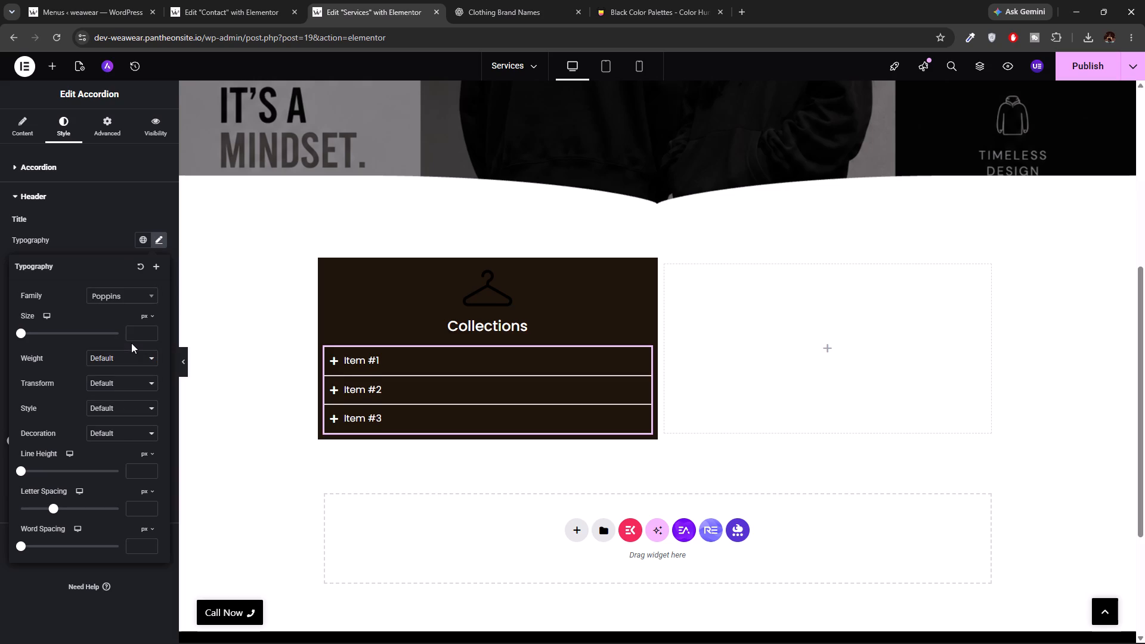
pyautogui.click(217, 351)
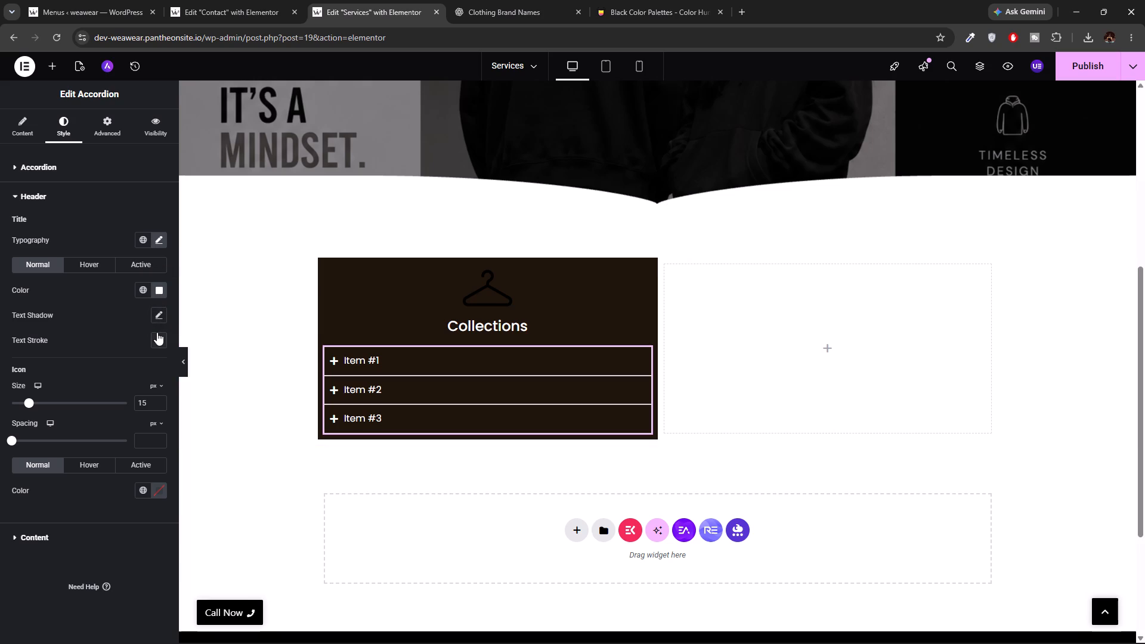
# Try weights 500 (Medium) and 300 (Light) on the accordion's header titles, settling on 400 (Normal).
pyautogui.click(160, 240)
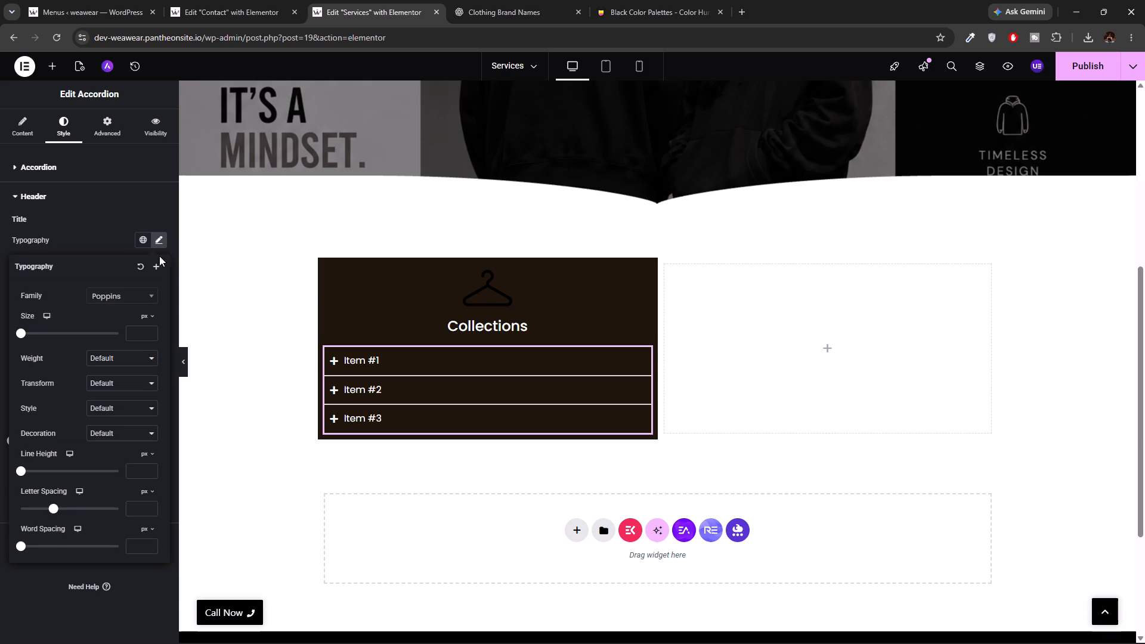
pyautogui.click(143, 357)
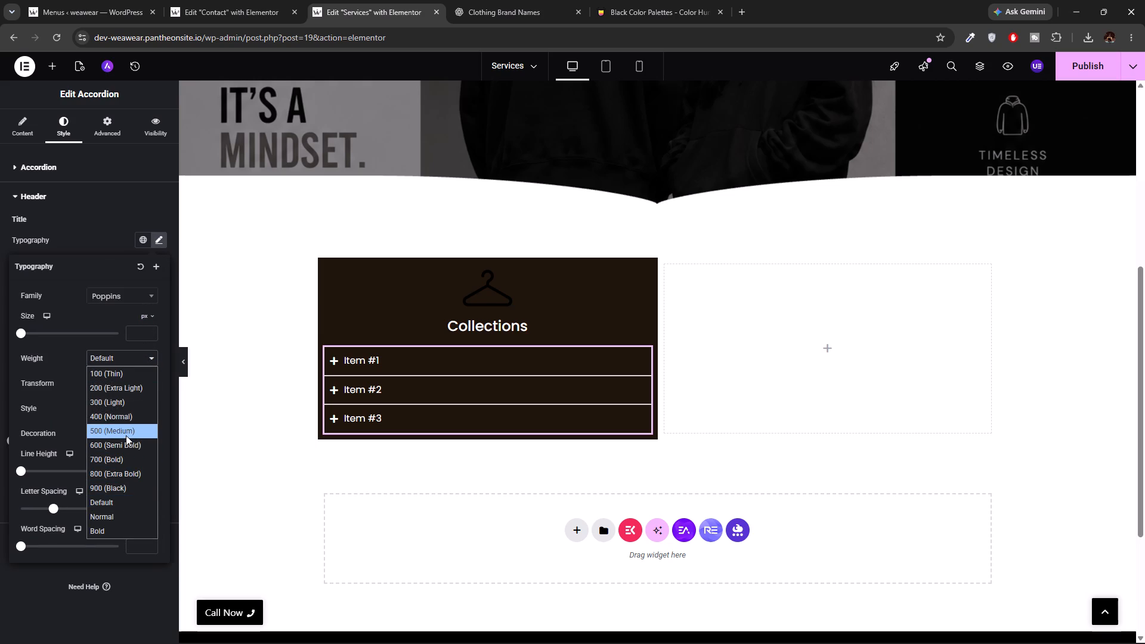
pyautogui.click(126, 435)
pyautogui.click(143, 362)
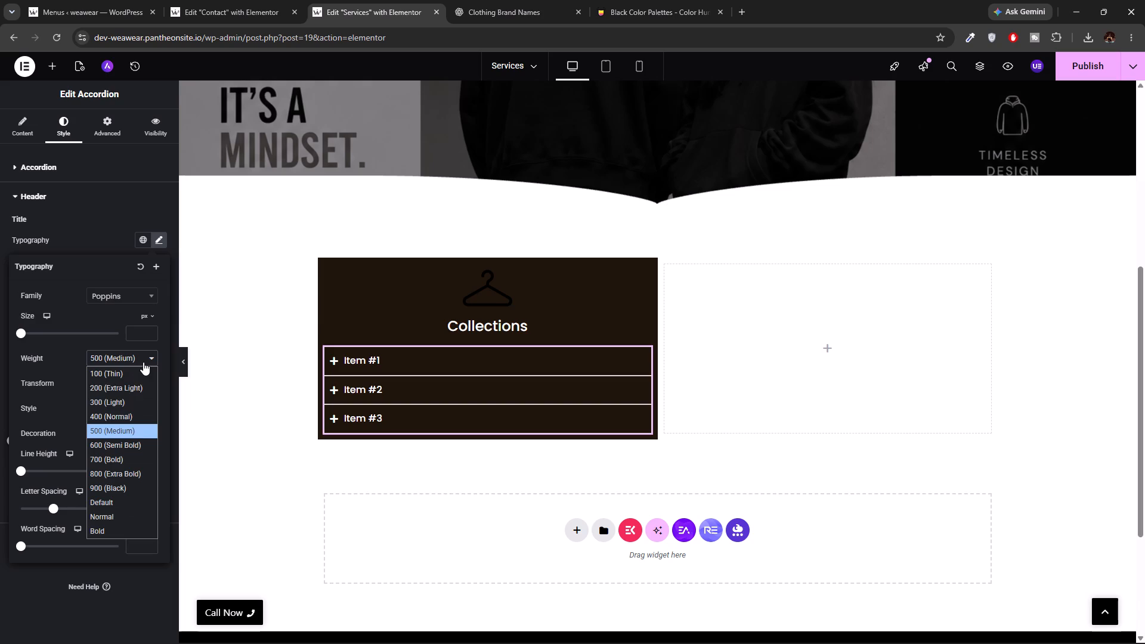
pyautogui.click(120, 407)
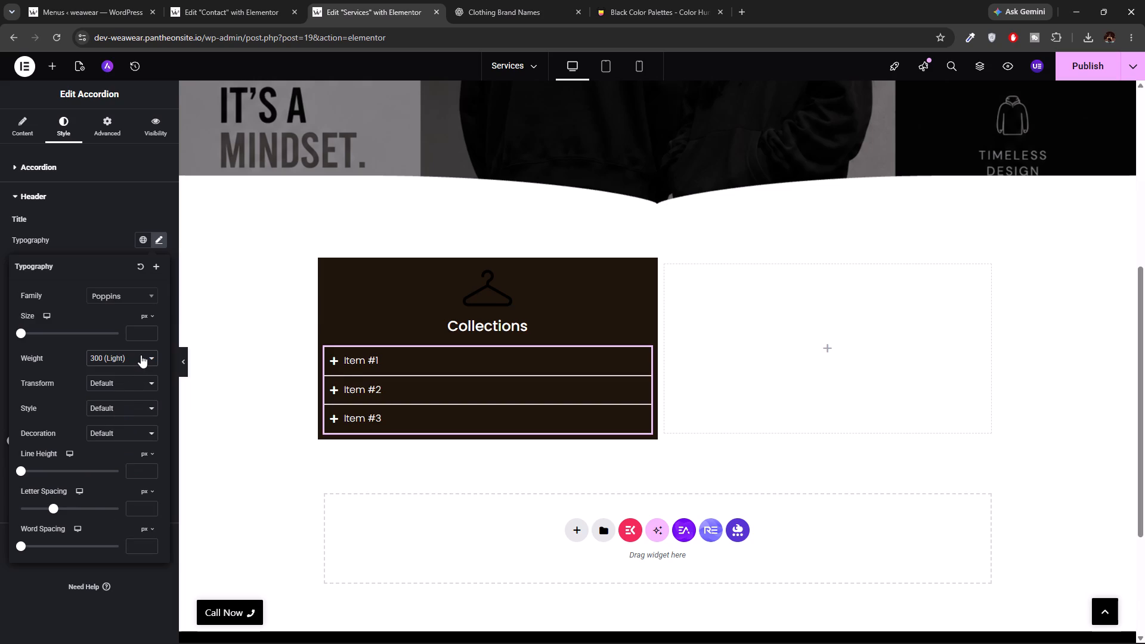
pyautogui.click(141, 355)
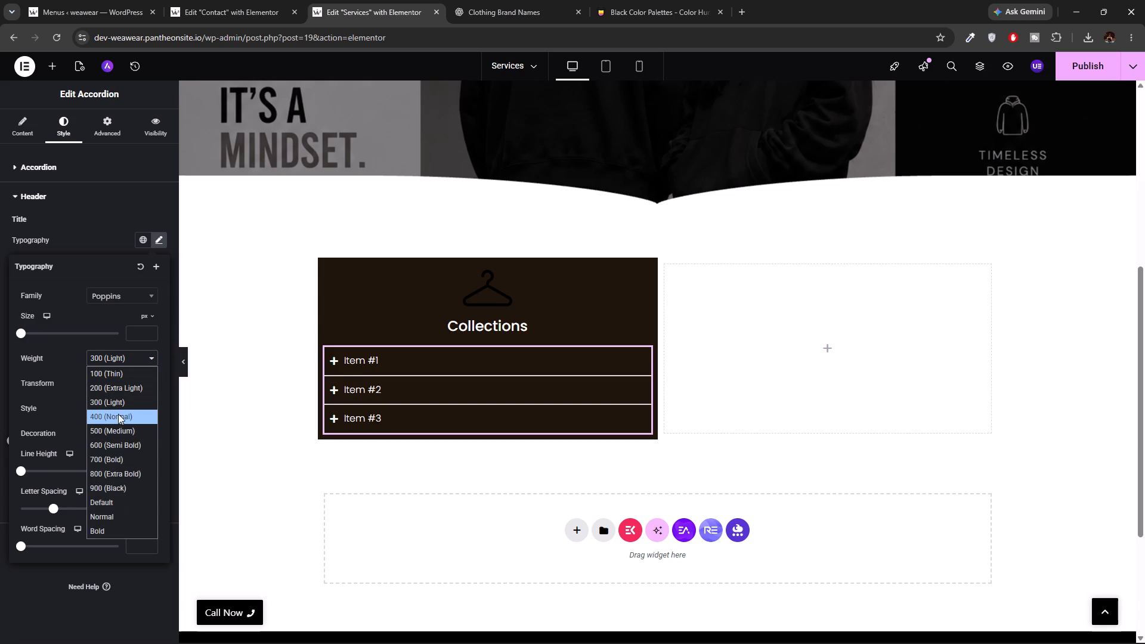
pyautogui.click(116, 421)
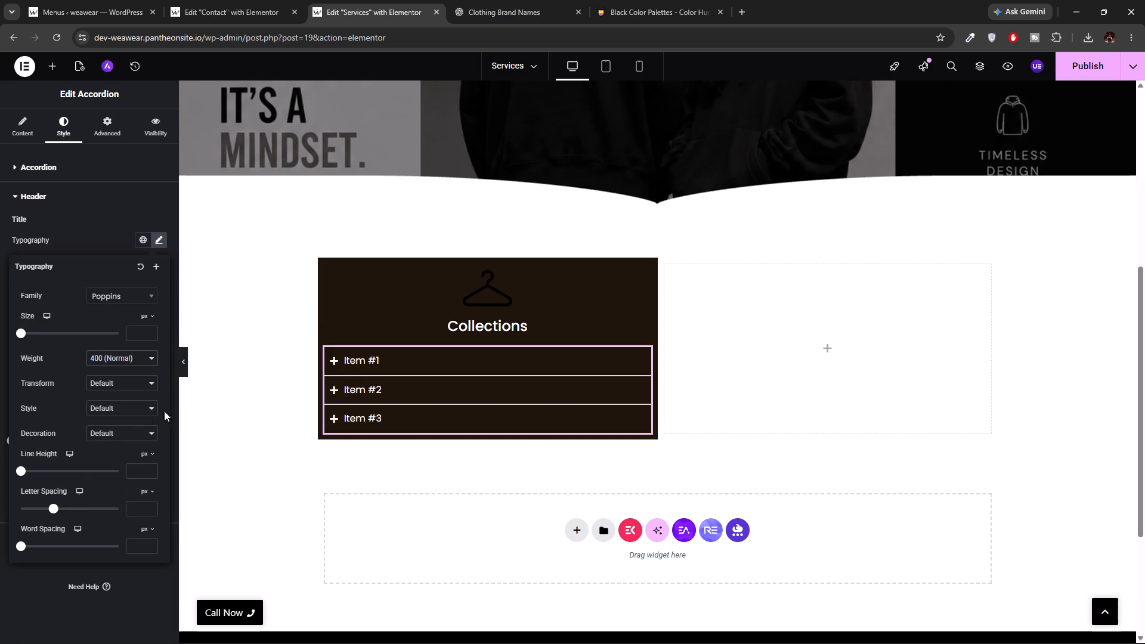
pyautogui.click(141, 337)
pyautogui.write('14')
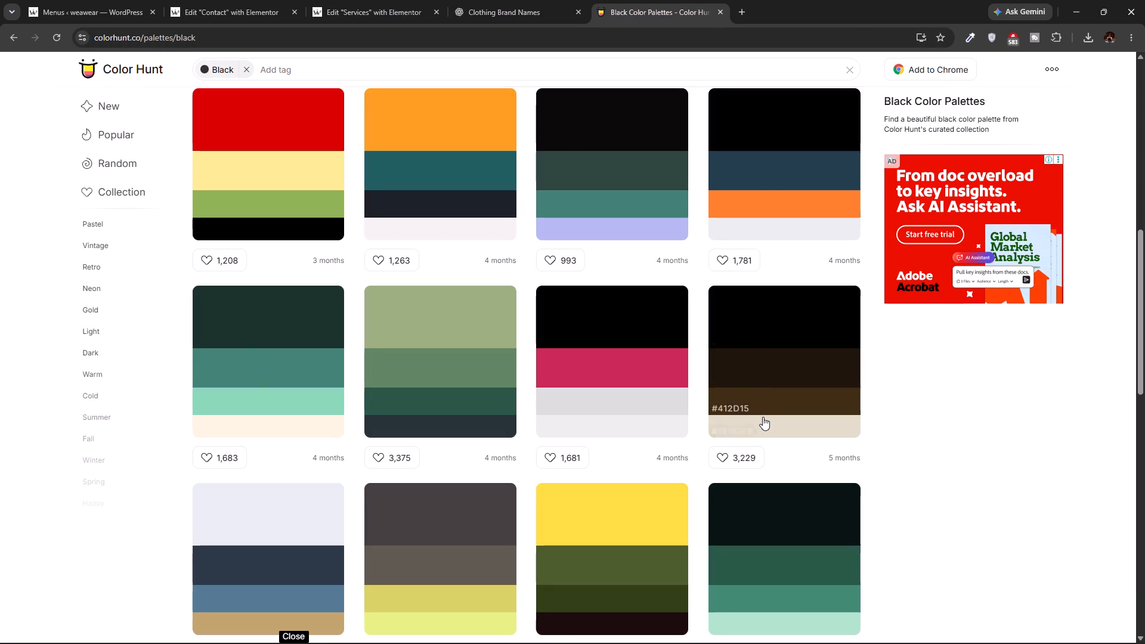
pyautogui.click(743, 431)
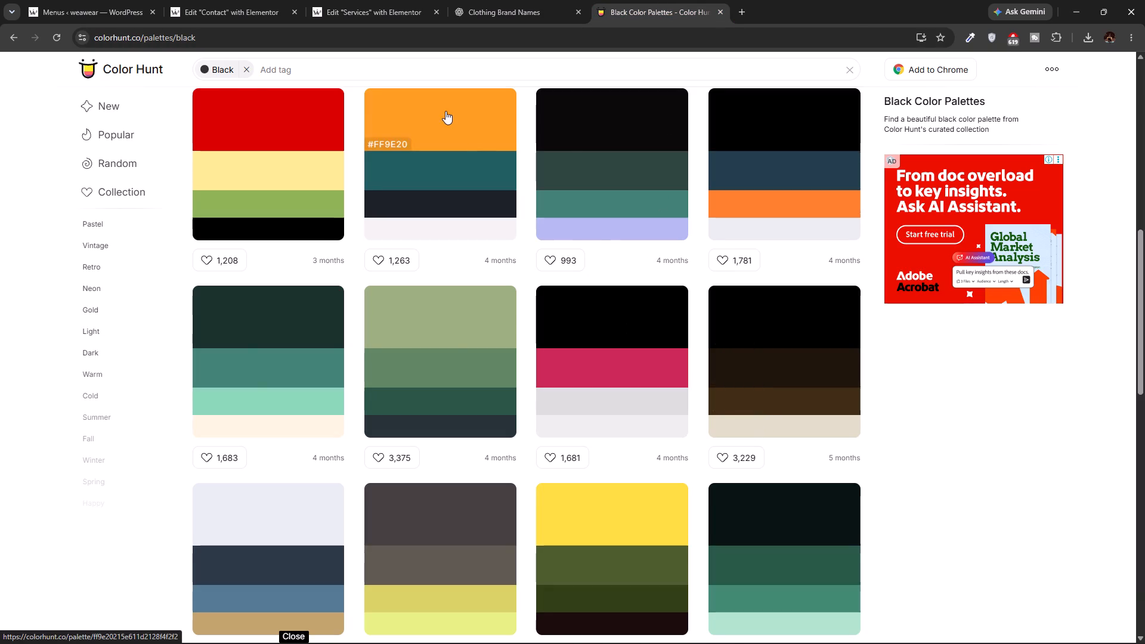
pyautogui.click(328, 0)
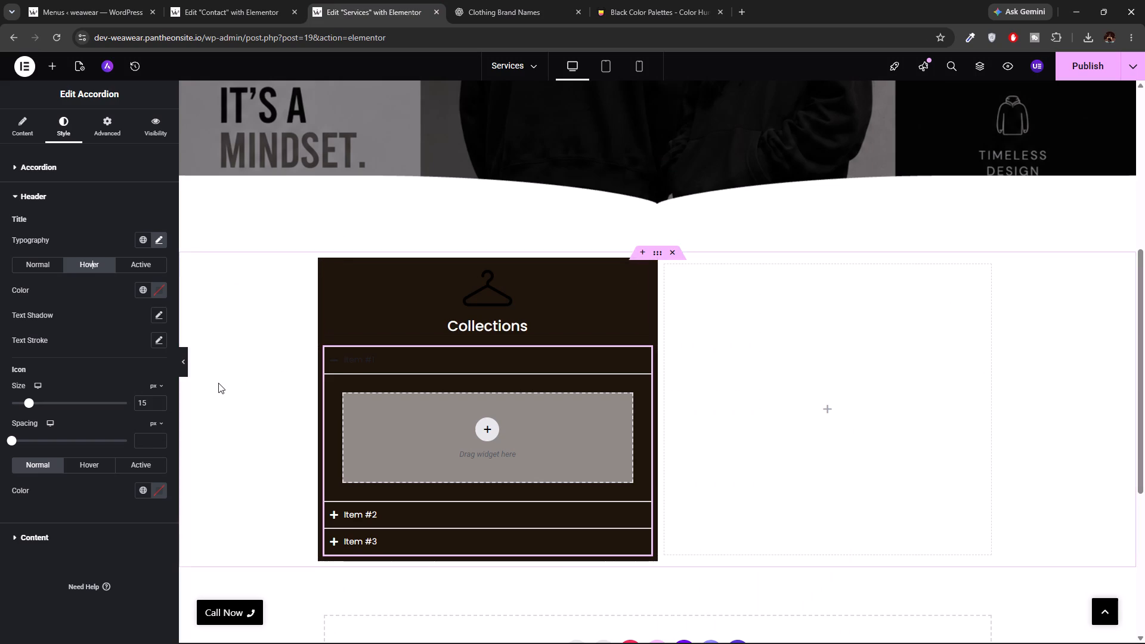
pyautogui.click(156, 295)
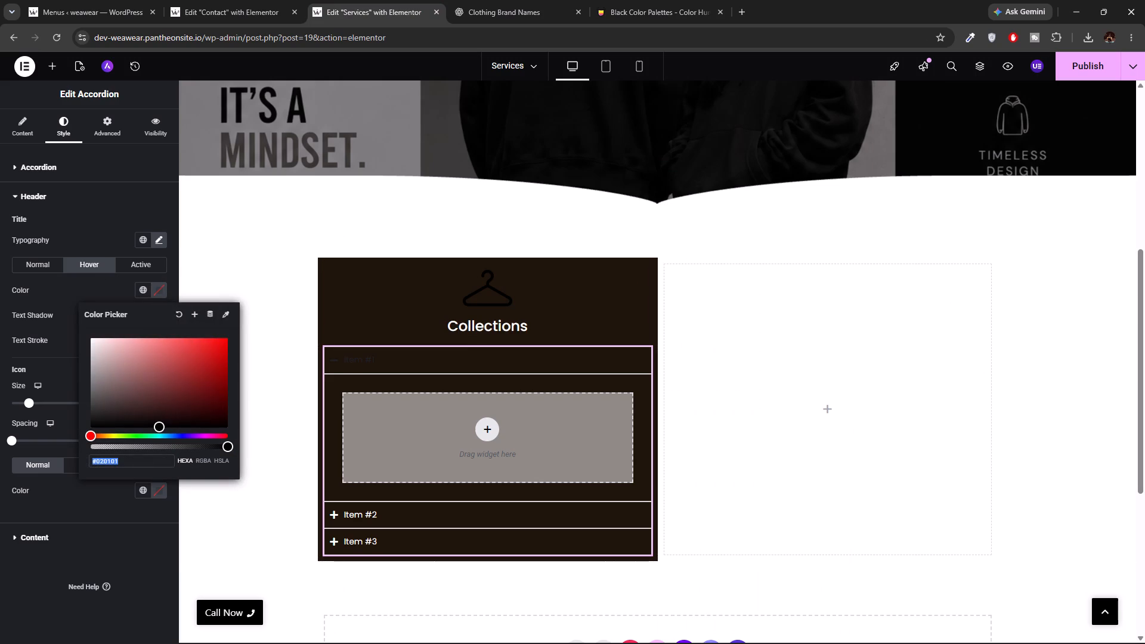
pyautogui.hotkey('ctrl', 'v')
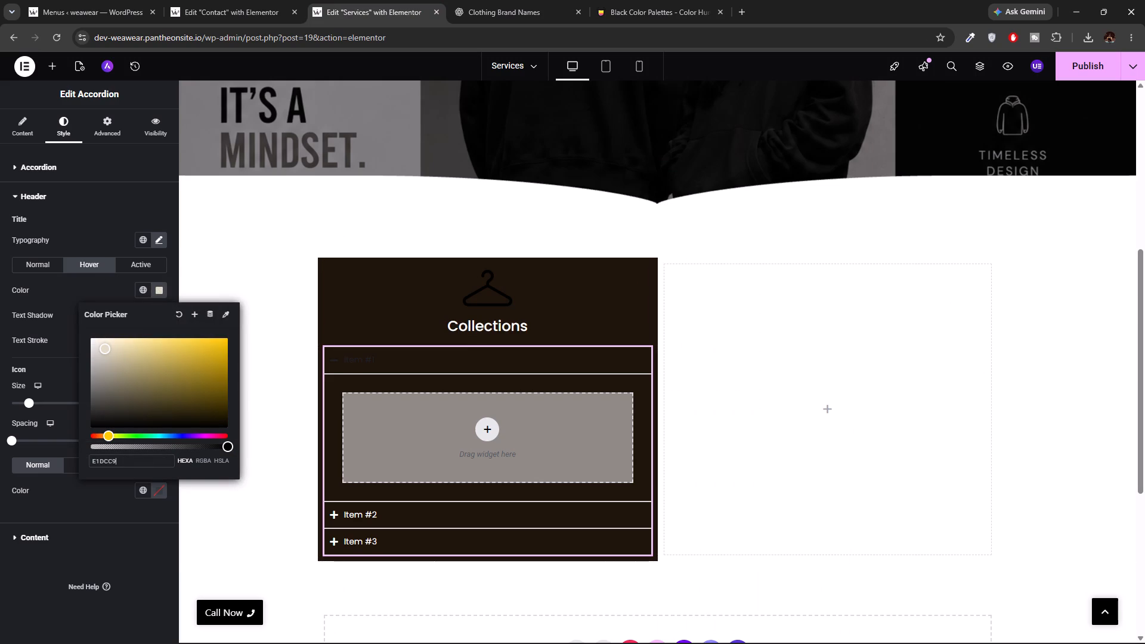
pyautogui.click(282, 338)
pyautogui.click(360, 357)
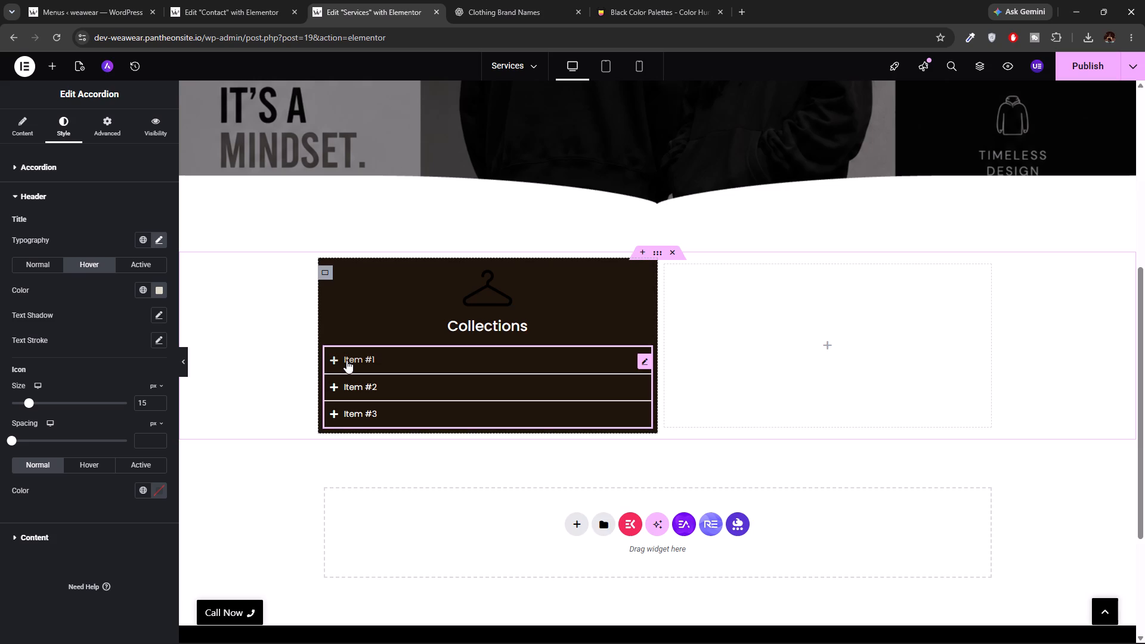
pyautogui.click(346, 360)
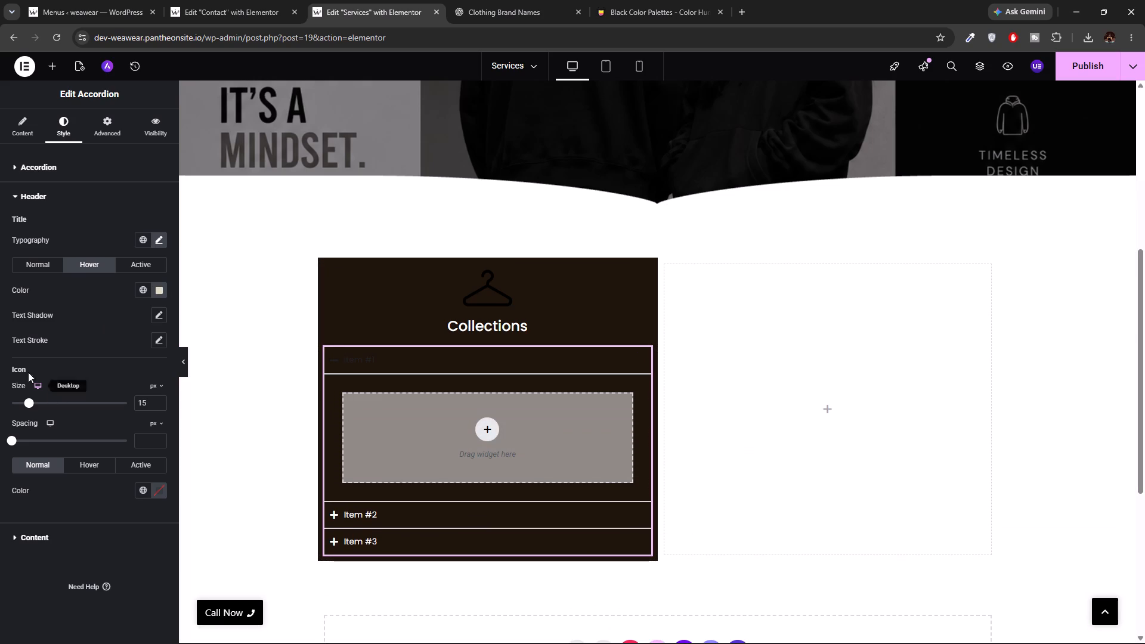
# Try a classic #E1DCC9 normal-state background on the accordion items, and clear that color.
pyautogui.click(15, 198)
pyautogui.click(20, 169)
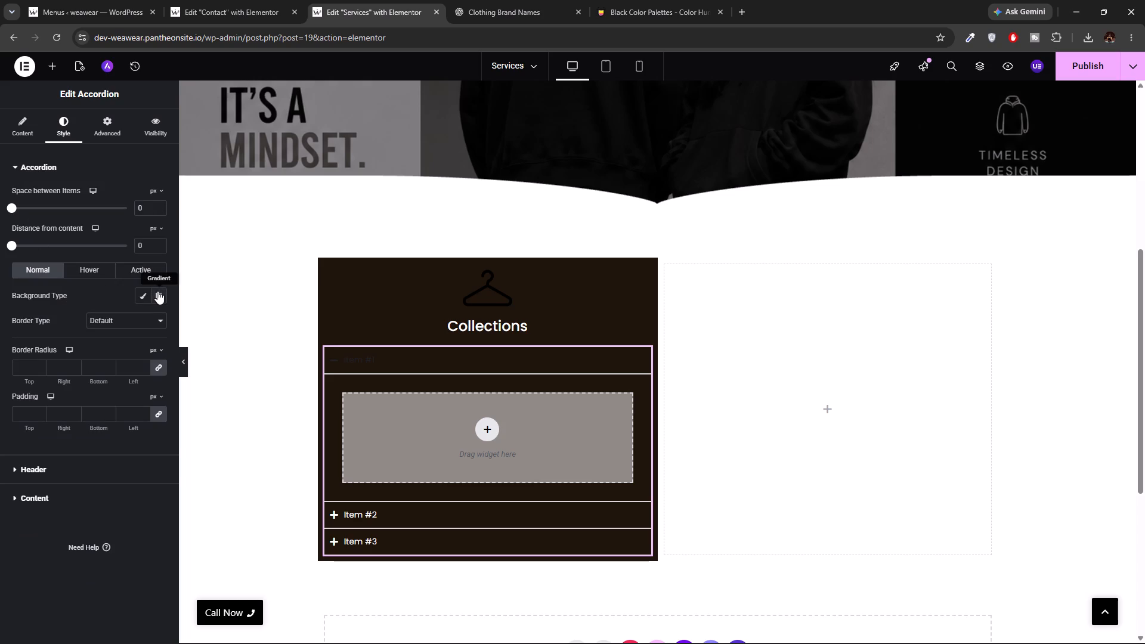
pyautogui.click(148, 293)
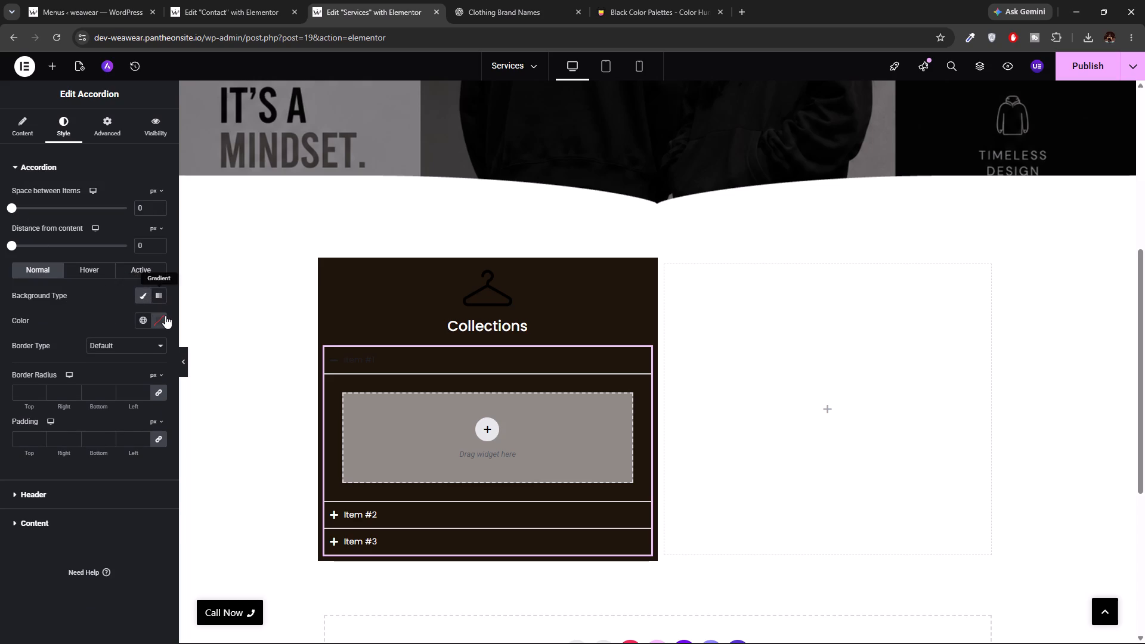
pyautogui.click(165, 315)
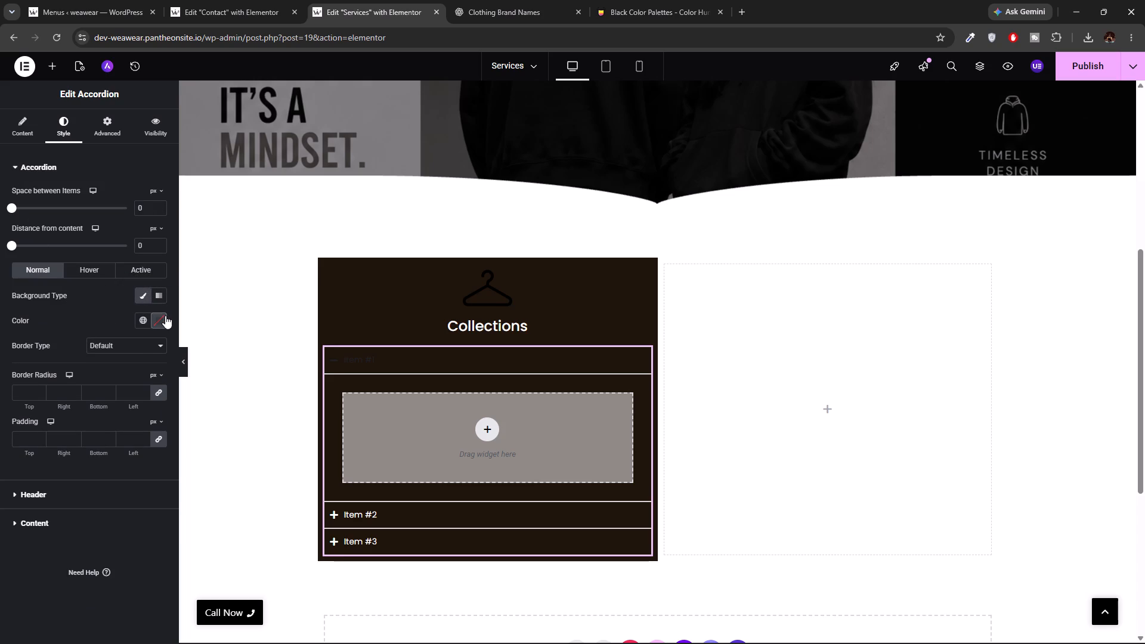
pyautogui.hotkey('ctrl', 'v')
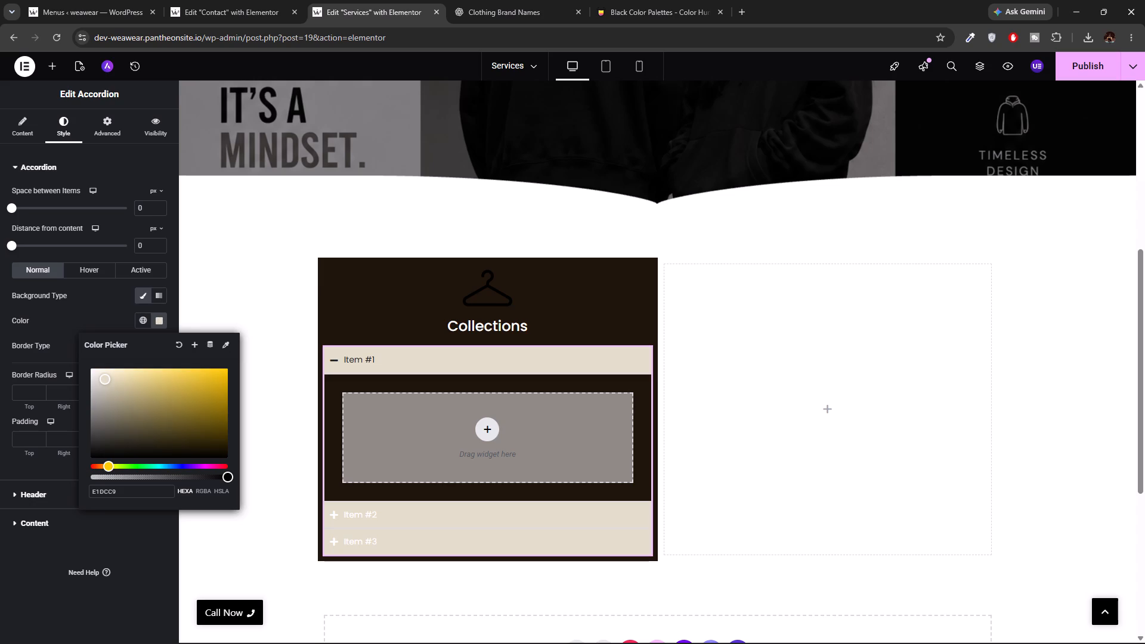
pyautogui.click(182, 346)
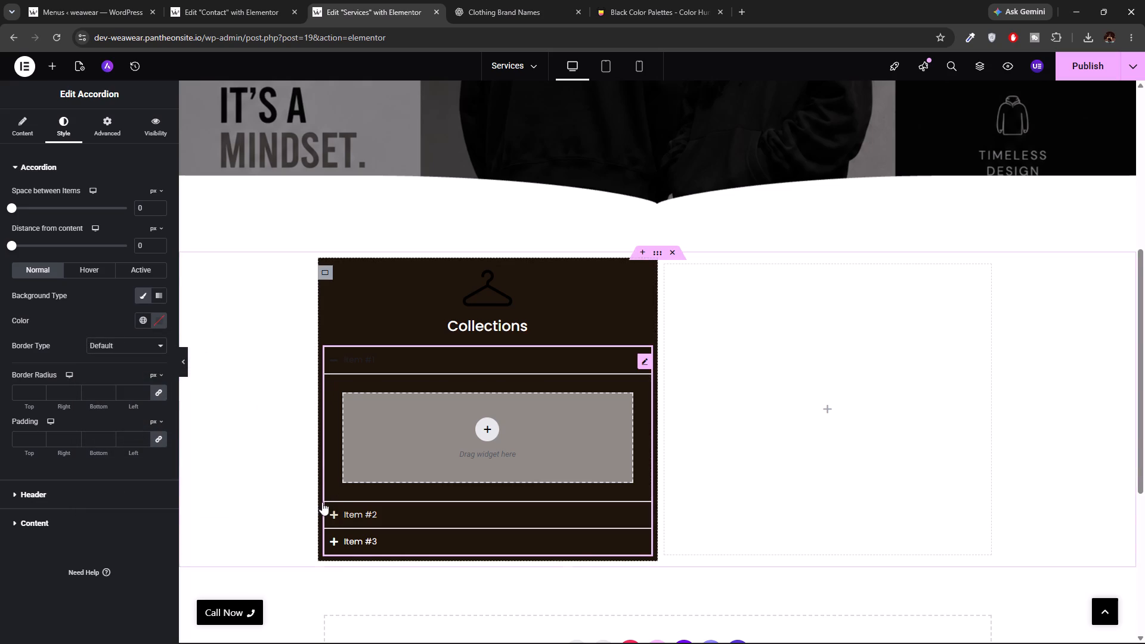
# Give the accordion's content area a classic background in cream, #E1DCC9.
pyautogui.click(35, 516)
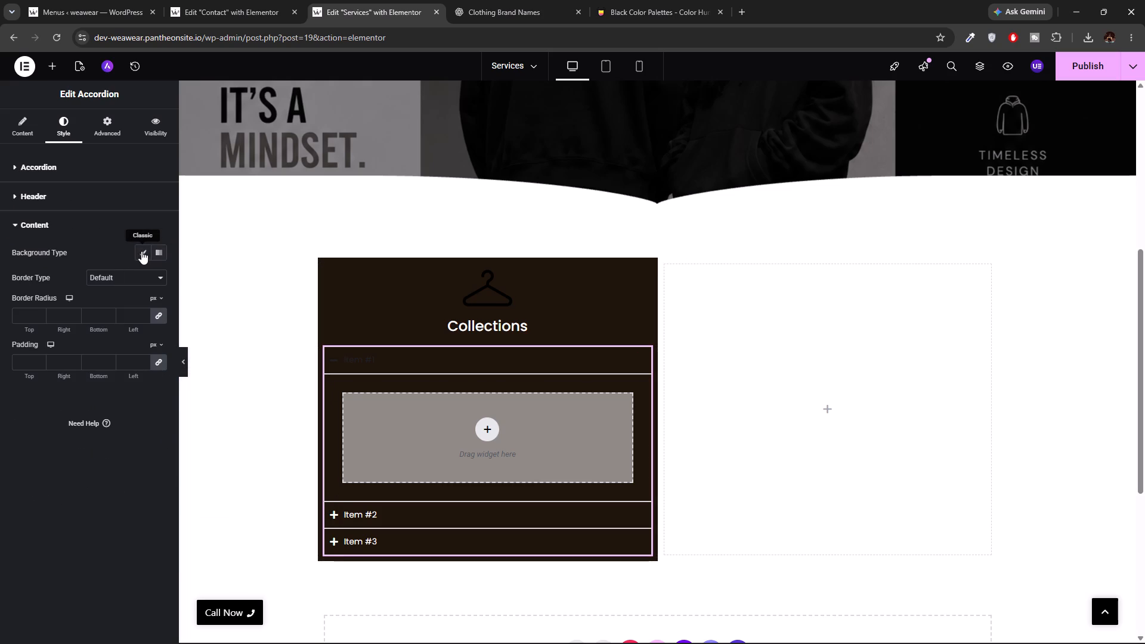
pyautogui.click(141, 250)
pyautogui.click(156, 277)
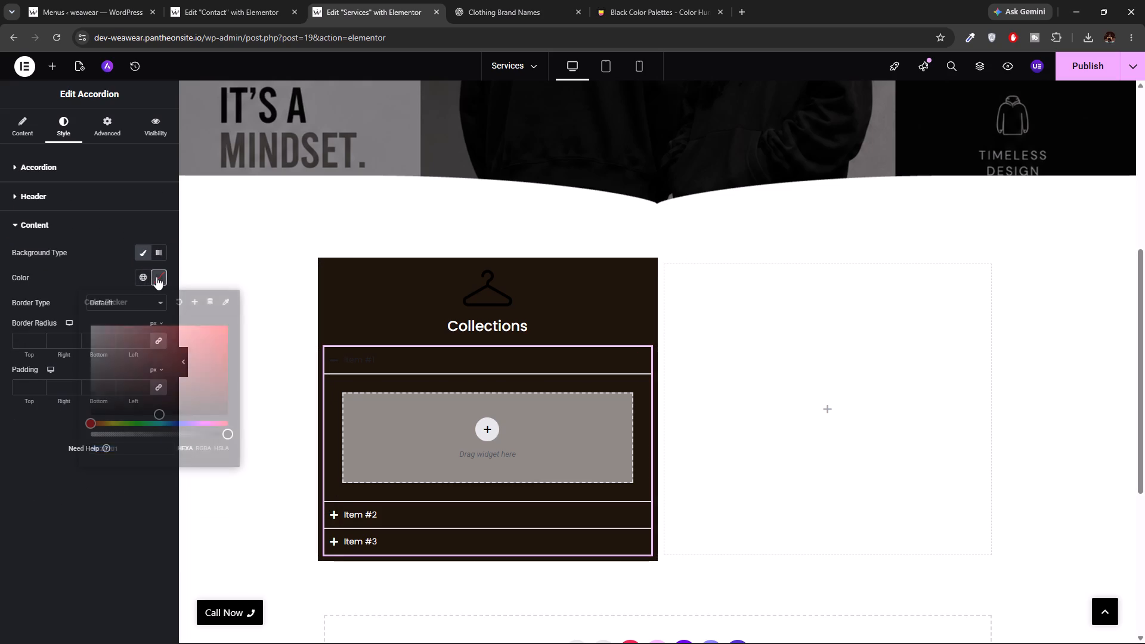
pyautogui.hotkey('ctrl', 'v')
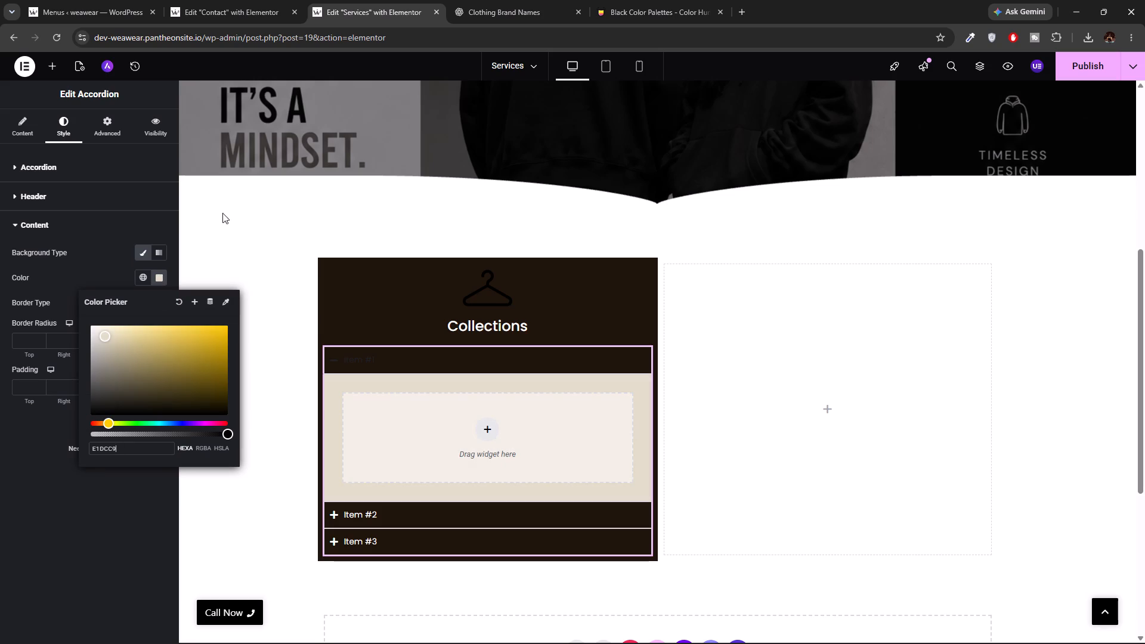
pyautogui.click(239, 259)
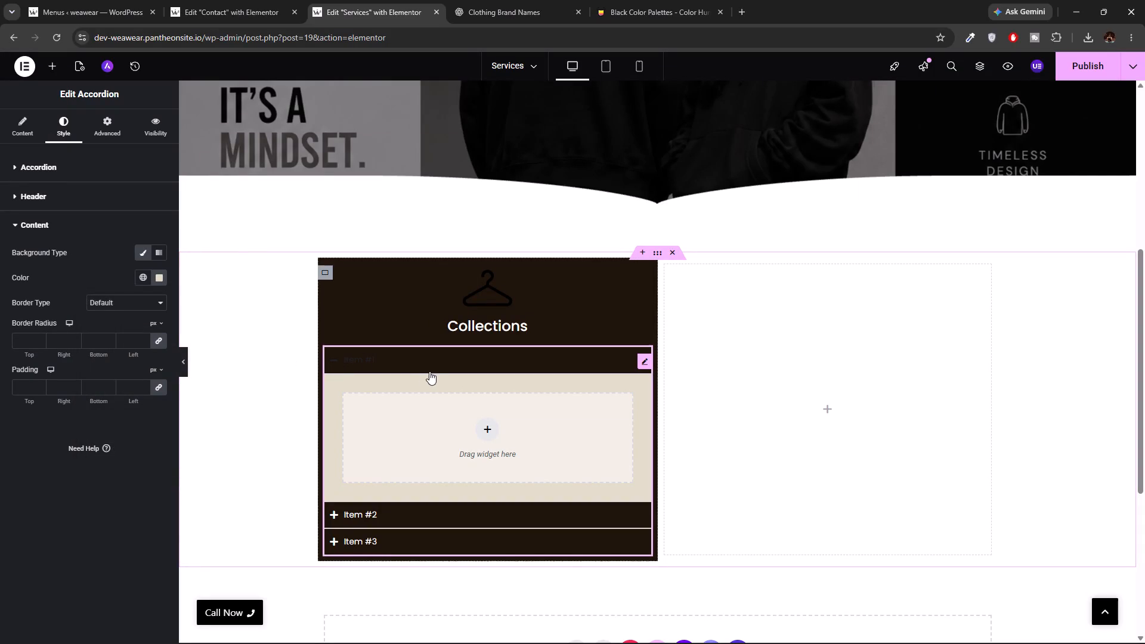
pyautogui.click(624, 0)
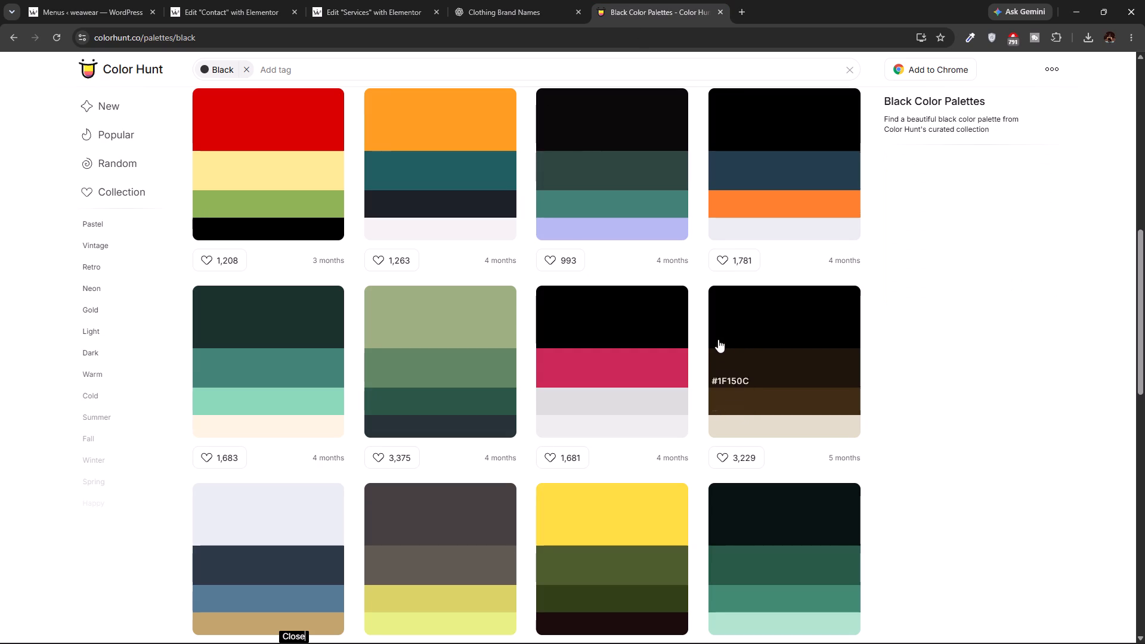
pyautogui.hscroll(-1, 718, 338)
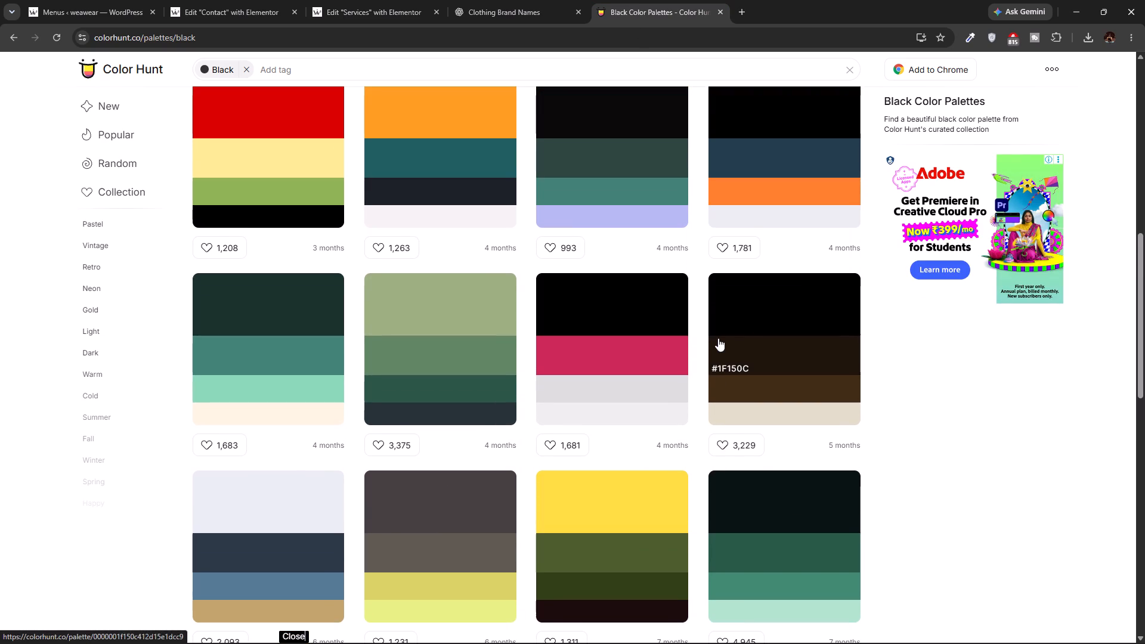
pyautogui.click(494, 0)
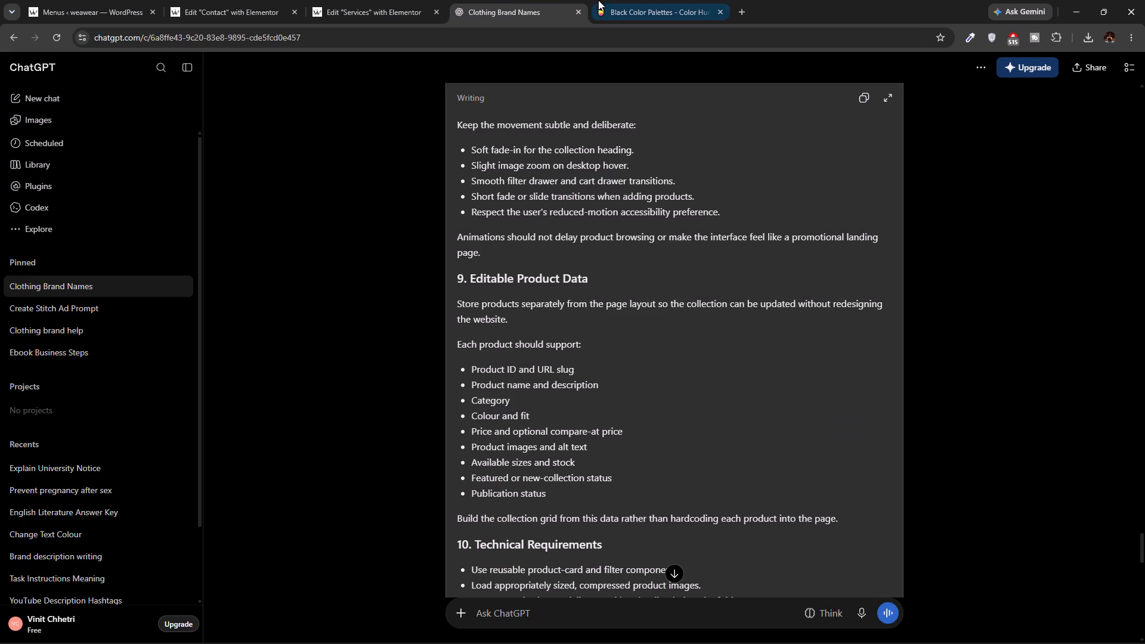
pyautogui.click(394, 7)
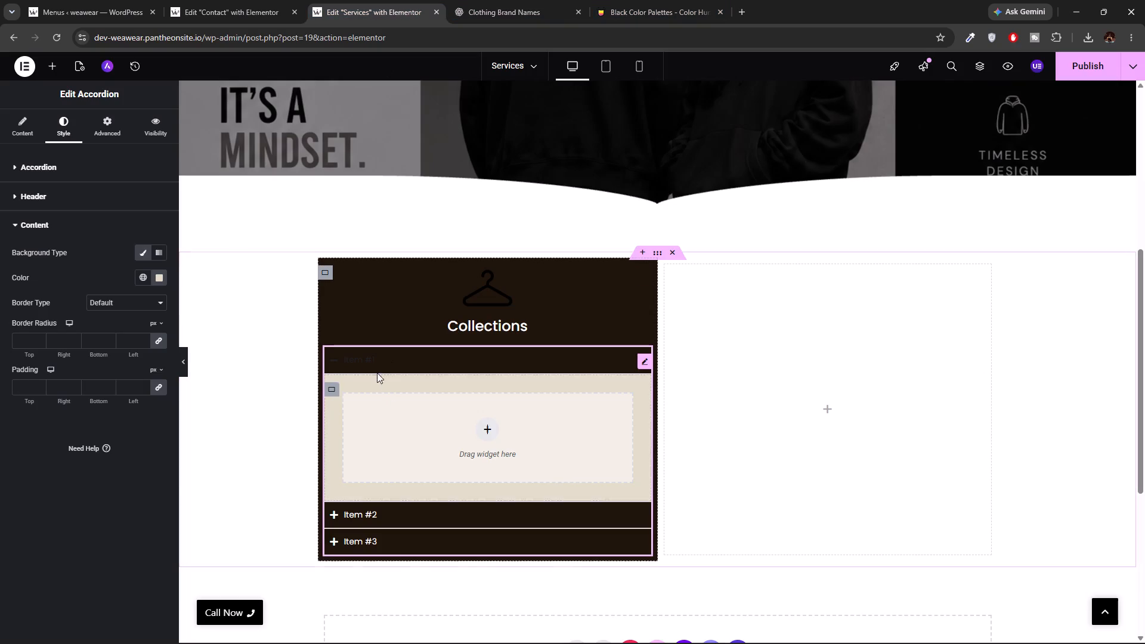
# Set the accordion's active-state header title color to cream, #E1DCC9.
pyautogui.click(344, 356)
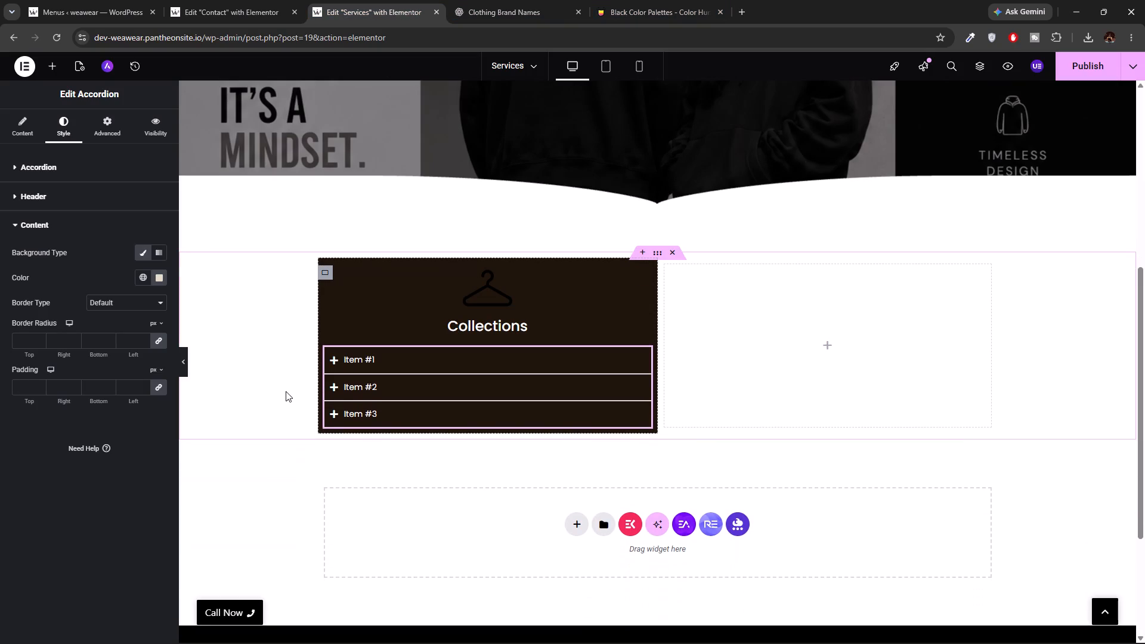
pyautogui.click(348, 355)
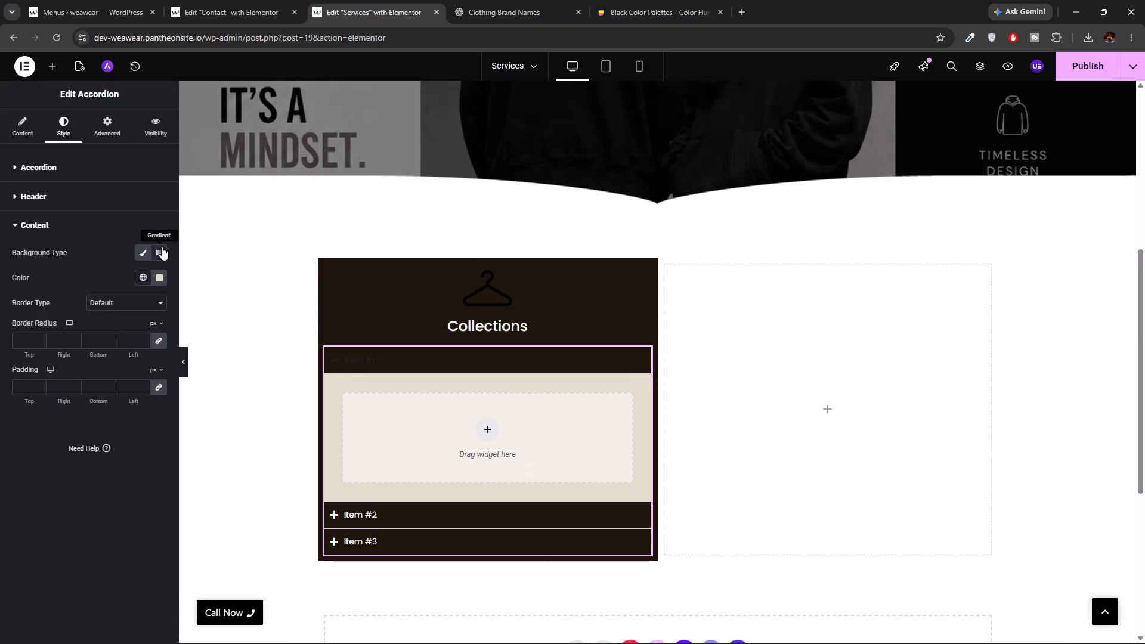
pyautogui.click(64, 188)
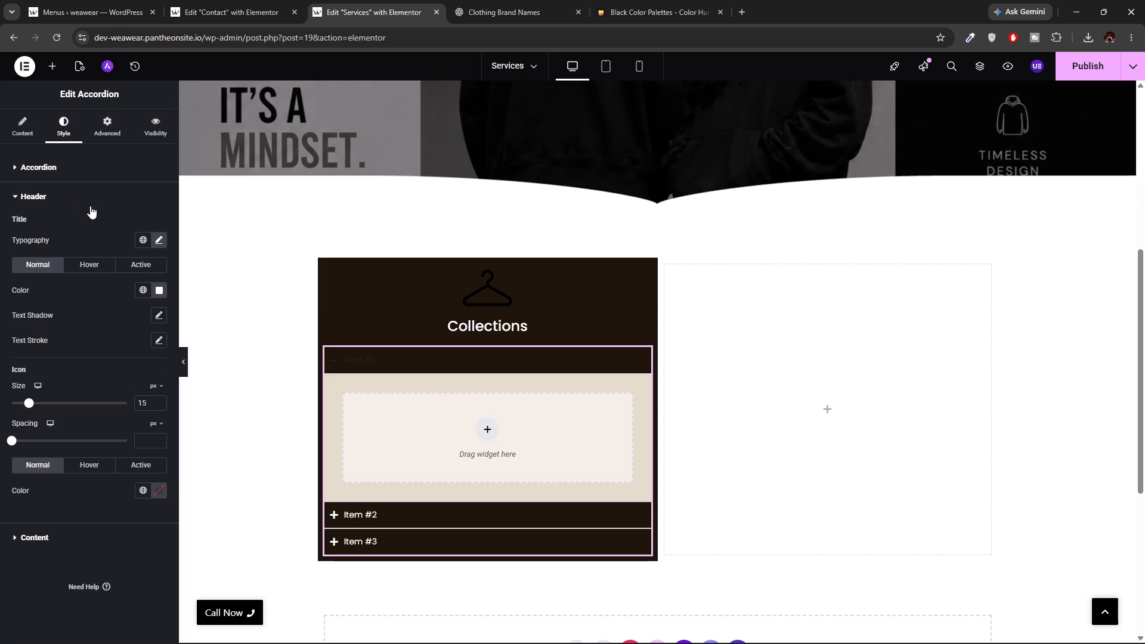
pyautogui.click(138, 271)
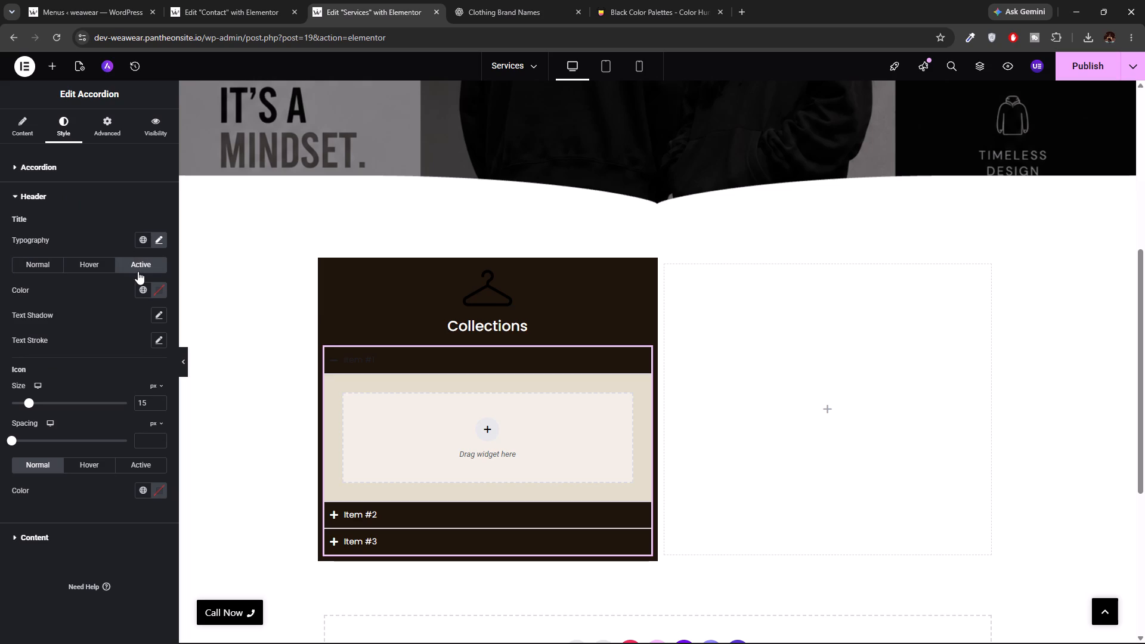
pyautogui.click(144, 289)
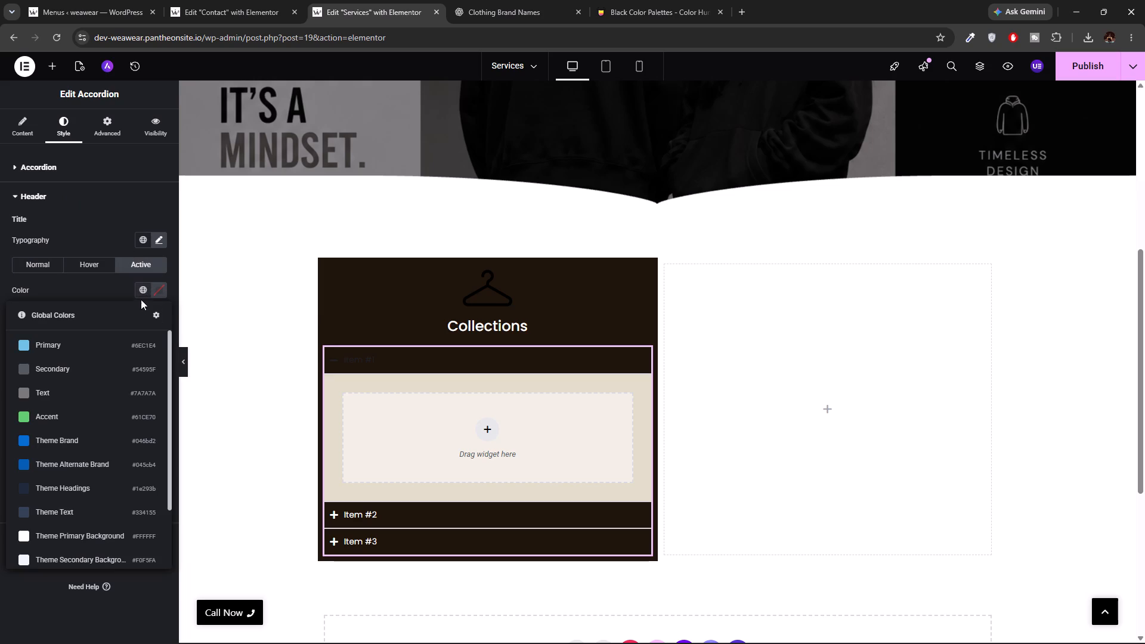
pyautogui.click(163, 292)
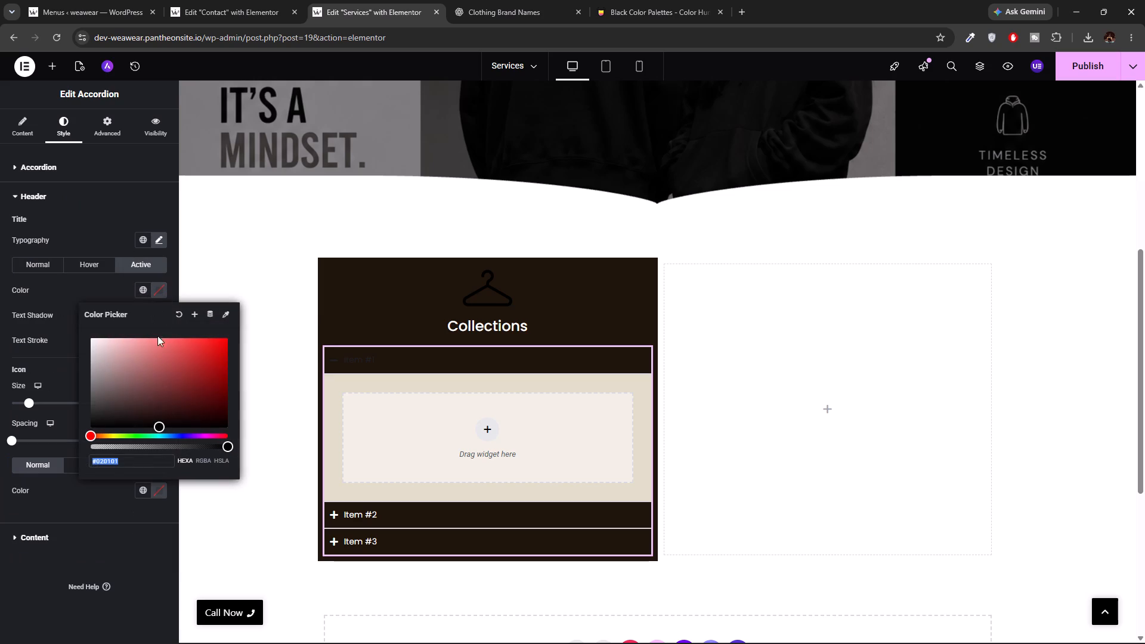
pyautogui.hotkey('ctrl', 'v')
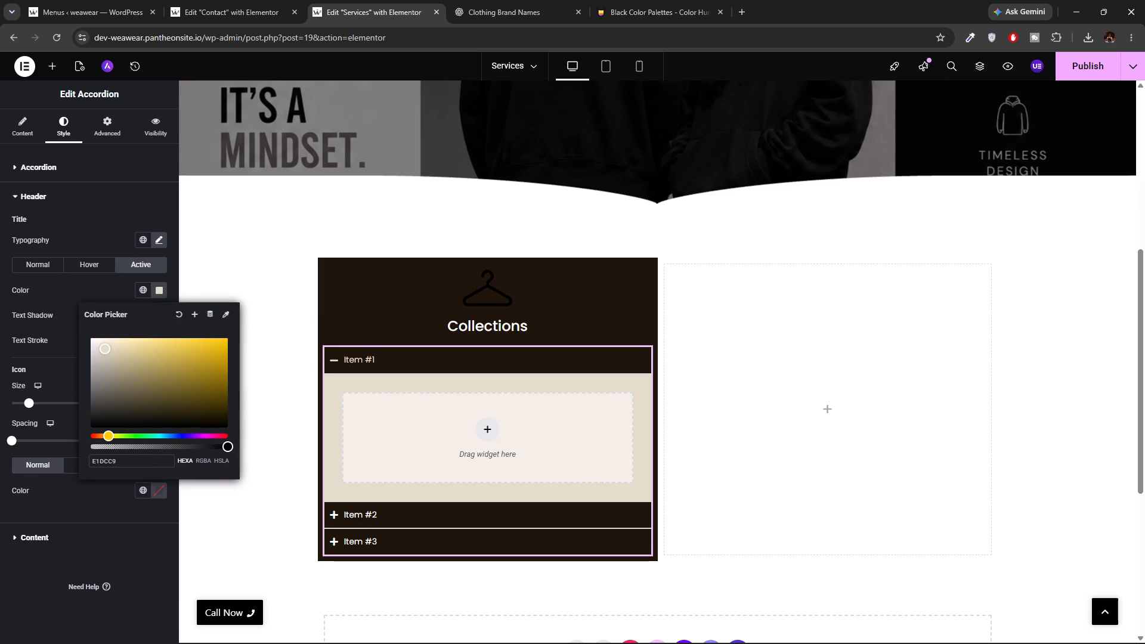
pyautogui.click(269, 289)
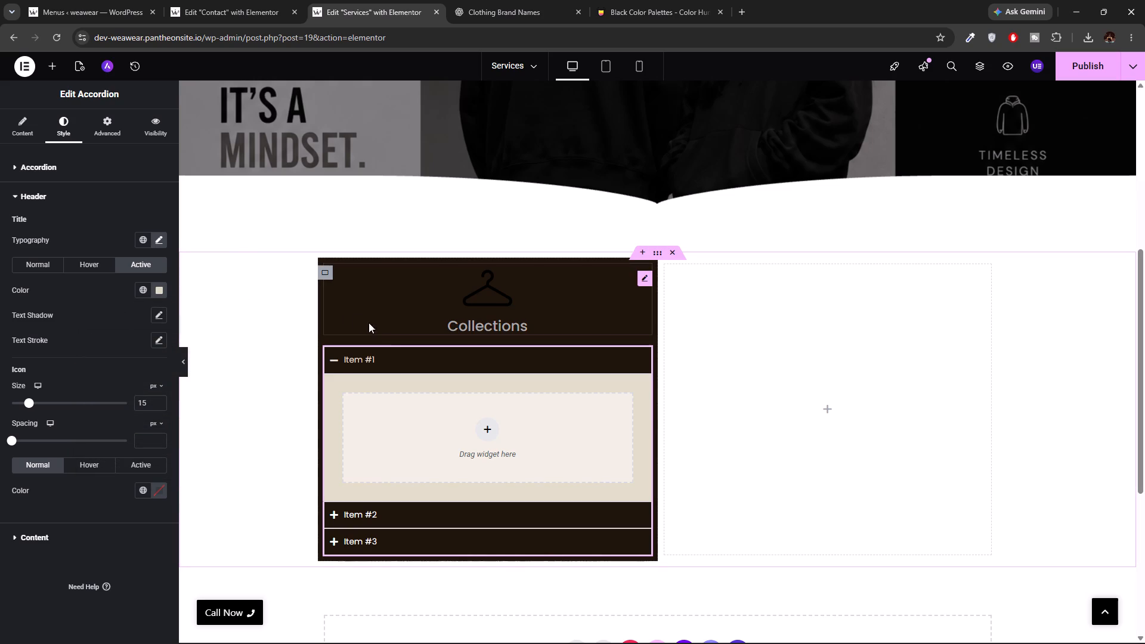
pyautogui.click(262, 354)
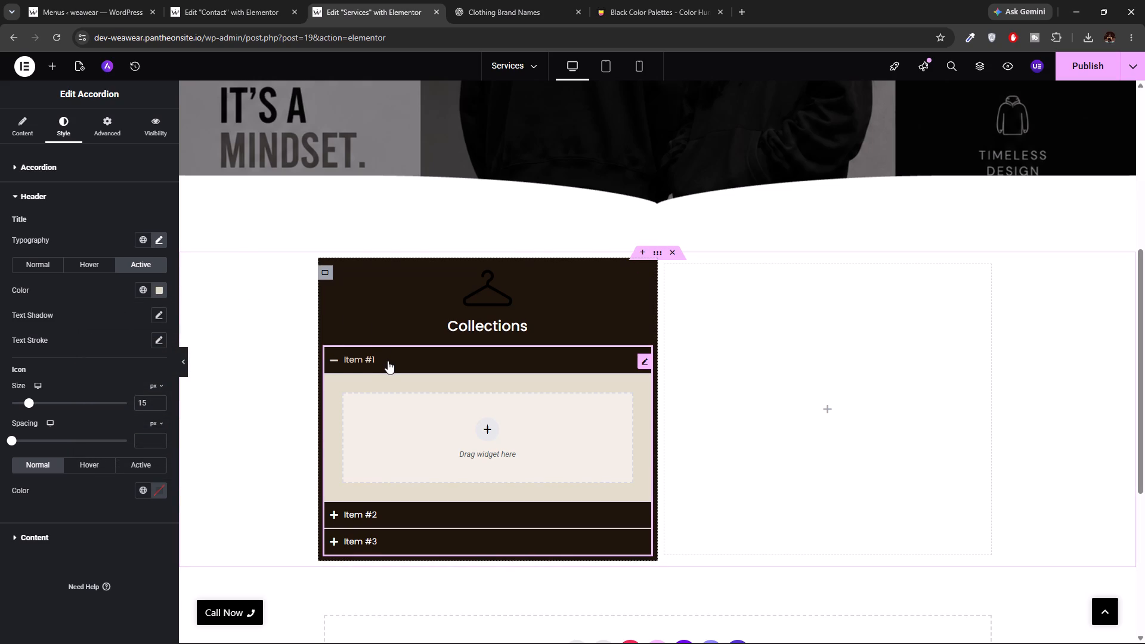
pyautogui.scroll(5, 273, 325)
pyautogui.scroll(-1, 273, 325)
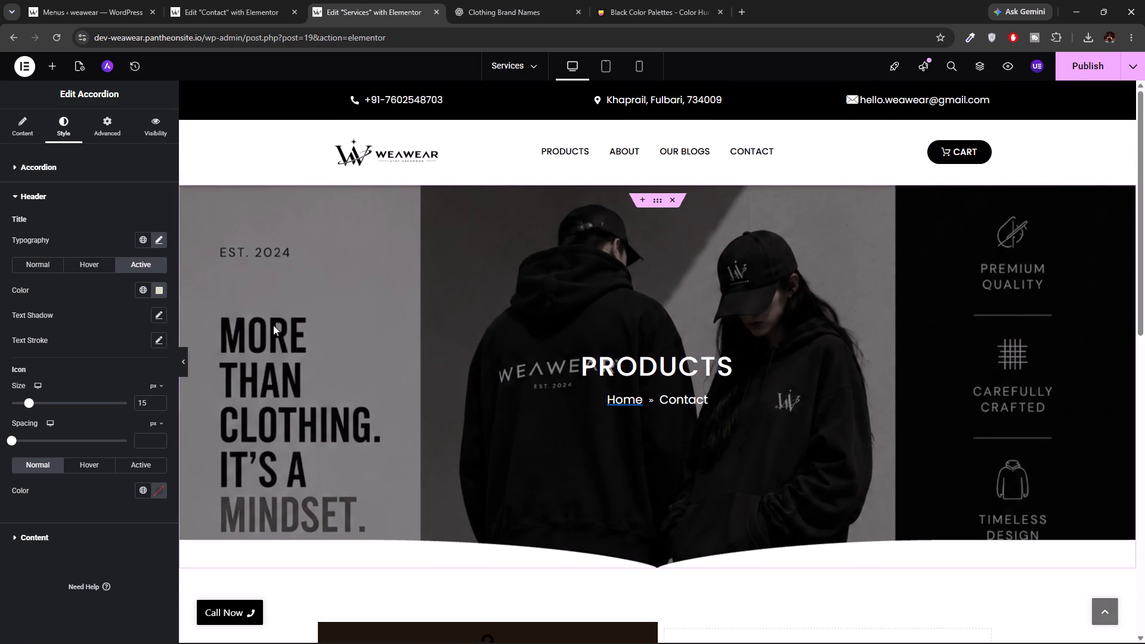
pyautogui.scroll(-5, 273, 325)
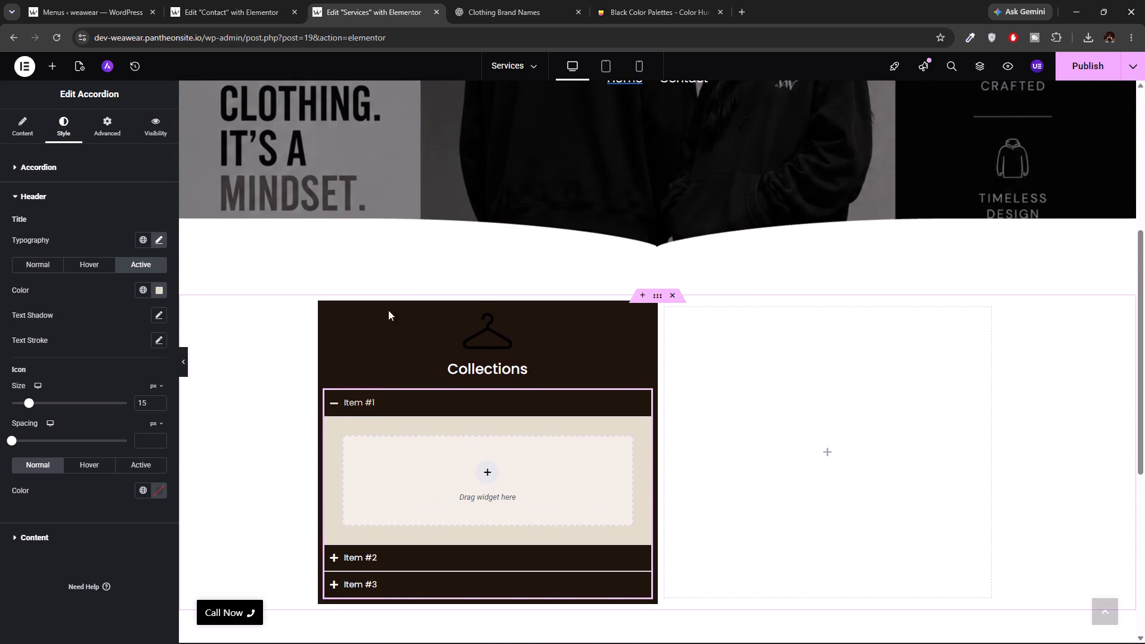
# Select the Collections image box, open Flaticon in a new browser tab and search it for "clothing" icons.
pyautogui.click(481, 329)
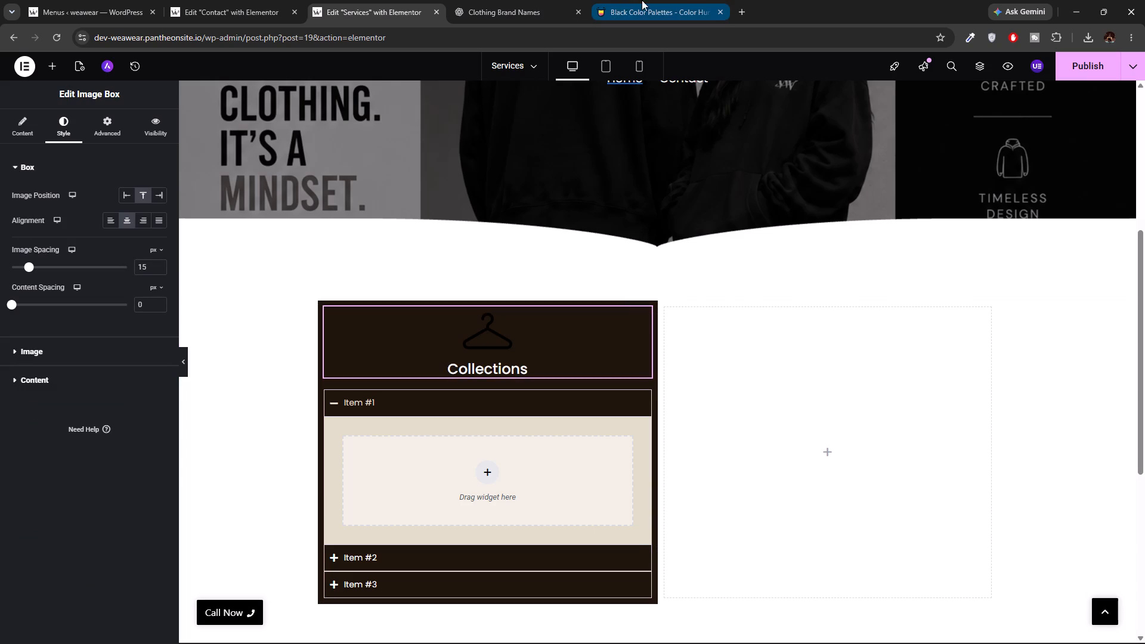
pyautogui.click(738, 8)
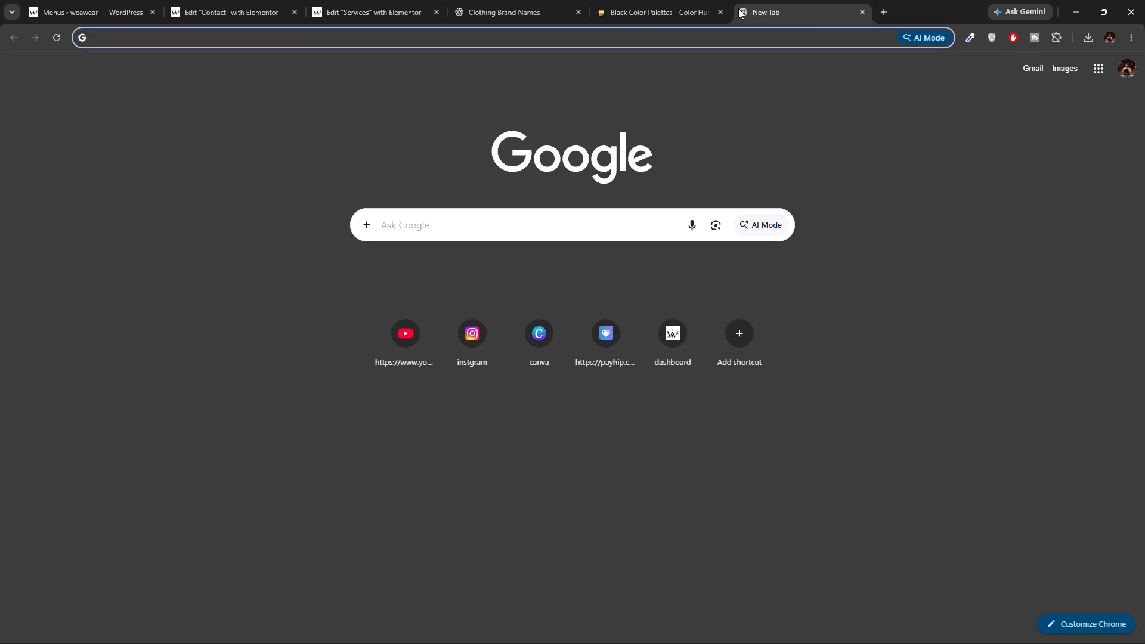
pyautogui.write('fla')
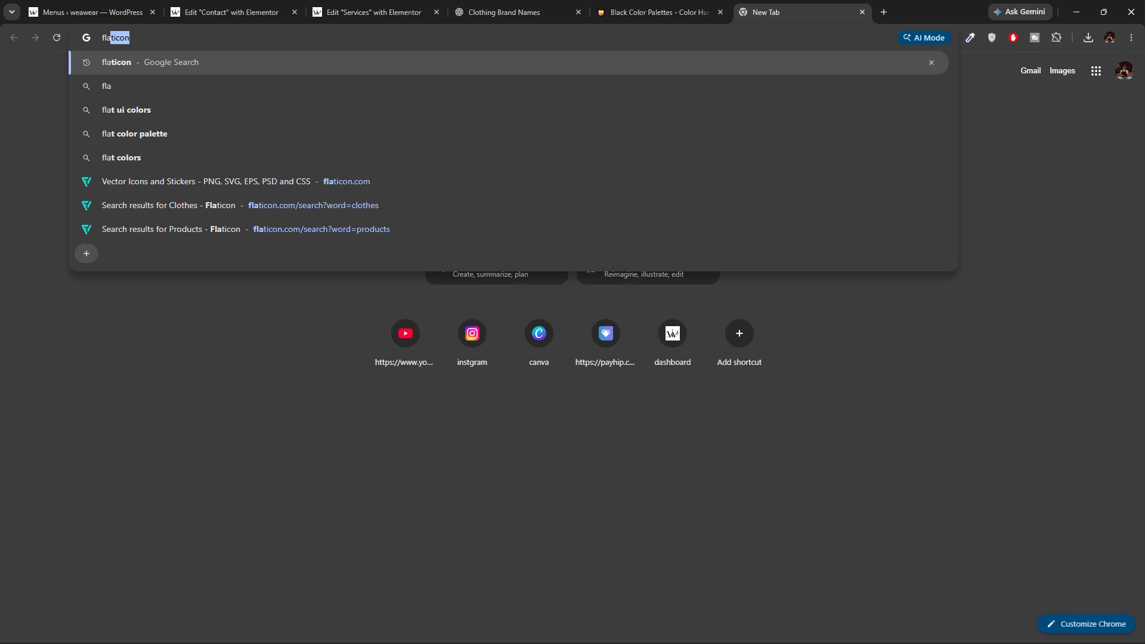
pyautogui.press('Return')
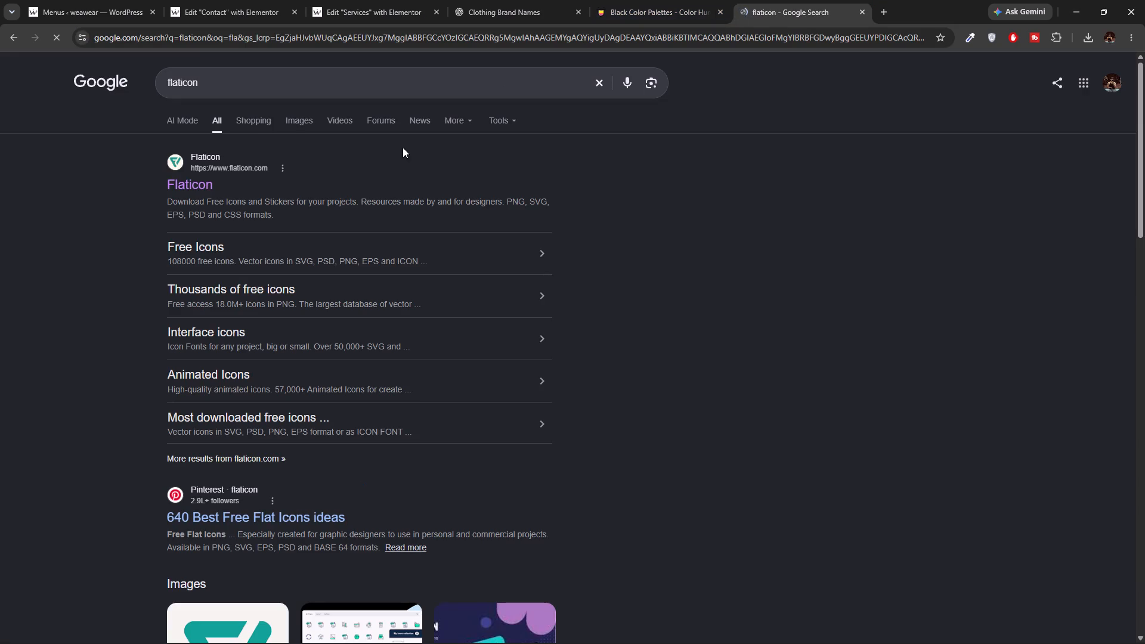
pyautogui.click(209, 189)
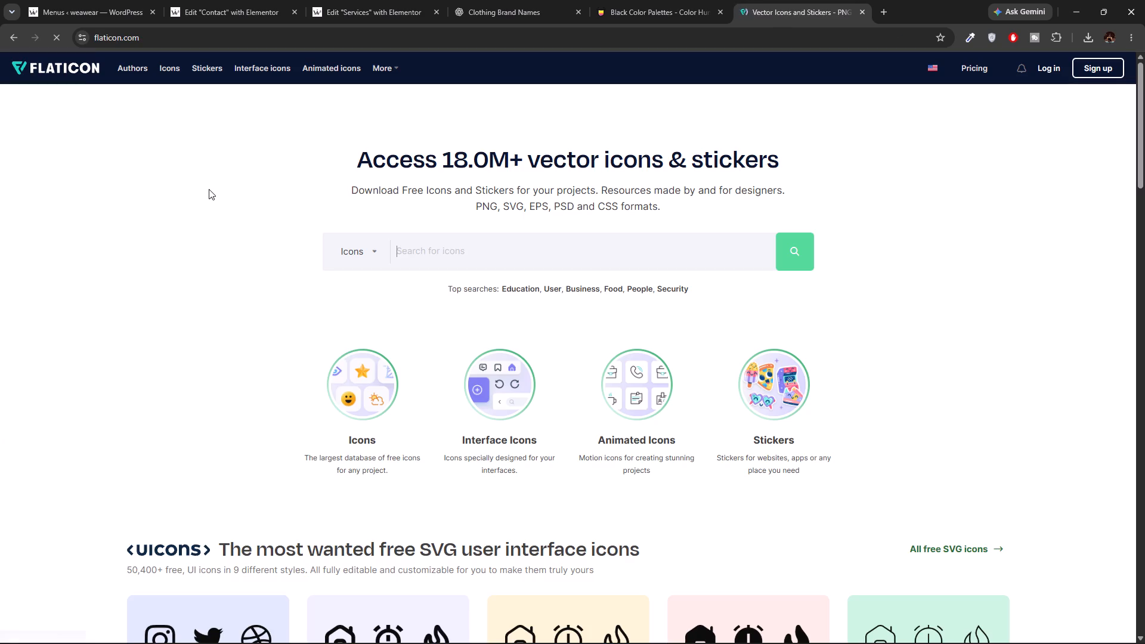
pyautogui.click(400, 248)
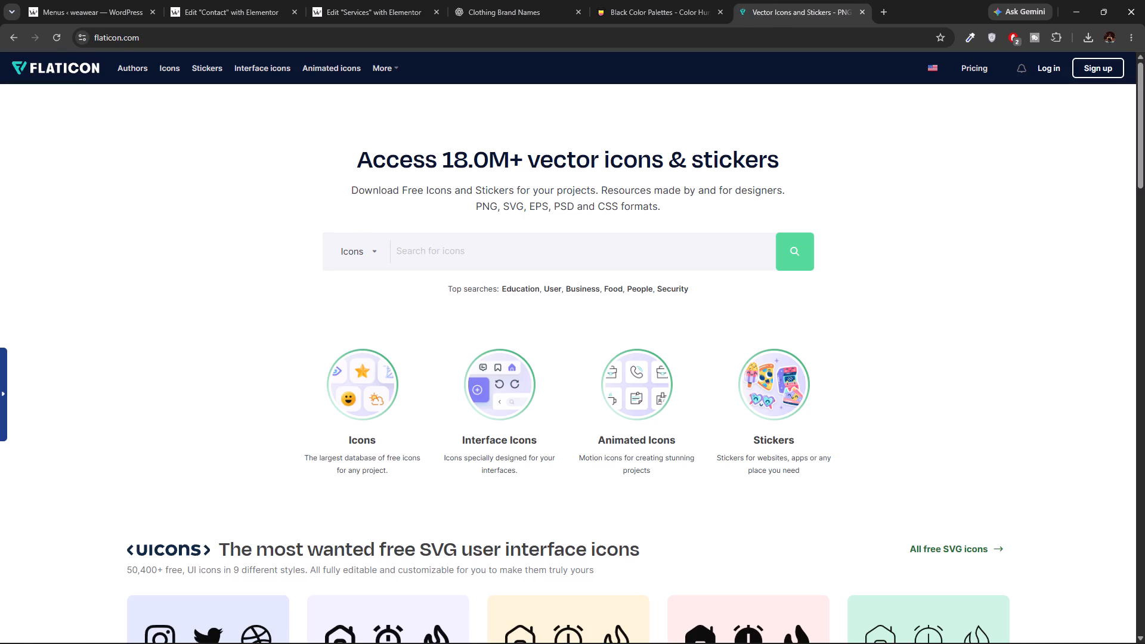
pyautogui.write('clothing')
pyautogui.press('Return')
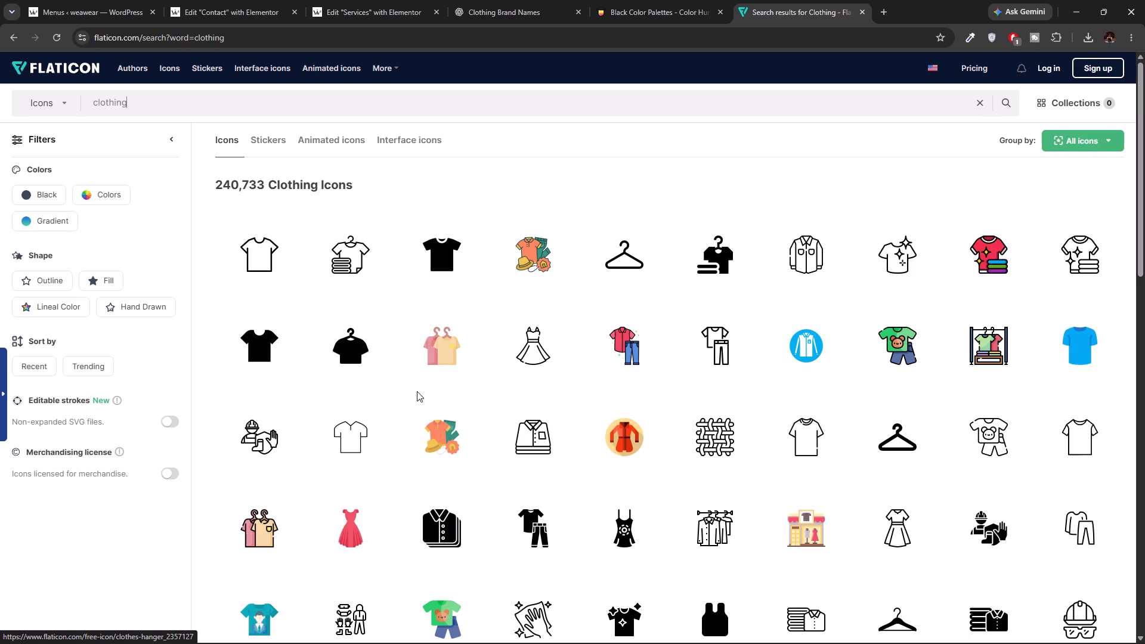
# Browse the first page of Flaticon's clothing icons for hanger and garment designs, and close the Flaticon tab.
pyautogui.scroll(-2, 869, 438)
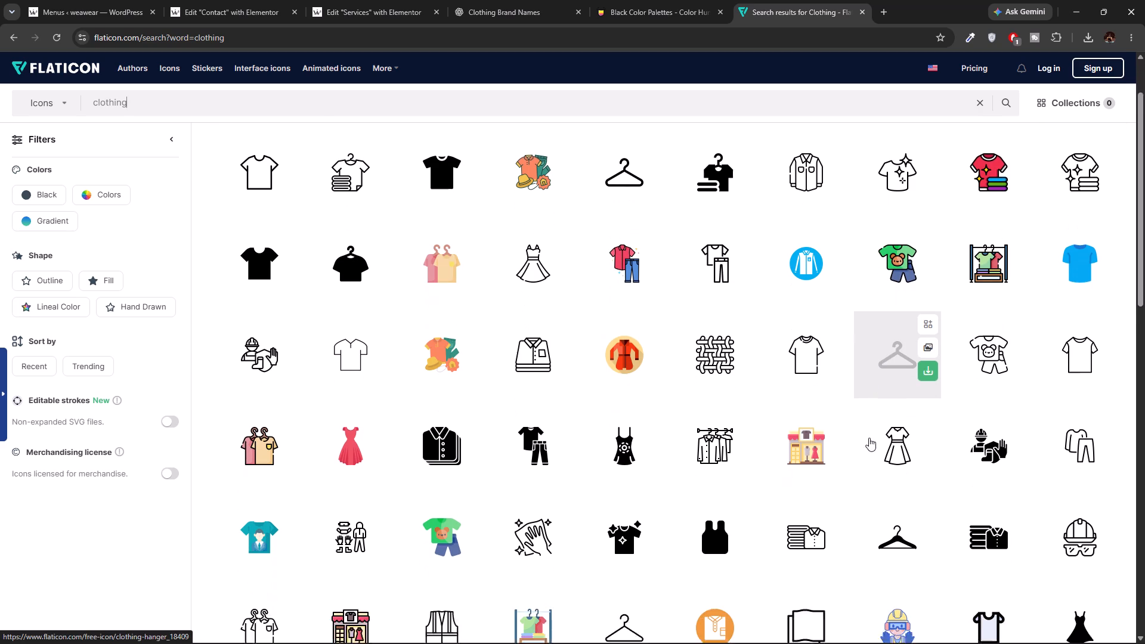
pyautogui.scroll(-4, 869, 438)
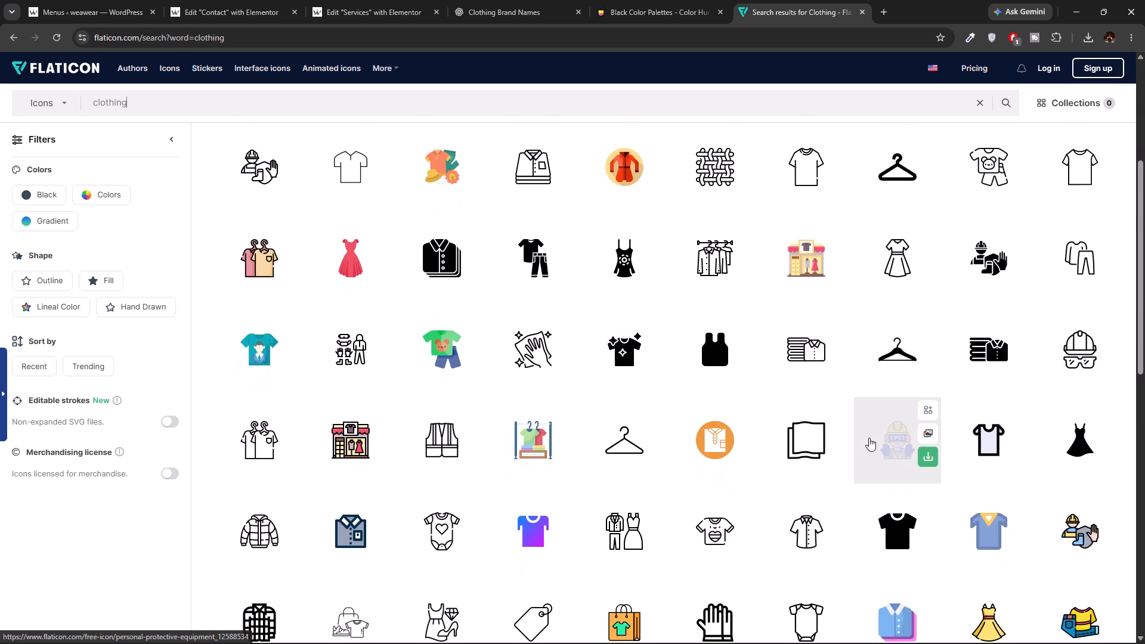
pyautogui.scroll(-5, 869, 438)
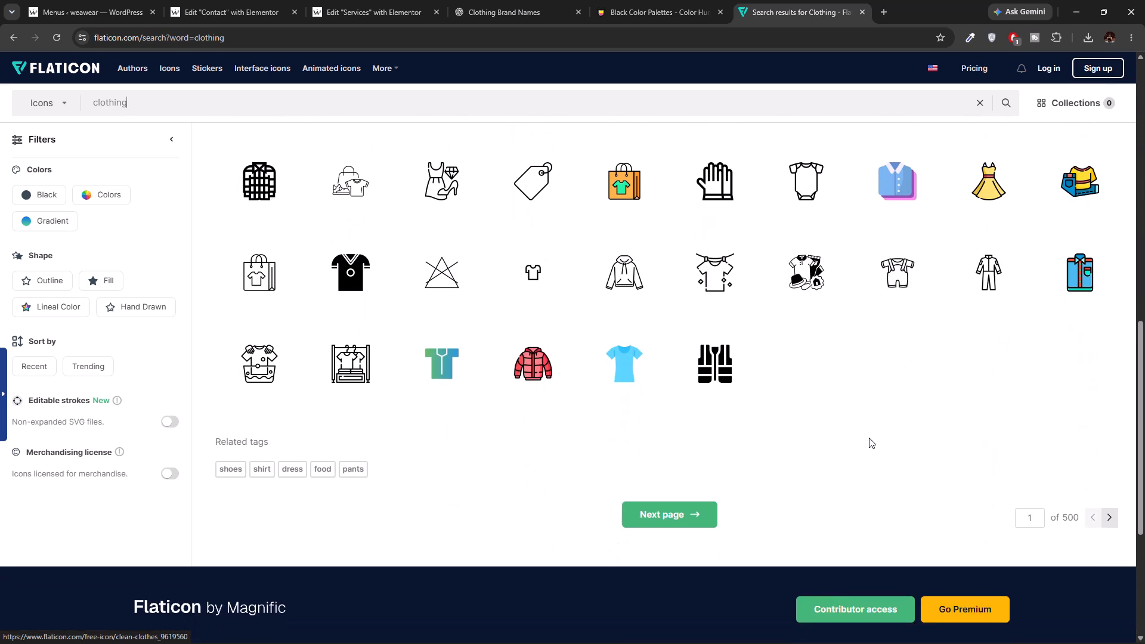
pyautogui.scroll(3, 869, 438)
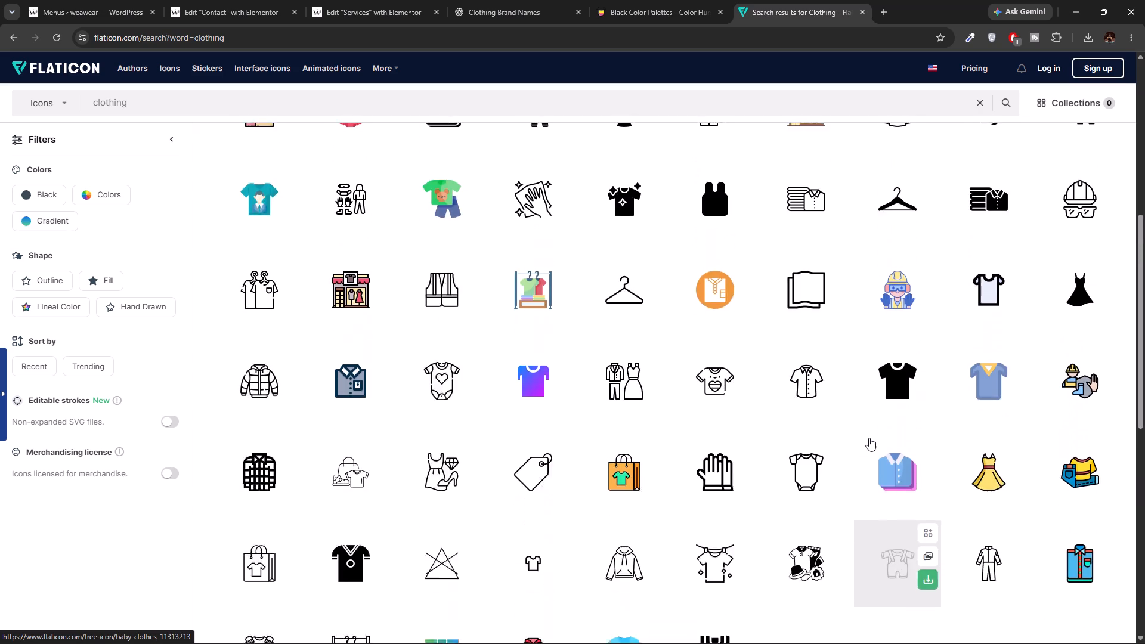
pyautogui.scroll(8, 869, 438)
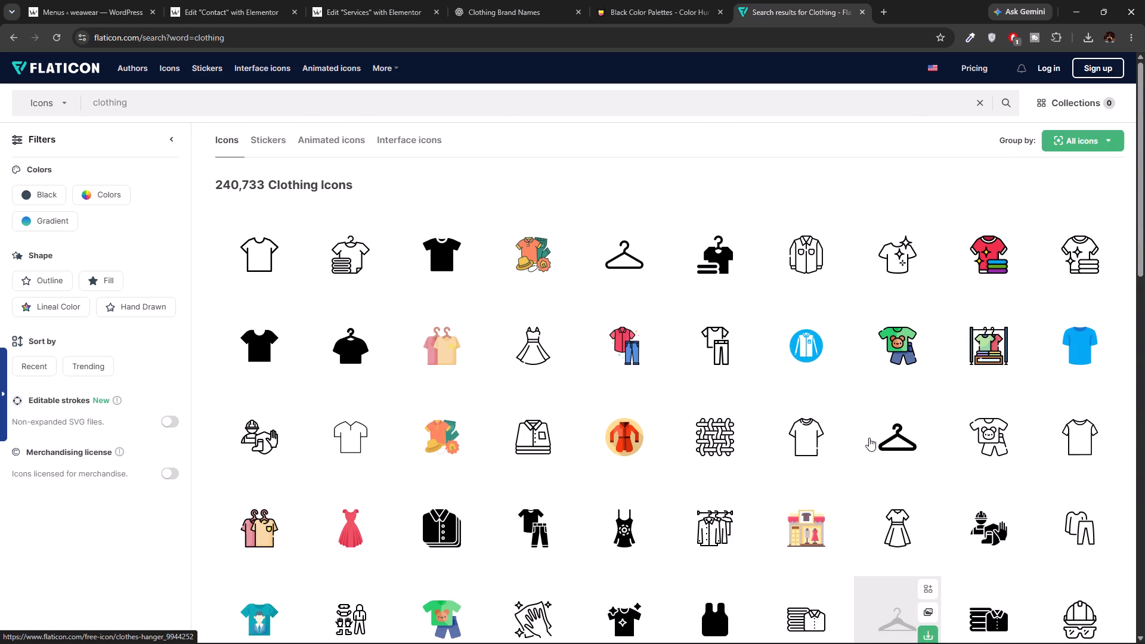
pyautogui.click(861, 10)
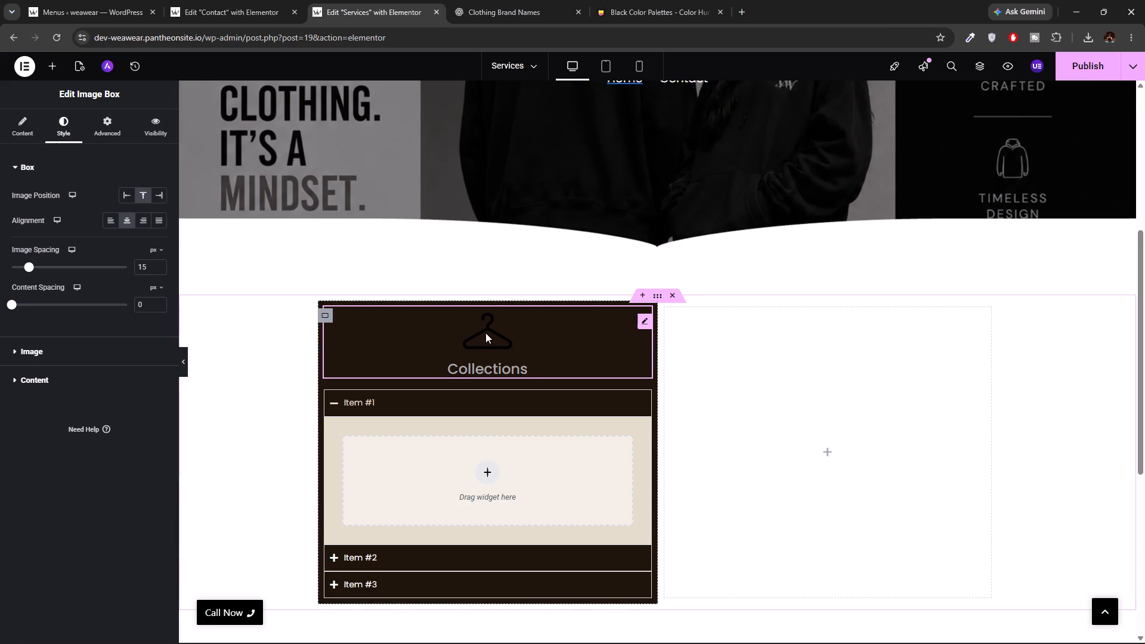
# Check the accordion's normal, hover and active item style settings, and examine Items #1 to #3 expanded and collapsed.
pyautogui.click(246, 367)
pyautogui.click(366, 402)
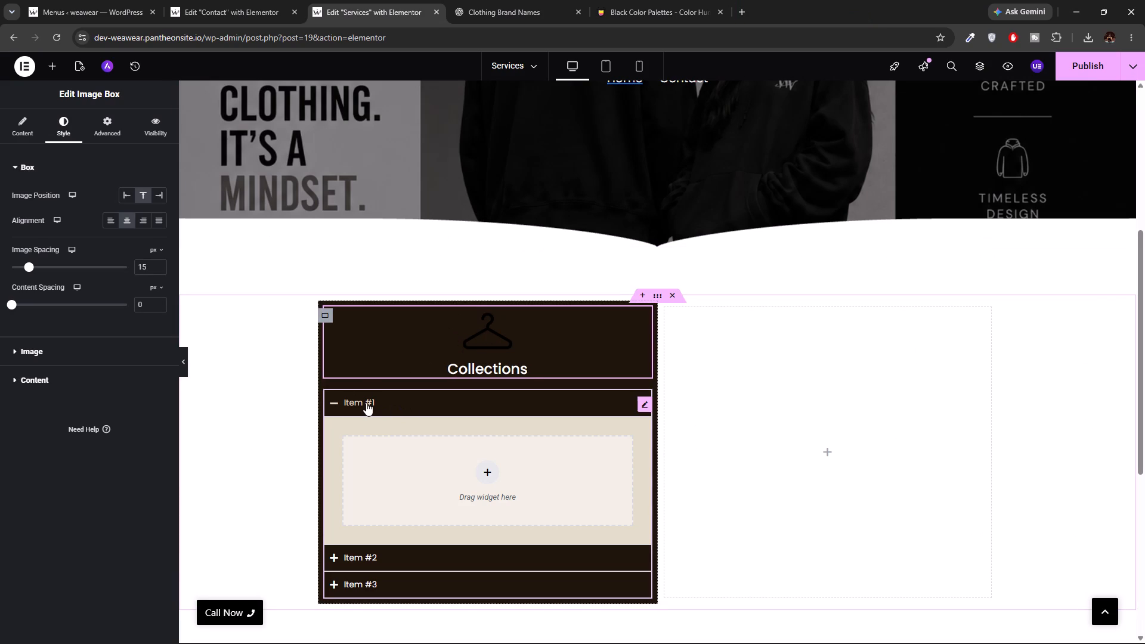
pyautogui.scroll(-1, 240, 425)
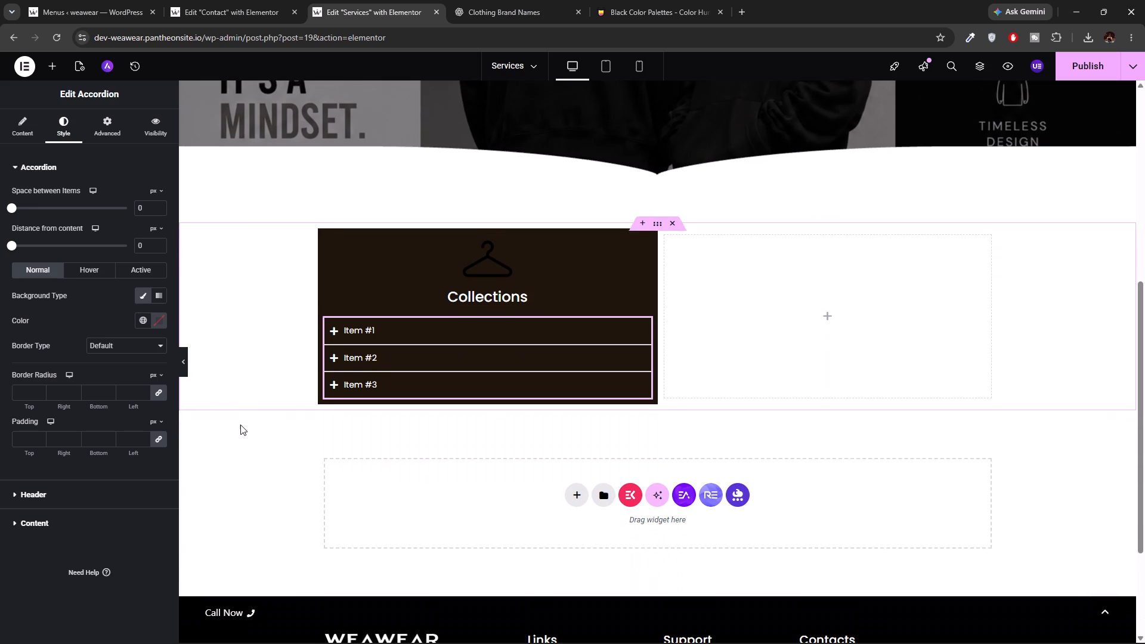
pyautogui.scroll(-1, 240, 425)
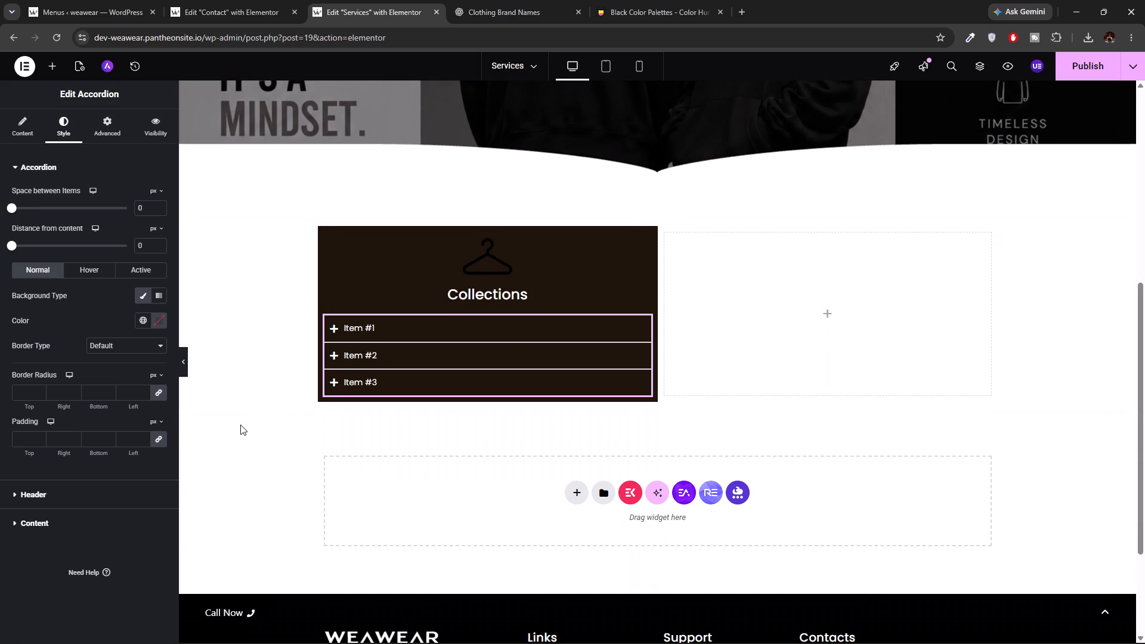
pyautogui.click(147, 273)
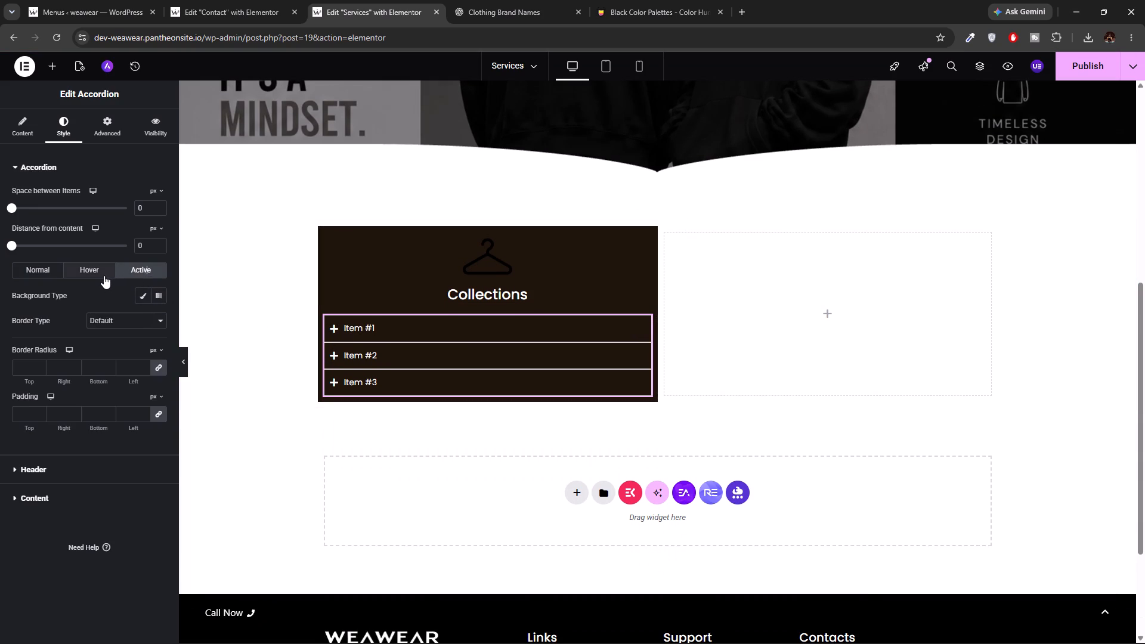
pyautogui.click(104, 275)
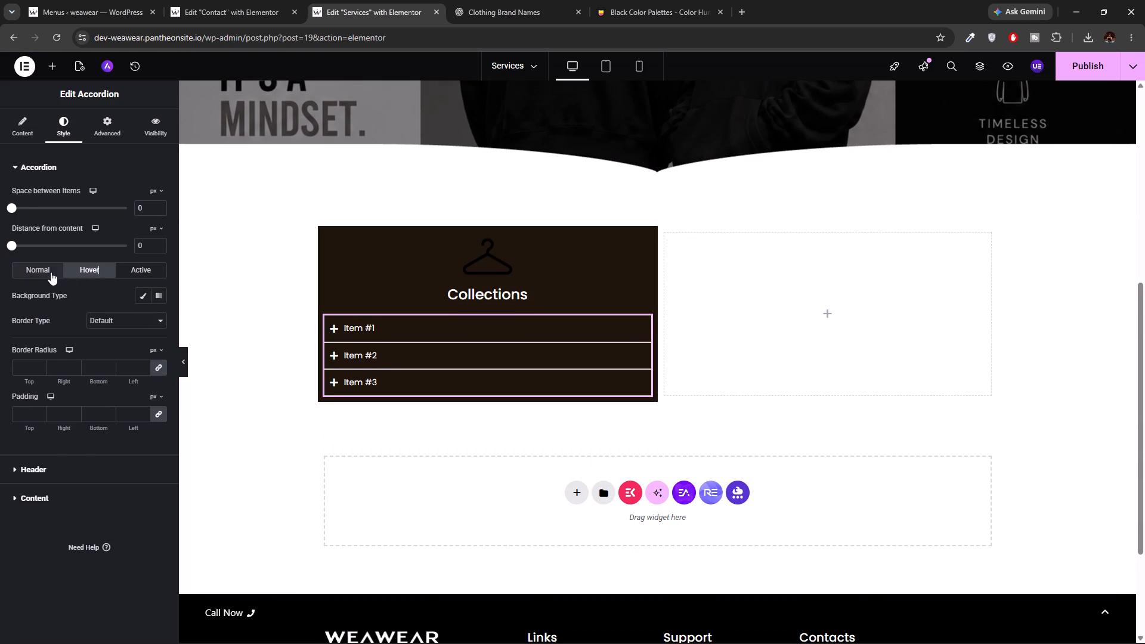
pyautogui.click(51, 272)
pyautogui.click(350, 332)
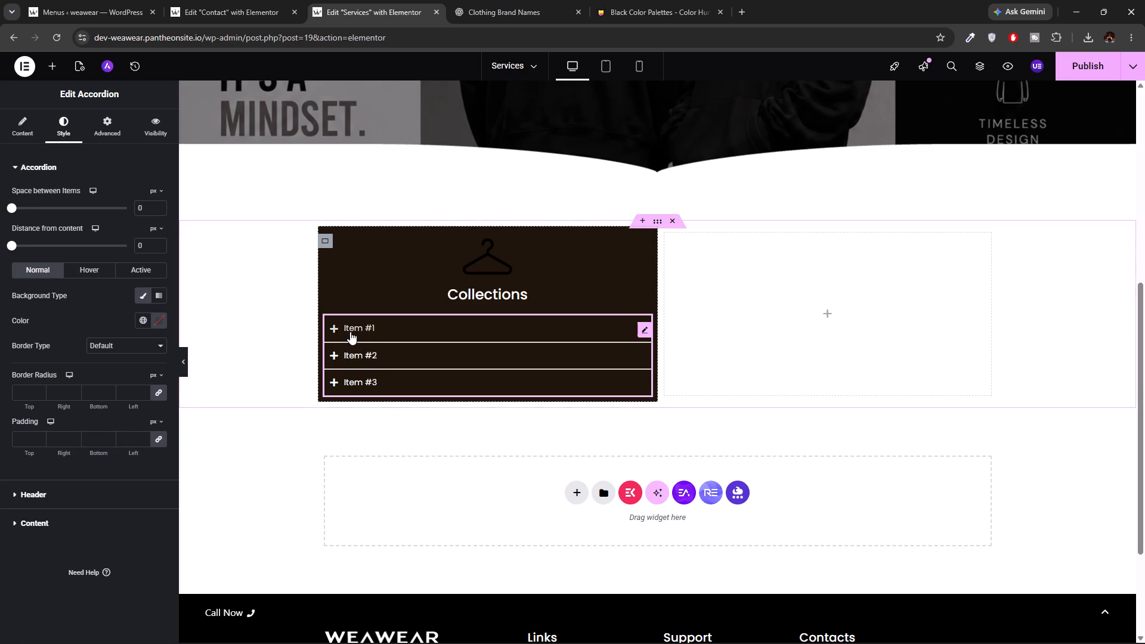
pyautogui.click(344, 479)
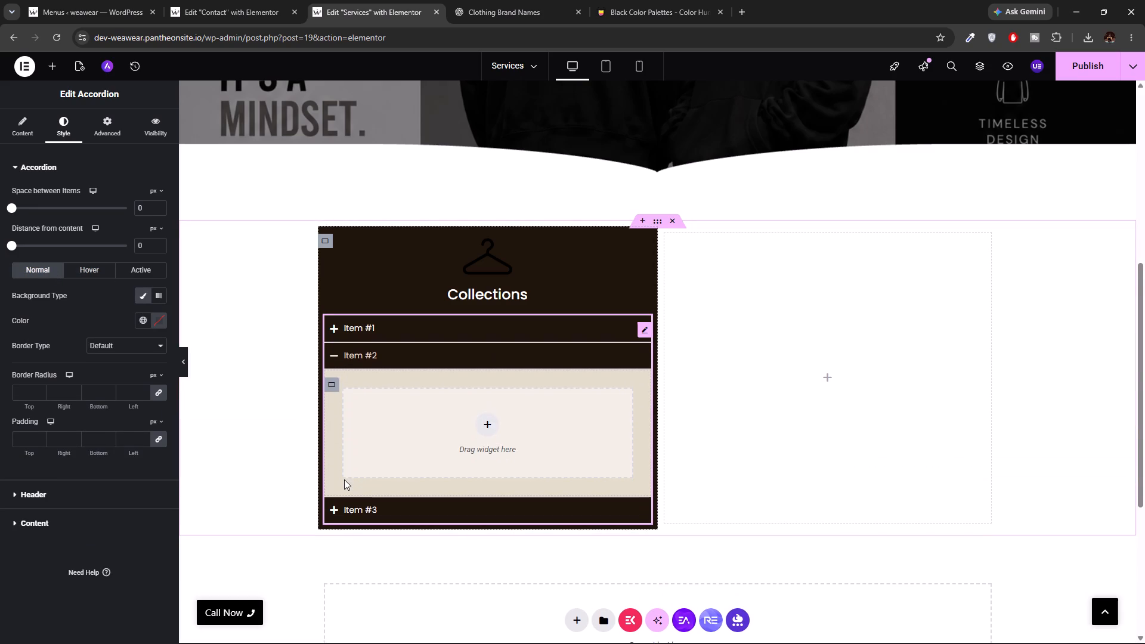
pyautogui.click(335, 509)
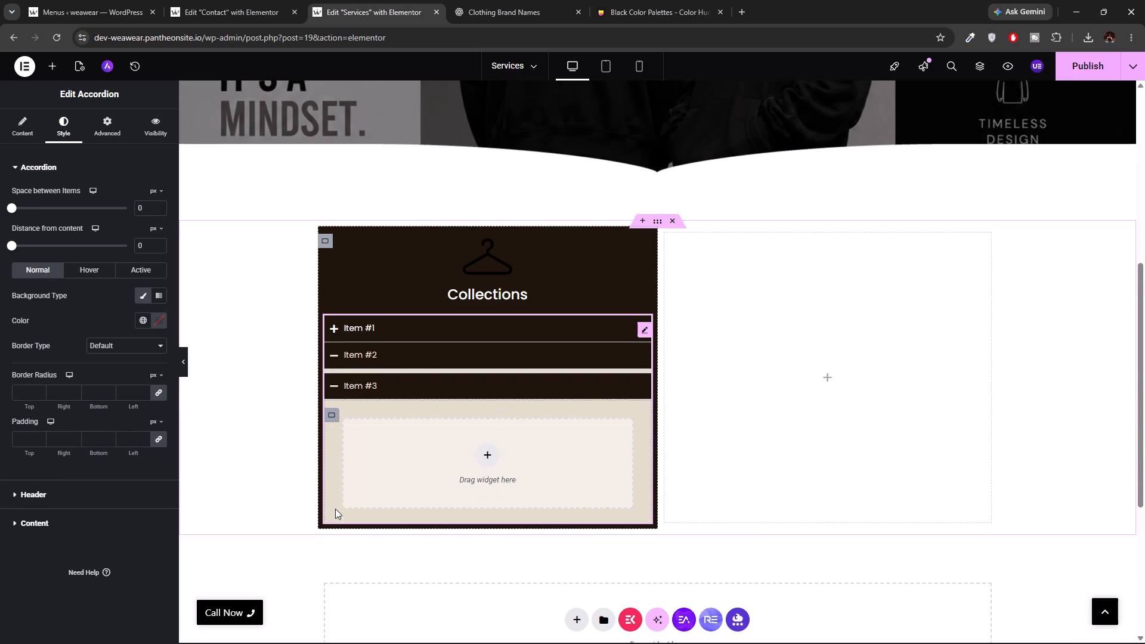
pyautogui.click(342, 383)
pyautogui.click(342, 348)
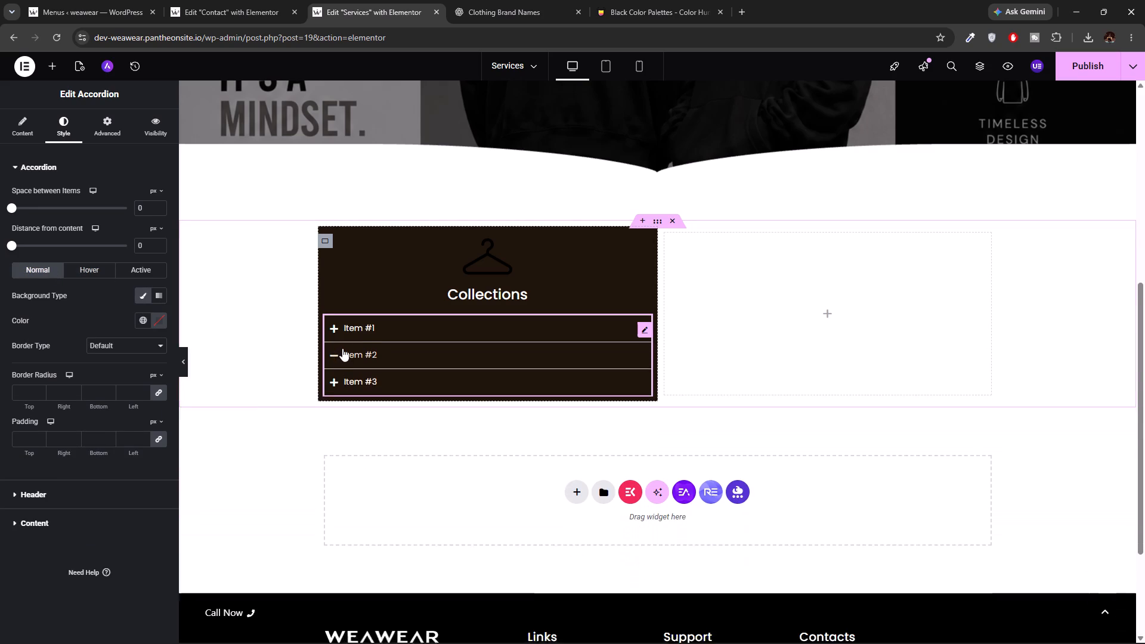
pyautogui.click(346, 332)
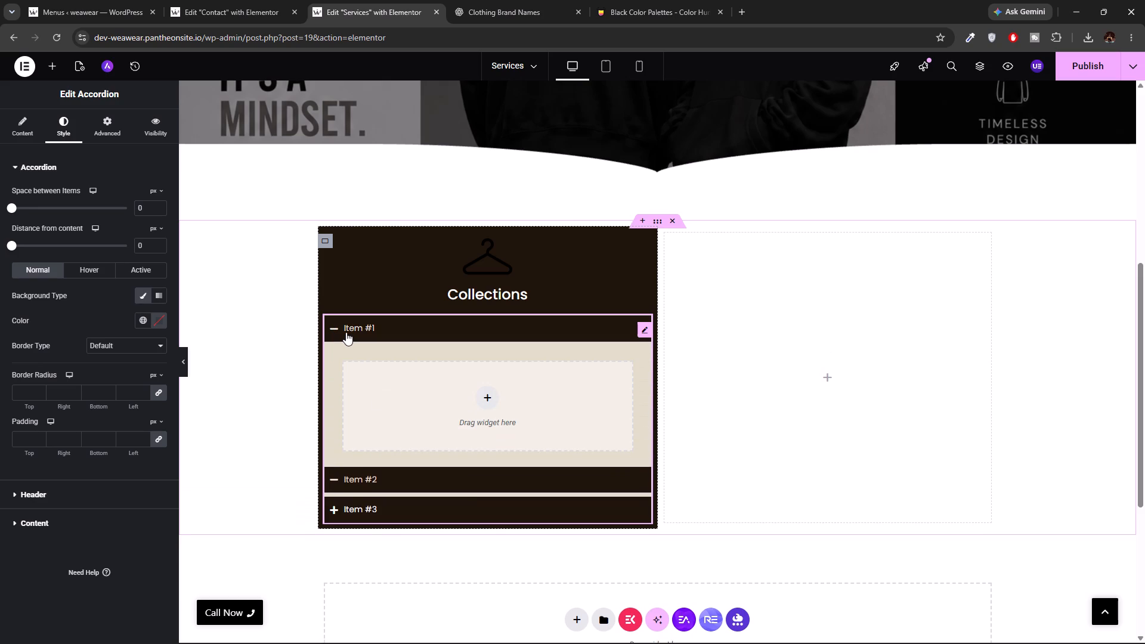
pyautogui.click(246, 380)
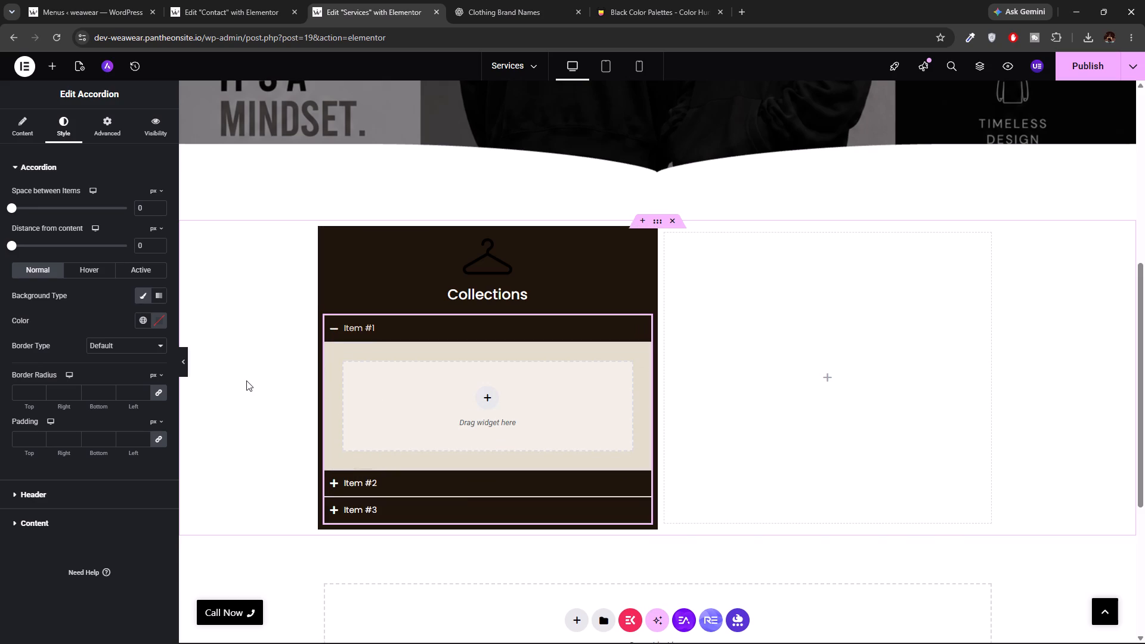
# Change the background color of the container holding the Collections image box and accordion to white, #FFFFFF.
pyautogui.scroll(3, 168, 332)
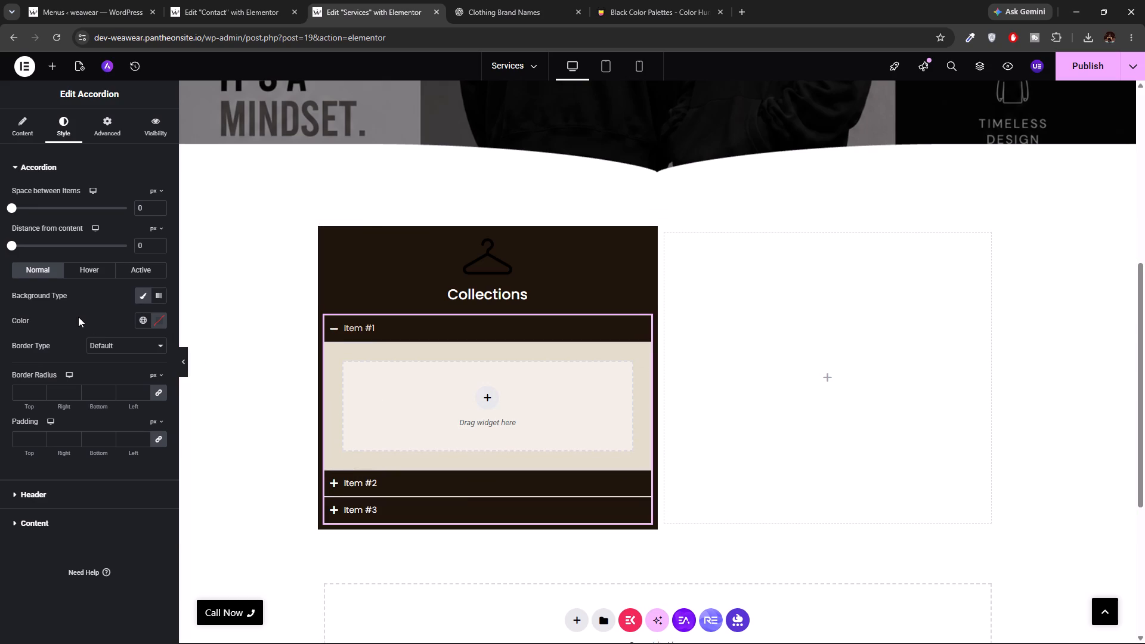
pyautogui.scroll(2, 78, 316)
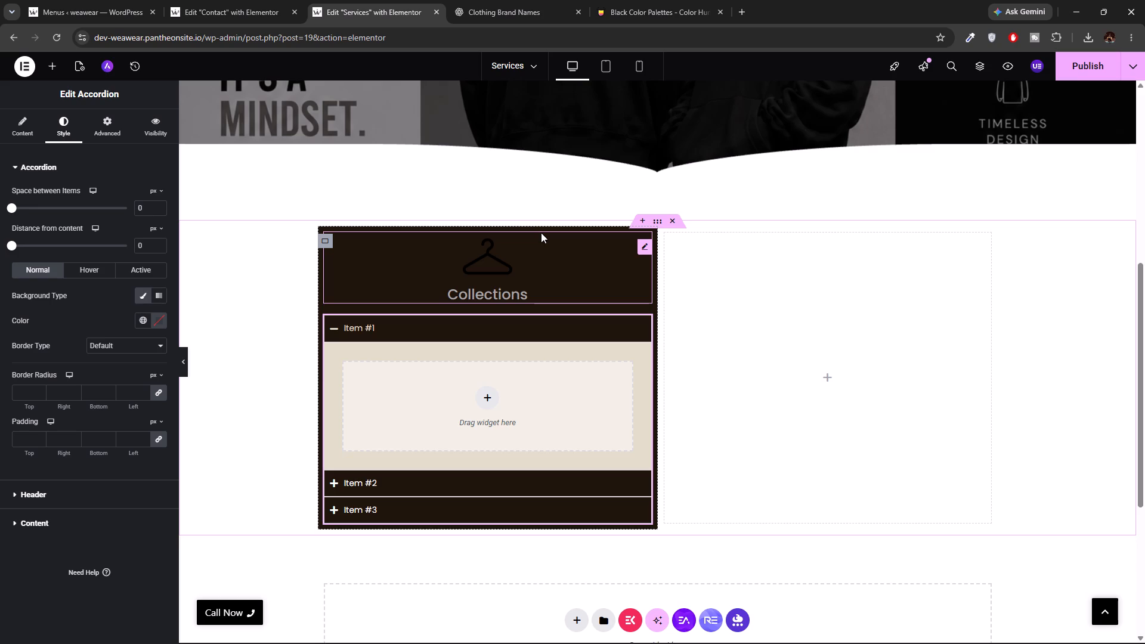
pyautogui.click(325, 243)
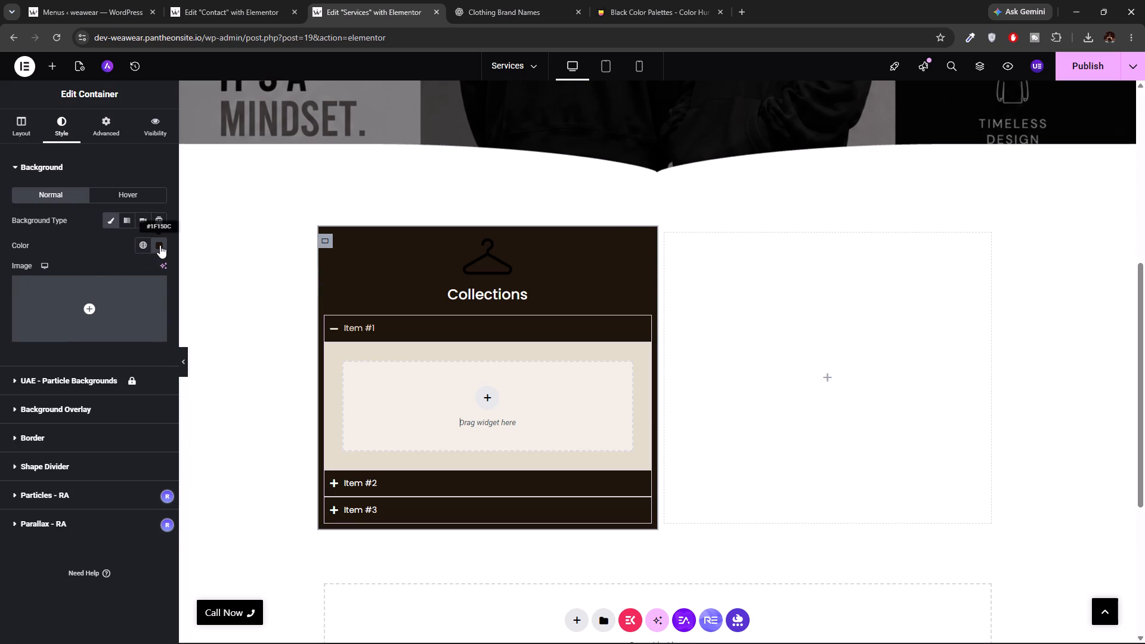
pyautogui.click(160, 245)
pyautogui.moveTo(106, 314); pyautogui.dragTo(88, 304)
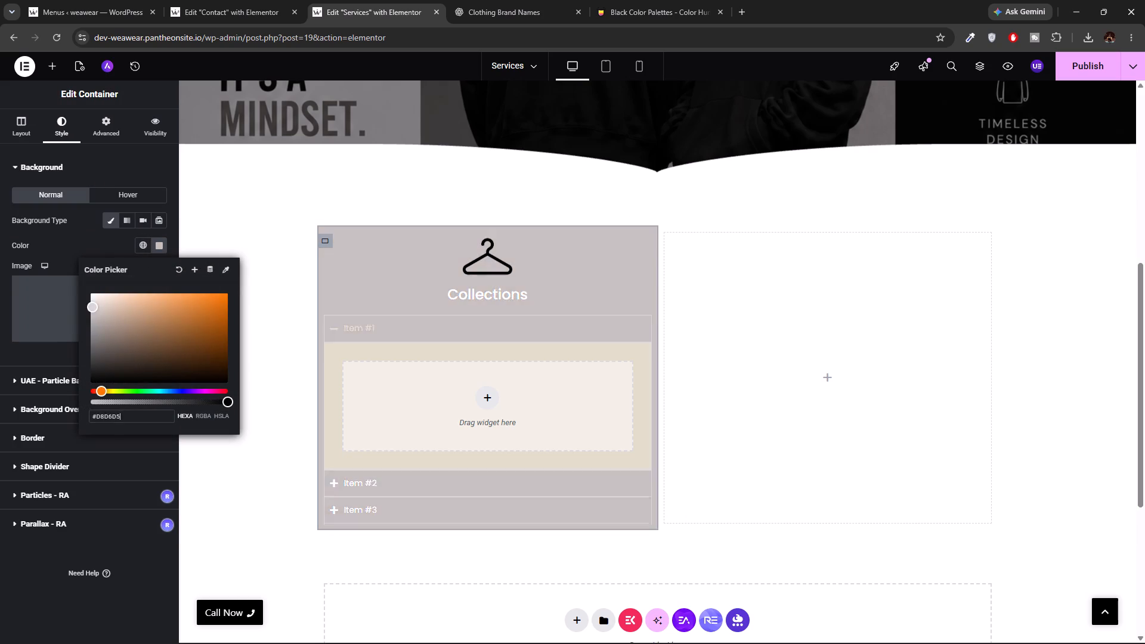
pyautogui.moveTo(88, 304); pyautogui.dragTo(66, 289)
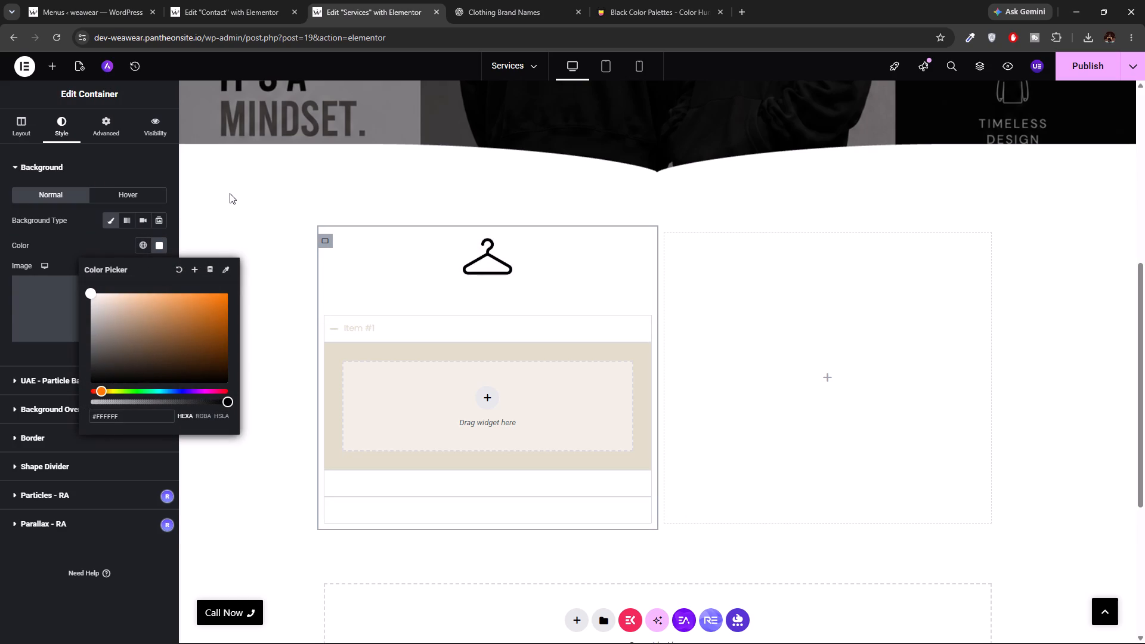
pyautogui.click(234, 190)
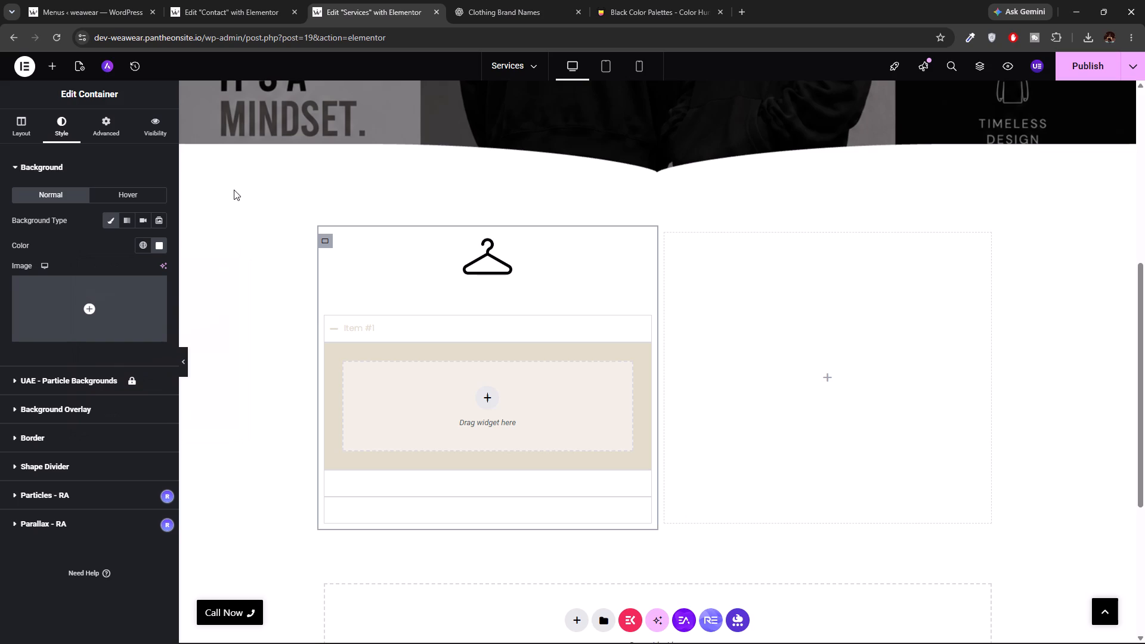
# Set the Collections image box's title color to black, #000000, in its normal state.
pyautogui.click(459, 285)
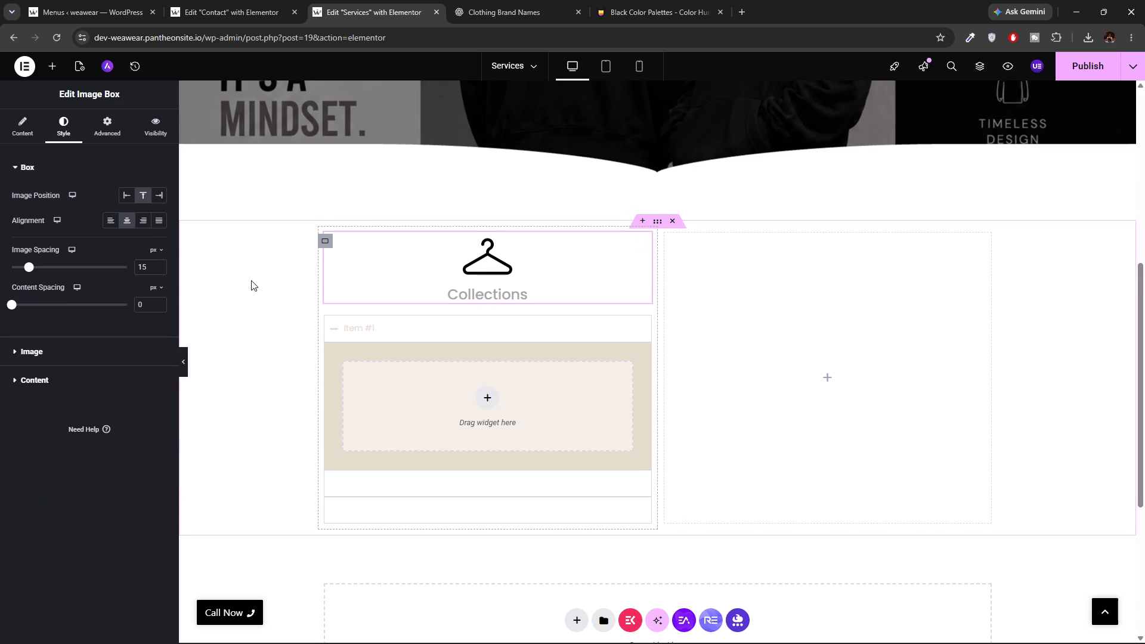
pyautogui.click(38, 120)
pyautogui.click(68, 117)
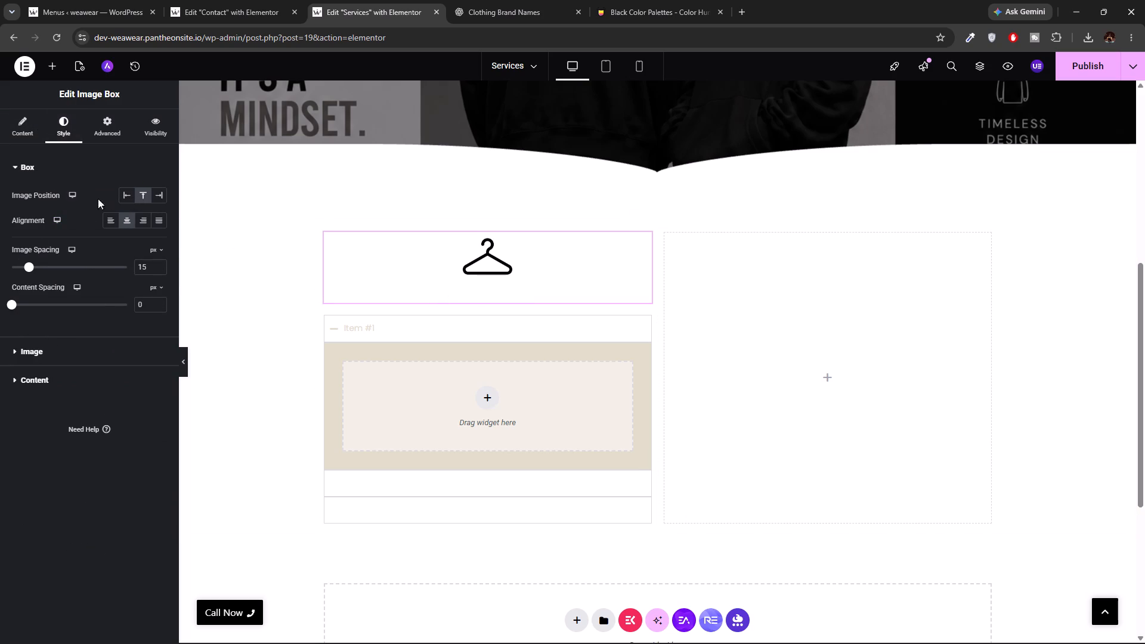
pyautogui.click(38, 383)
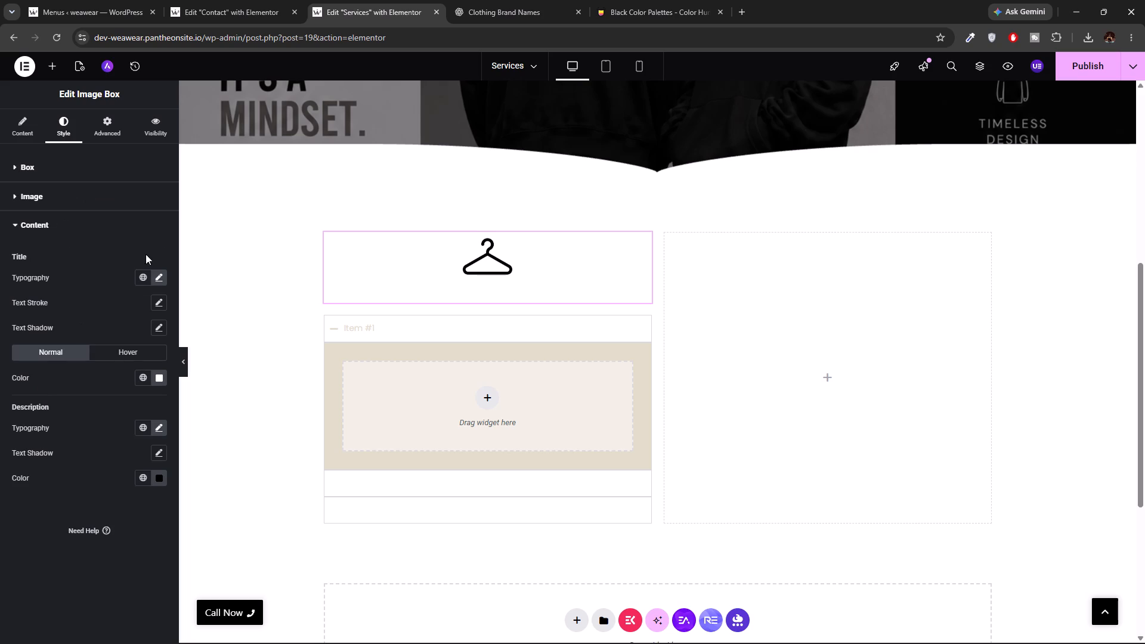
pyautogui.click(164, 275)
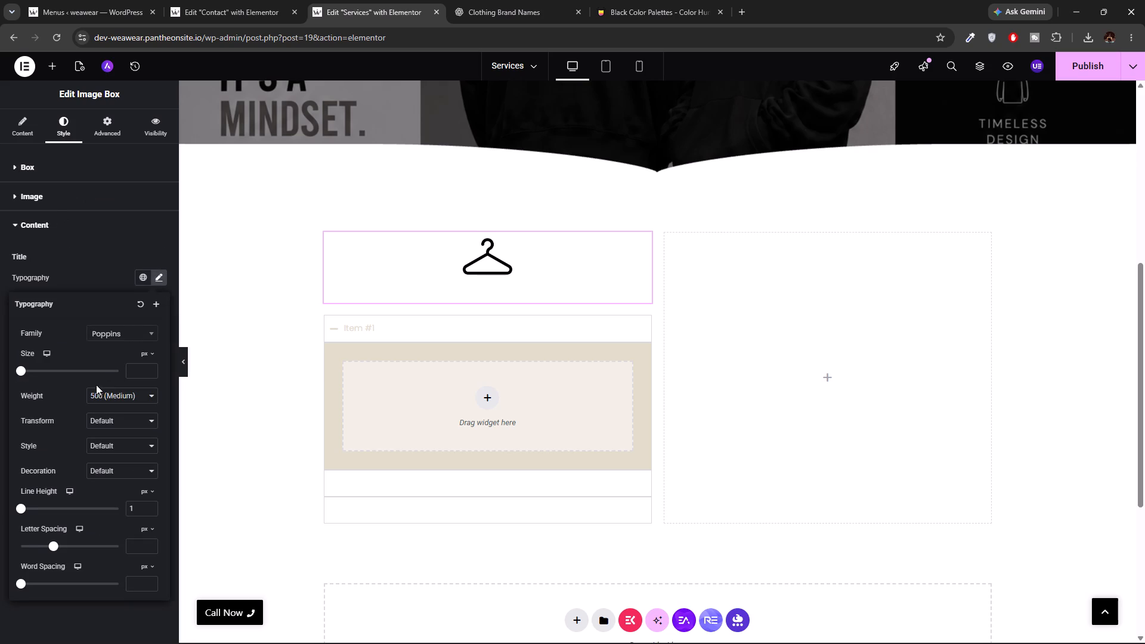
pyautogui.click(153, 280)
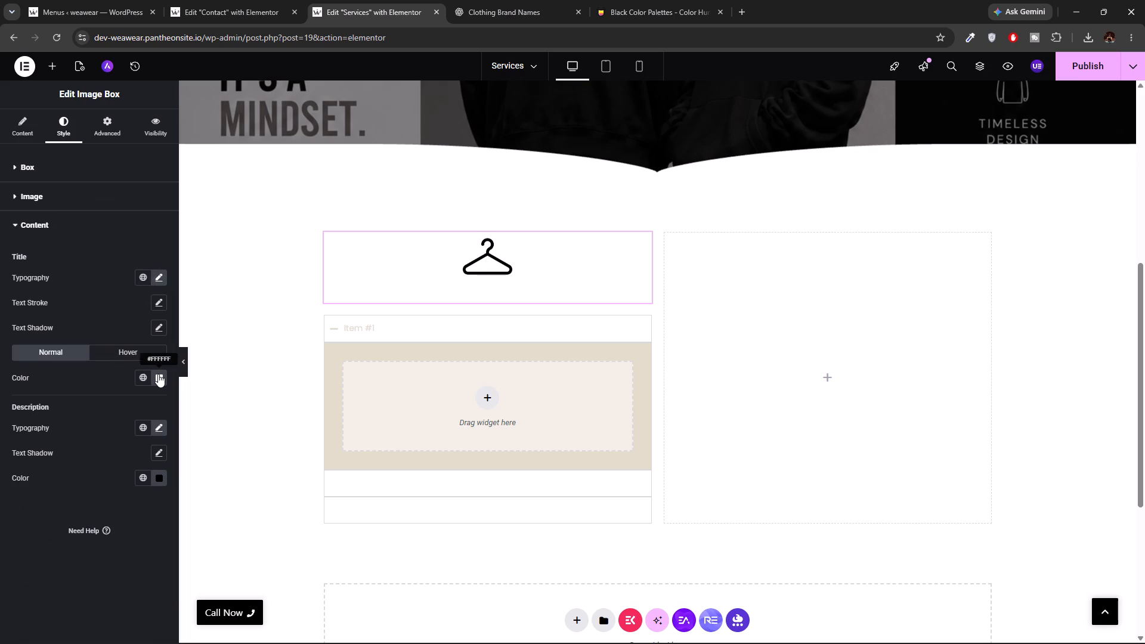
pyautogui.click(158, 374)
pyautogui.moveTo(95, 434); pyautogui.dragTo(89, 452)
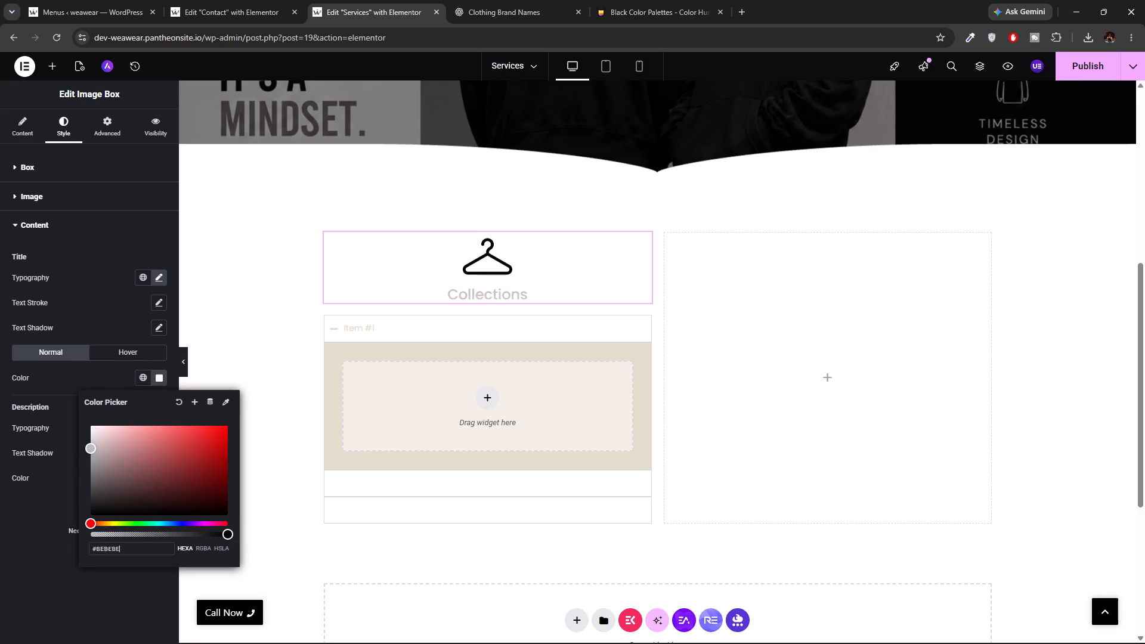
pyautogui.moveTo(89, 452); pyautogui.dragTo(70, 579)
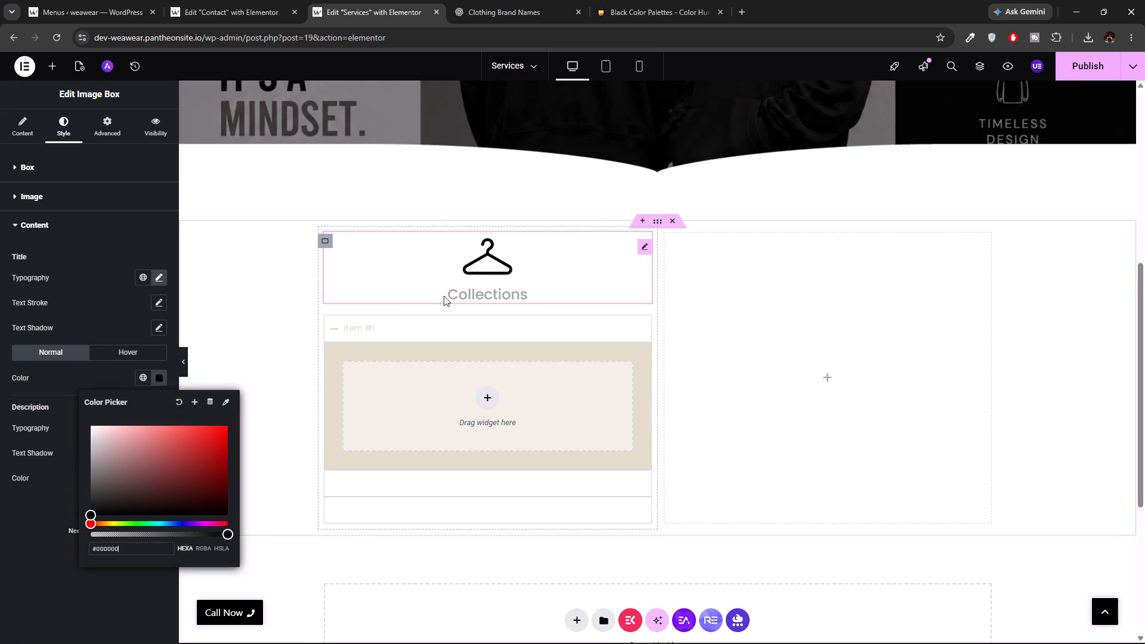
pyautogui.click(222, 355)
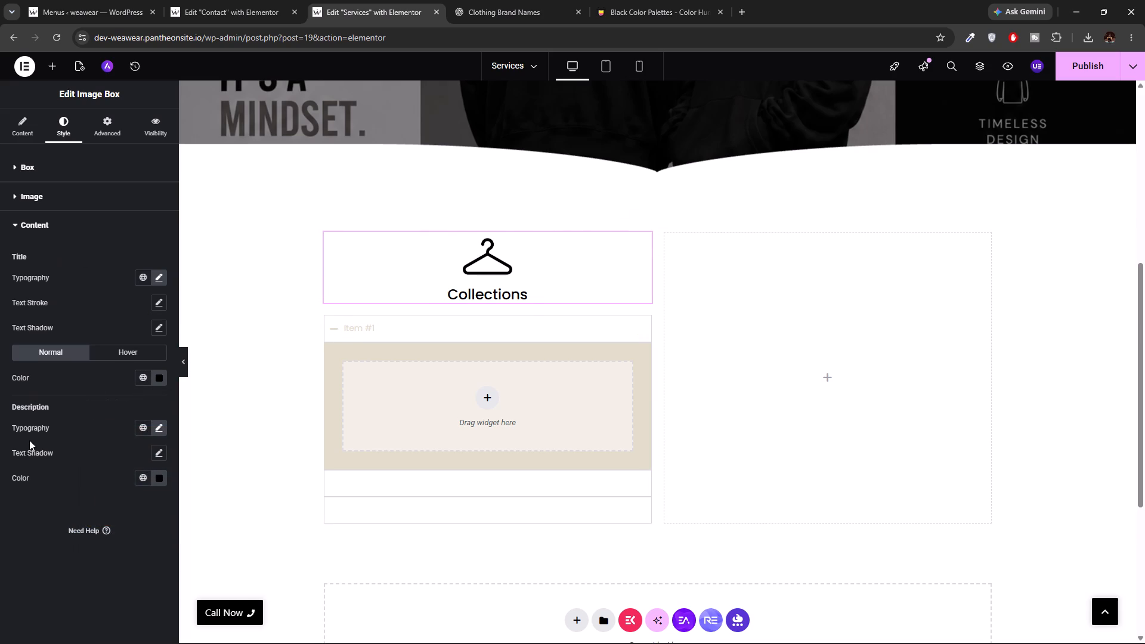
# Give the accordion items a light grey background color in their normal state.
pyautogui.click(382, 333)
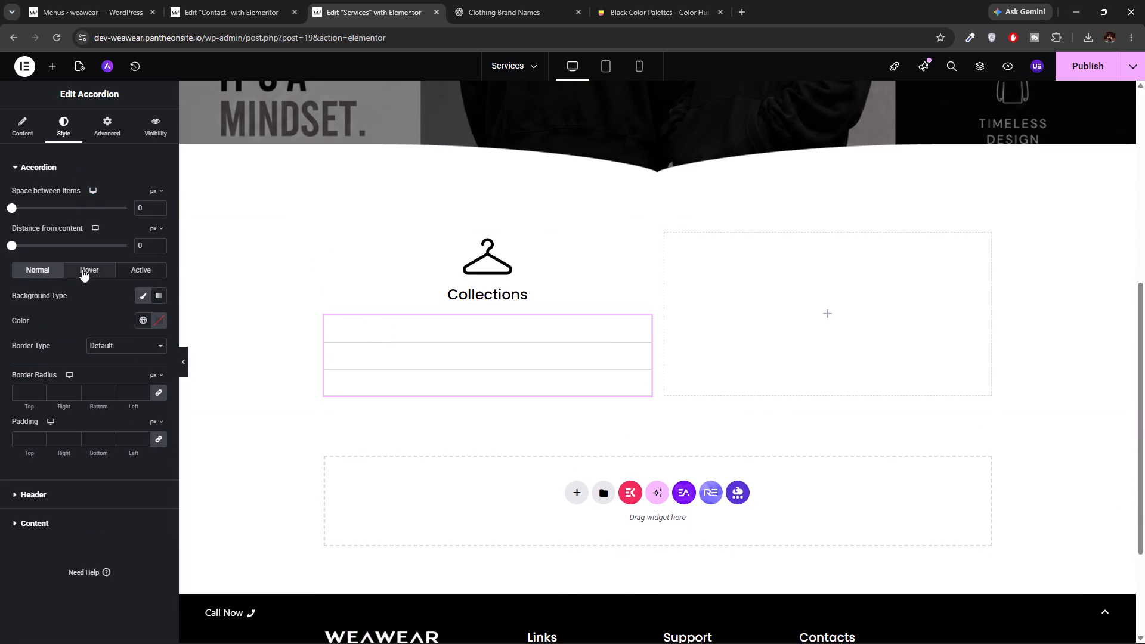
pyautogui.click(157, 320)
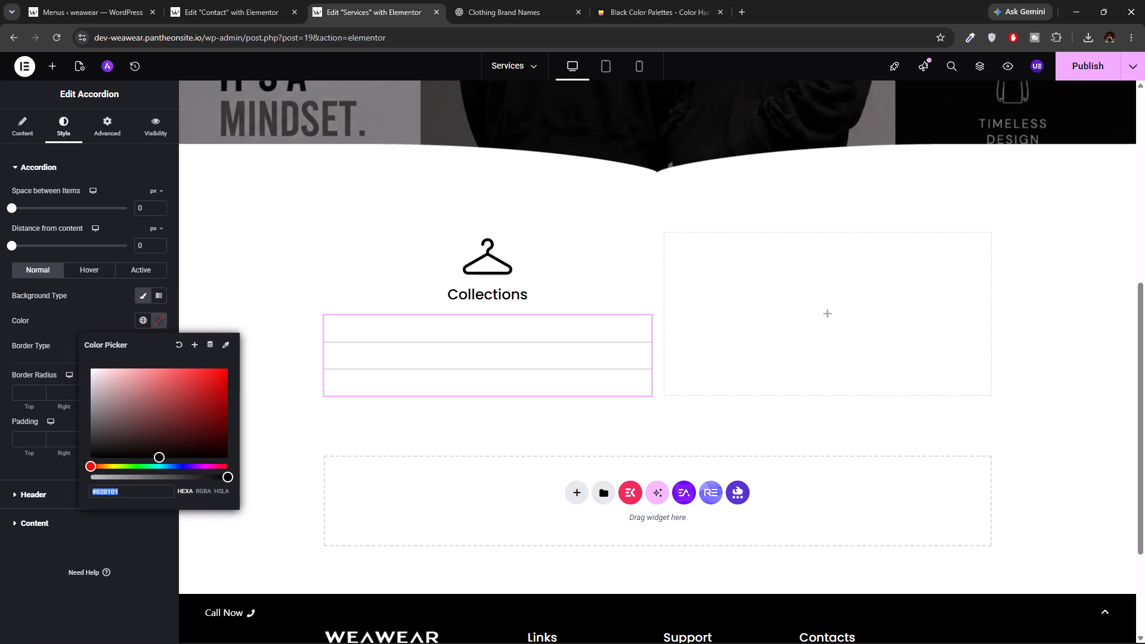
pyautogui.moveTo(159, 458); pyautogui.dragTo(153, 459)
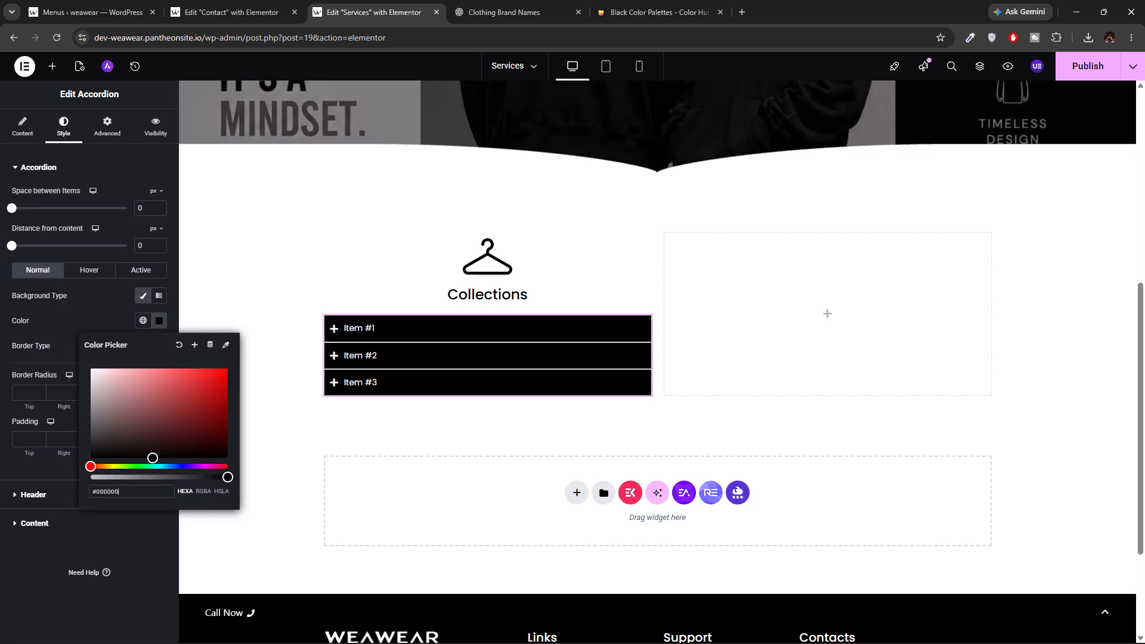
pyautogui.moveTo(153, 459); pyautogui.dragTo(153, 460)
pyautogui.moveTo(153, 460); pyautogui.dragTo(153, 460)
pyautogui.moveTo(153, 462); pyautogui.dragTo(73, 410)
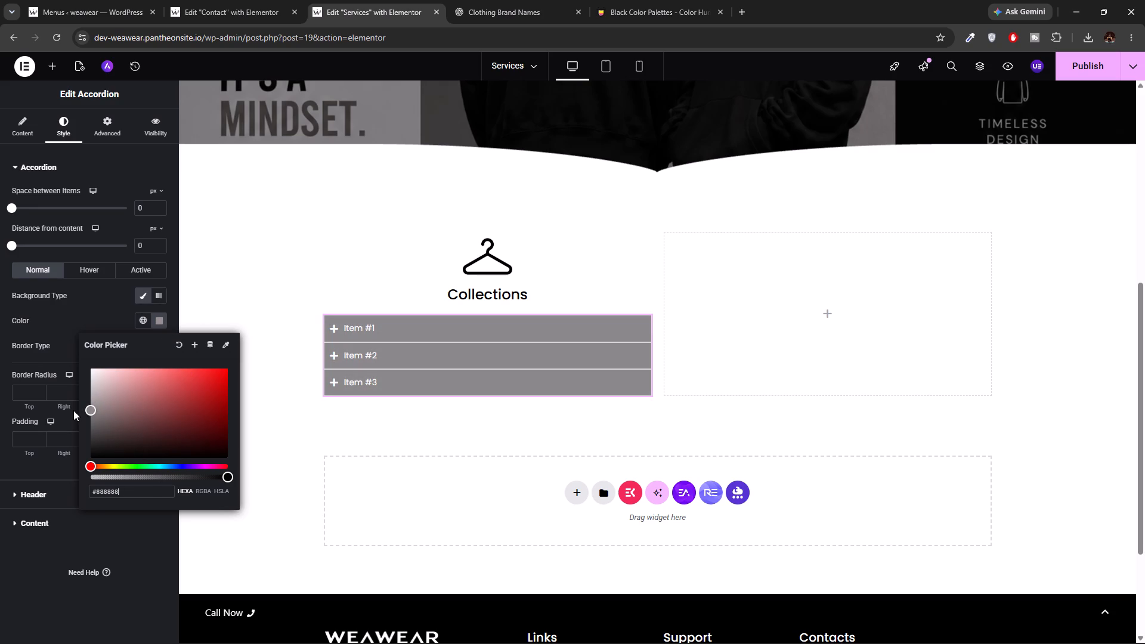
pyautogui.moveTo(73, 410); pyautogui.dragTo(67, 380)
pyautogui.click(234, 266)
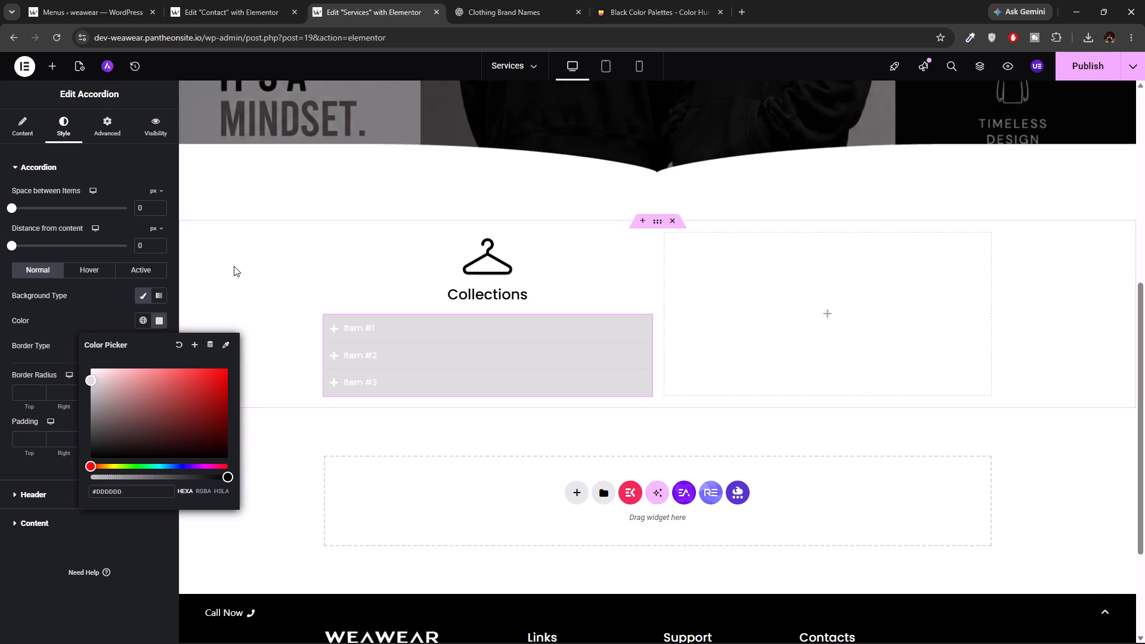
# Set the accordion's normal-state header title color to black, #000000.
pyautogui.click(29, 493)
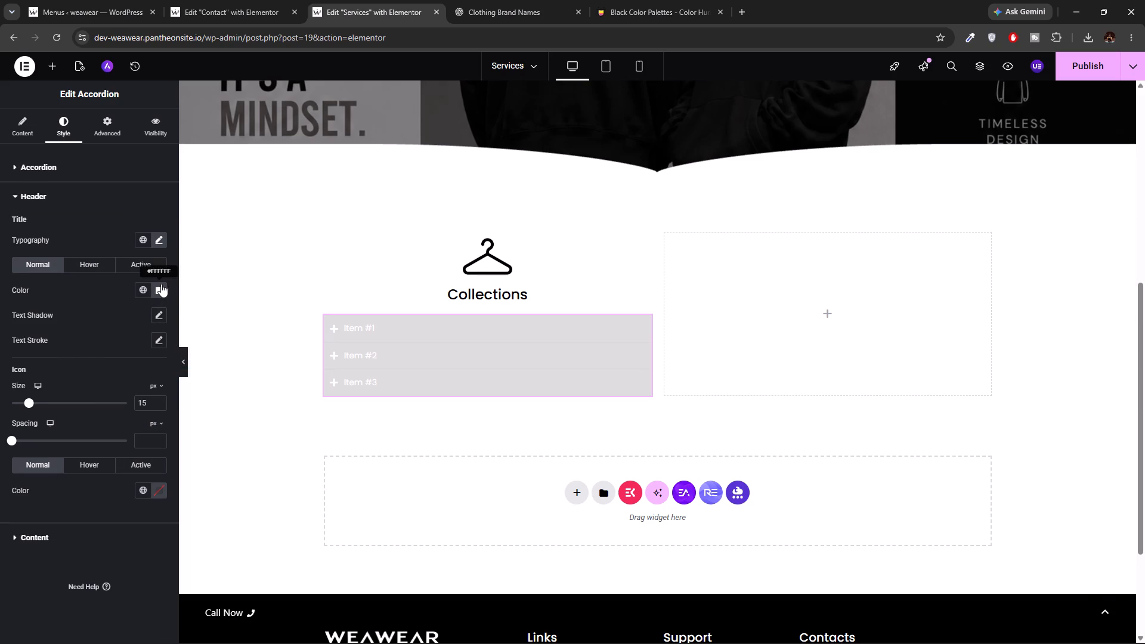
pyautogui.click(161, 284)
pyautogui.moveTo(94, 343); pyautogui.dragTo(89, 361)
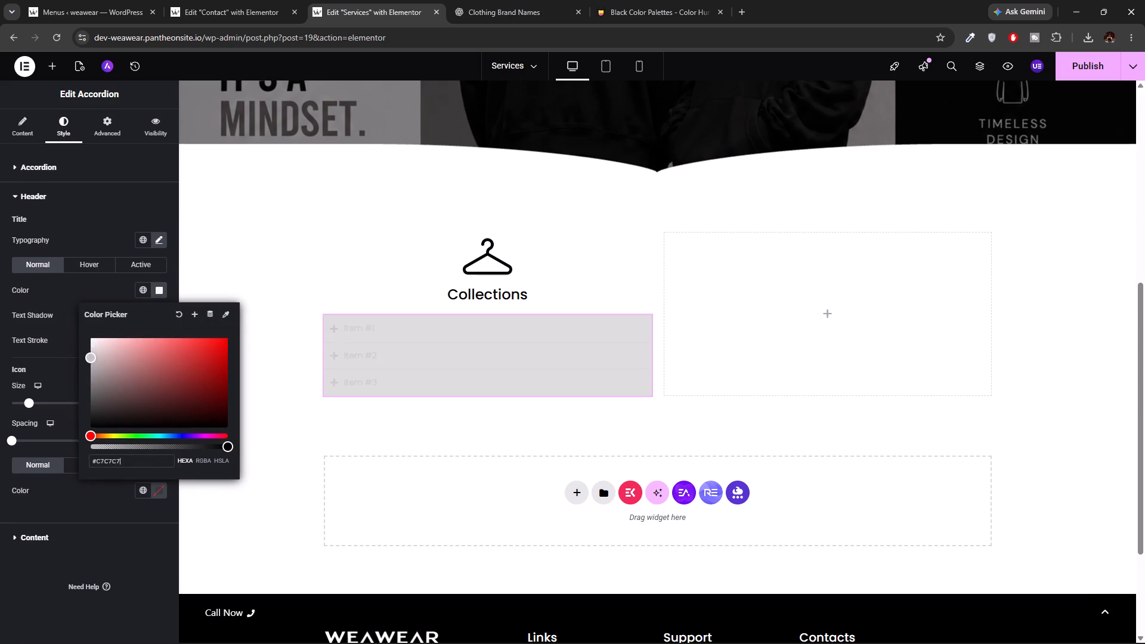
pyautogui.moveTo(89, 361); pyautogui.dragTo(75, 454)
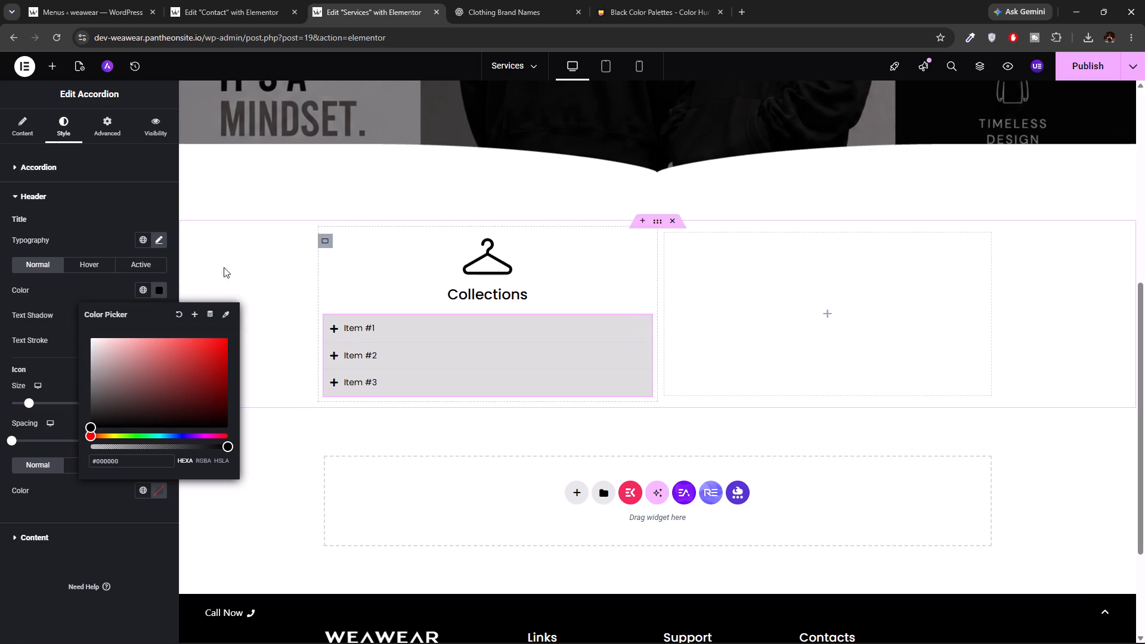
# Set the accordion's hover-state header title color to dark grey, #616161.
pyautogui.click(96, 265)
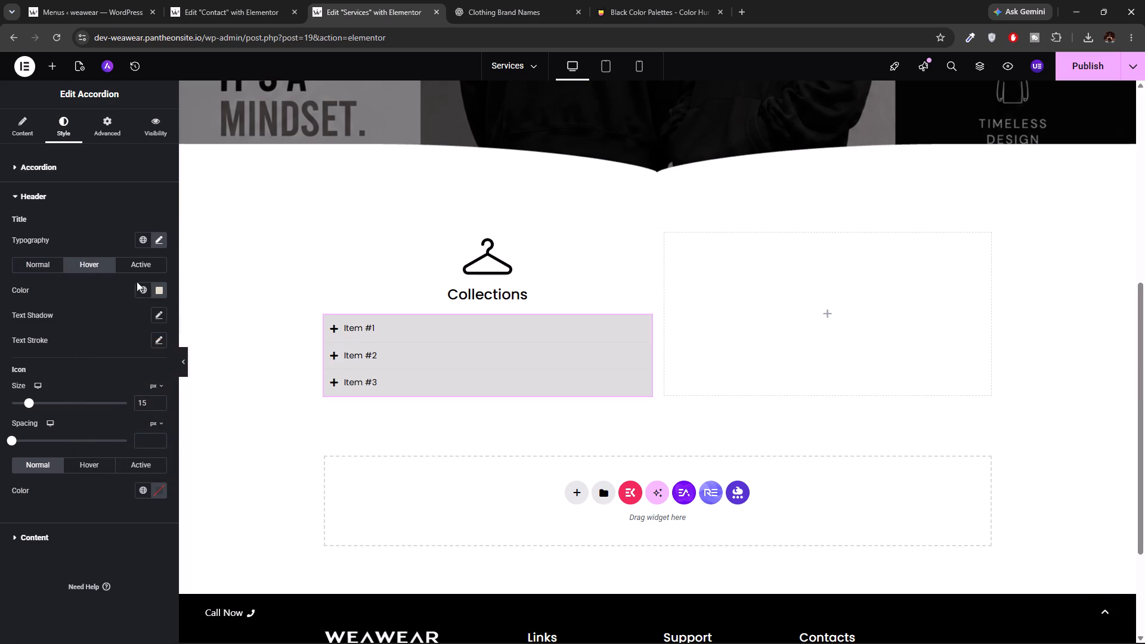
pyautogui.click(160, 287)
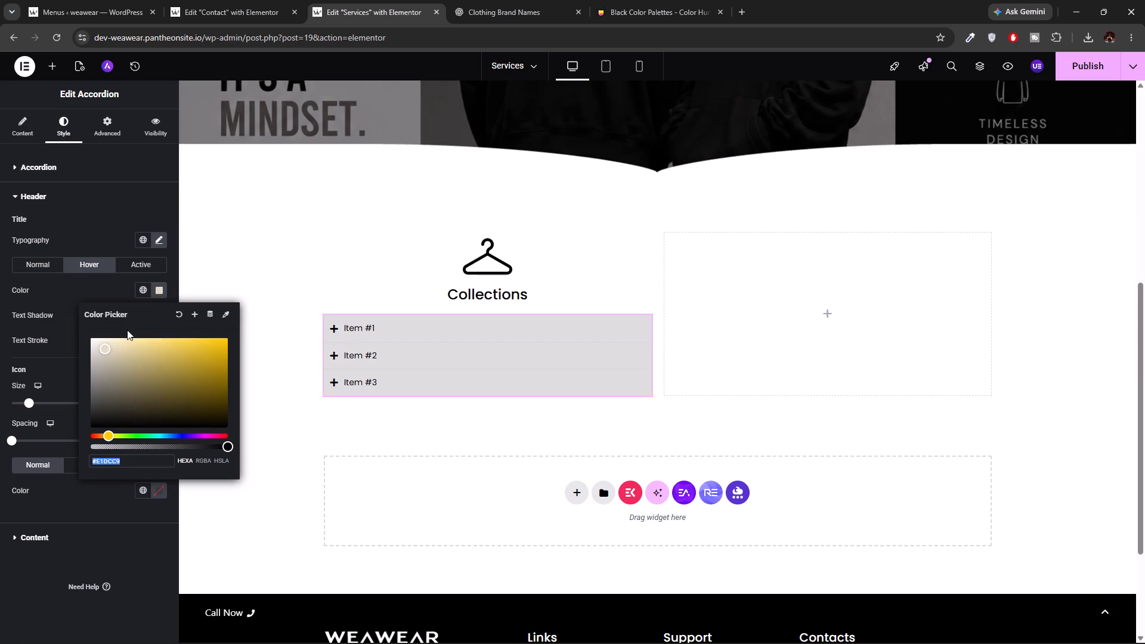
pyautogui.moveTo(112, 347); pyautogui.dragTo(86, 373)
pyautogui.moveTo(86, 373); pyautogui.dragTo(72, 394)
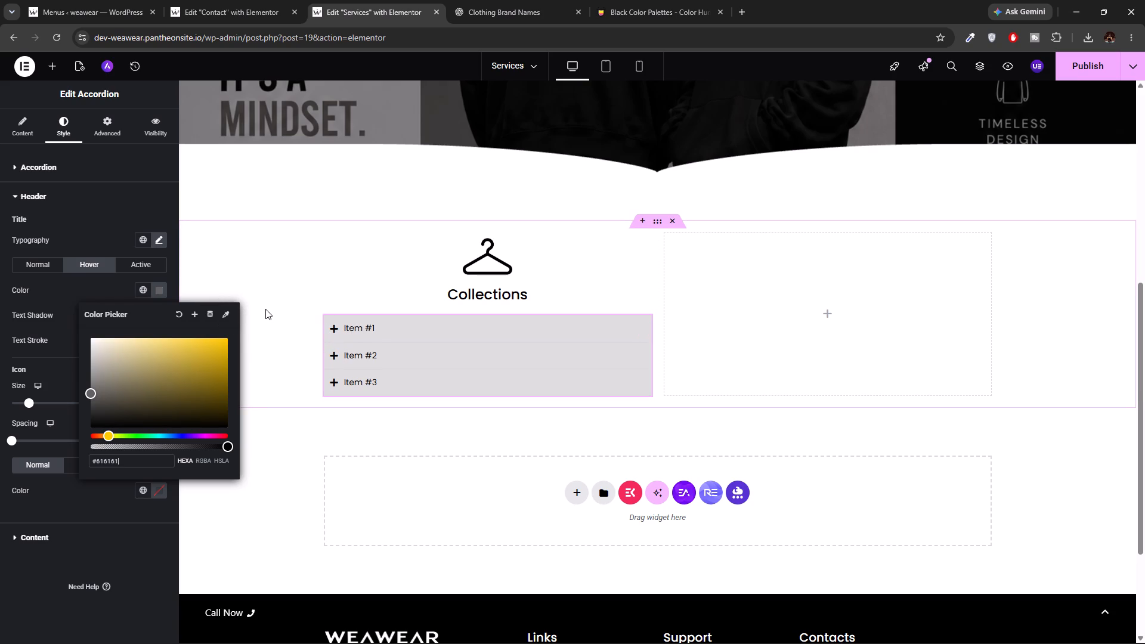
# Expand accordion Item #1 and set the active-state header title color to black, #000000.
pyautogui.click(137, 264)
pyautogui.click(161, 286)
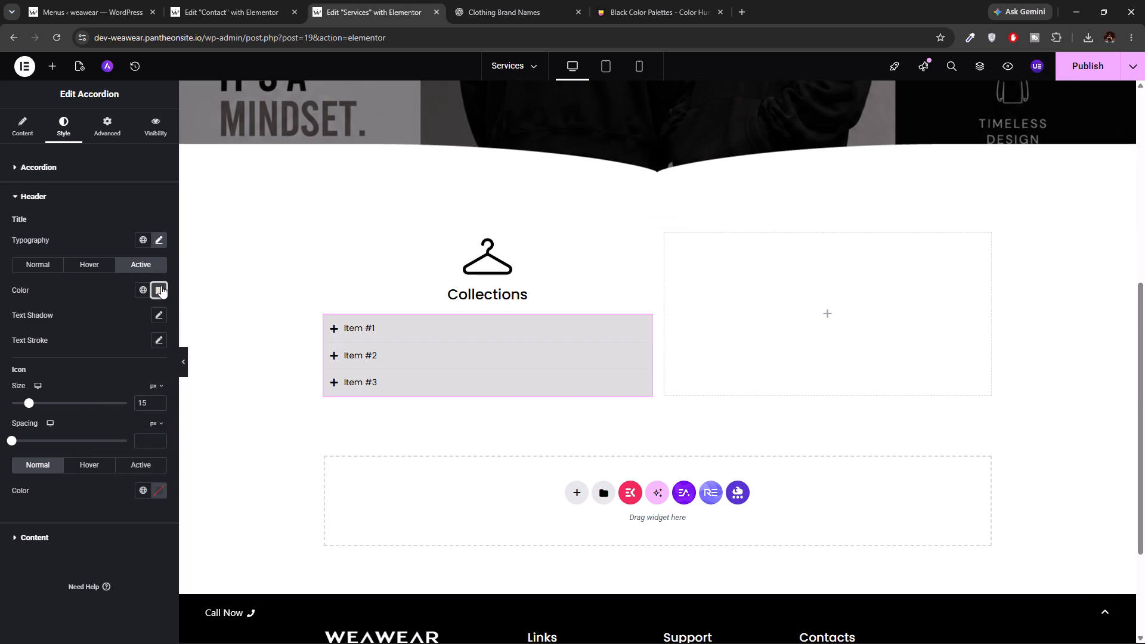
pyautogui.click(332, 331)
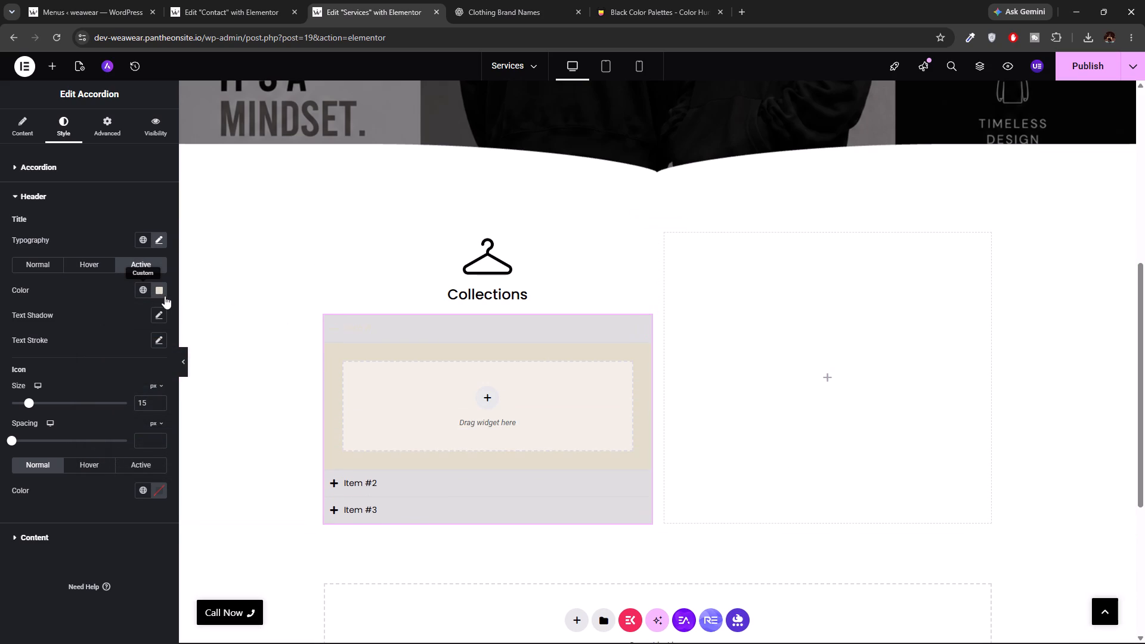
pyautogui.click(161, 292)
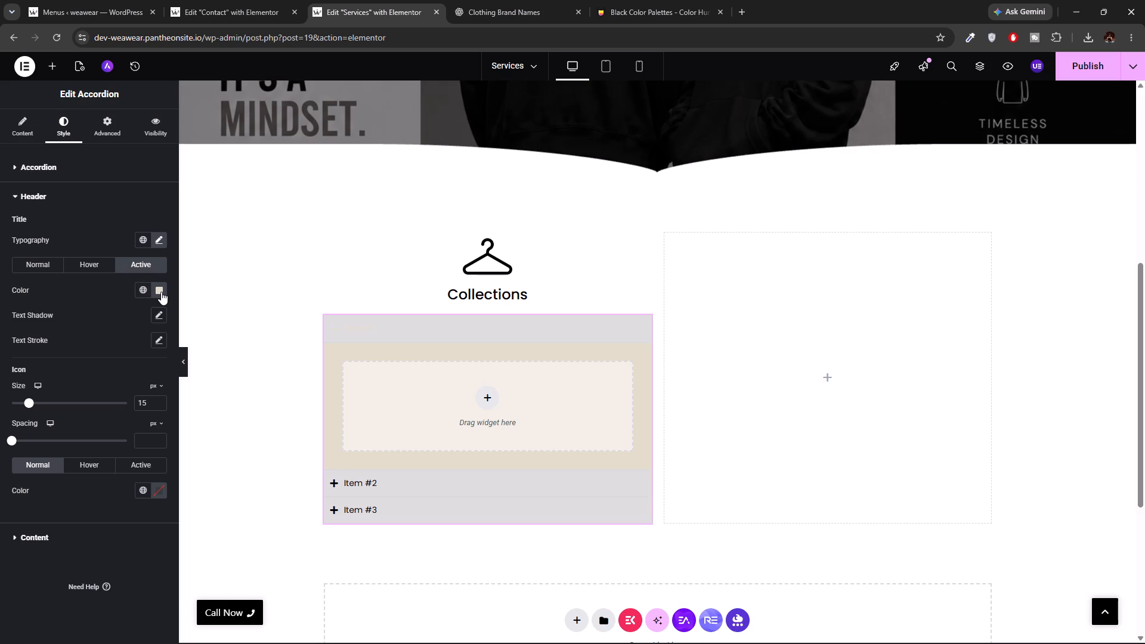
pyautogui.moveTo(104, 350); pyautogui.dragTo(76, 388)
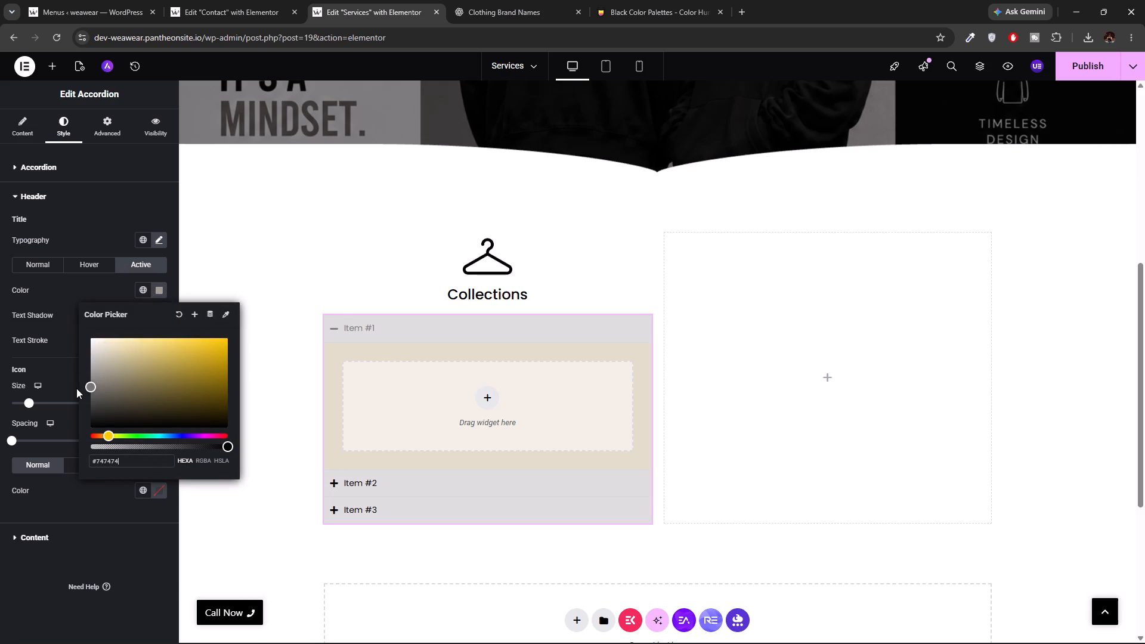
pyautogui.moveTo(76, 388); pyautogui.dragTo(50, 456)
pyautogui.moveTo(92, 429); pyautogui.dragTo(61, 453)
pyautogui.click(235, 237)
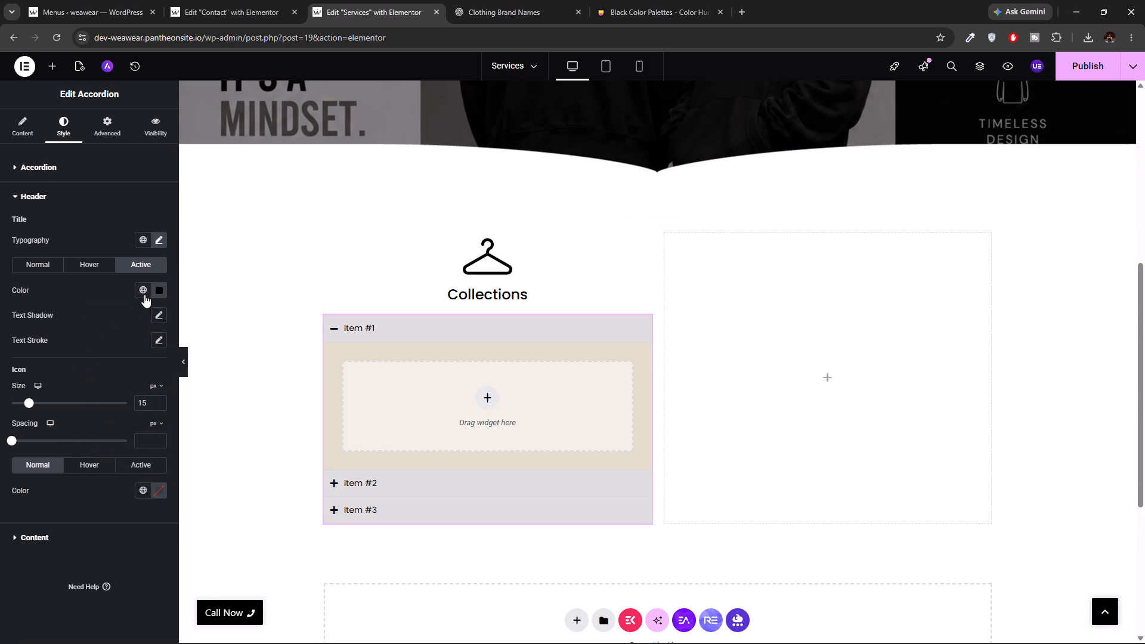
# Set the accordion's content background color to very light grey, #F0F0F0, and collapse Item #1.
pyautogui.click(23, 531)
pyautogui.click(157, 281)
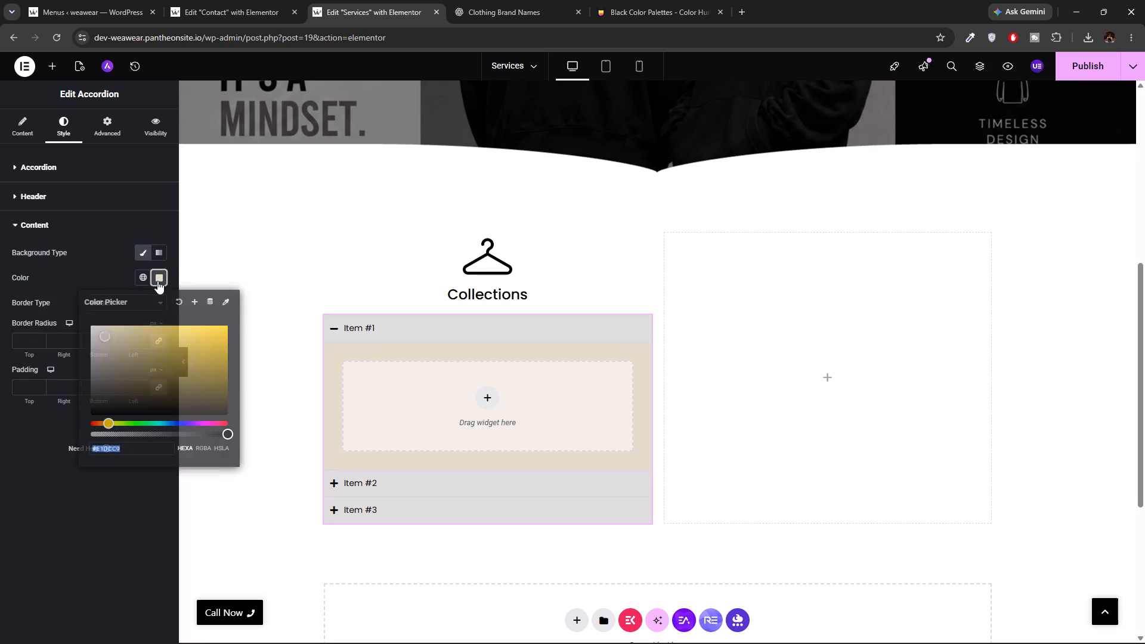
pyautogui.moveTo(109, 341); pyautogui.dragTo(99, 348)
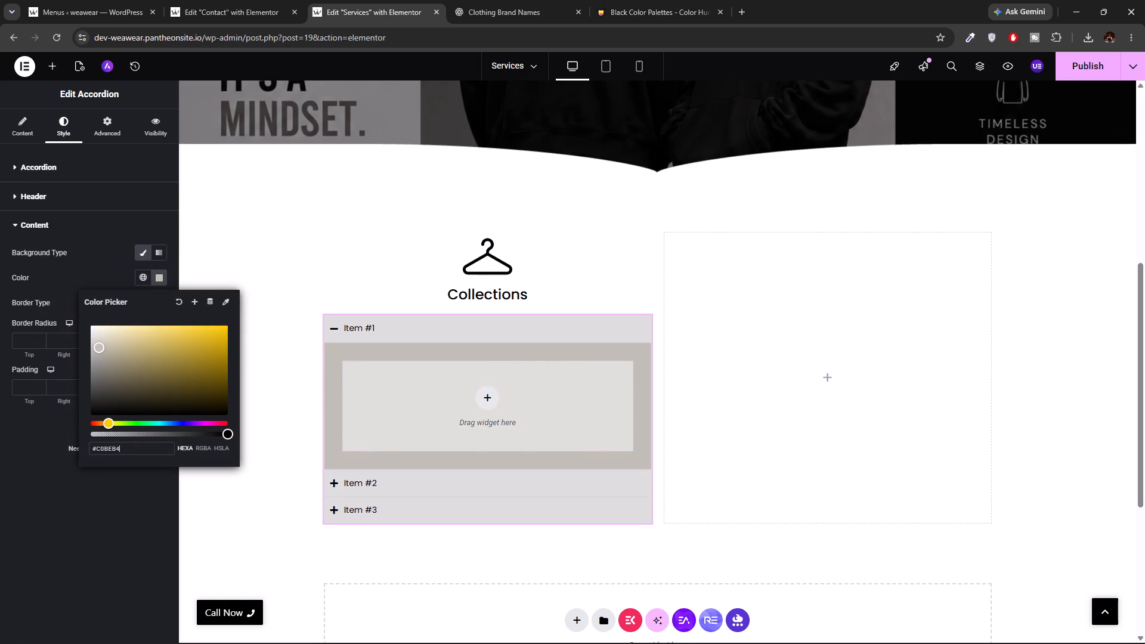
pyautogui.moveTo(99, 348); pyautogui.dragTo(46, 379)
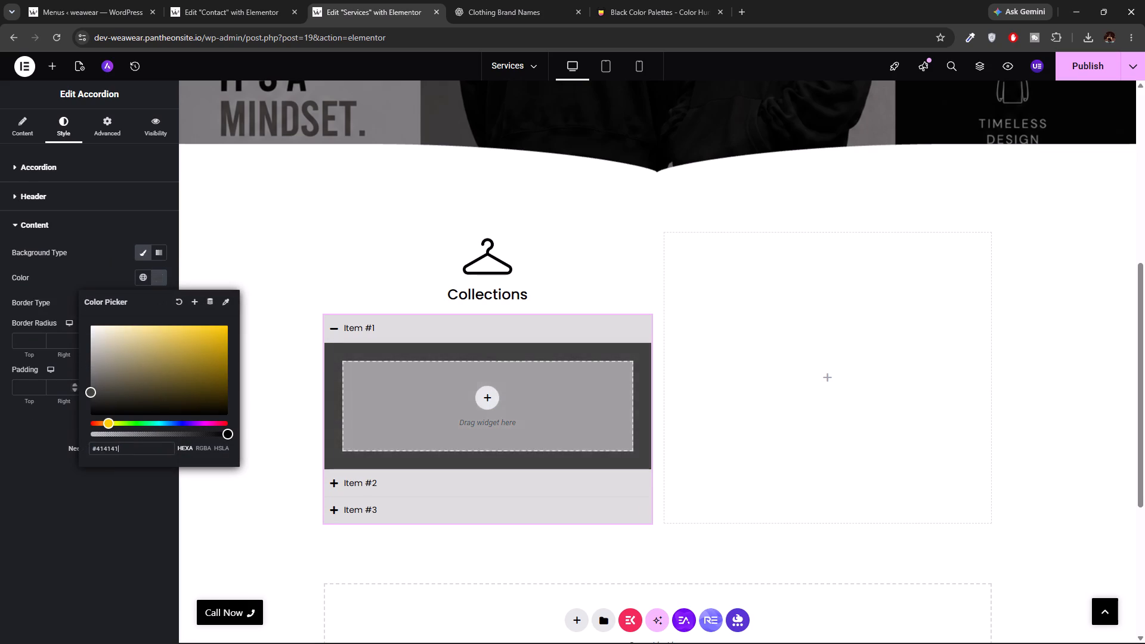
pyautogui.moveTo(46, 379); pyautogui.dragTo(27, 351)
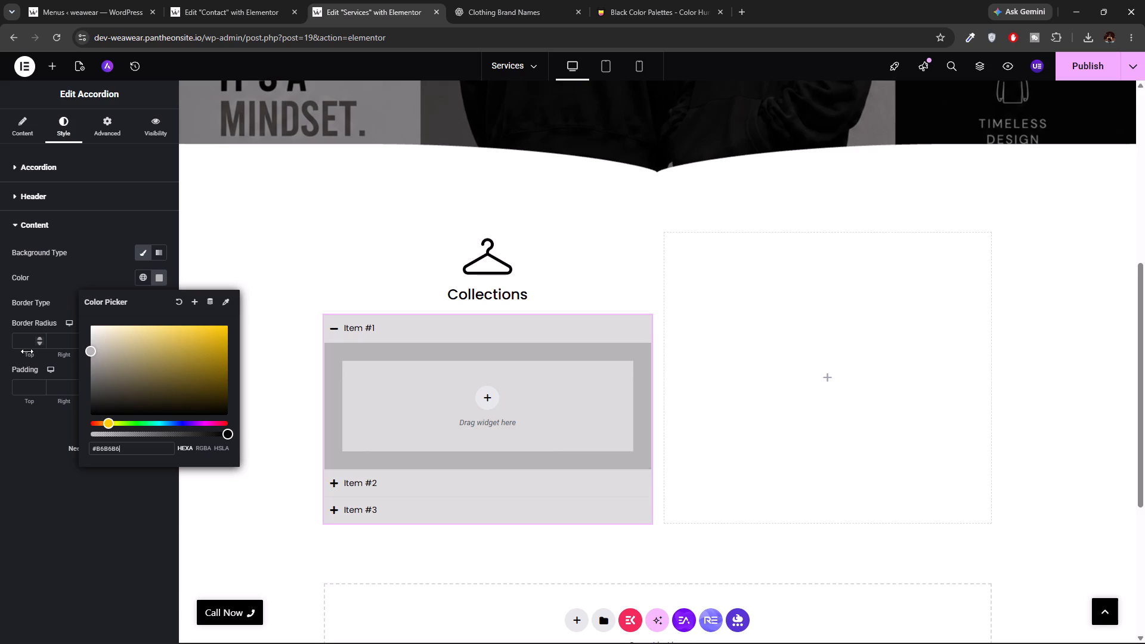
pyautogui.moveTo(27, 351); pyautogui.dragTo(81, 327)
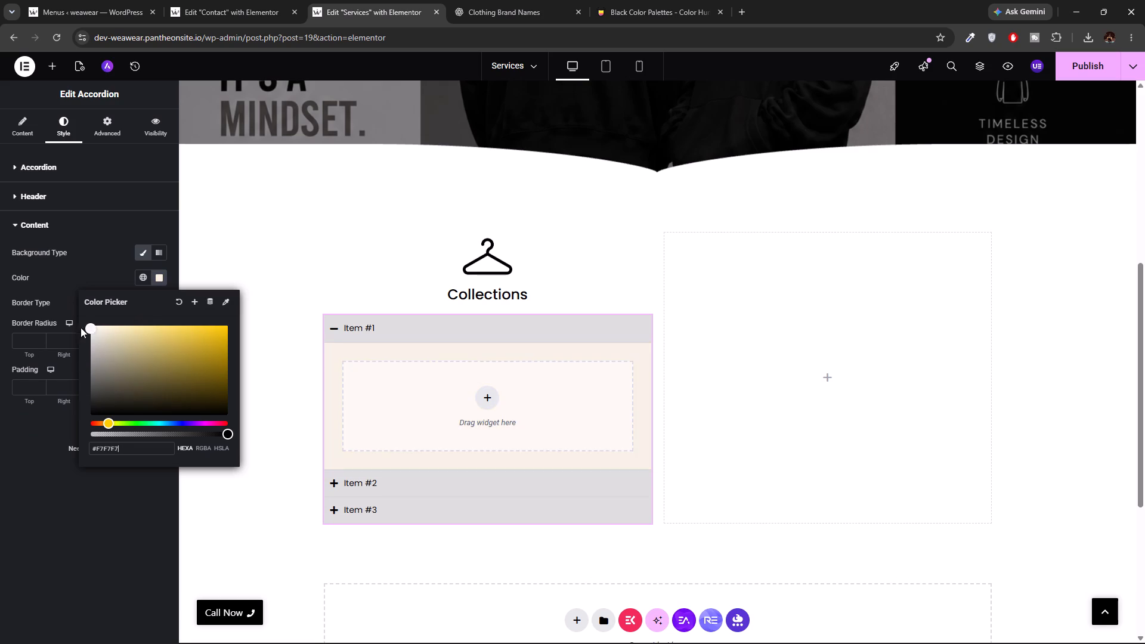
pyautogui.moveTo(81, 327); pyautogui.dragTo(72, 327)
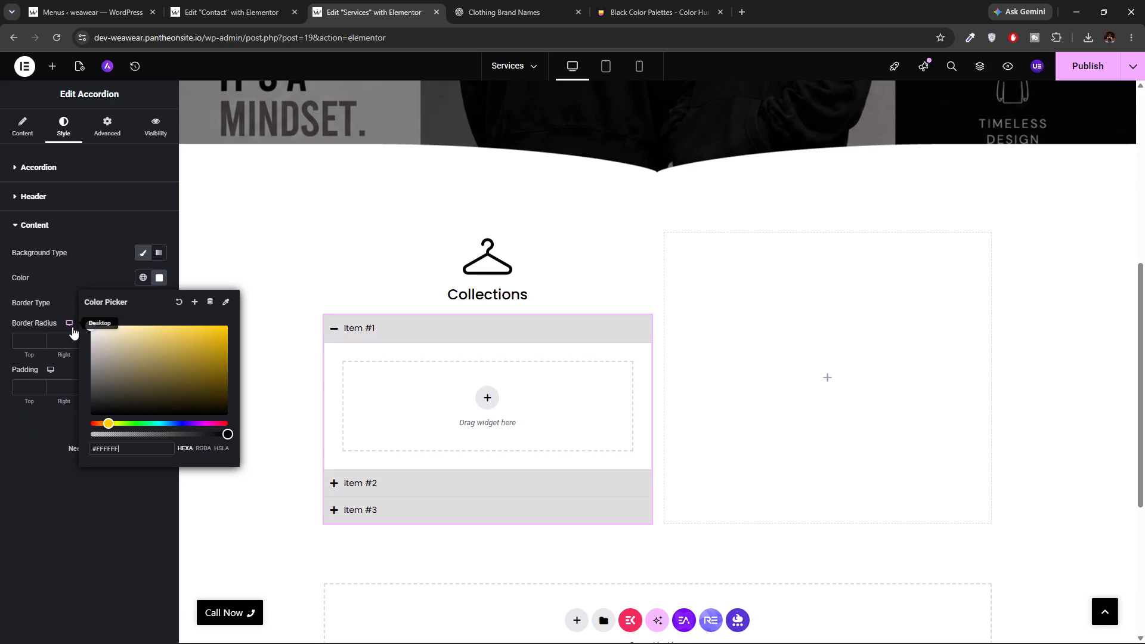
pyautogui.moveTo(72, 327); pyautogui.dragTo(70, 331)
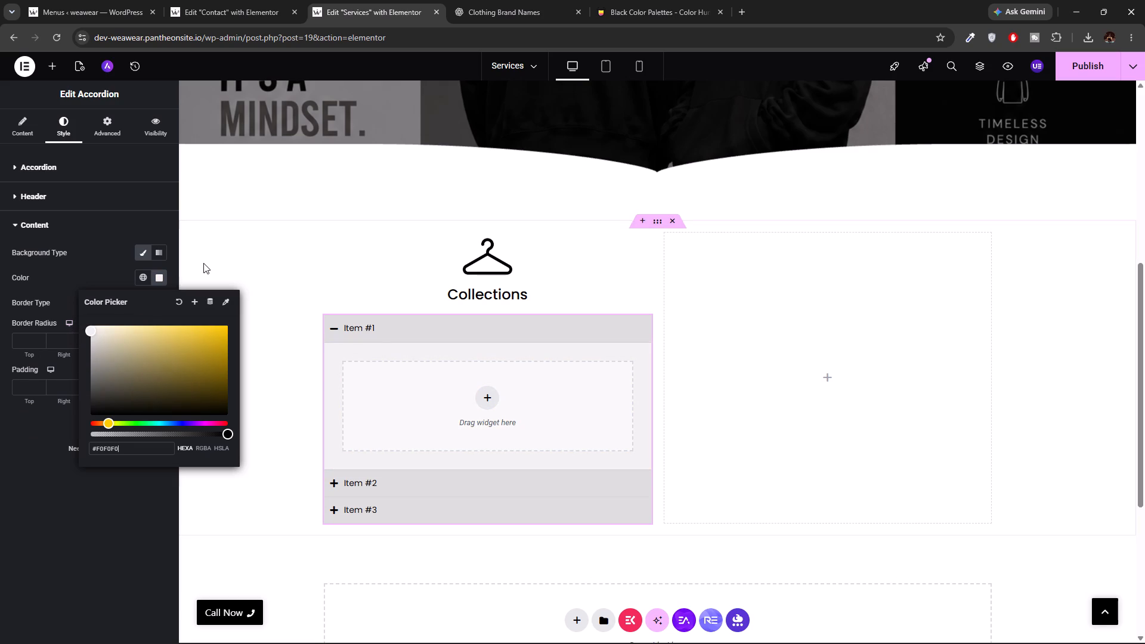
pyautogui.click(245, 244)
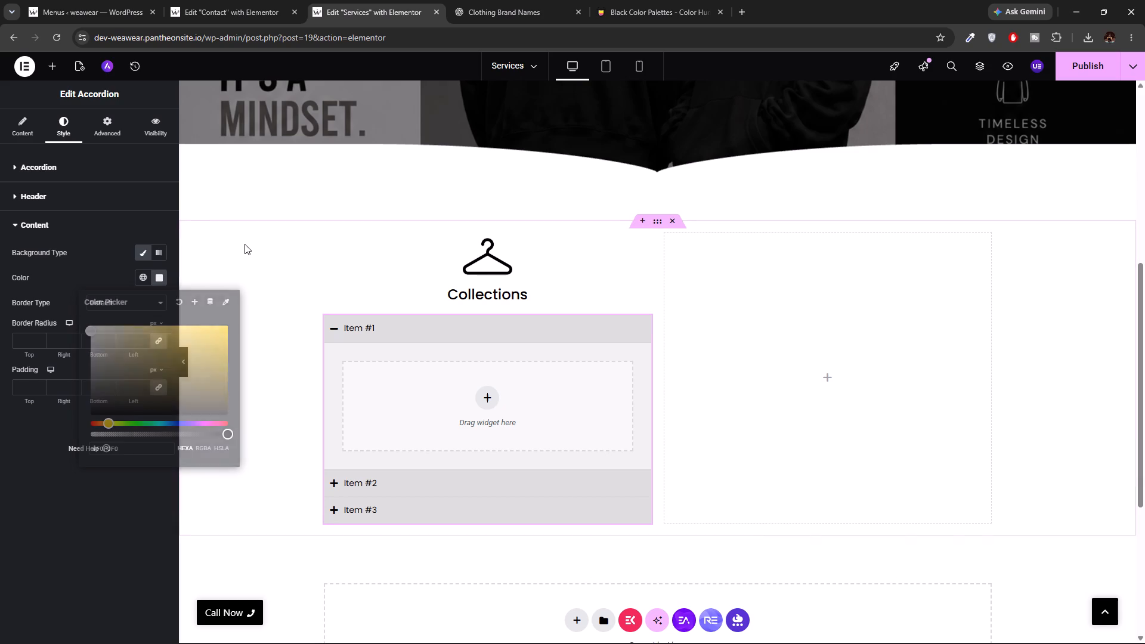
pyautogui.click(341, 327)
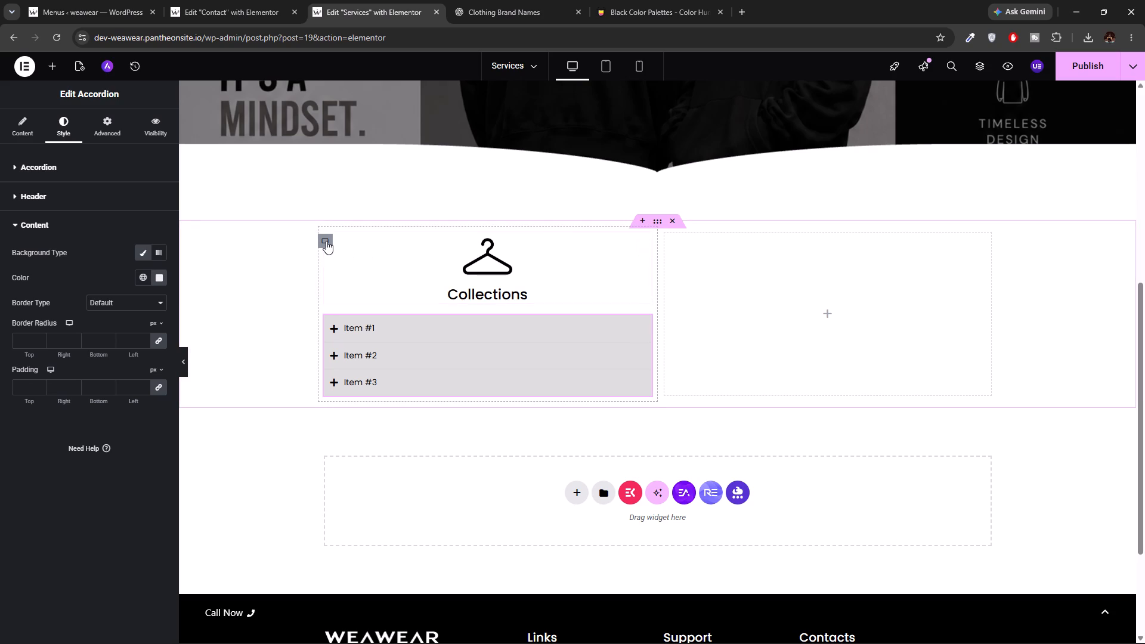
# Set the Collections column container's background color to very light grey, about #EEEEEE.
pyautogui.click(326, 241)
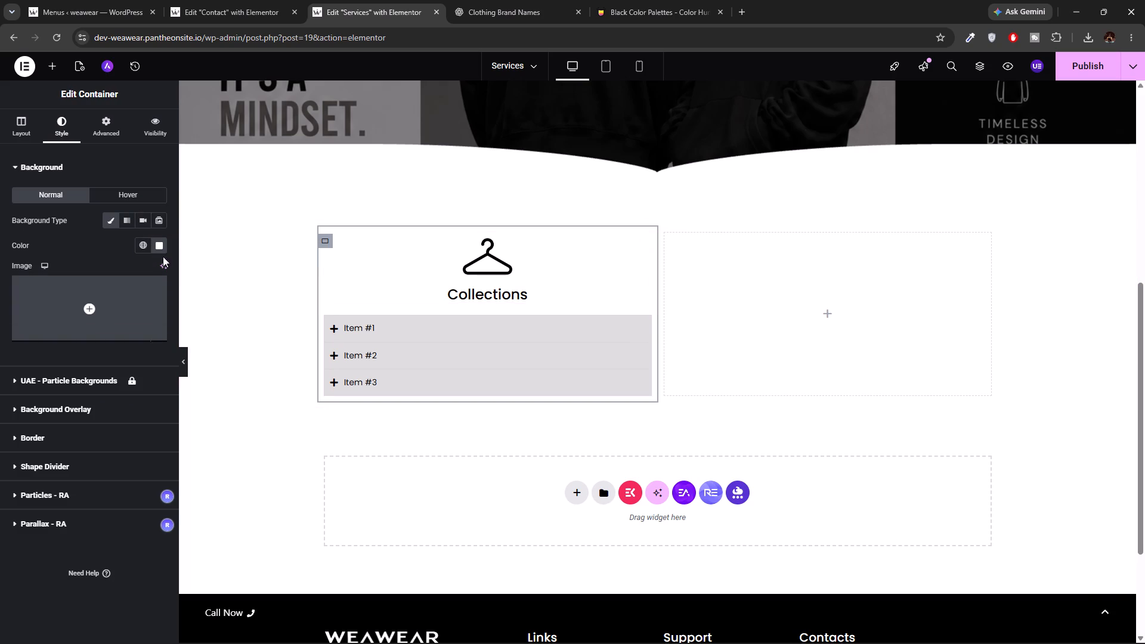
pyautogui.click(158, 246)
pyautogui.moveTo(92, 296); pyautogui.dragTo(79, 299)
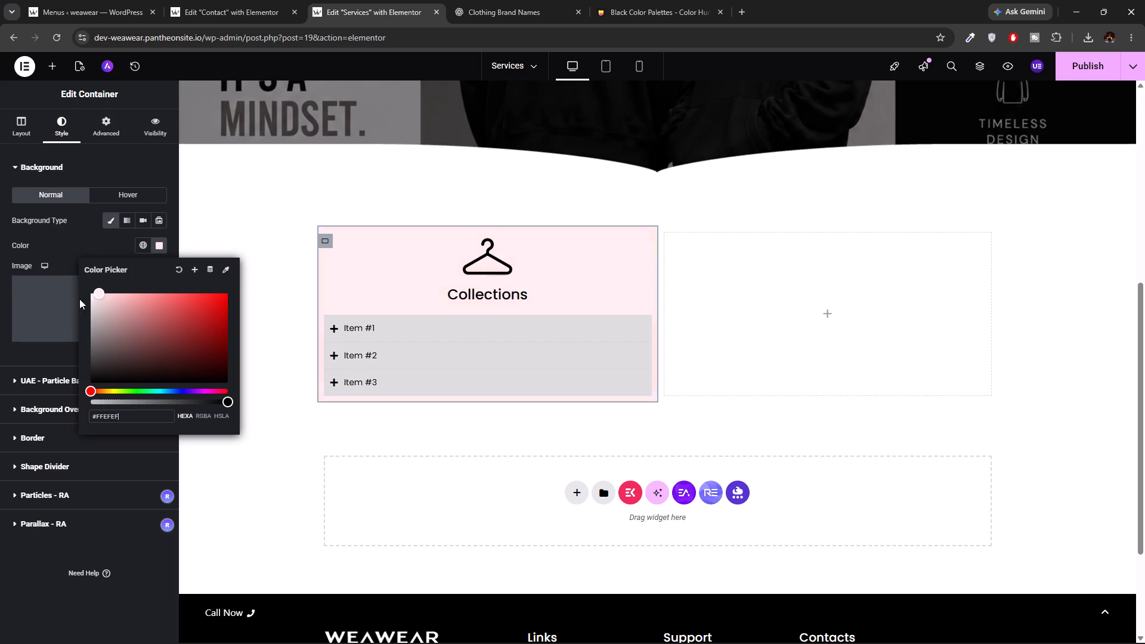
pyautogui.moveTo(79, 299); pyautogui.dragTo(75, 309)
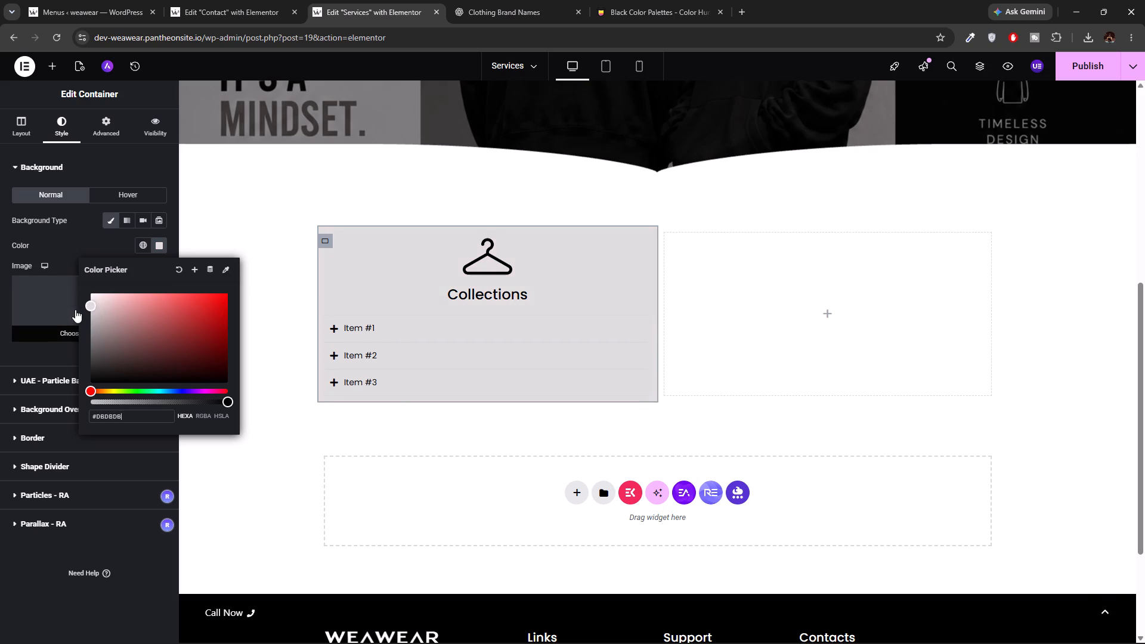
pyautogui.moveTo(75, 309); pyautogui.dragTo(72, 321)
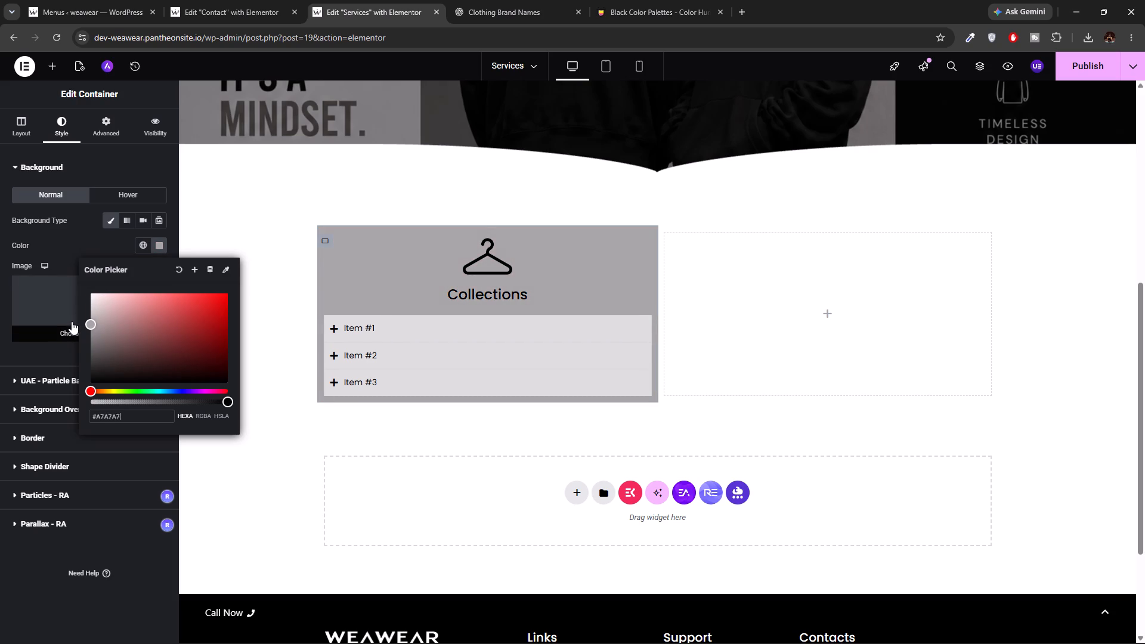
pyautogui.moveTo(72, 321); pyautogui.dragTo(69, 308)
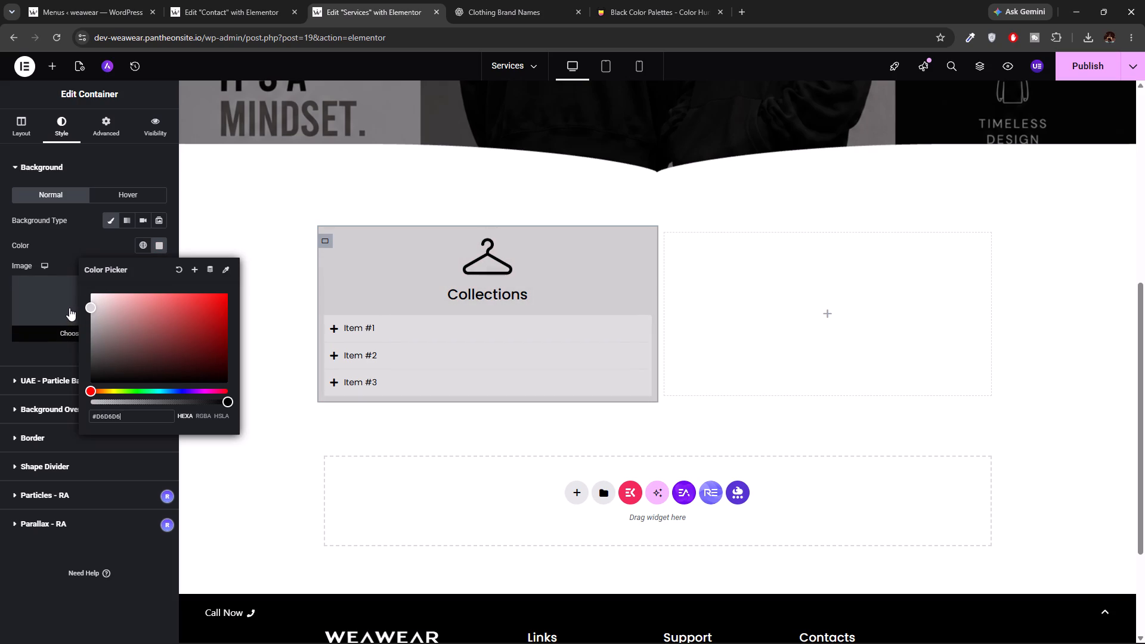
pyautogui.moveTo(69, 308); pyautogui.dragTo(70, 298)
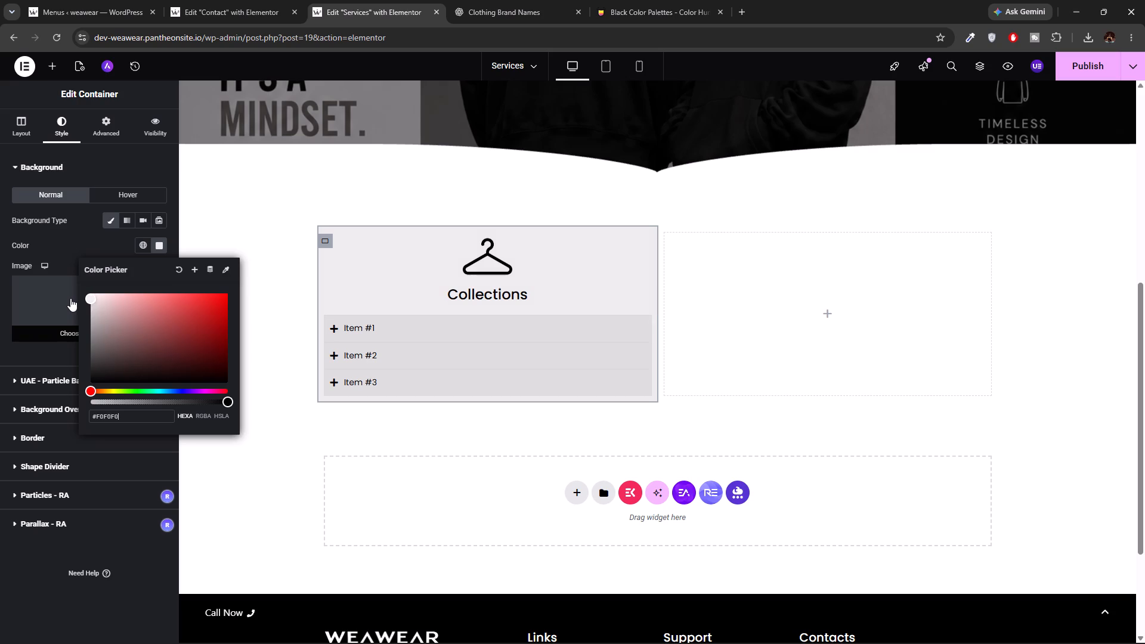
pyautogui.moveTo(70, 298); pyautogui.dragTo(70, 299)
pyautogui.moveTo(70, 299); pyautogui.dragTo(70, 299)
pyautogui.click(209, 203)
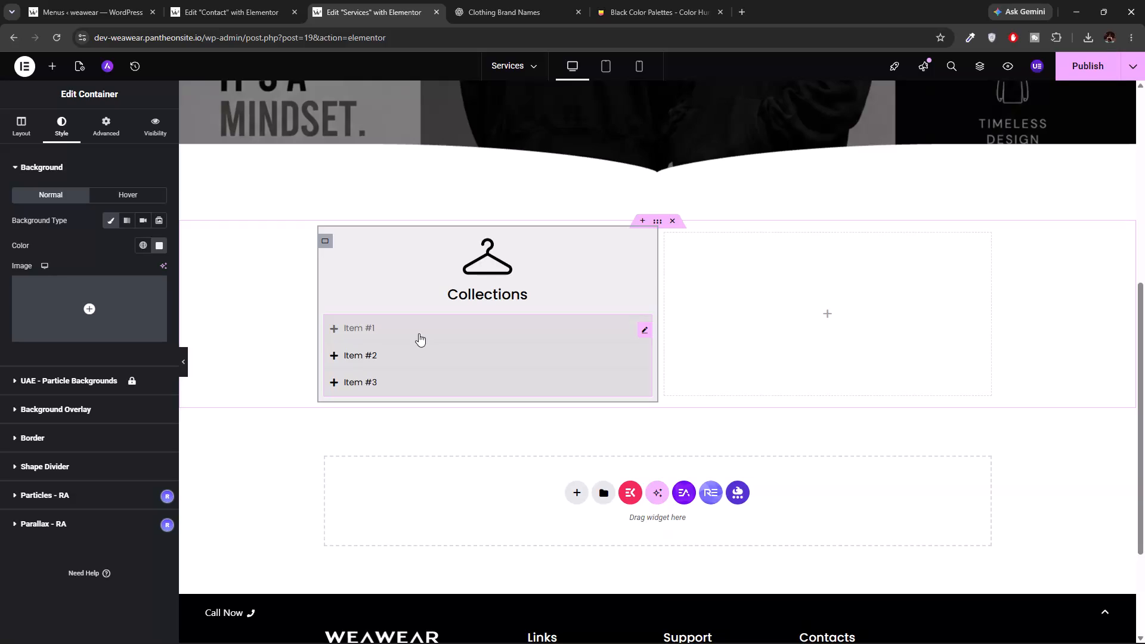
# Retitle the accordion's Item #1 as "Winter Collection".
pyautogui.click(645, 334)
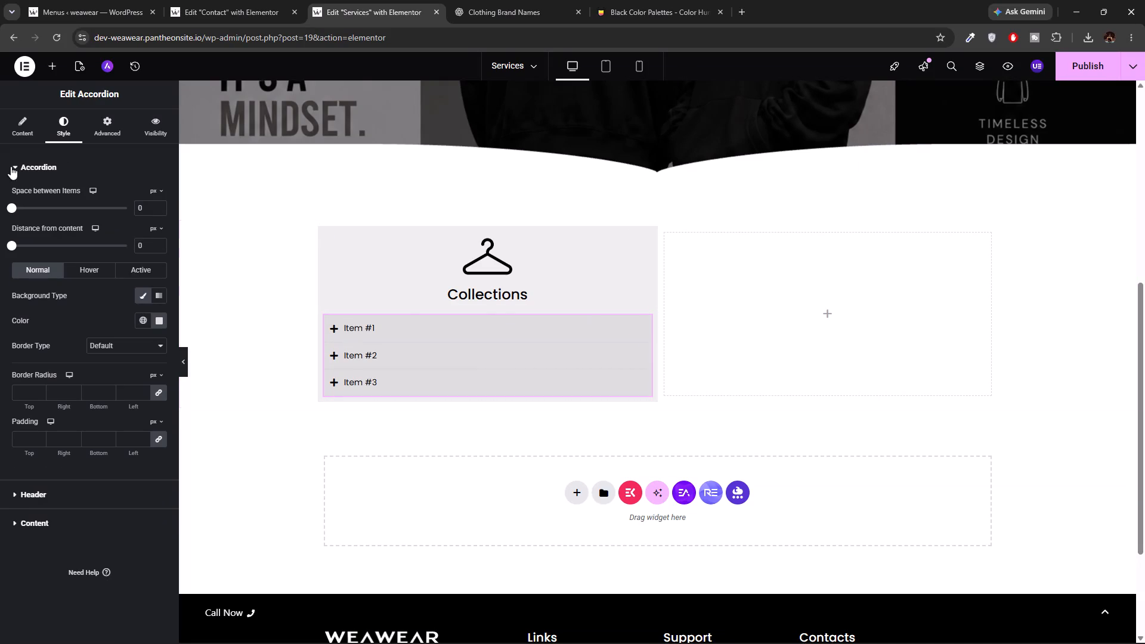
pyautogui.click(22, 122)
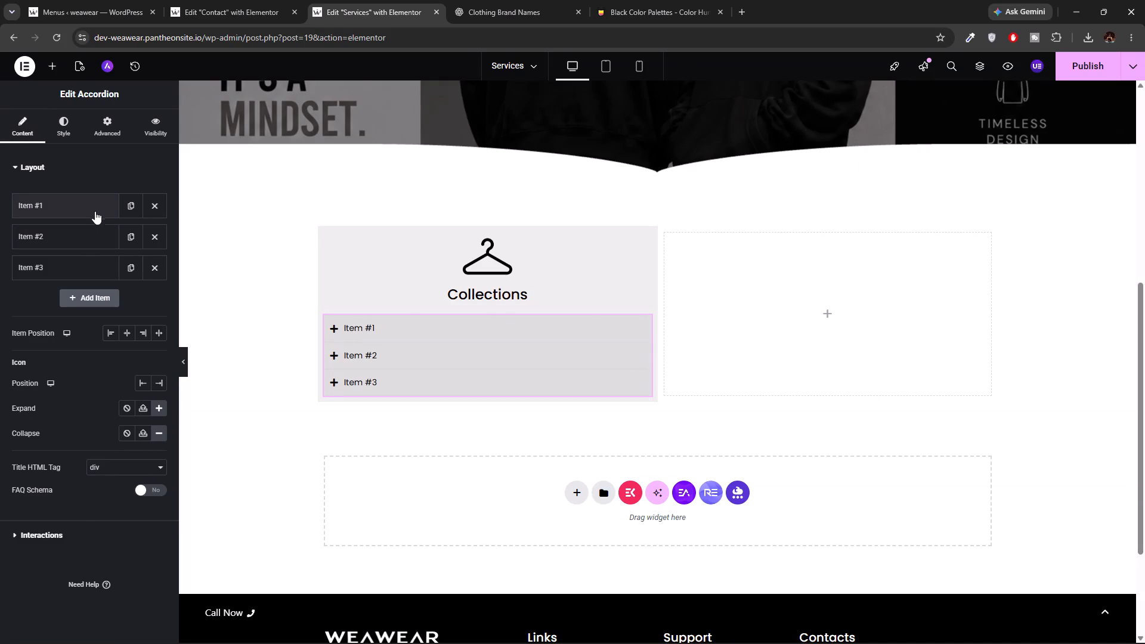
pyautogui.click(94, 210)
pyautogui.click(69, 243)
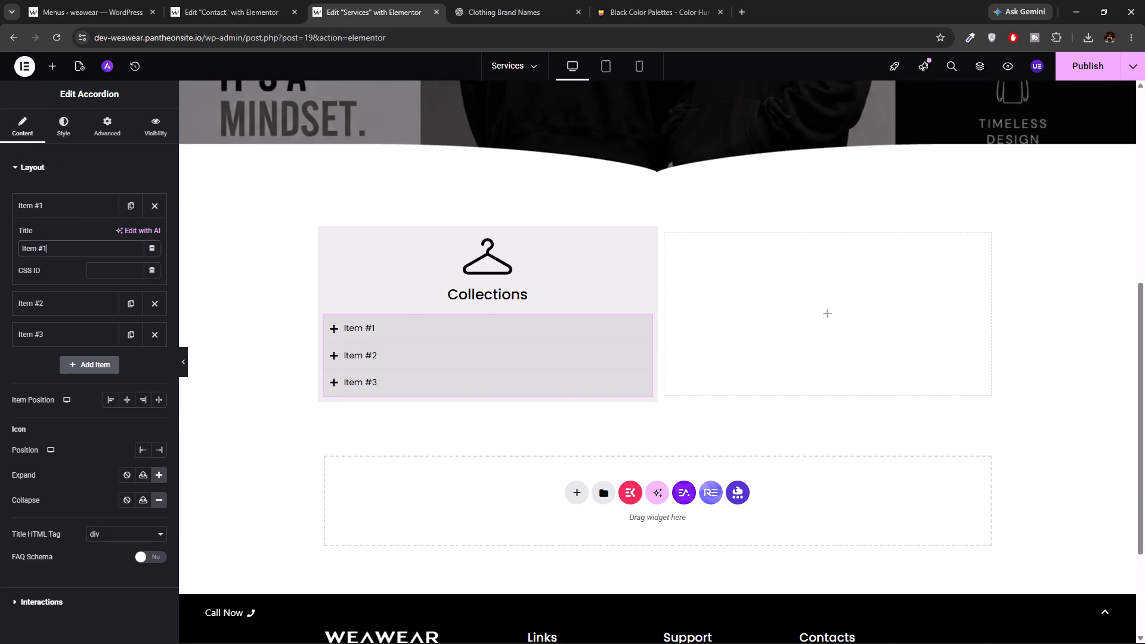
pyautogui.press('BackSpace')
pyautogui.press('BackSpace')
pyautogui.press('BackSpace')
pyautogui.press('BackSpace')
pyautogui.press('BackSpace')
pyautogui.press('BackSpace')
pyautogui.press('BackSpace')
pyautogui.press('BackSpace')
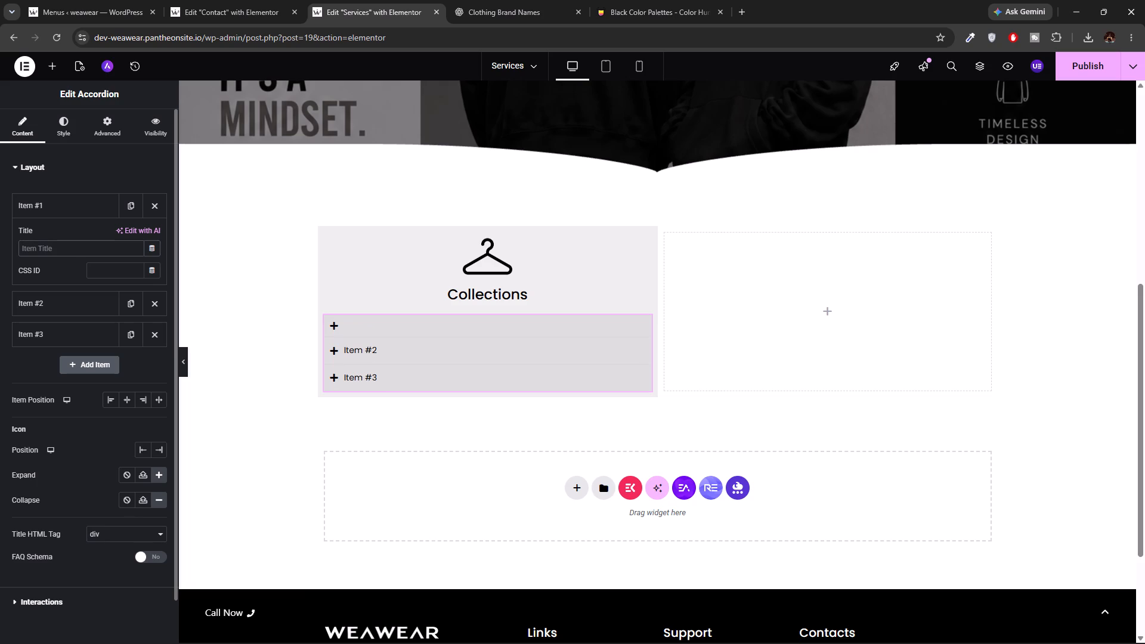
pyautogui.write('Wi')
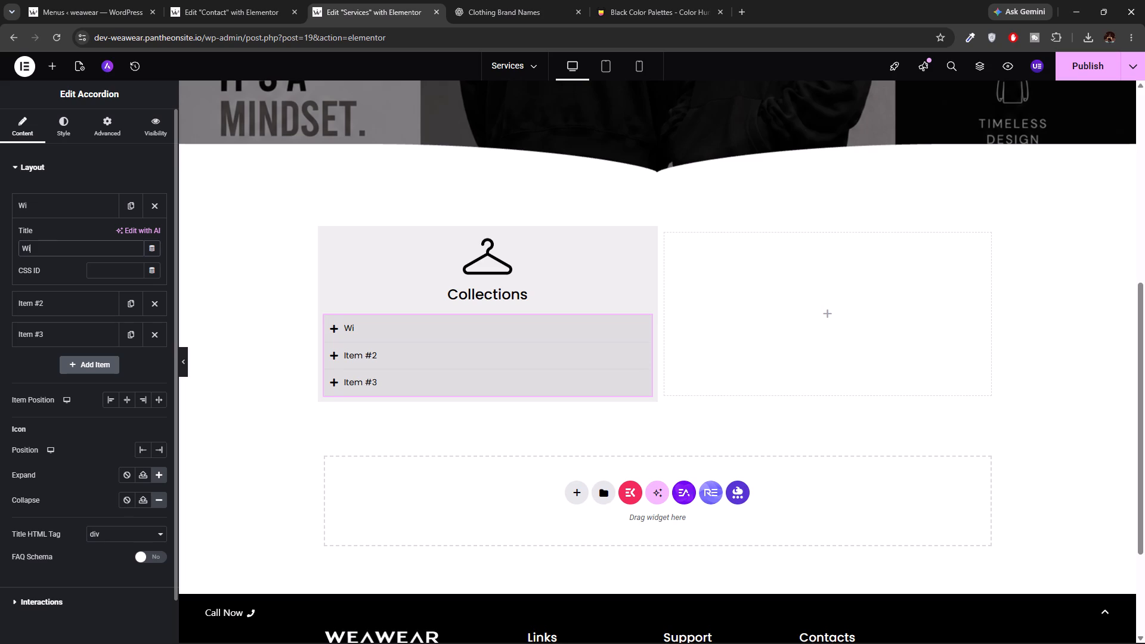
pyautogui.write('nte')
pyautogui.write('r Collectio')
pyautogui.press('n')
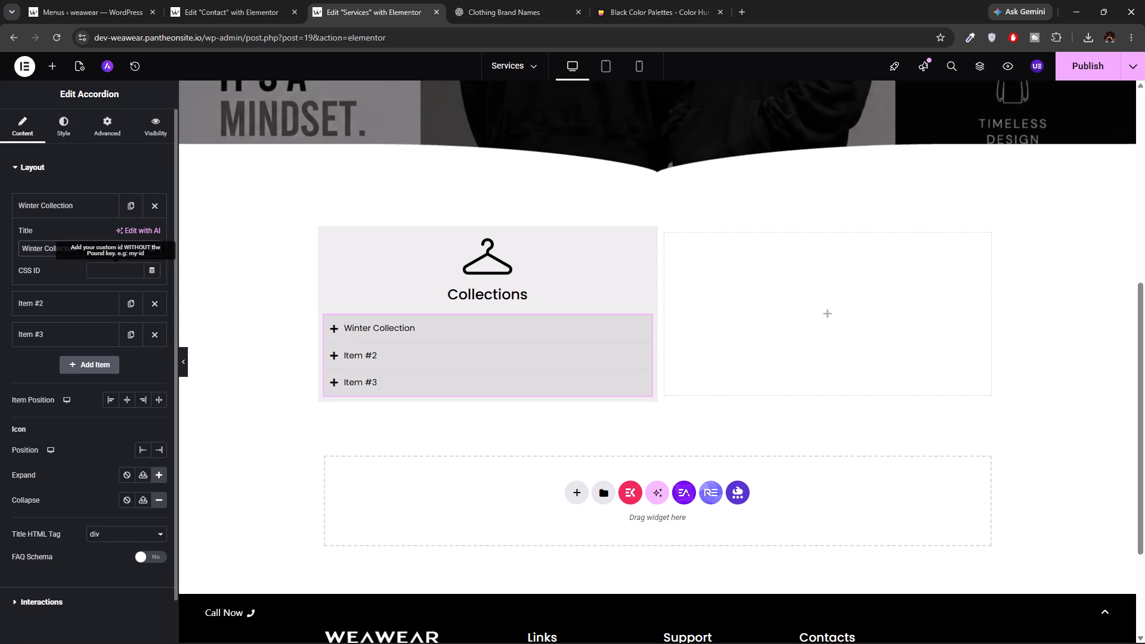
# Retitle the accordion's Item #2 as "Summer Collection".
pyautogui.click(72, 299)
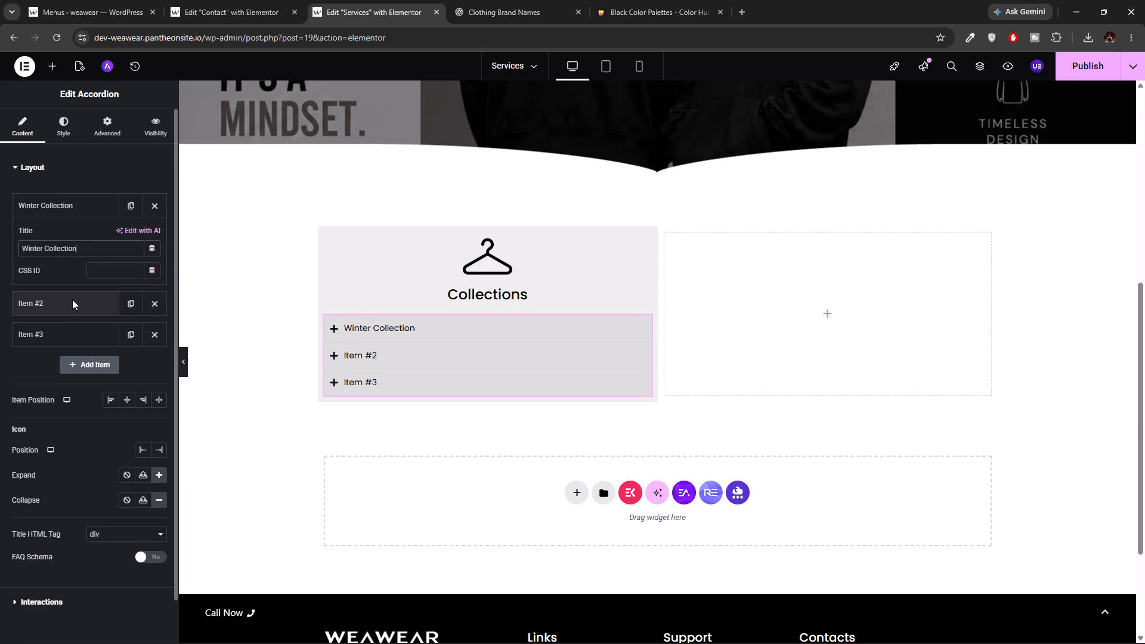
pyautogui.press('BackSpace')
pyautogui.click(68, 285)
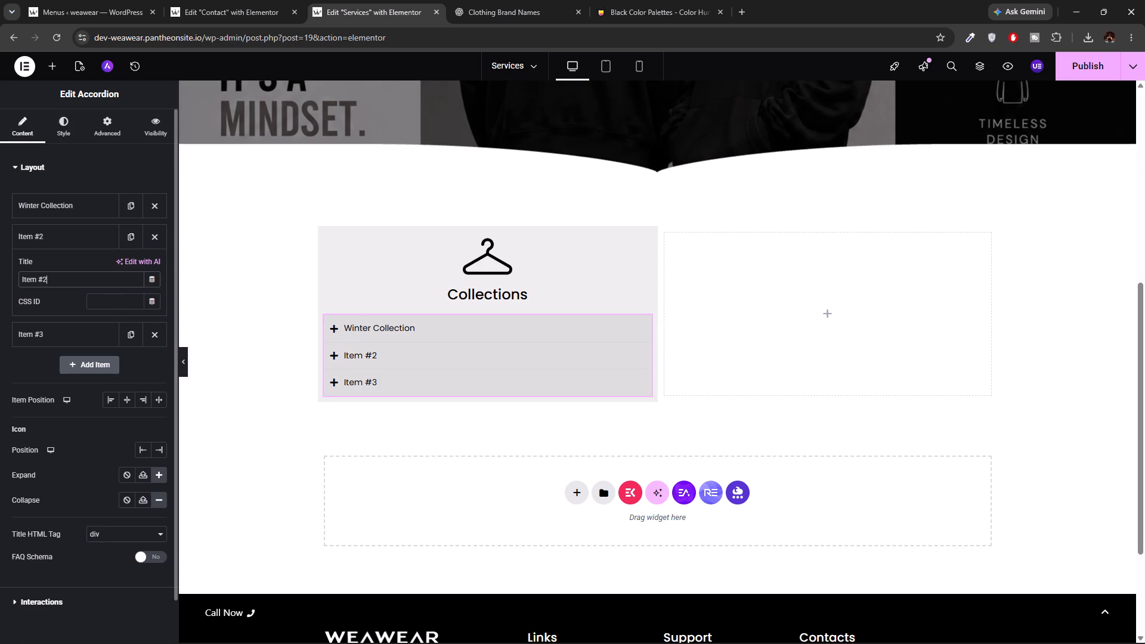
pyautogui.press('BackSpace')
pyautogui.press('BackSpace')
pyautogui.press('BackSpace')
pyautogui.press('BackSpace')
pyautogui.press('BackSpace')
pyautogui.press('BackSpace')
pyautogui.press('BackSpace')
pyautogui.write('Su')
pyautogui.write('mm')
pyautogui.write('er')
pyautogui.press('space')
pyautogui.write('Collection')
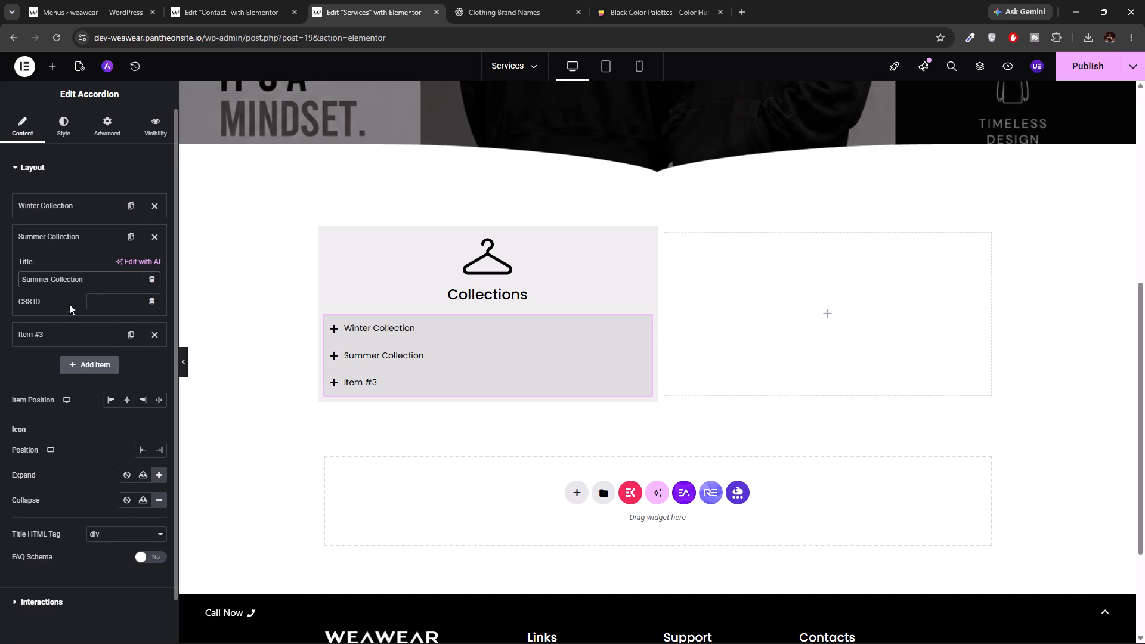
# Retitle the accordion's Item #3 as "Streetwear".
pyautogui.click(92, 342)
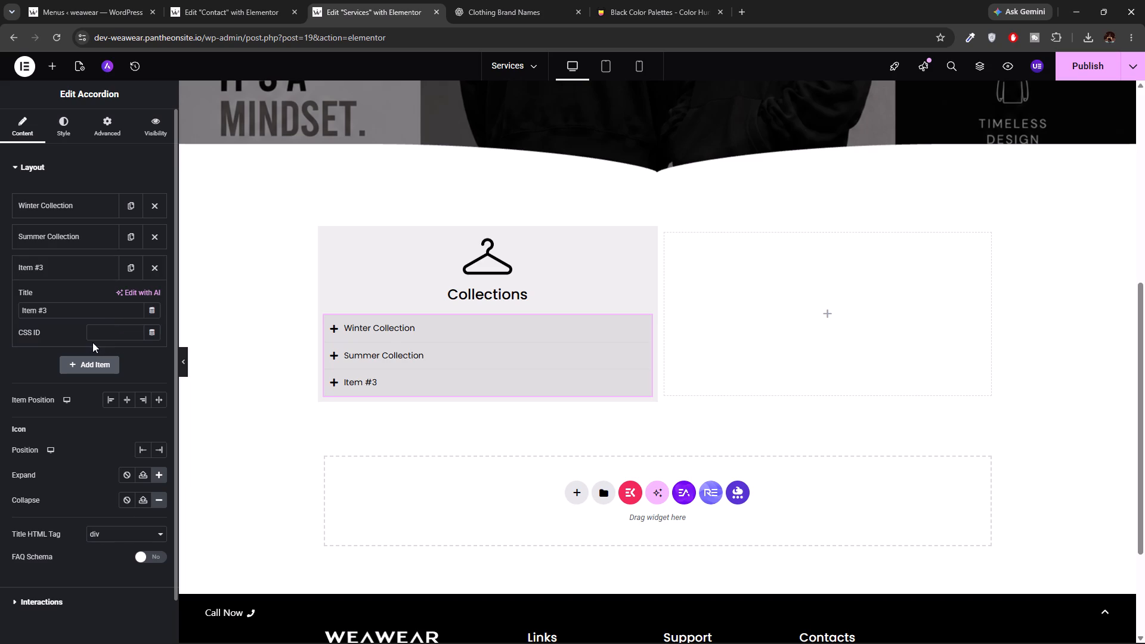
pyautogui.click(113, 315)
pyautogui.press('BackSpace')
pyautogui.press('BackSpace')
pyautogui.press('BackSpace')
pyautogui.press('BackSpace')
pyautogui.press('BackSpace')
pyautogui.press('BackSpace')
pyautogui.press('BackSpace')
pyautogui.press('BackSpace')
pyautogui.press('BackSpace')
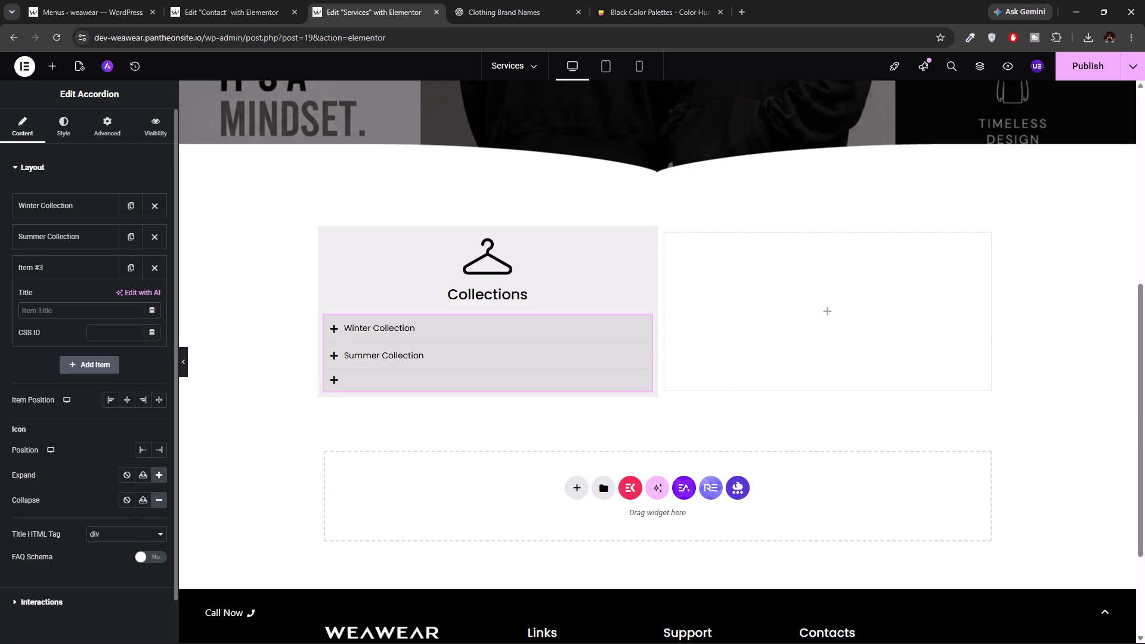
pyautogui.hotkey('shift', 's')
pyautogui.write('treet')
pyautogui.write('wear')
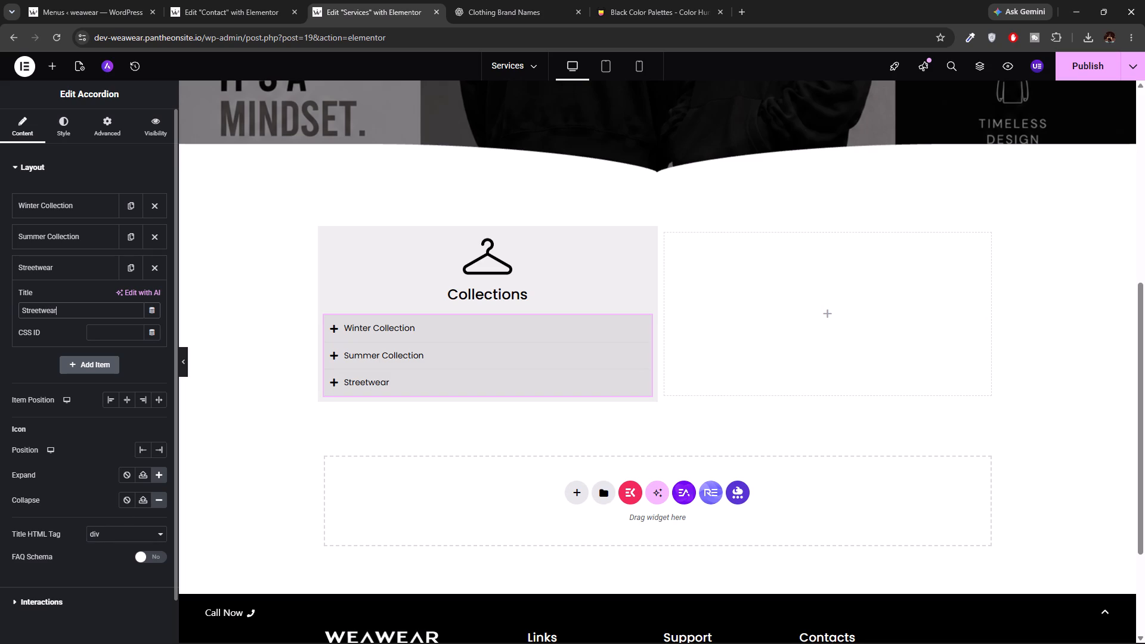
# Replace the title of the accordion's third item, "Streetwear", with "Hoodies".
pyautogui.press('BackSpace')
pyautogui.press('BackSpace')
pyautogui.press('BackSpace')
pyautogui.press('BackSpace')
pyautogui.press('BackSpace')
pyautogui.press('BackSpace')
pyautogui.press('BackSpace')
pyautogui.press('BackSpace')
pyautogui.press('BackSpace')
pyautogui.press('BackSpace')
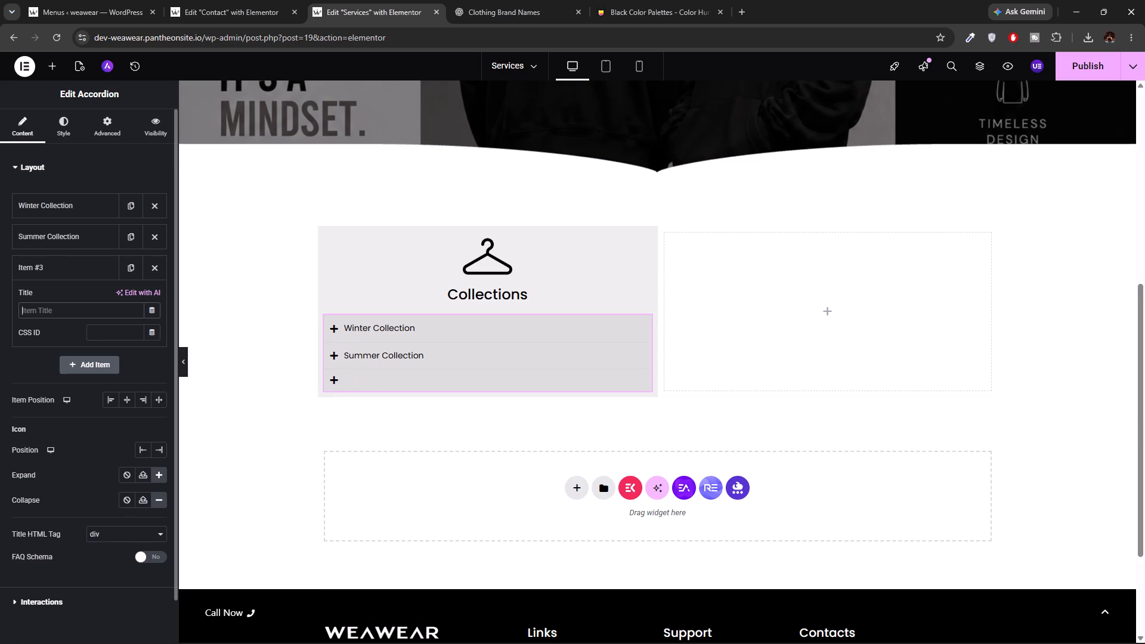
pyautogui.write('Hoodies')
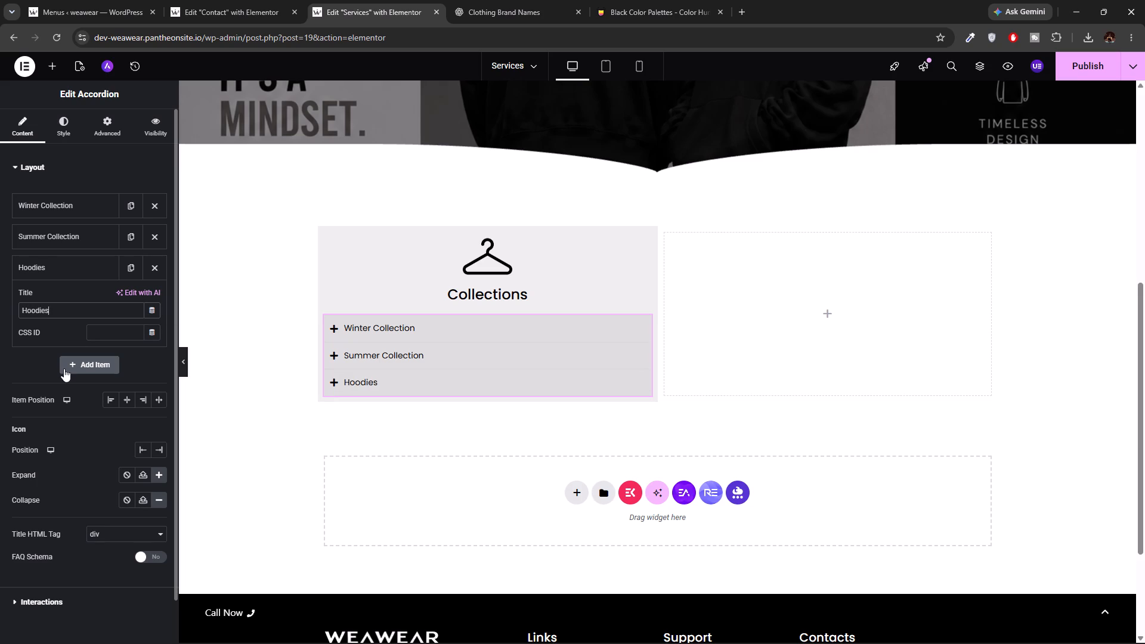
# Add a fourth item to the accordion and title it "T-shirts".
pyautogui.click(64, 370)
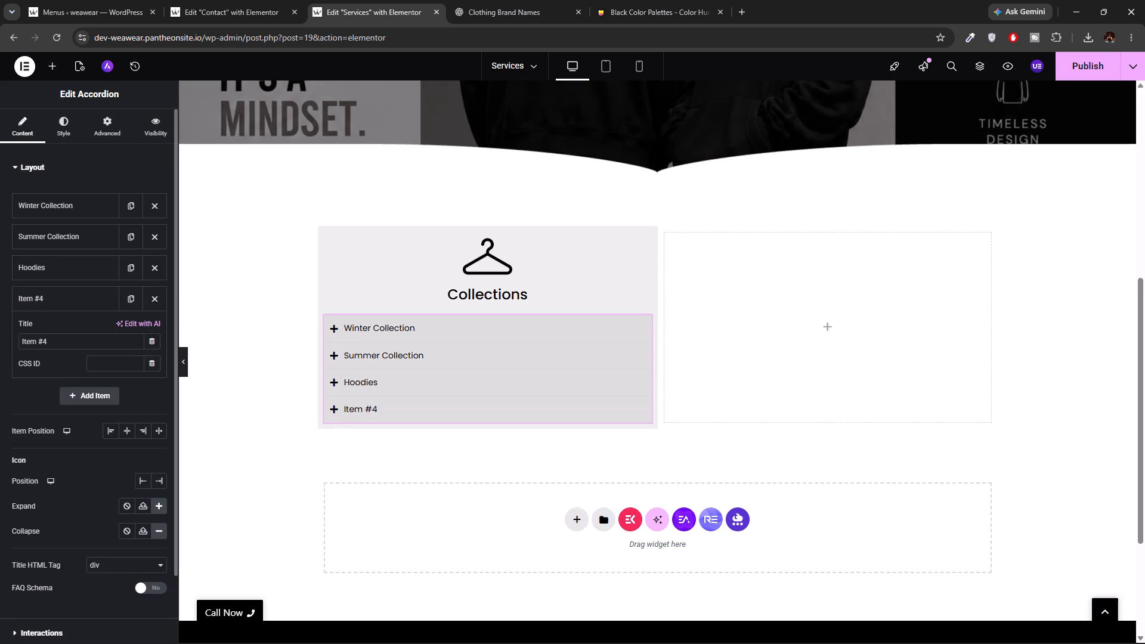
pyautogui.click(70, 343)
pyautogui.press('BackSpace')
pyautogui.press('BackSpace')
pyautogui.press('BackSpace')
pyautogui.press('BackSpace')
pyautogui.press('BackSpace')
pyautogui.press('BackSpace')
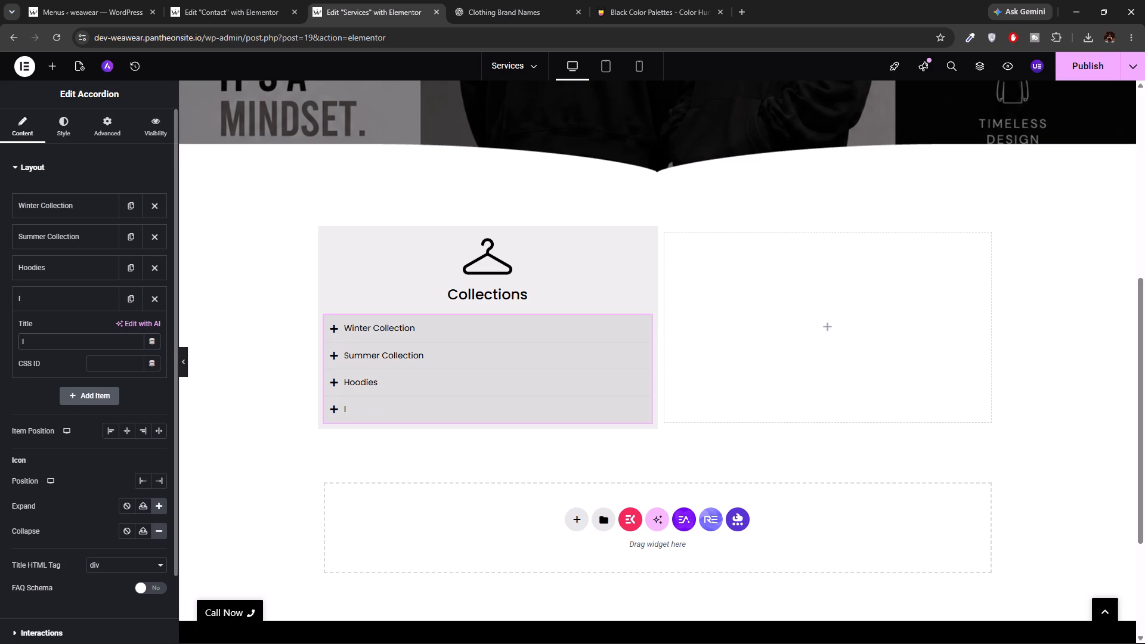
pyautogui.press('BackSpace')
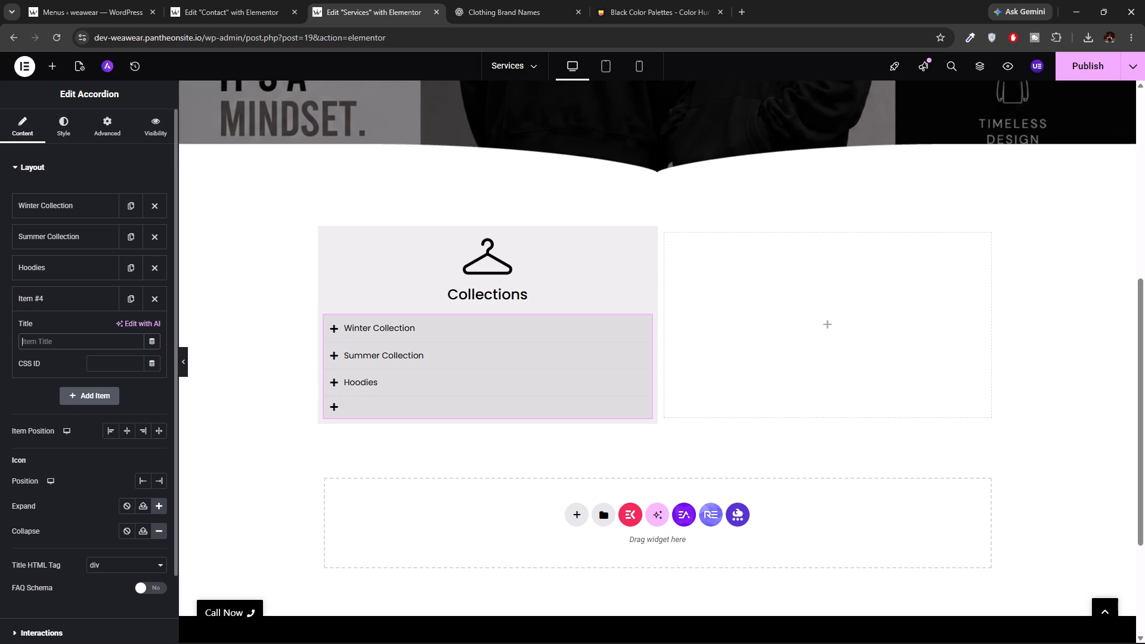
pyautogui.hotkey('shift', 't')
pyautogui.write('shi')
pyautogui.press('BackSpace')
pyautogui.press('BackSpace')
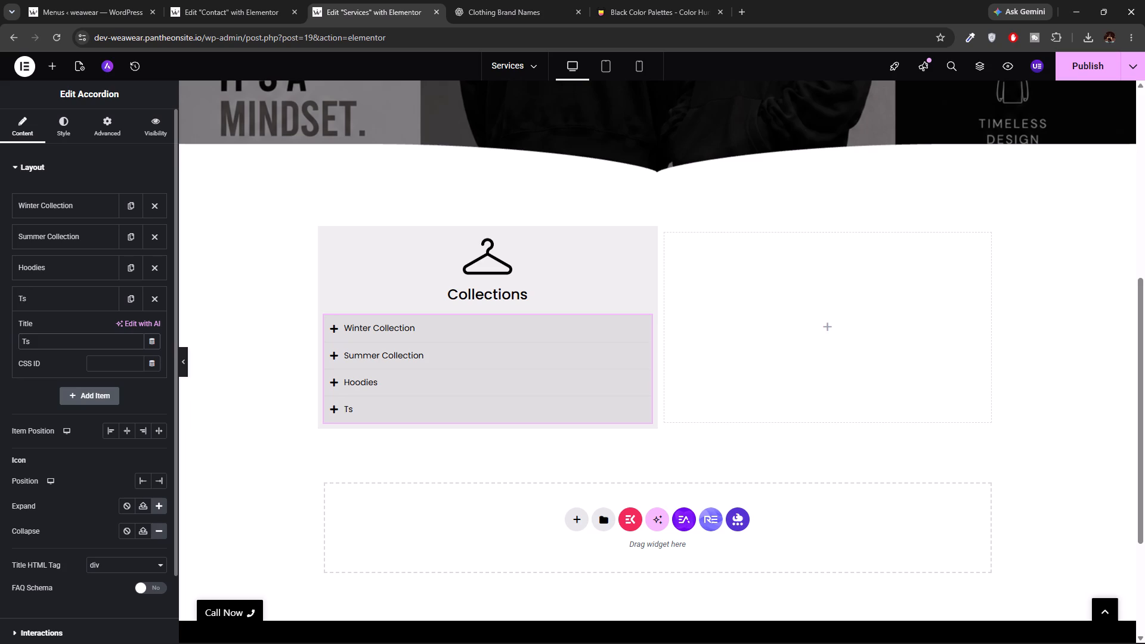
pyautogui.press('BackSpace')
pyautogui.write('-shi')
pyautogui.press('BackSpace')
pyautogui.press('BackSpace')
pyautogui.press('BackSpace')
pyautogui.write('Shi')
pyautogui.press('BackSpace')
pyautogui.press('BackSpace')
pyautogui.press('BackSpace')
pyautogui.write('shirts')
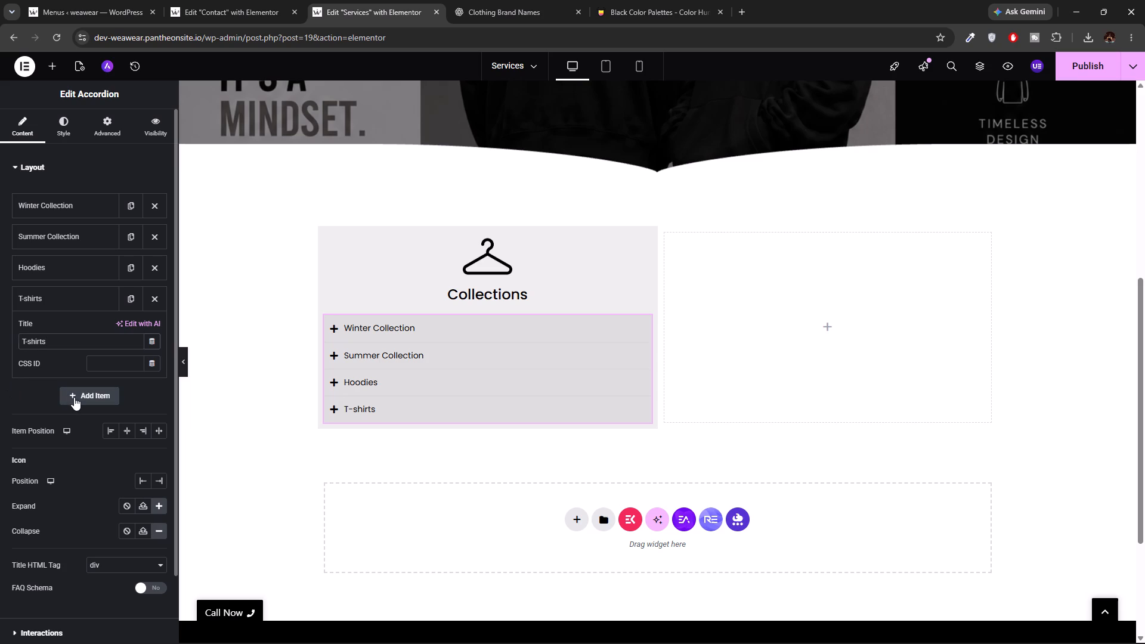
# Add a fifth item to the accordion and clear its default title.
pyautogui.click(74, 397)
pyautogui.click(76, 370)
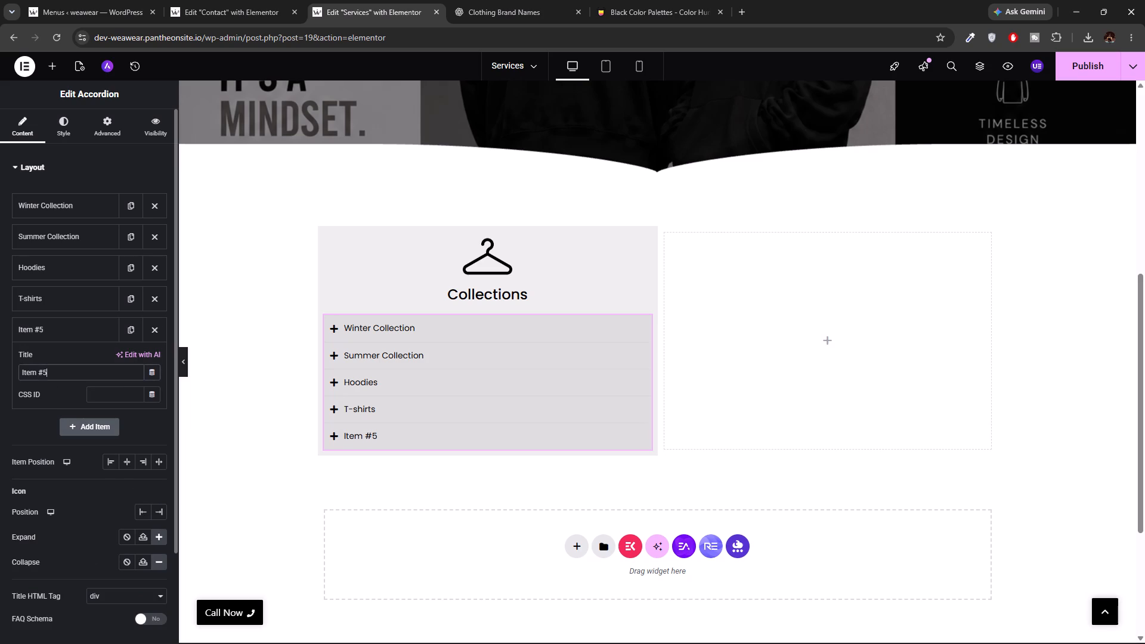
pyautogui.press('BackSpace')
pyautogui.press('BackSpace')
pyautogui.press('BackSpace')
pyautogui.press('BackSpace')
pyautogui.press('BackSpace')
pyautogui.press('BackSpace')
pyautogui.press('BackSpace')
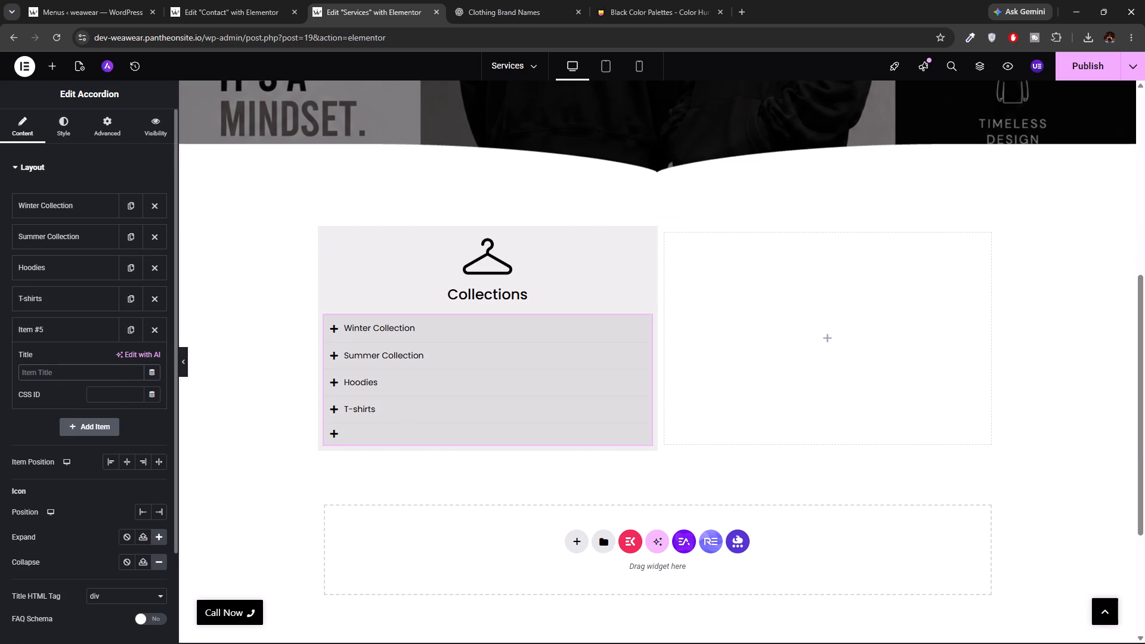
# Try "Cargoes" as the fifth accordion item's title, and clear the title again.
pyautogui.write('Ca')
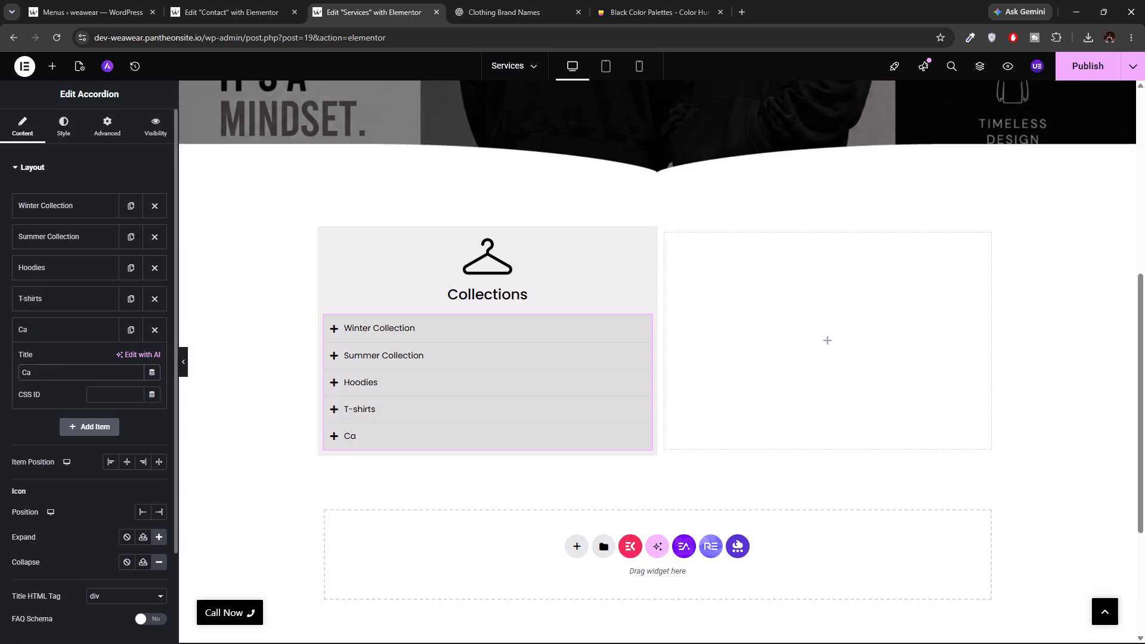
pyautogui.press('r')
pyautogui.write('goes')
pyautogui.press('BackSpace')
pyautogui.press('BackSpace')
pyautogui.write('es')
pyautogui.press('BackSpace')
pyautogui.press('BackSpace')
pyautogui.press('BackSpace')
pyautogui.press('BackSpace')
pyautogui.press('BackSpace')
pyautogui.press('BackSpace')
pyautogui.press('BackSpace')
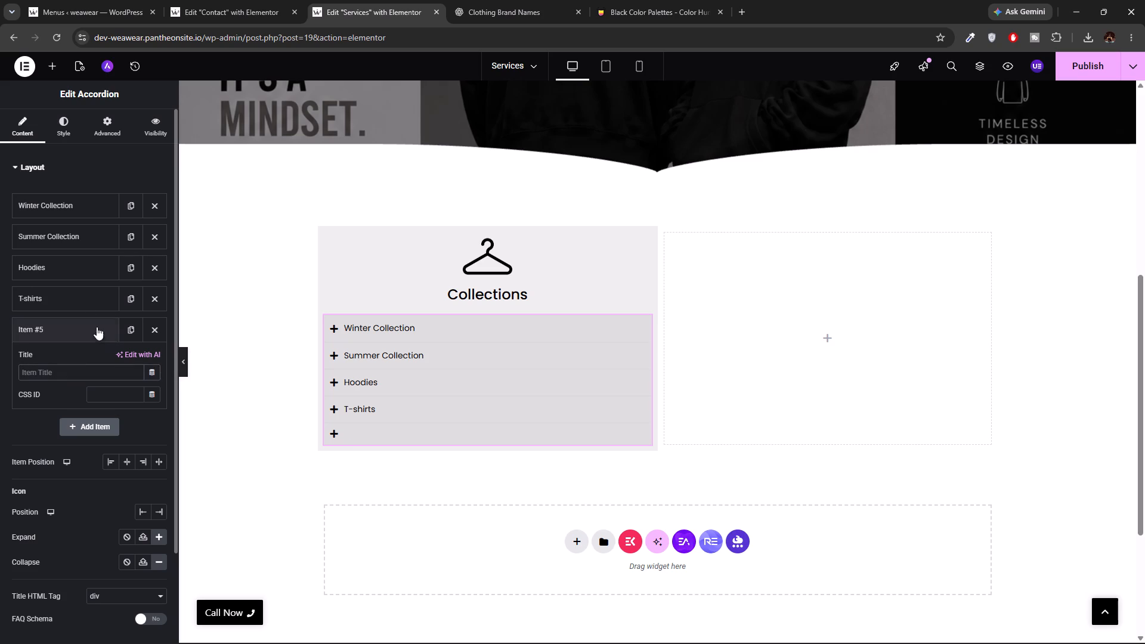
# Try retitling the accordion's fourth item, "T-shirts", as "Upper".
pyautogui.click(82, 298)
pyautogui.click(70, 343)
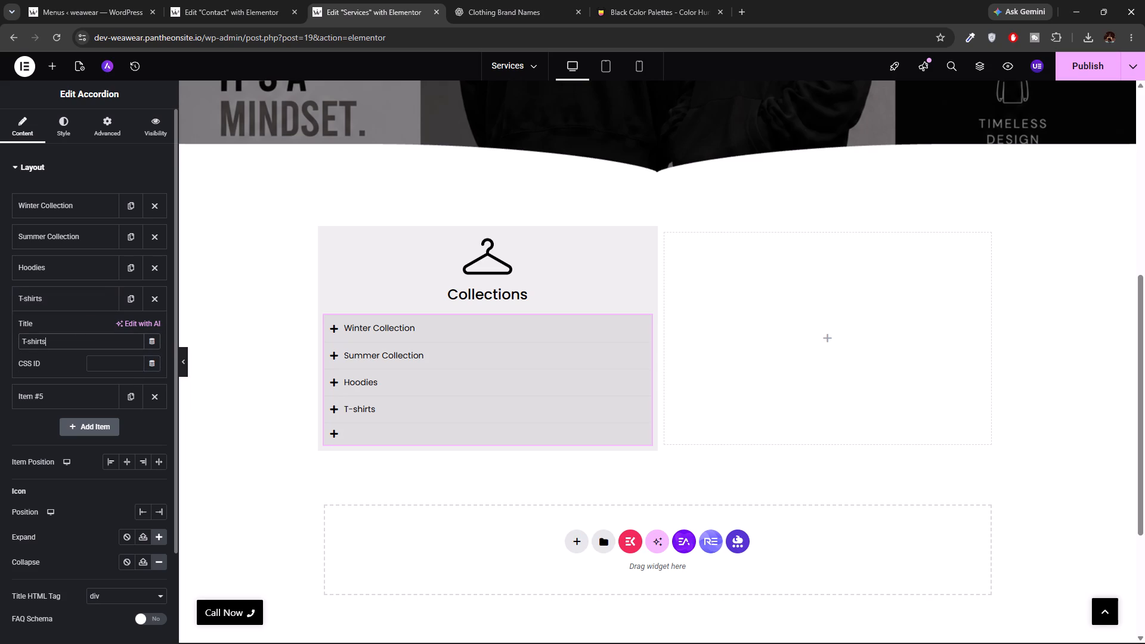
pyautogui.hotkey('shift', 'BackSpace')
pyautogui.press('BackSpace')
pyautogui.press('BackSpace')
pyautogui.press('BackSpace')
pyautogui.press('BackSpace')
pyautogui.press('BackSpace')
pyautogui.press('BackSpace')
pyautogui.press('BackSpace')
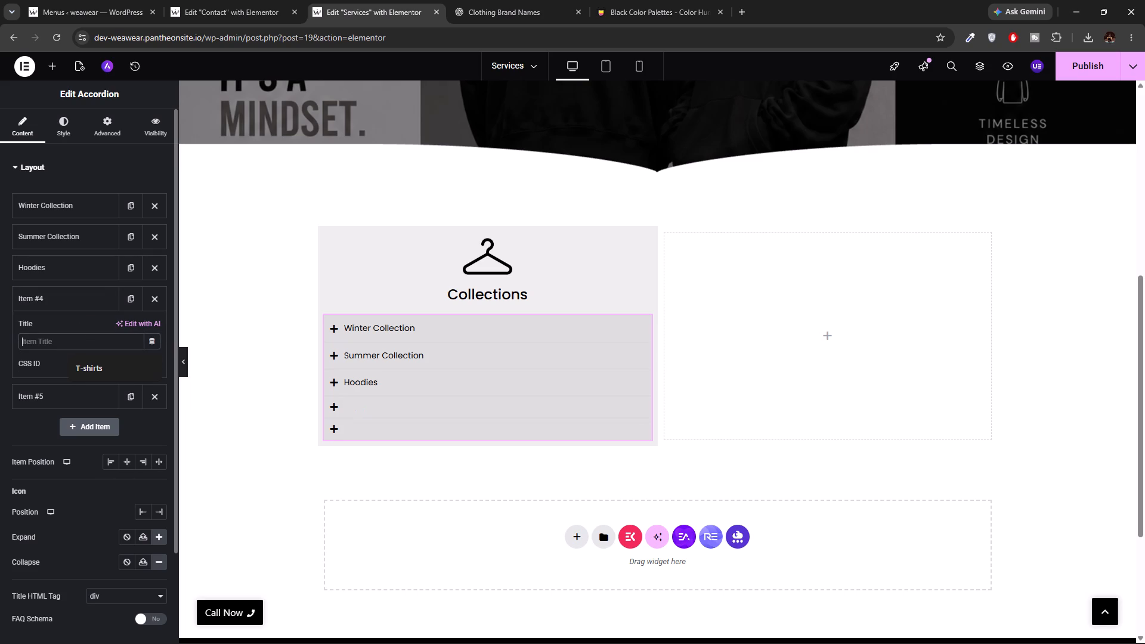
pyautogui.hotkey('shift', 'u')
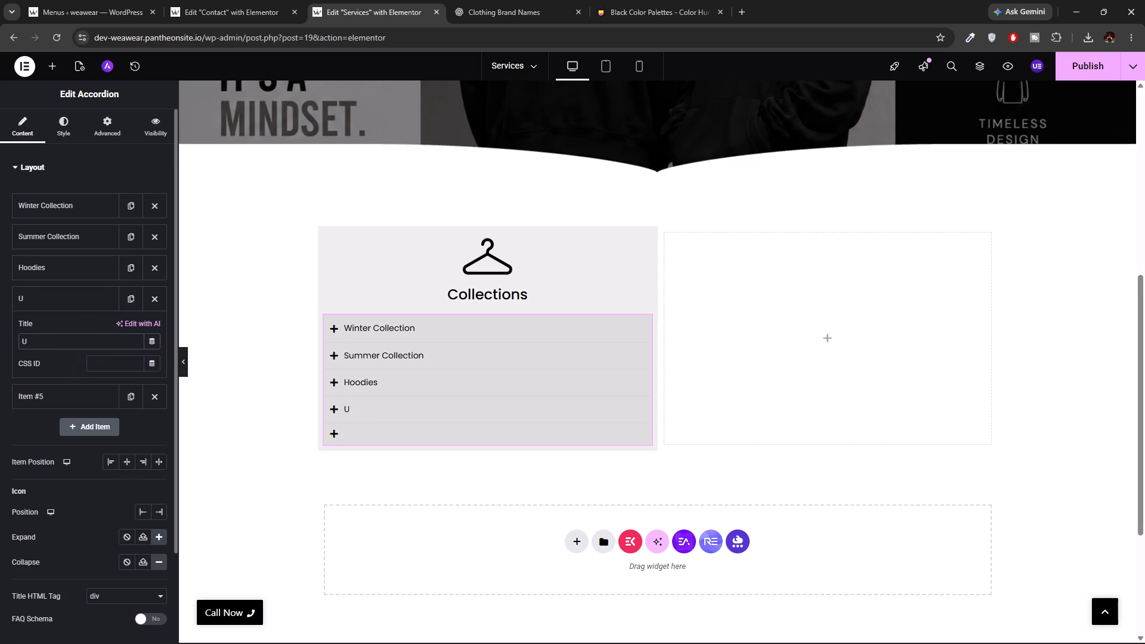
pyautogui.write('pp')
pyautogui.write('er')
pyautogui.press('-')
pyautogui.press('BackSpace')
pyautogui.click(450, 0)
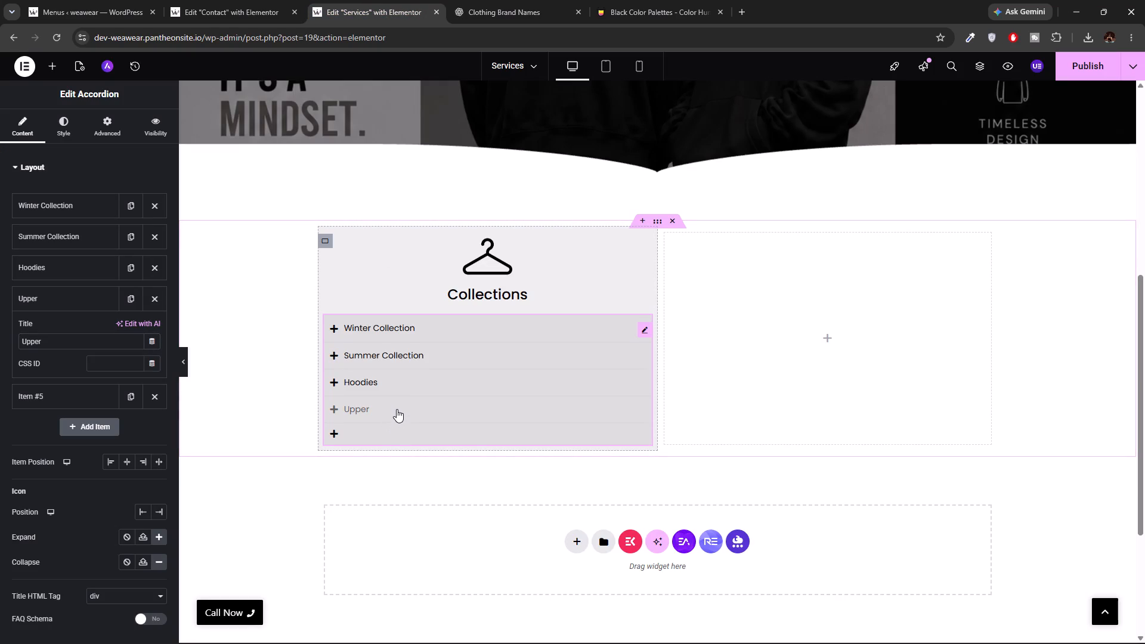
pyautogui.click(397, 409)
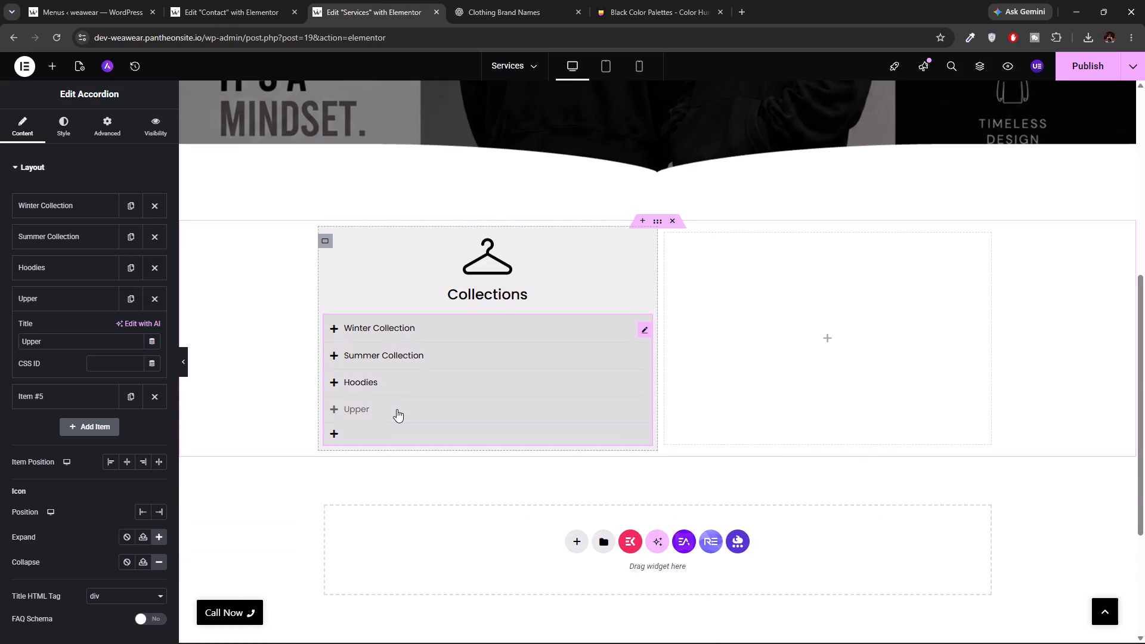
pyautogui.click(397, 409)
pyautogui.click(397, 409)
# Retitle the accordion's fourth item as "T-Shirts".
pyautogui.click(79, 342)
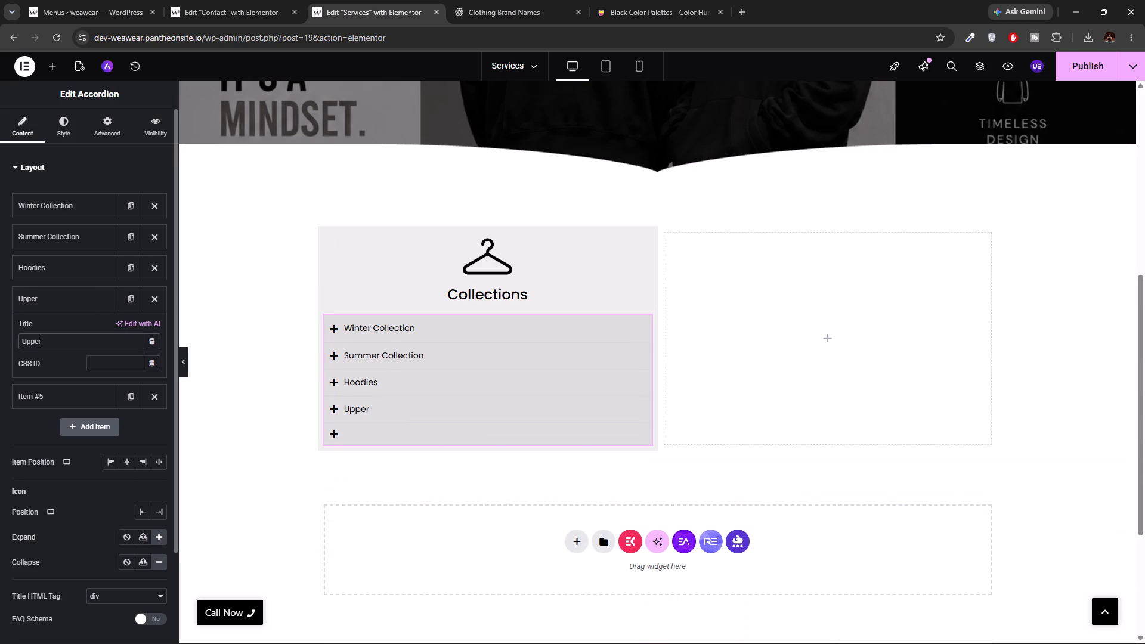
pyautogui.press('BackSpace')
pyautogui.press('BackSpace')
pyautogui.press('BackSpace')
pyautogui.press('BackSpace')
pyautogui.press('BackSpace')
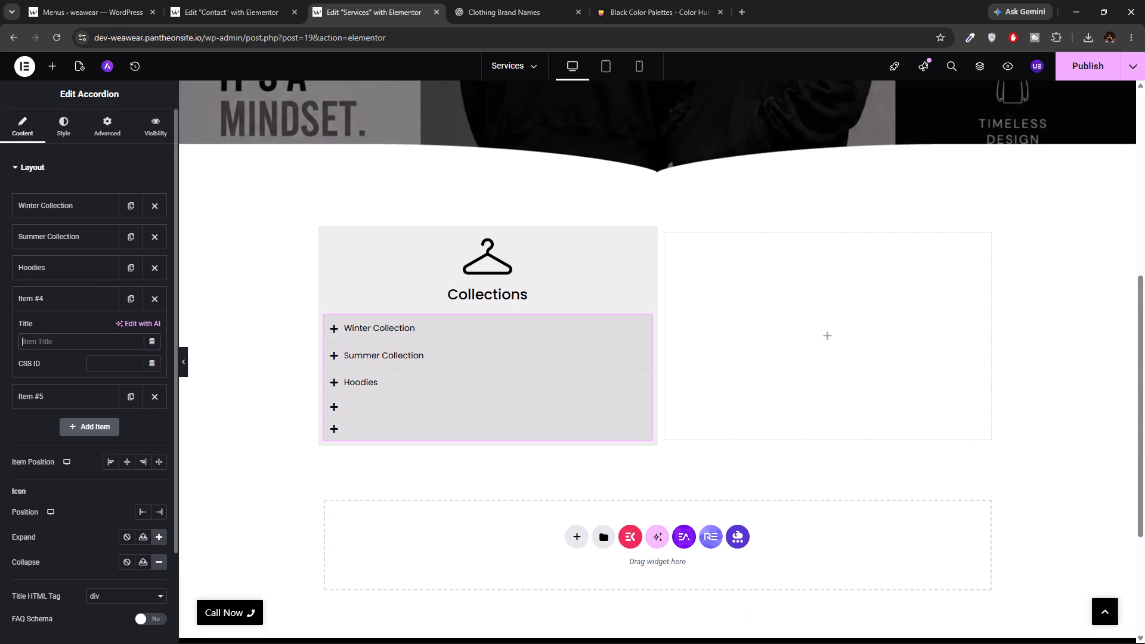
pyautogui.hotkey('shift', 't')
pyautogui.press('-')
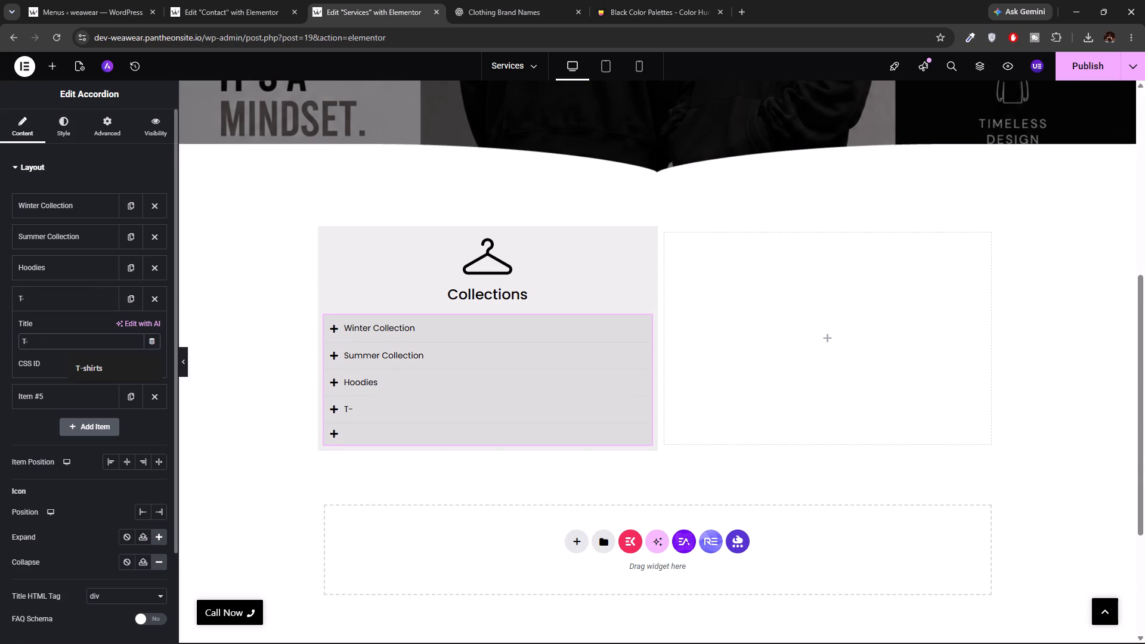
pyautogui.hotkey('shift', 's')
pyautogui.write('ho')
pyautogui.press('BackSpace')
pyautogui.write('irts')
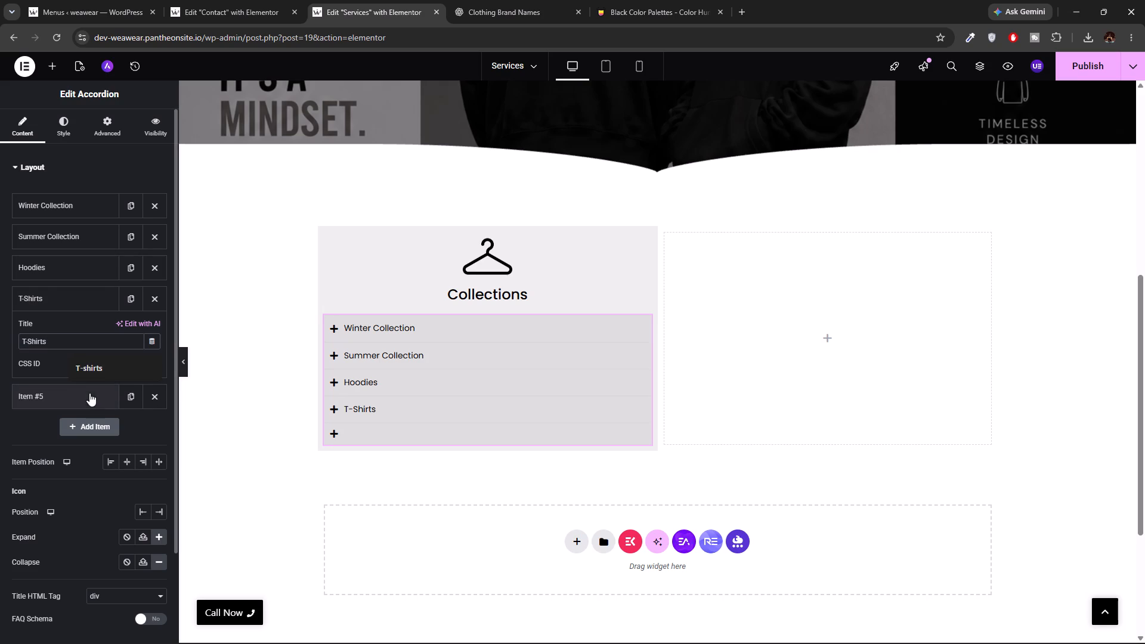
# Move the untitled fifth accordion item to the top of the list, above Winter Collection.
pyautogui.click(88, 394)
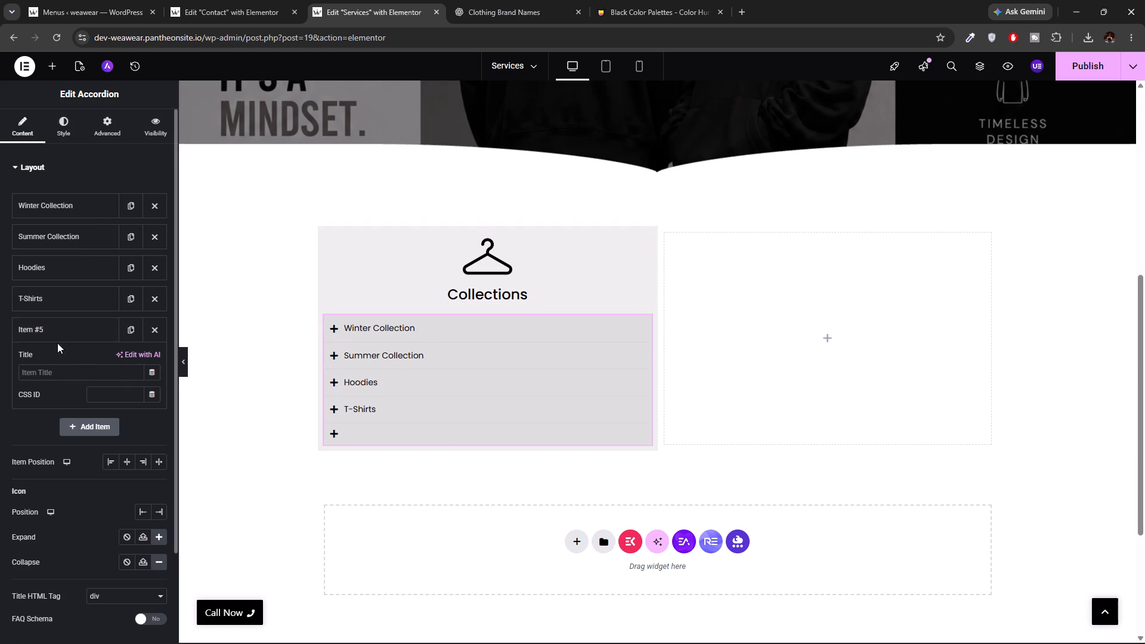
pyautogui.moveTo(104, 326); pyautogui.dragTo(64, 316)
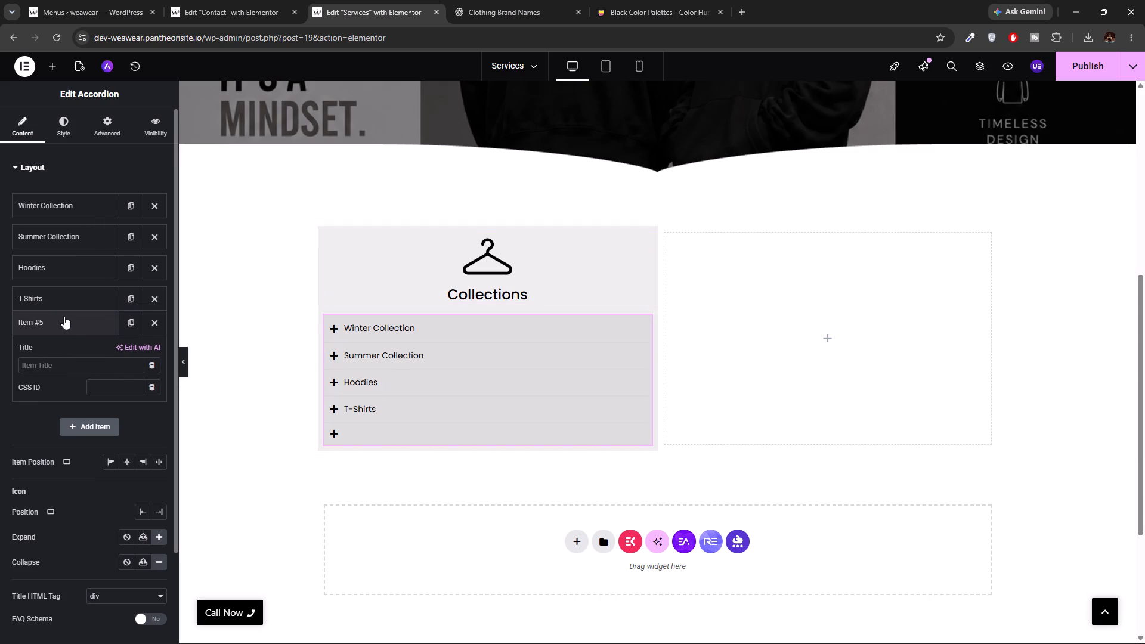
pyautogui.moveTo(64, 316); pyautogui.dragTo(90, 198)
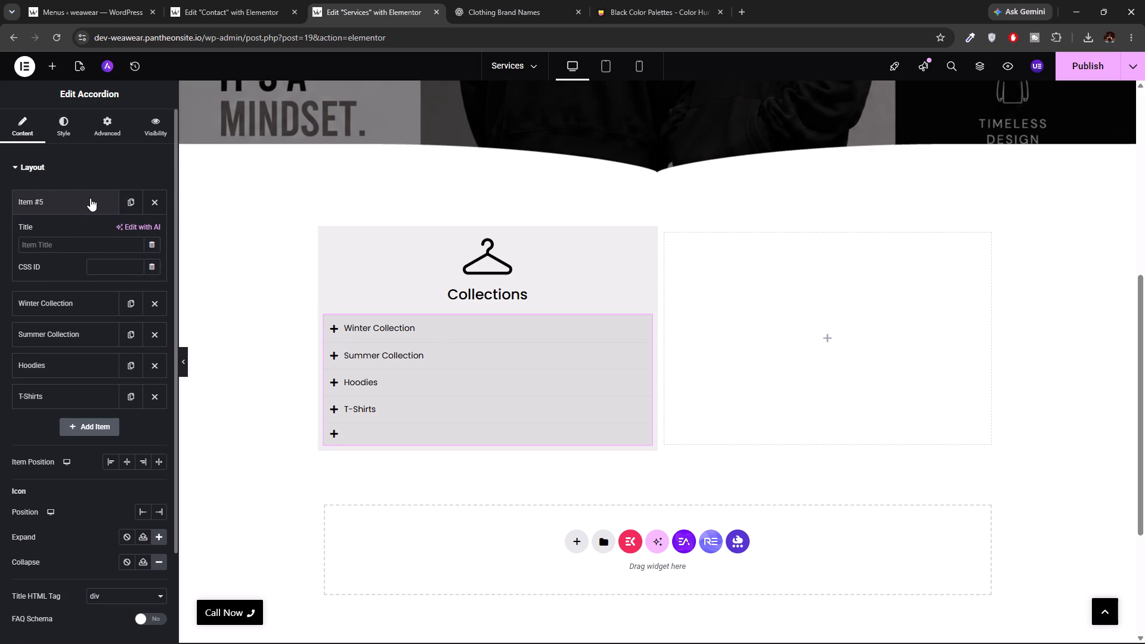
pyautogui.click(90, 198)
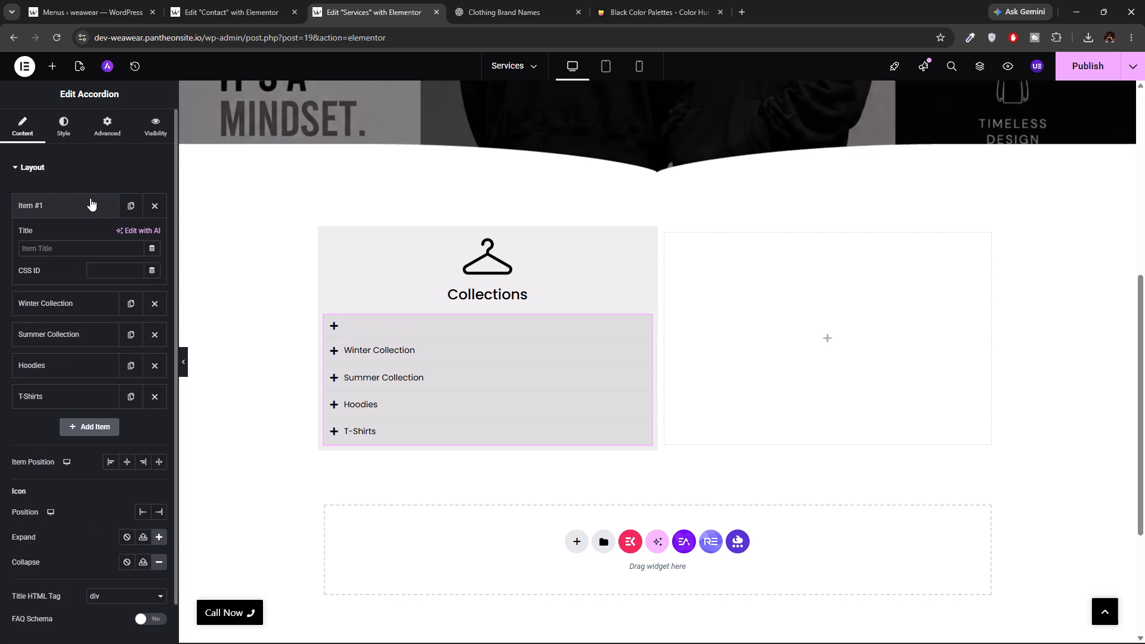
# Title the accordion's first item "New-Arrivals", checking the spelling through search suggestions in a new browser tab and closing that tab.
pyautogui.click(67, 252)
pyautogui.write('Ne')
pyautogui.write('w-')
pyautogui.write('Arr')
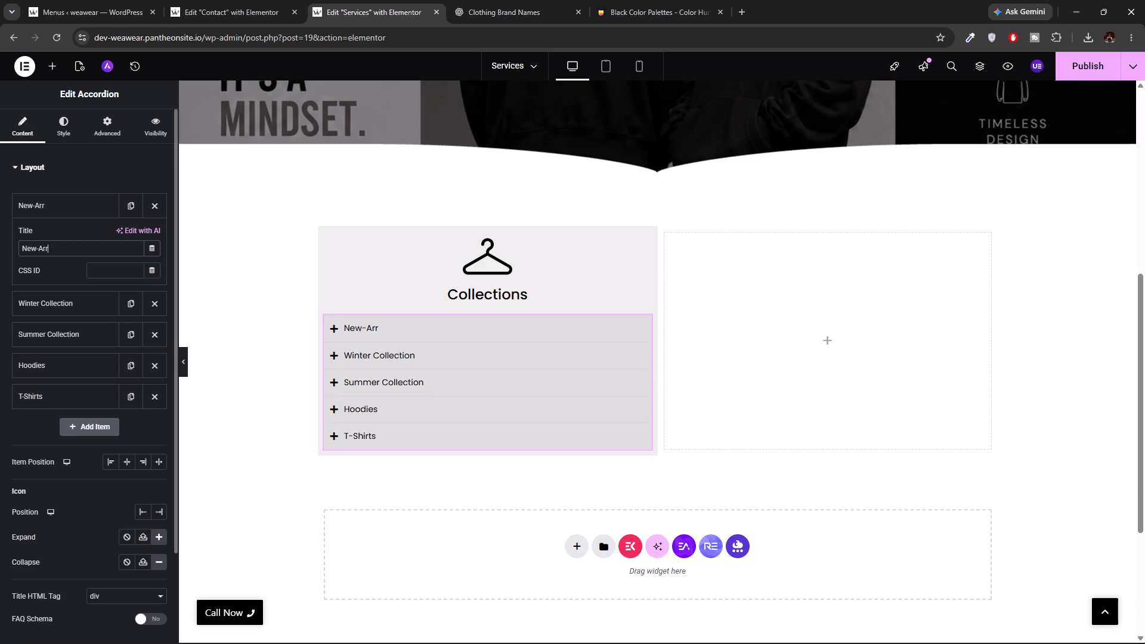
pyautogui.press('BackSpace')
pyautogui.write('ri')
pyautogui.click(745, 7)
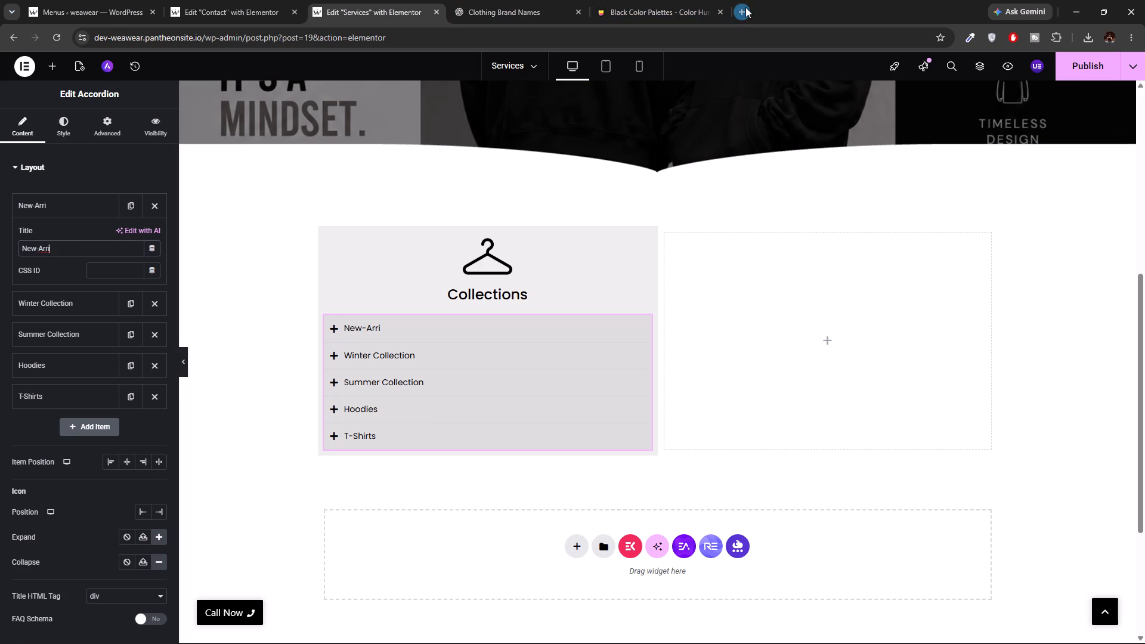
pyautogui.write('new arr')
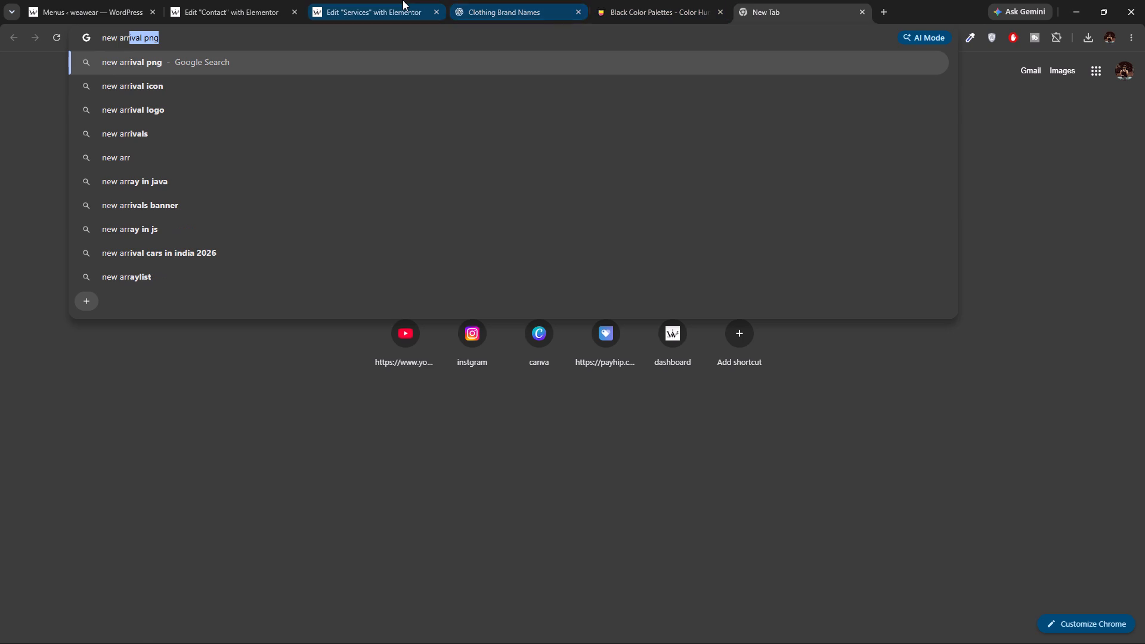
pyautogui.click(403, 0)
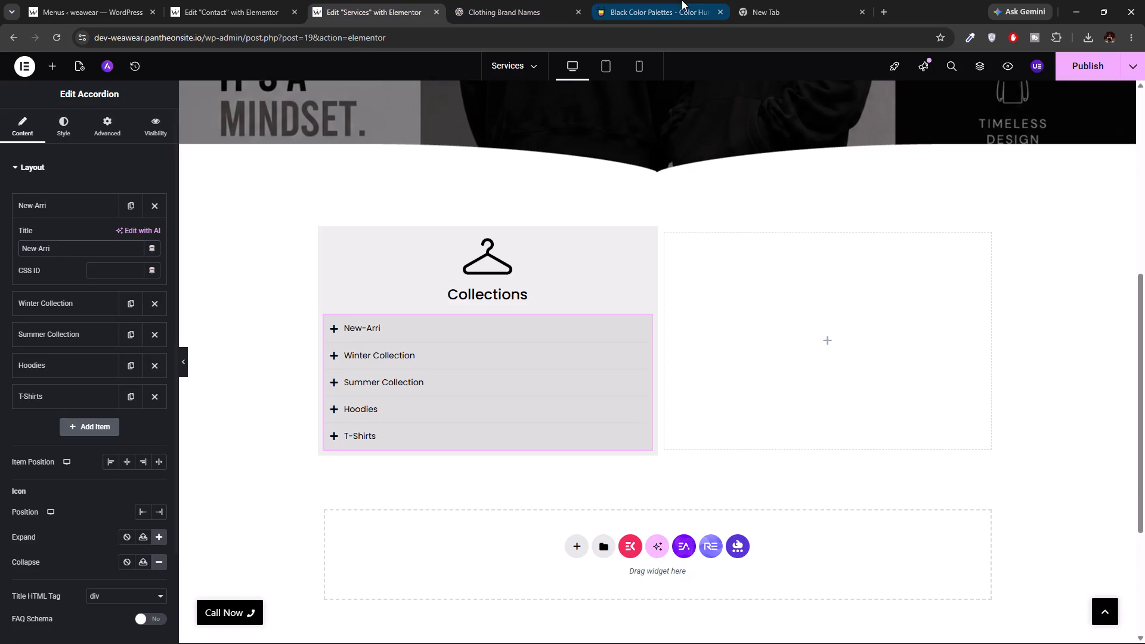
pyautogui.click(862, 7)
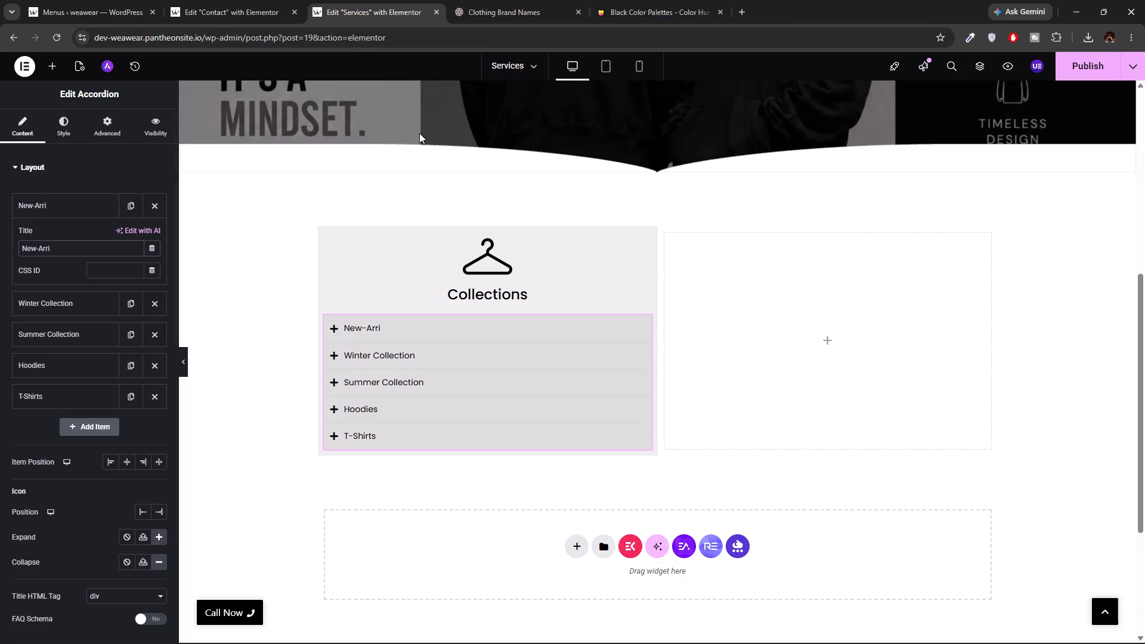
pyautogui.write('vals')
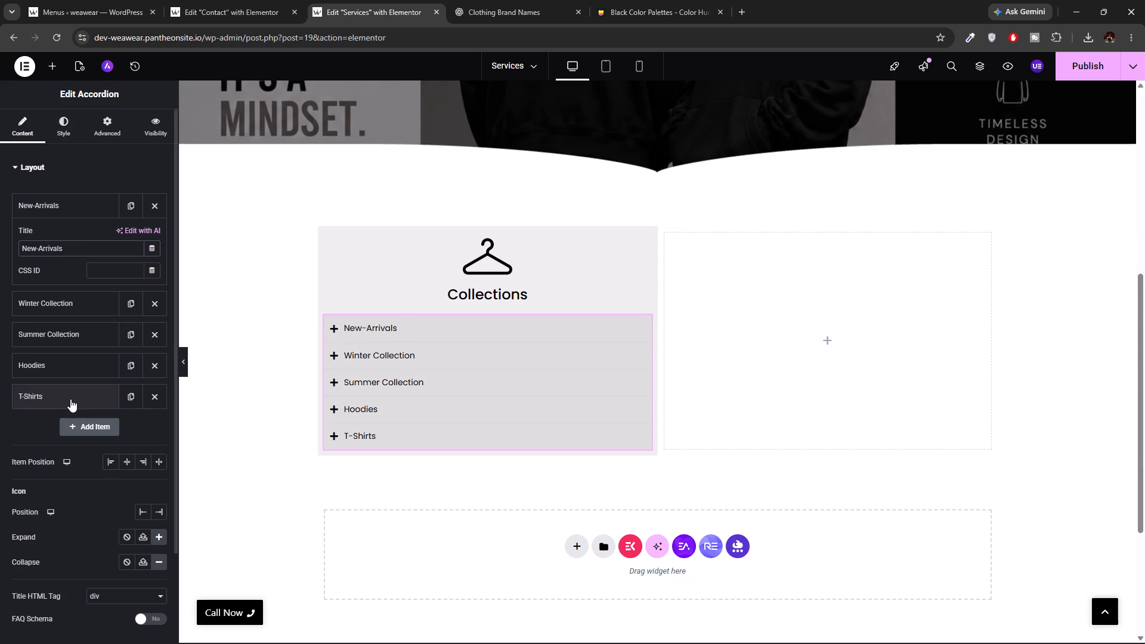
# Add a sixth item to the end of the accordion and title it "Bottoms".
pyautogui.click(81, 429)
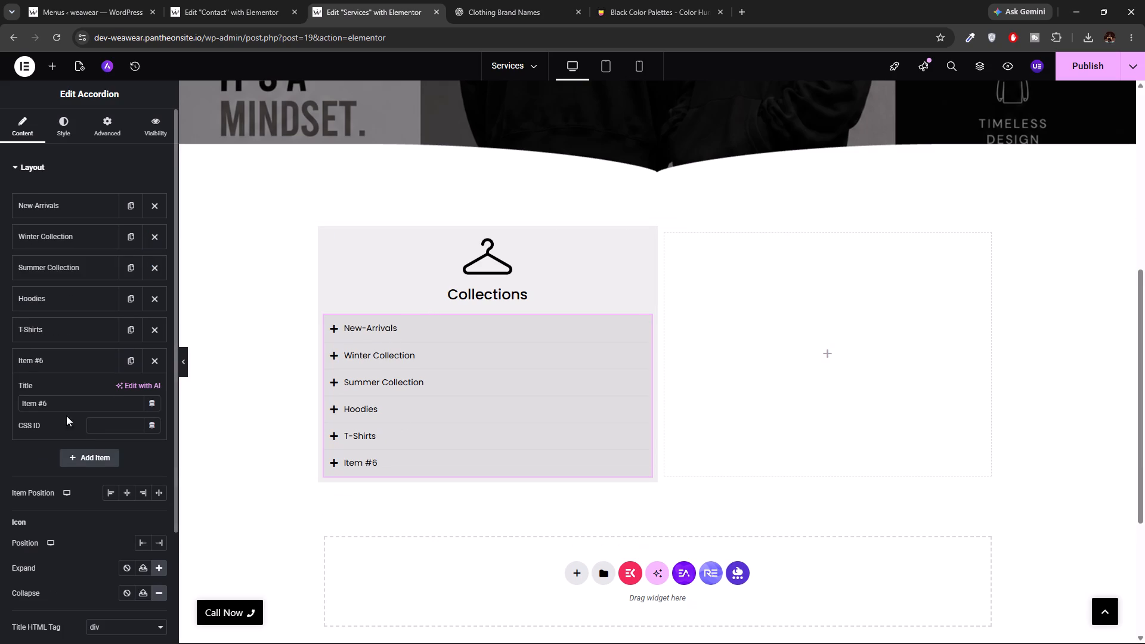
pyautogui.click(61, 406)
pyautogui.press('BackSpace')
pyautogui.press('BackSpace')
pyautogui.press('BackSpace')
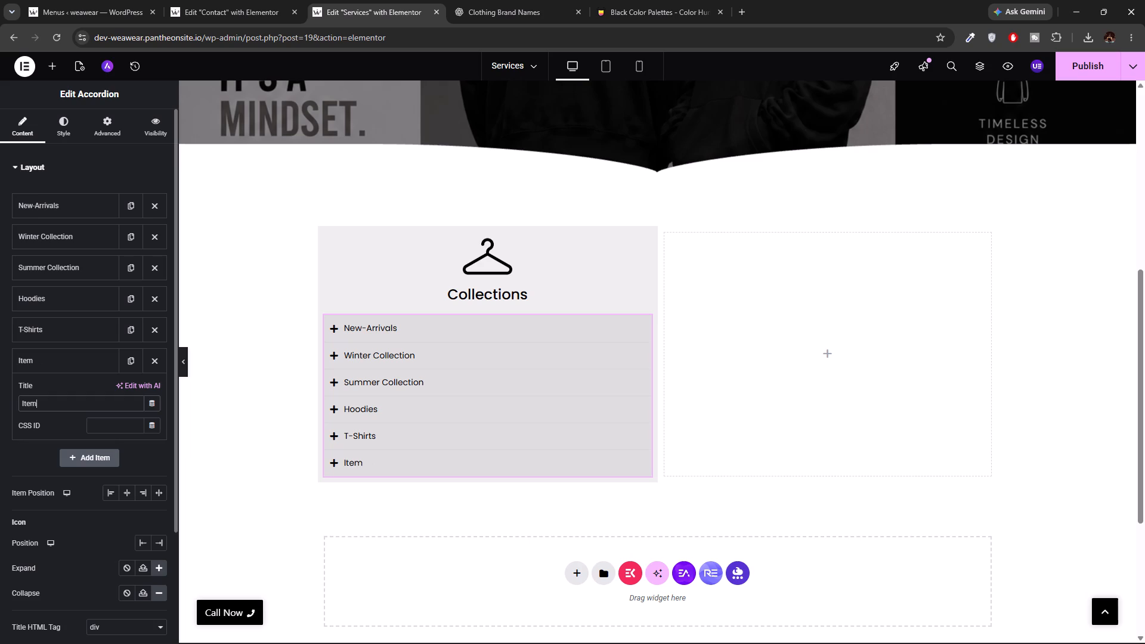
pyautogui.press('BackSpace')
pyautogui.press('BackSpace')
pyautogui.press('BackSpace')
pyautogui.press('BackSpace')
pyautogui.write('Bo')
pyautogui.write('ttoms')
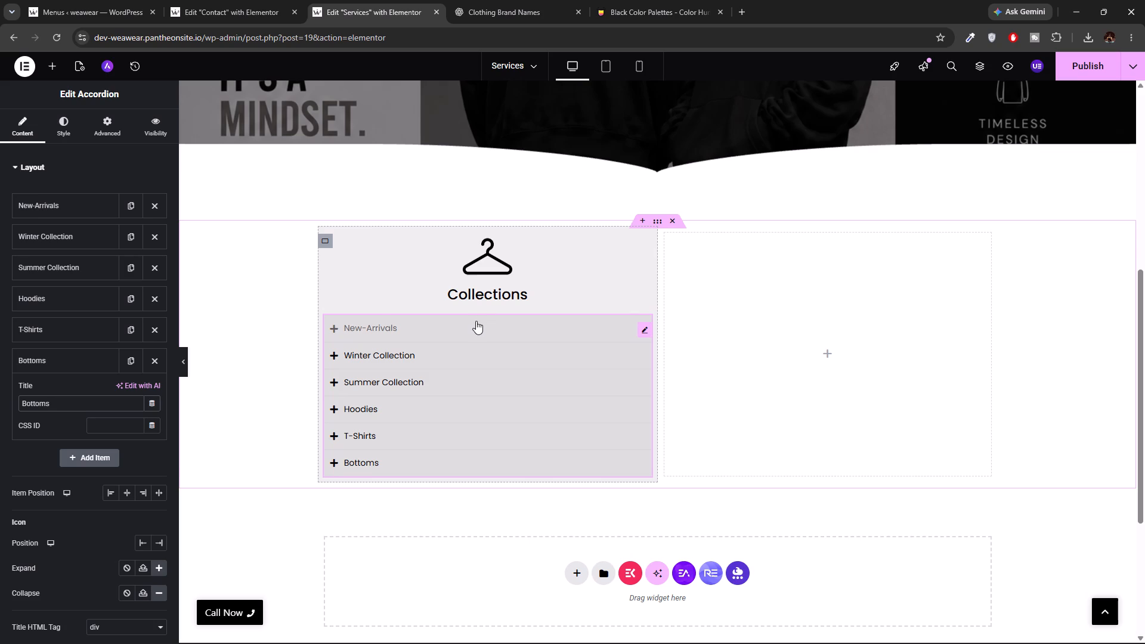
# Expand the New-Arrivals item and place a Text Editor widget in its empty content area.
pyautogui.click(476, 321)
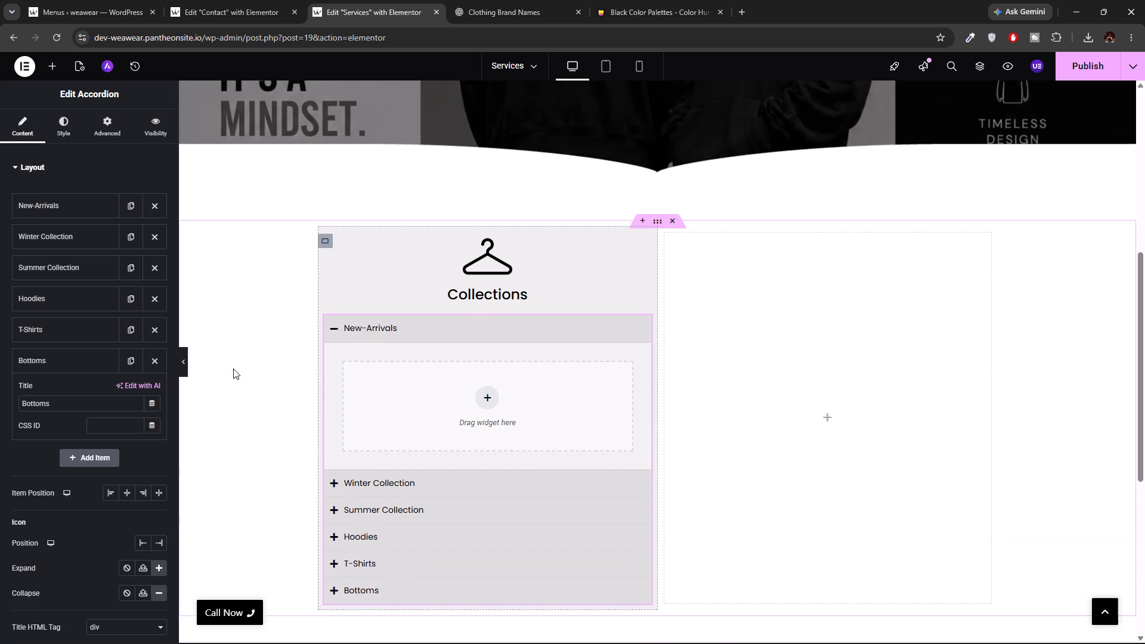
pyautogui.click(50, 66)
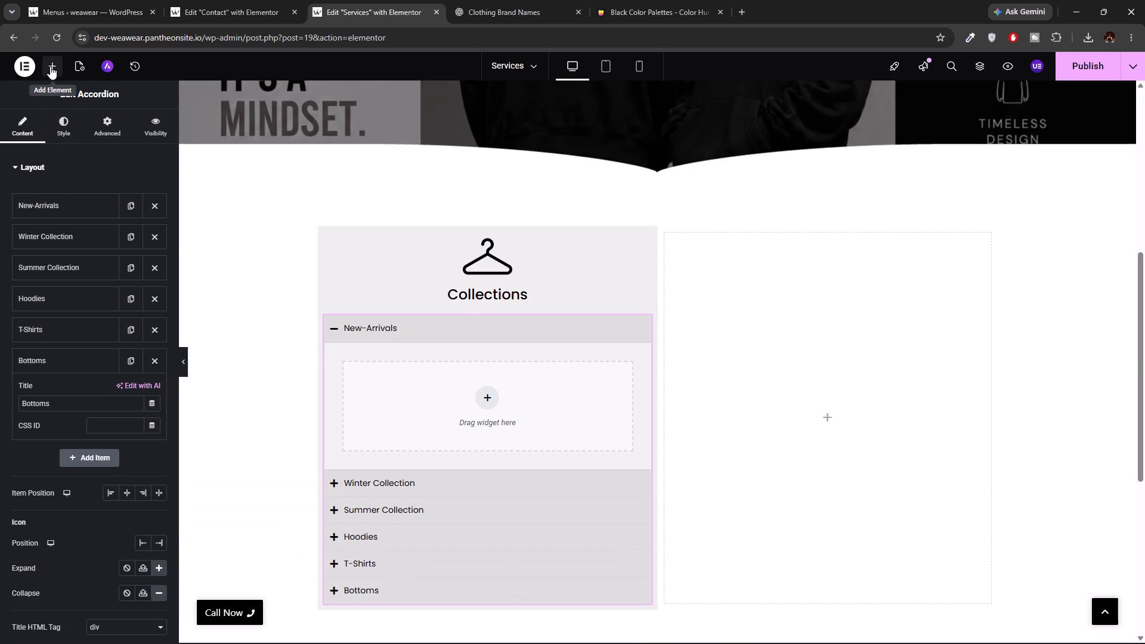
pyautogui.moveTo(44, 390); pyautogui.dragTo(404, 410)
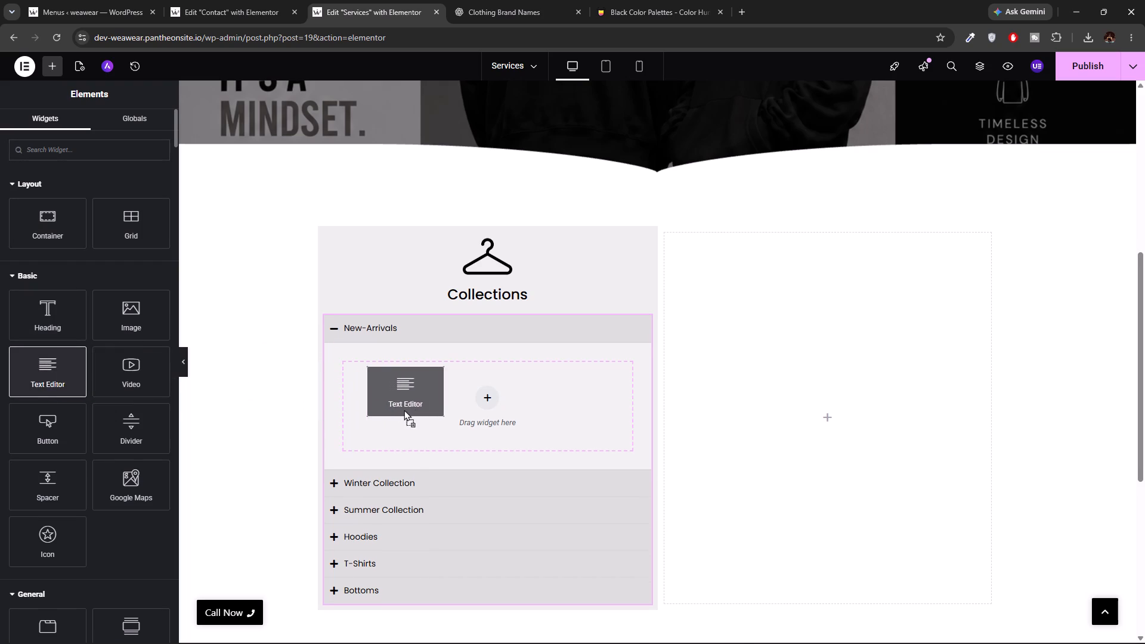
pyautogui.moveTo(404, 410); pyautogui.dragTo(413, 409)
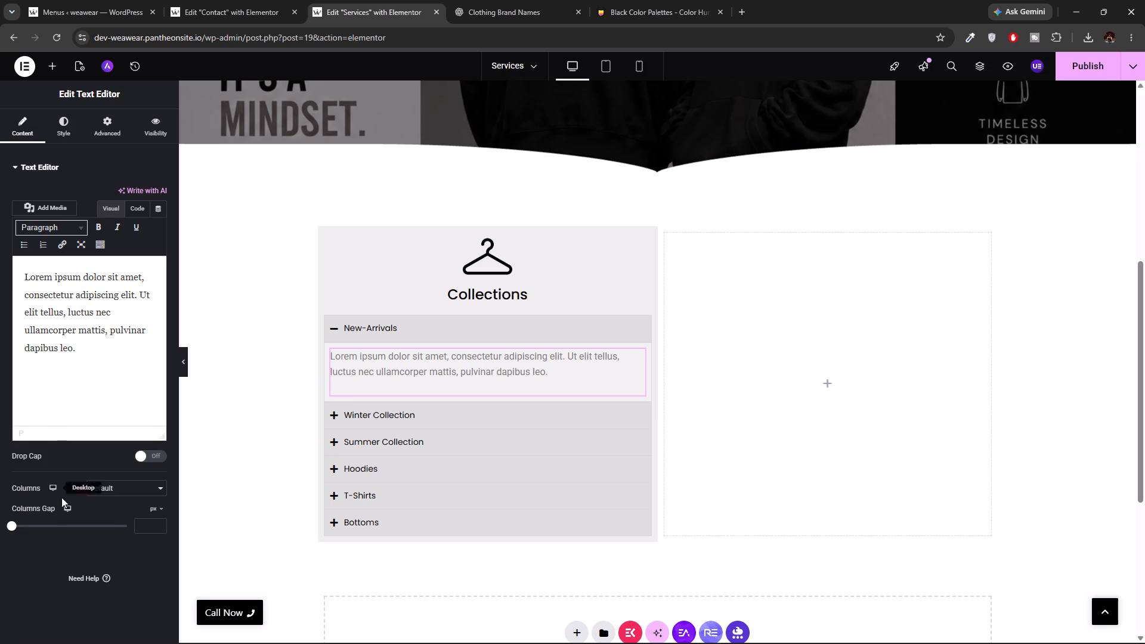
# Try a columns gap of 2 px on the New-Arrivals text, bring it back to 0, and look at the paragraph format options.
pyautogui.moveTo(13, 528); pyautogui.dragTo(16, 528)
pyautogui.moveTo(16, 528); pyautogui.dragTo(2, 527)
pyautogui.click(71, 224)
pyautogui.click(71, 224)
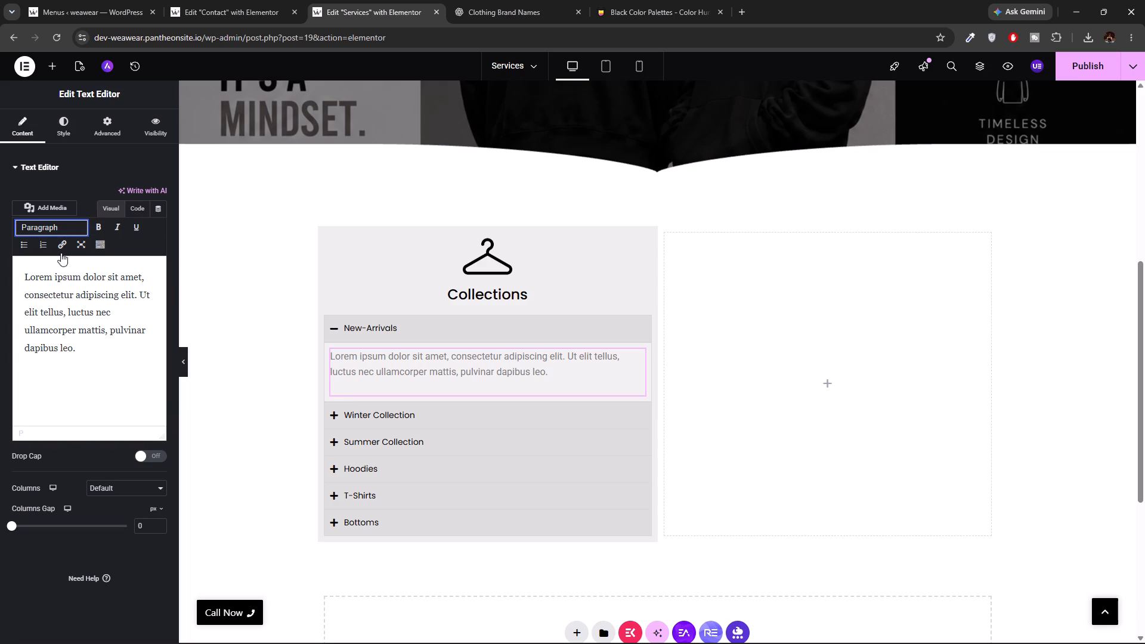
# Set the New-Arrivals text's paragraph spacing to 0 px, try centre alignment, and align the text to the start.
pyautogui.click(62, 142)
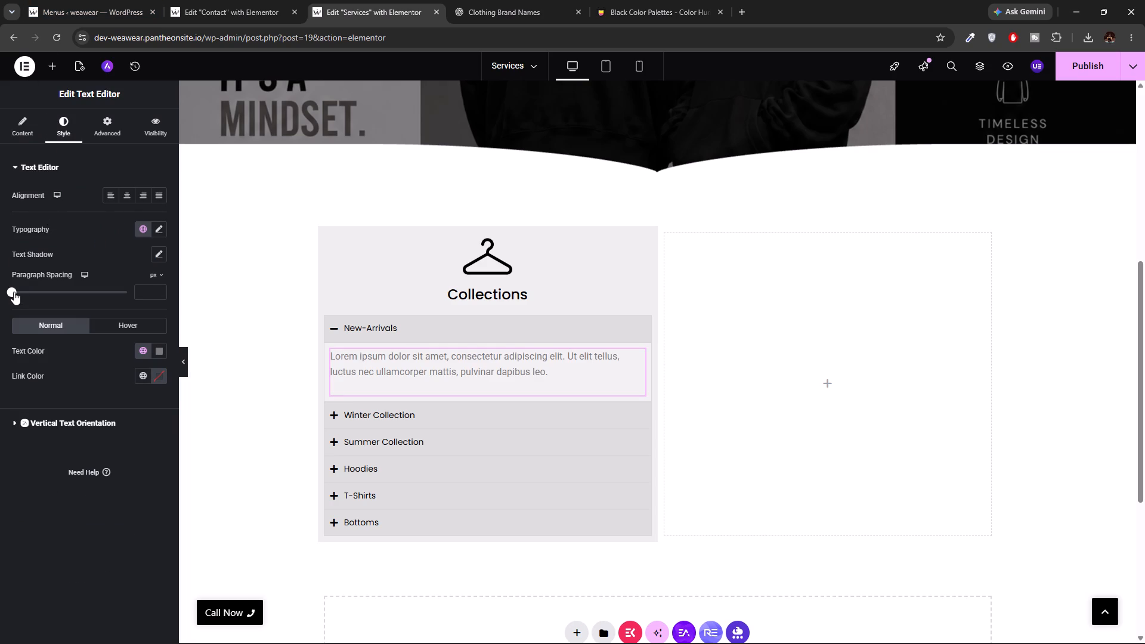
pyautogui.click(14, 292)
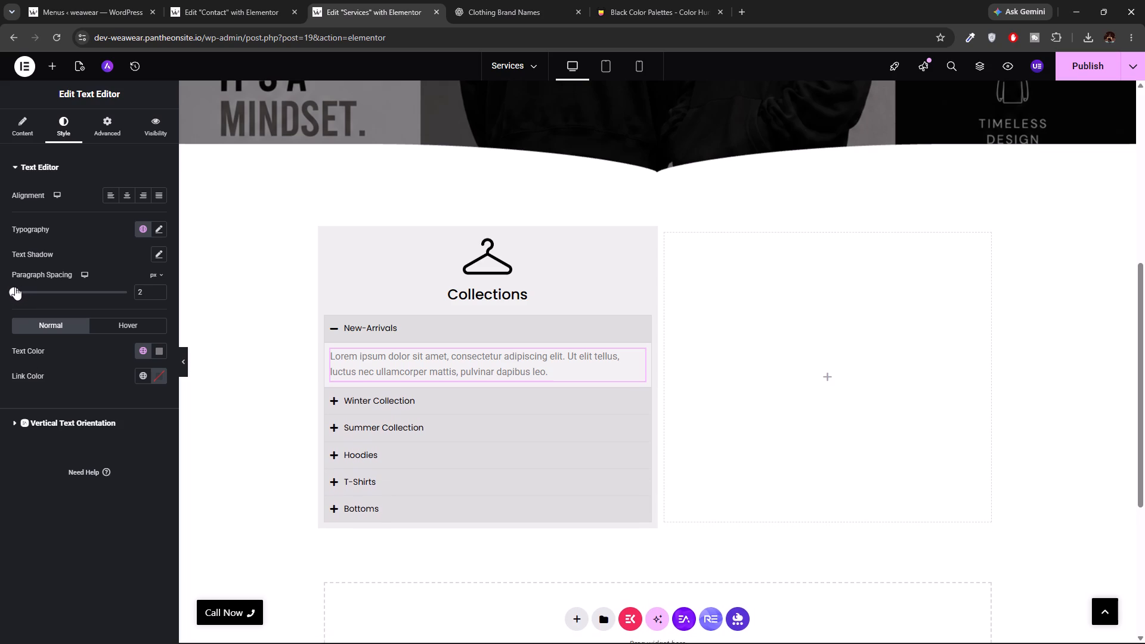
pyautogui.click(124, 196)
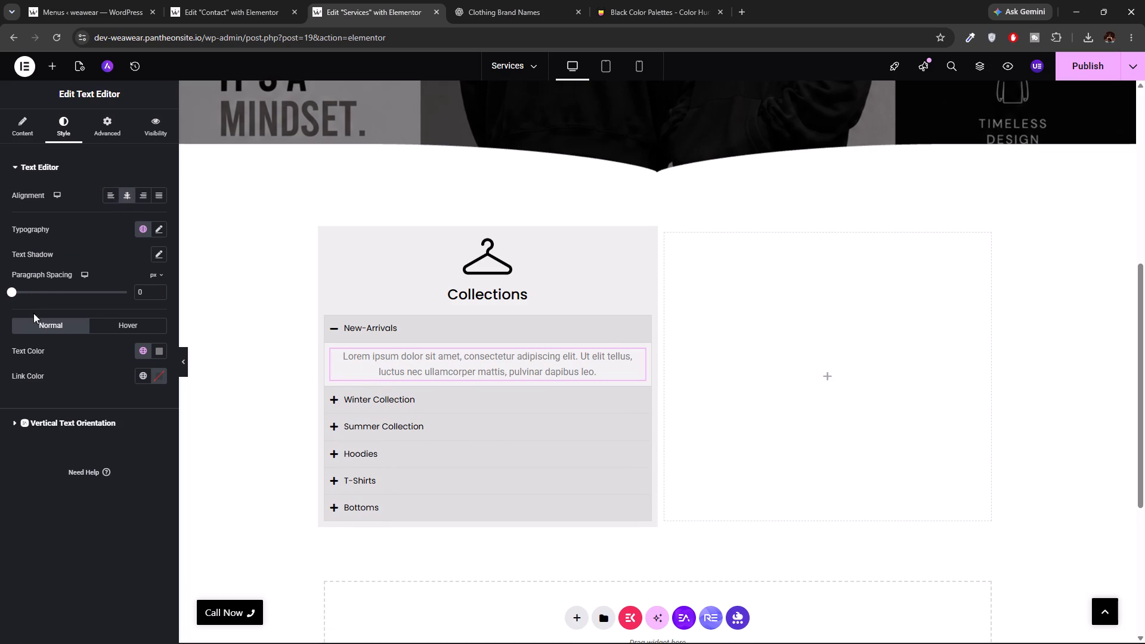
pyautogui.click(107, 200)
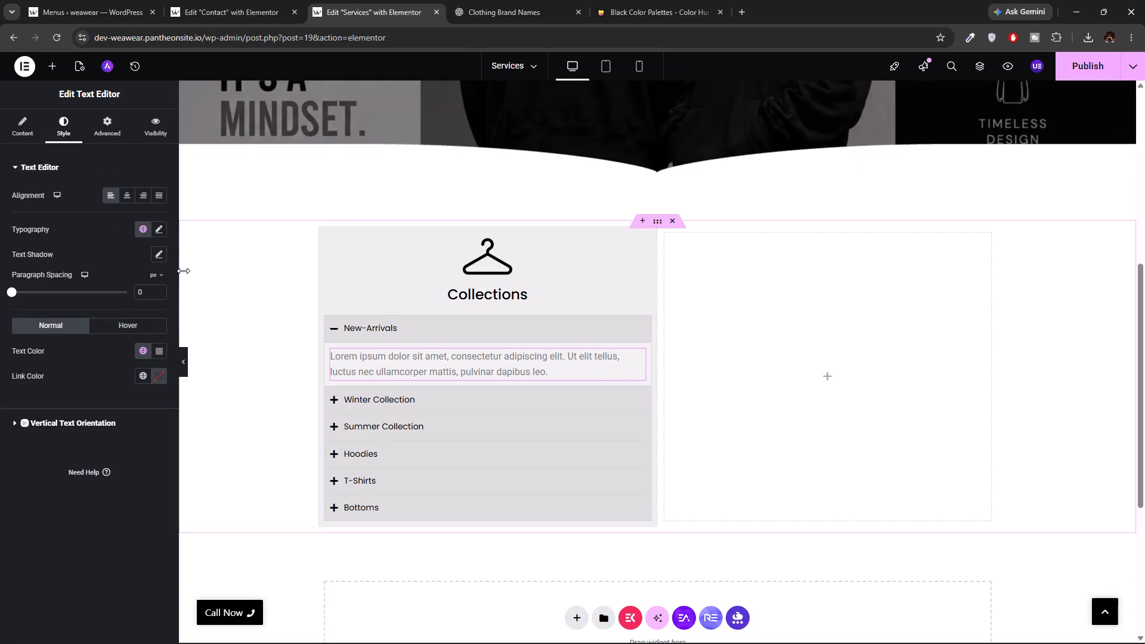
# Set the New-Arrivals text's typography to the Poppins family at a size of 14 px.
pyautogui.click(159, 232)
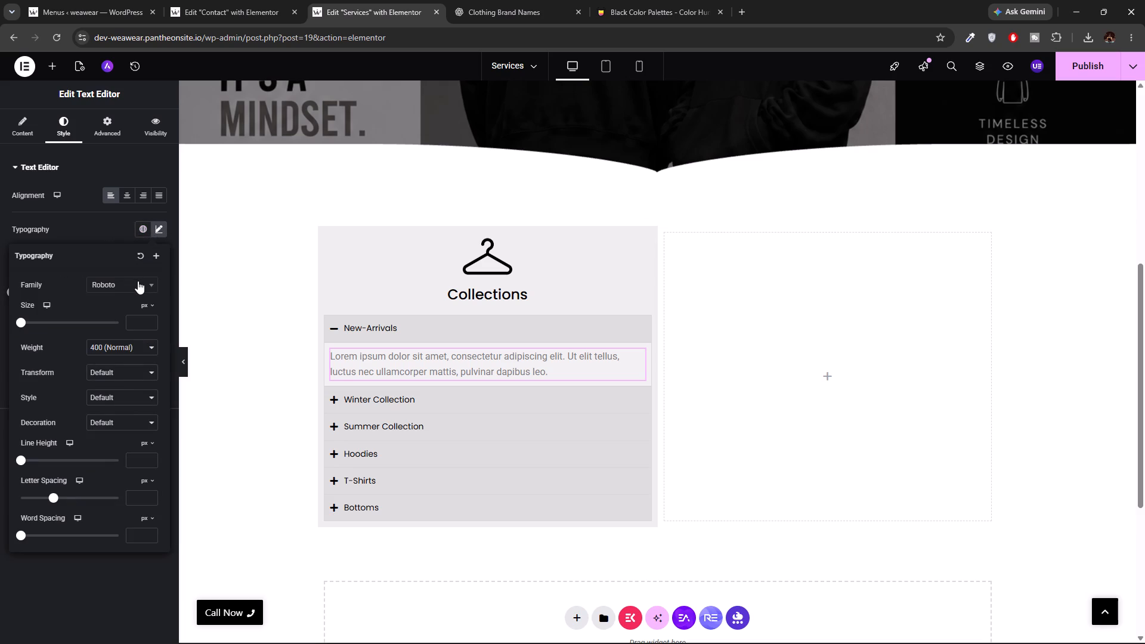
pyautogui.click(138, 281)
pyautogui.write('popp')
pyautogui.click(113, 331)
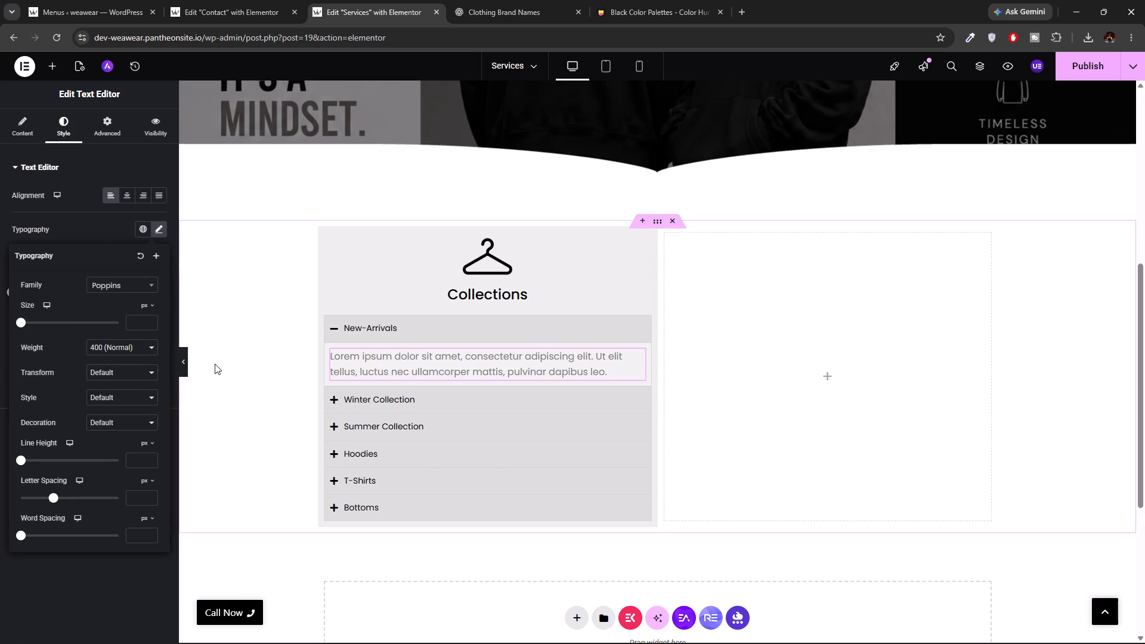
pyautogui.click(129, 352)
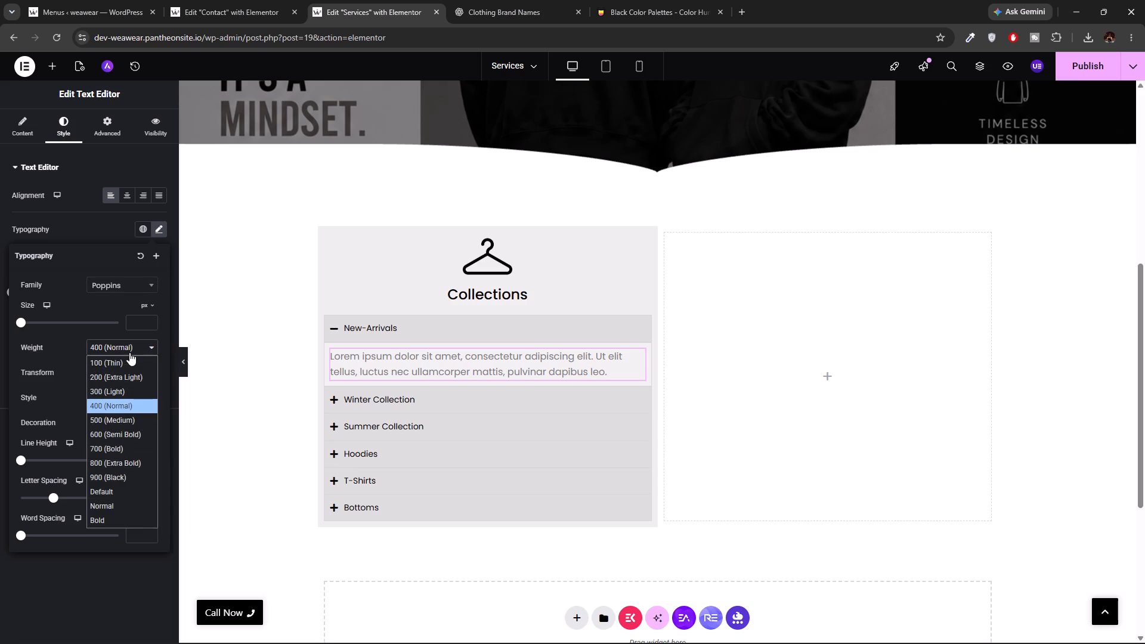
pyautogui.click(135, 327)
pyautogui.write('14')
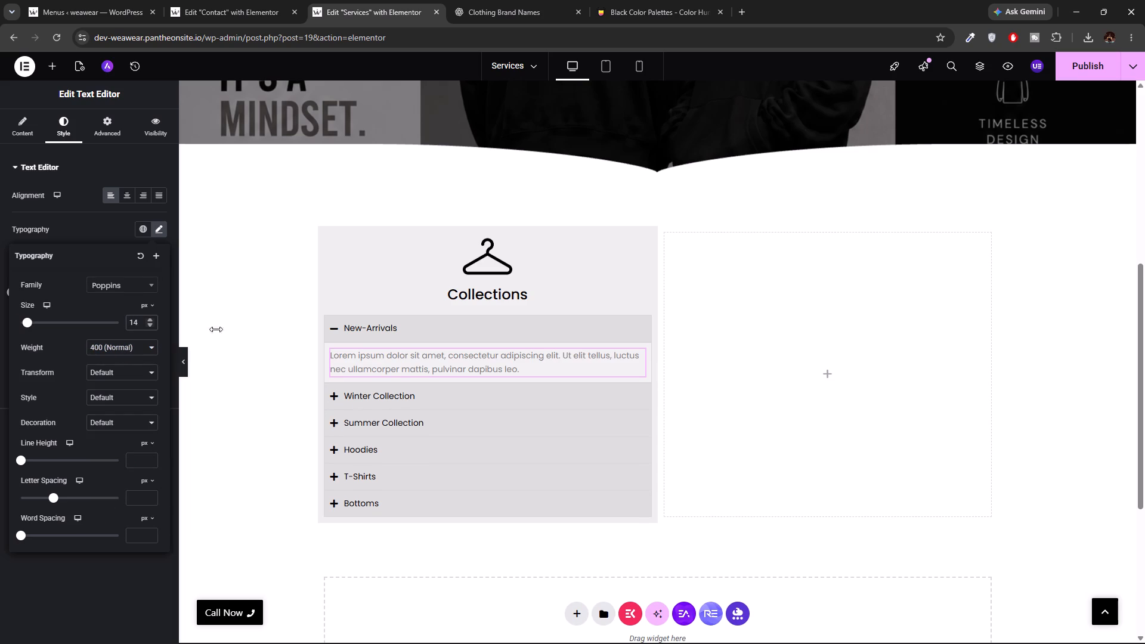
pyautogui.click(373, 354)
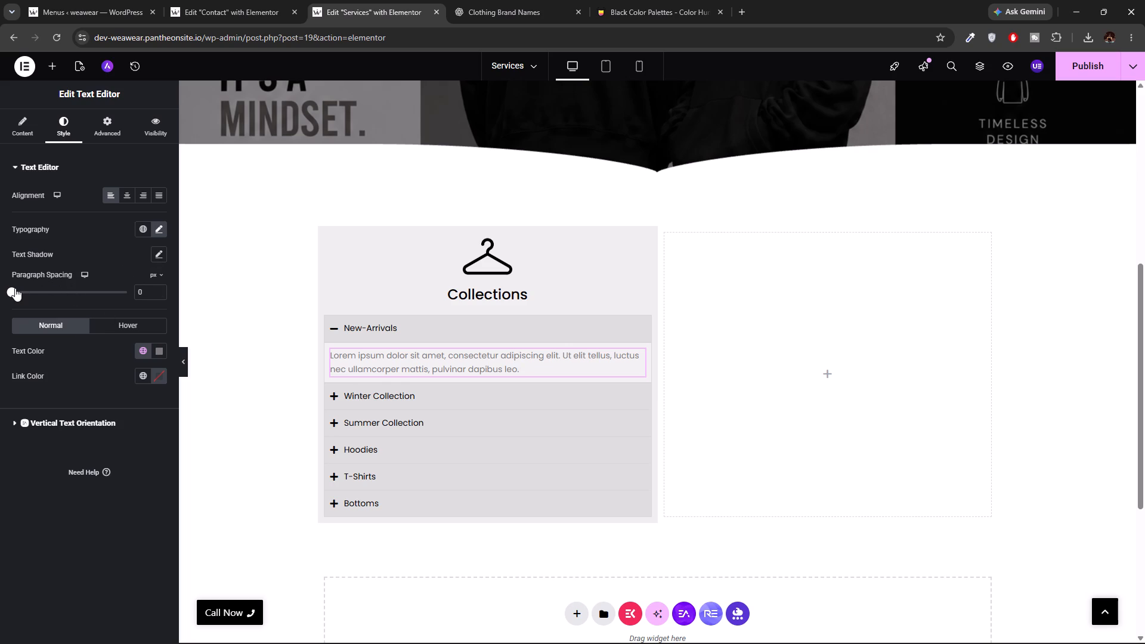
# Increase the New-Arrivals text's paragraph spacing to about 56 px.
pyautogui.moveTo(15, 288); pyautogui.dragTo(80, 299)
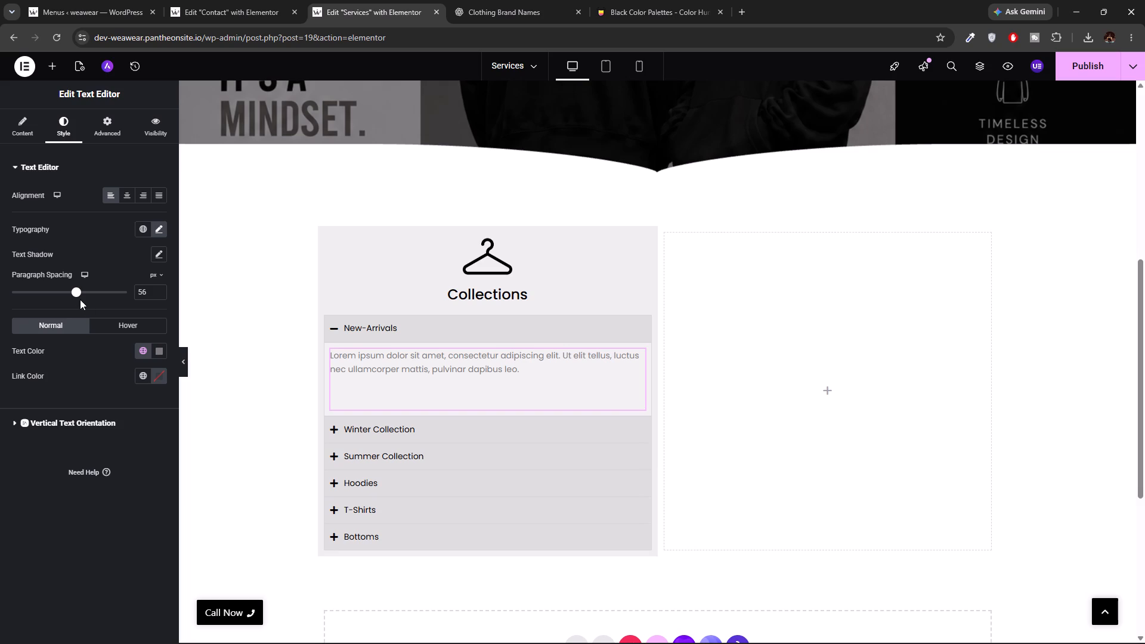
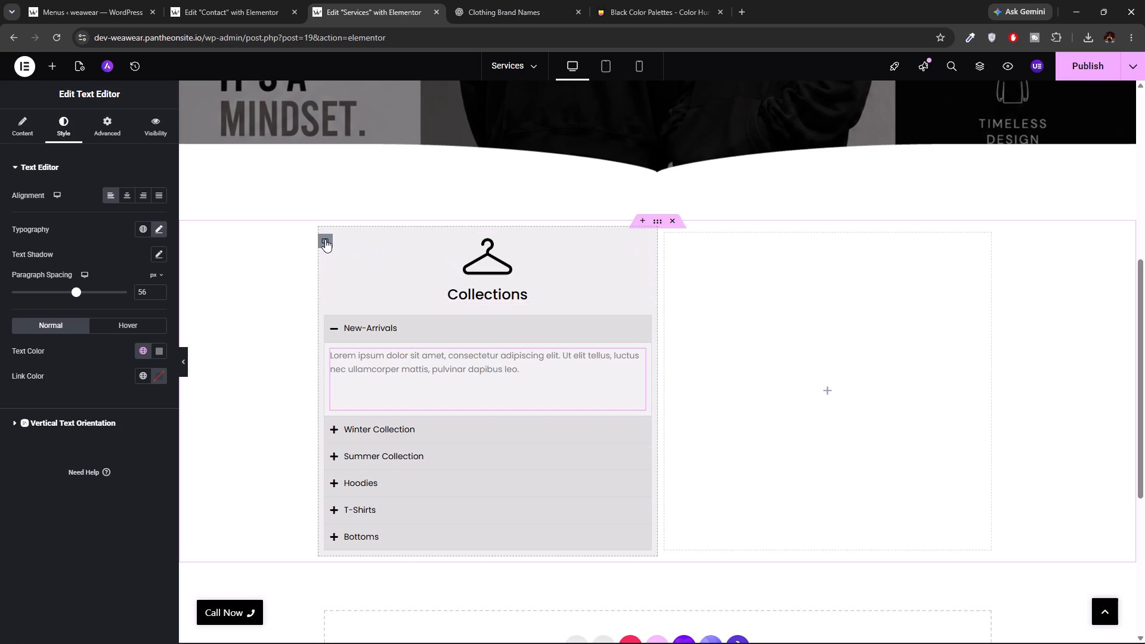
# Duplicate the Collections column container twice so the section holds three Collections columns.
pyautogui.click(325, 239)
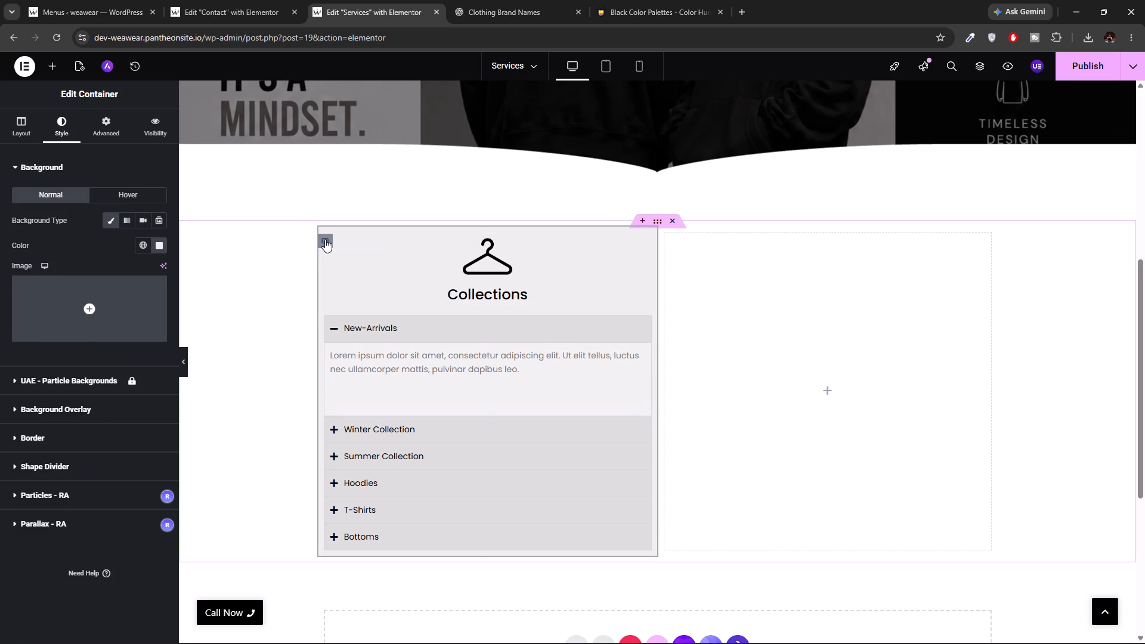
pyautogui.rightClick(325, 239)
pyautogui.click(346, 273)
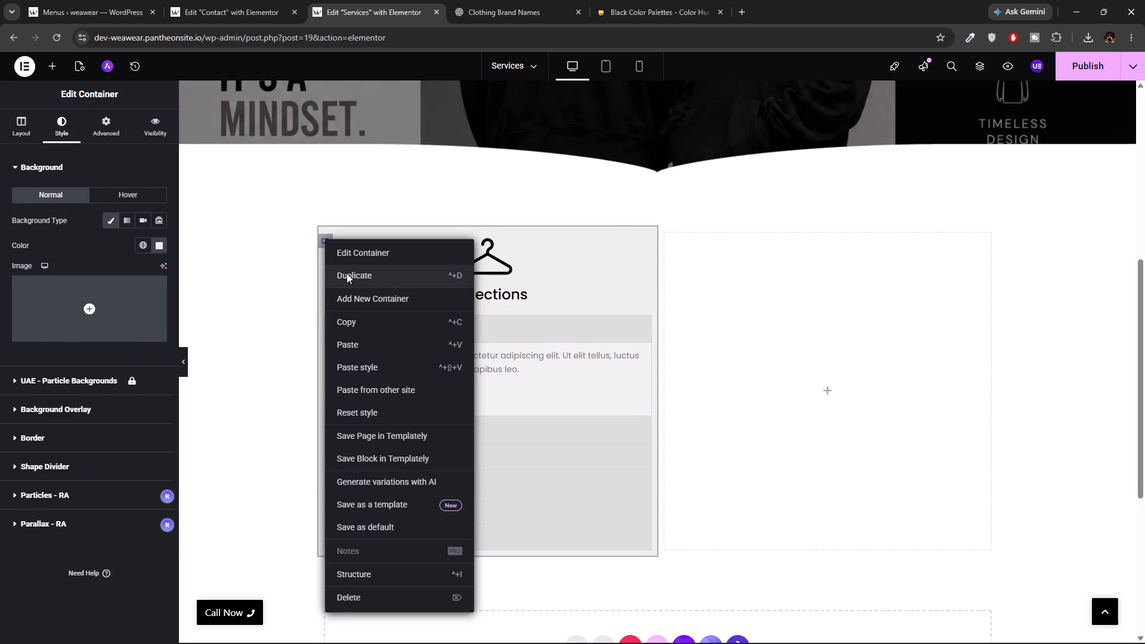
pyautogui.click(321, 243)
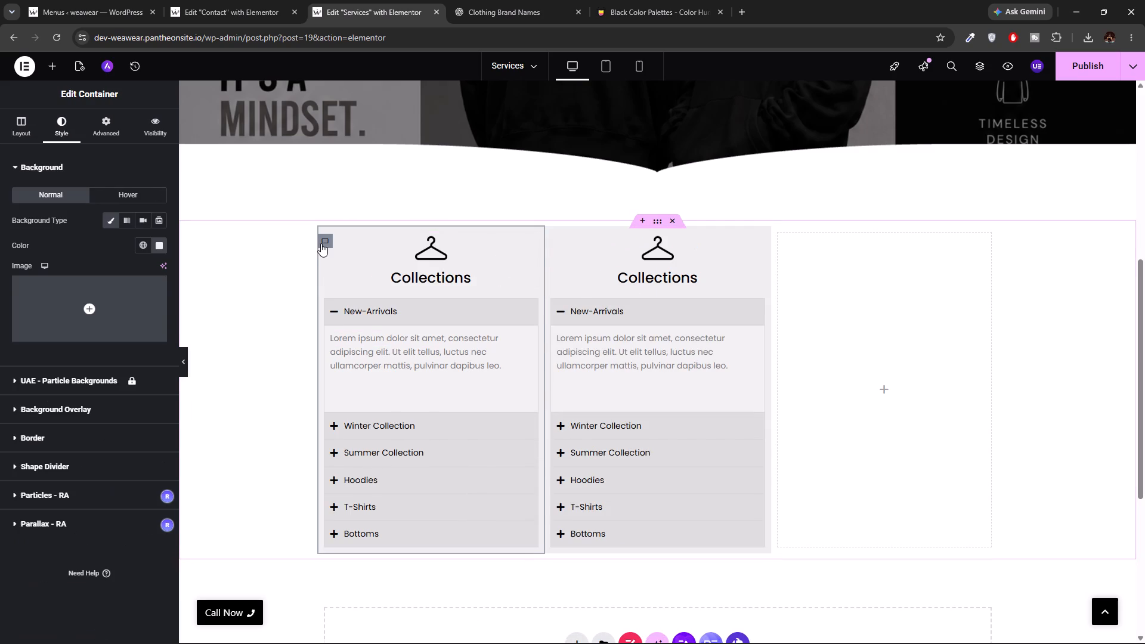
pyautogui.rightClick(330, 244)
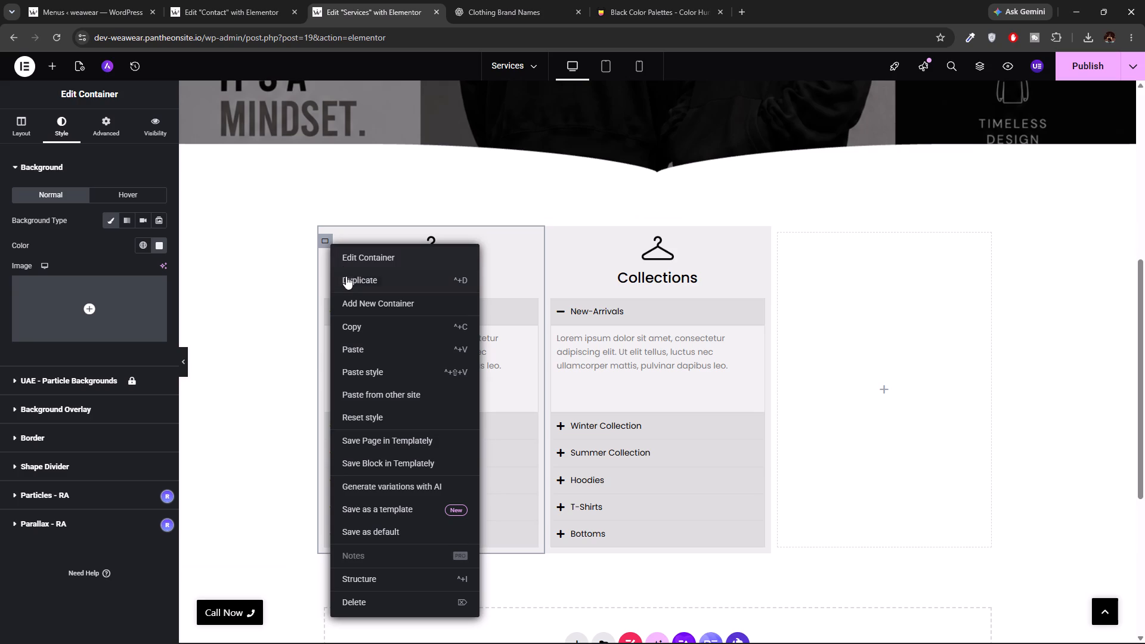
pyautogui.click(346, 276)
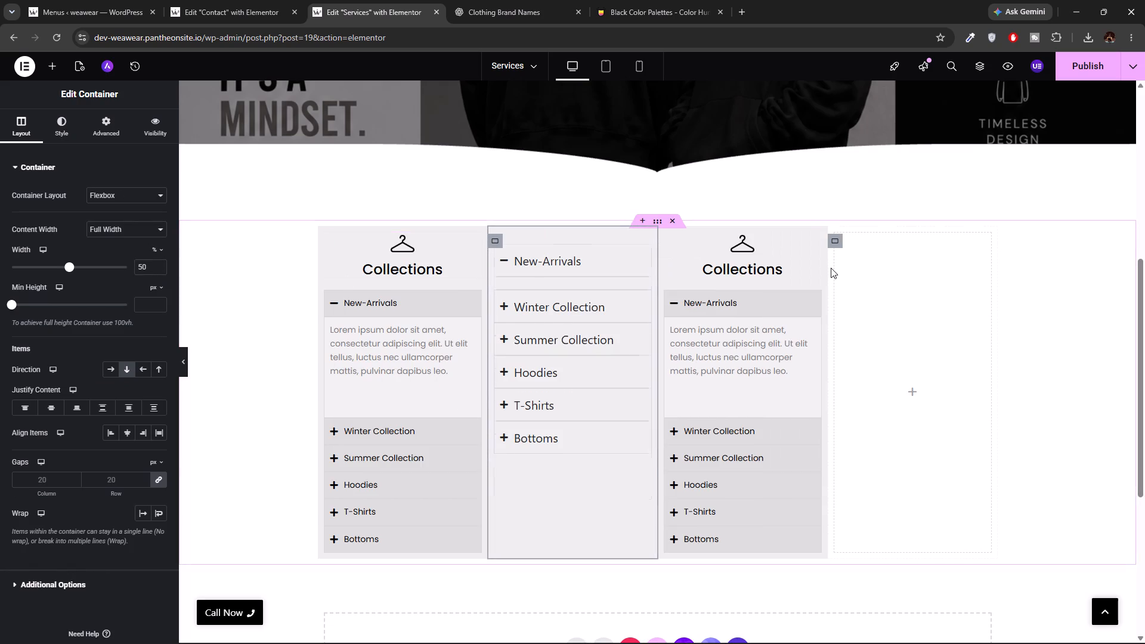
# Delete the empty container beside the three Collections columns.
pyautogui.click(836, 243)
pyautogui.rightClick(836, 243)
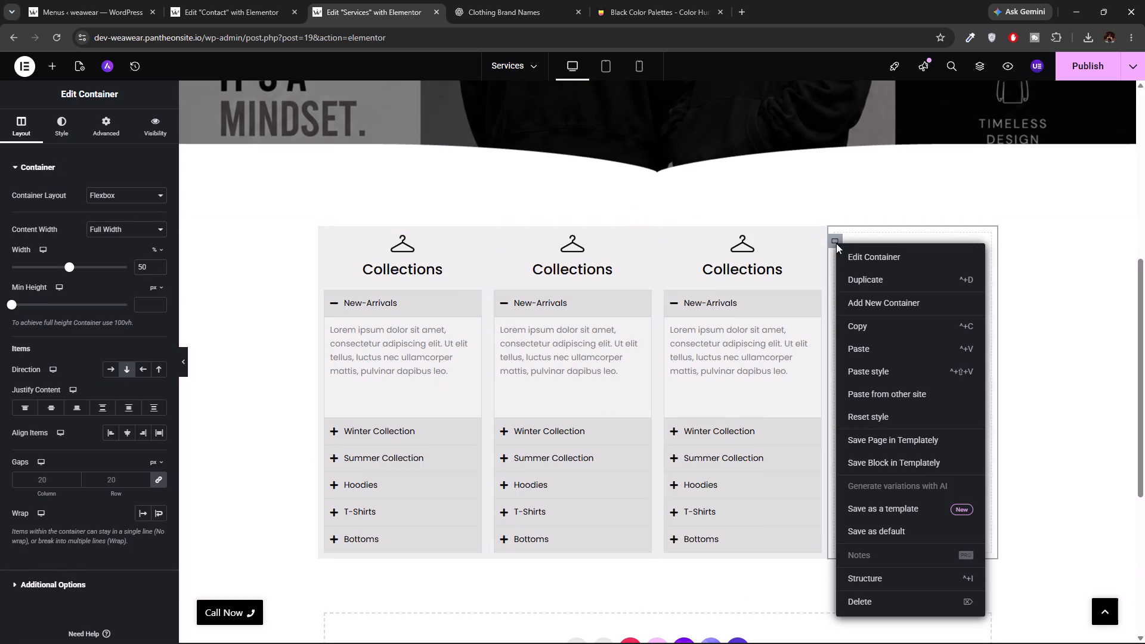
pyautogui.click(862, 600)
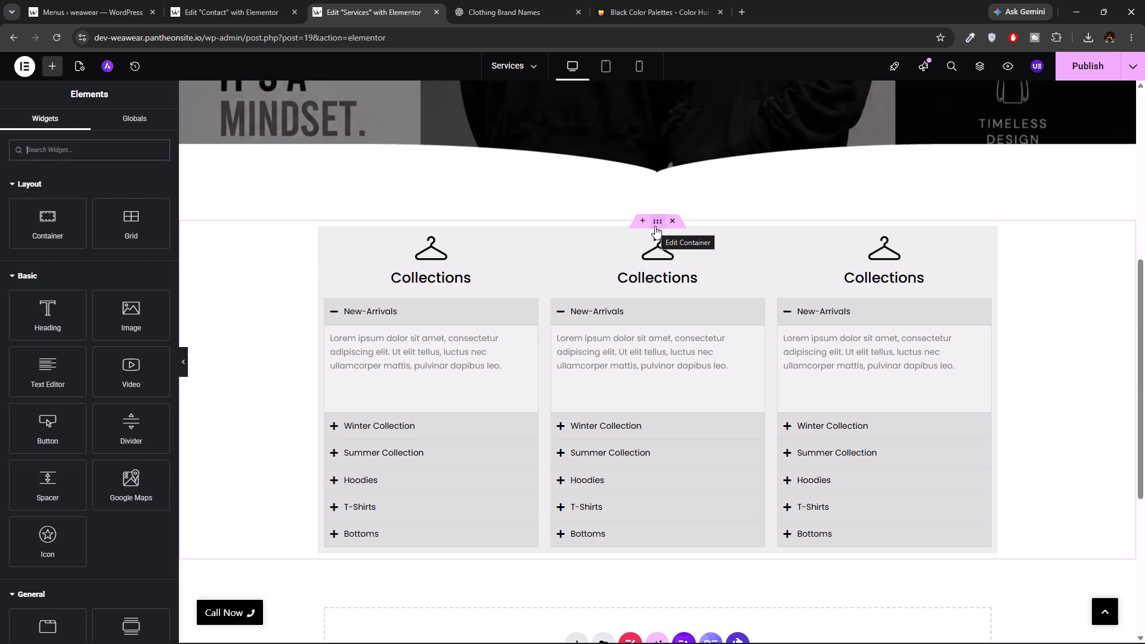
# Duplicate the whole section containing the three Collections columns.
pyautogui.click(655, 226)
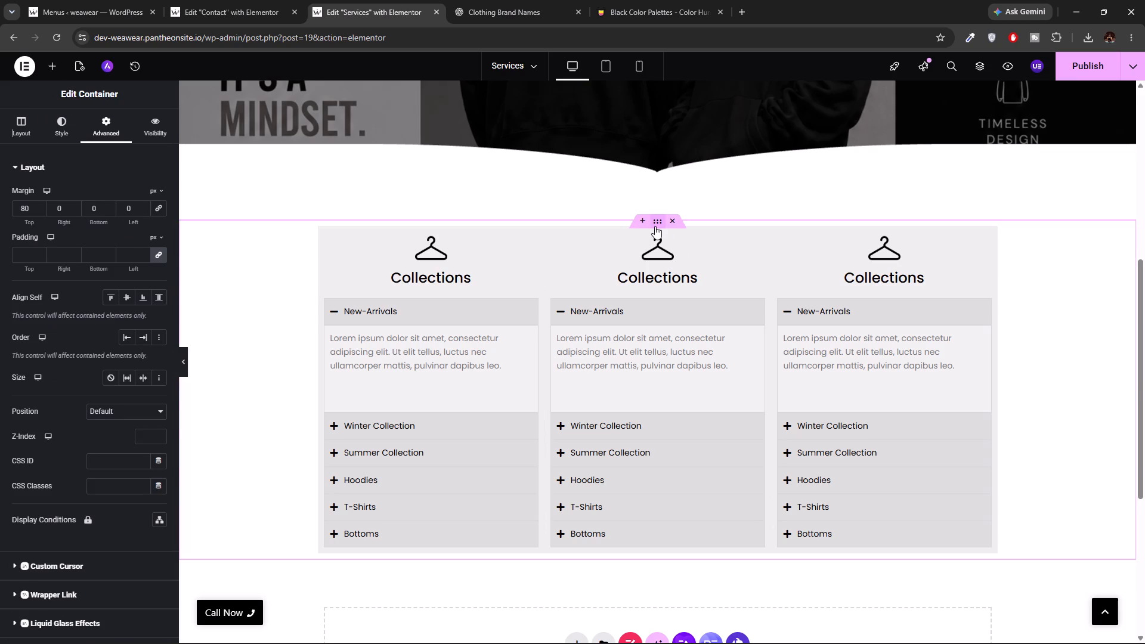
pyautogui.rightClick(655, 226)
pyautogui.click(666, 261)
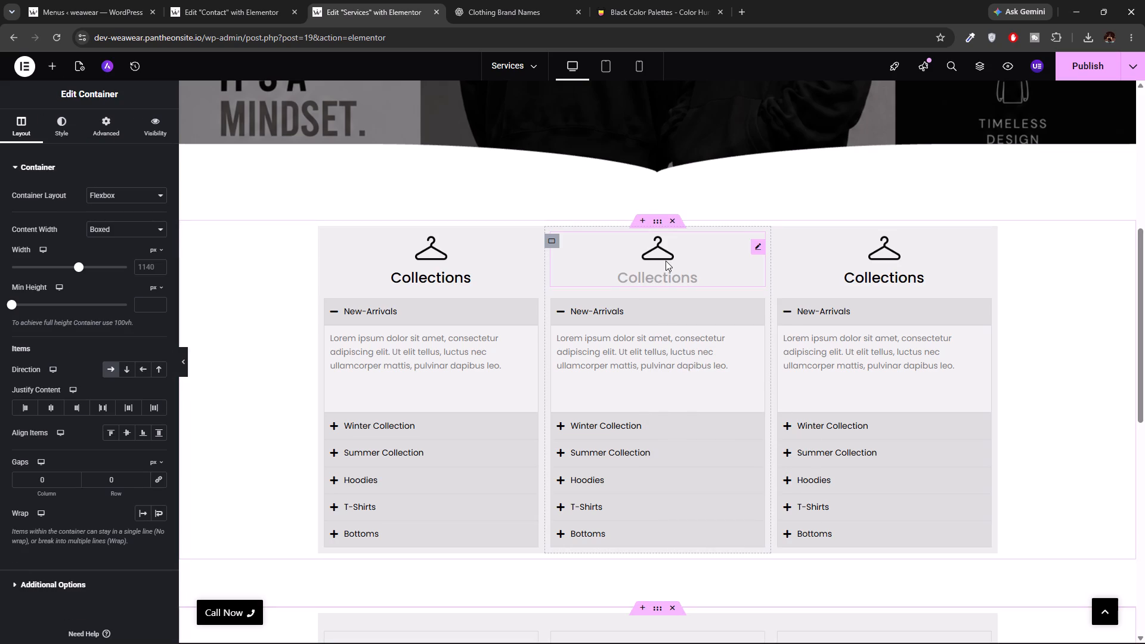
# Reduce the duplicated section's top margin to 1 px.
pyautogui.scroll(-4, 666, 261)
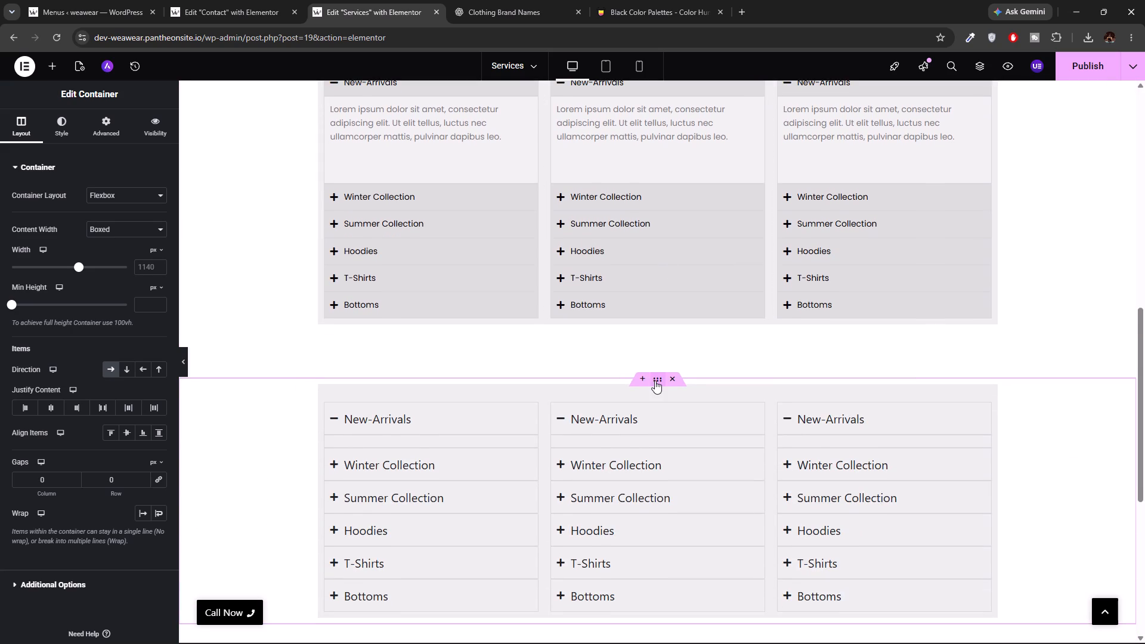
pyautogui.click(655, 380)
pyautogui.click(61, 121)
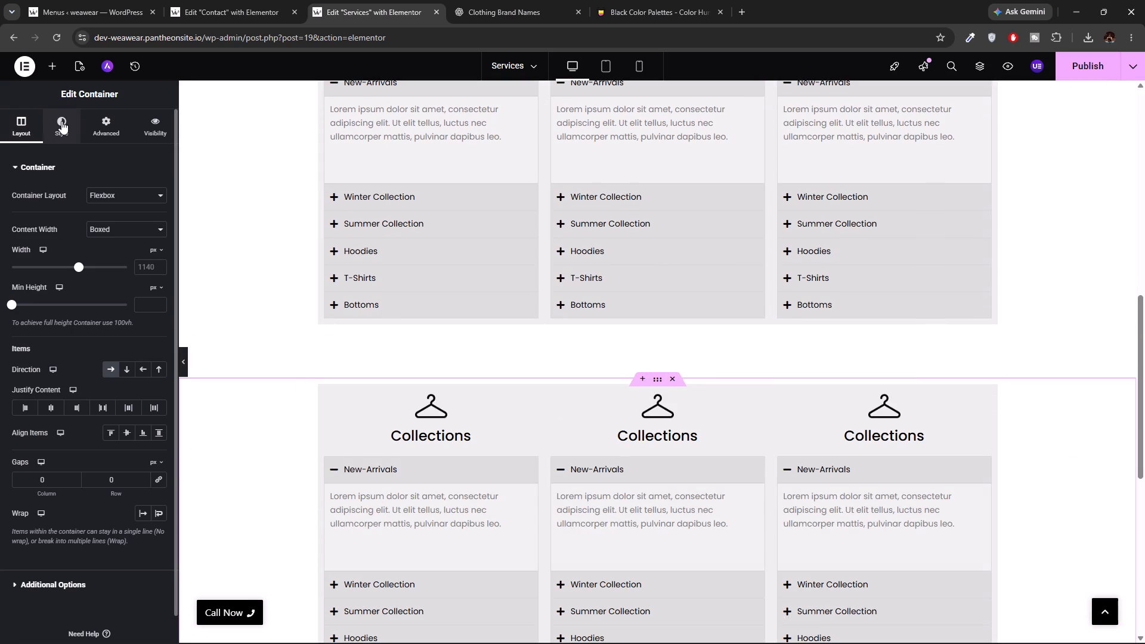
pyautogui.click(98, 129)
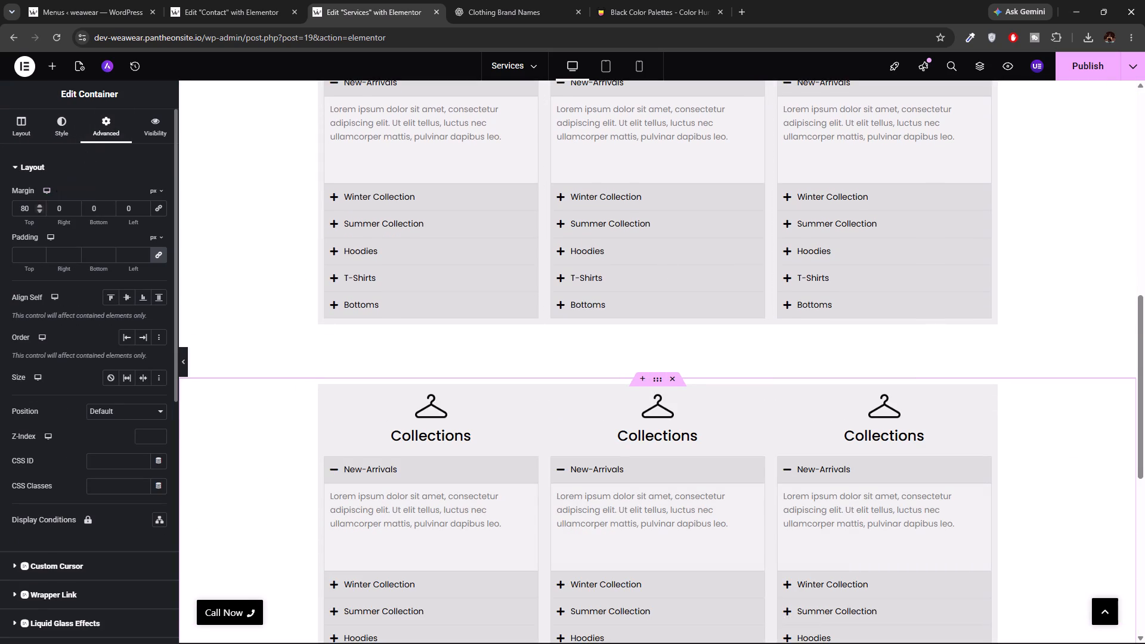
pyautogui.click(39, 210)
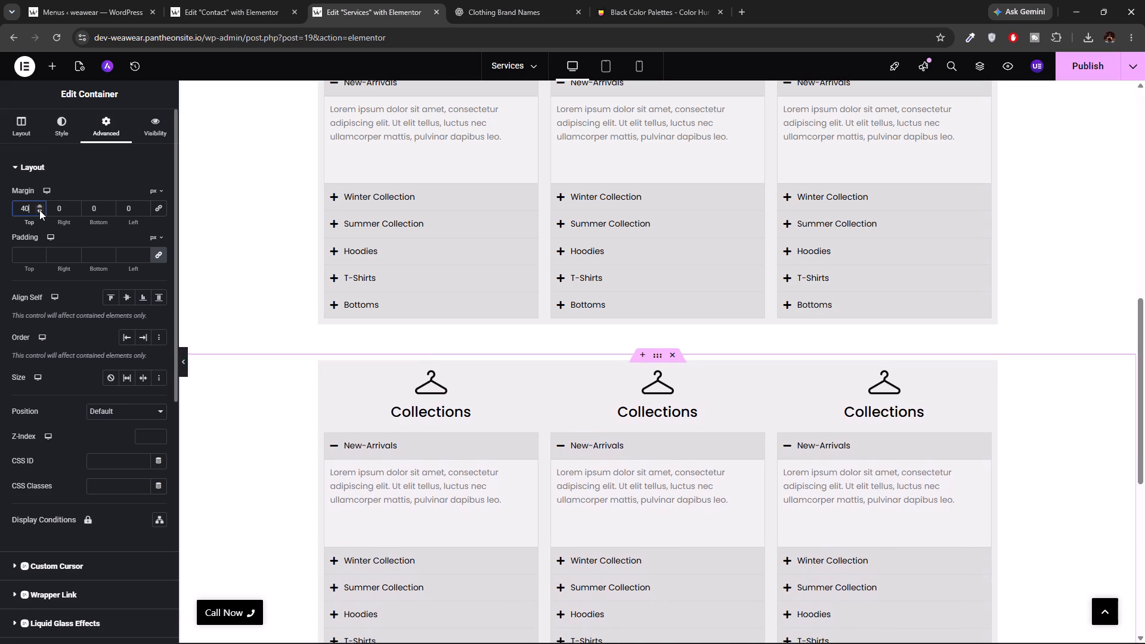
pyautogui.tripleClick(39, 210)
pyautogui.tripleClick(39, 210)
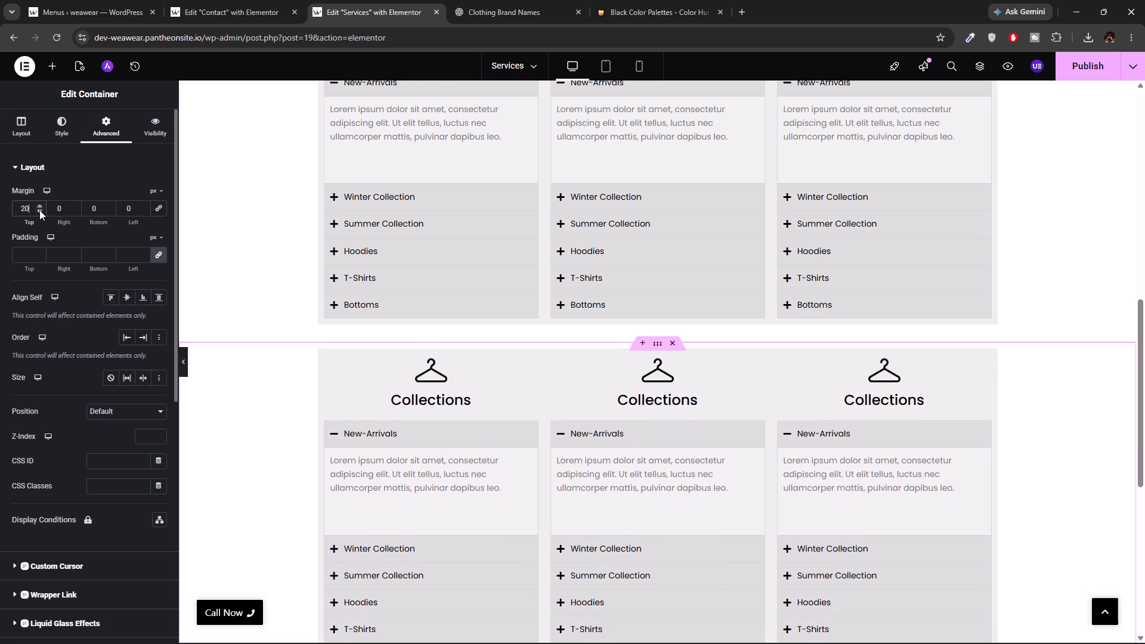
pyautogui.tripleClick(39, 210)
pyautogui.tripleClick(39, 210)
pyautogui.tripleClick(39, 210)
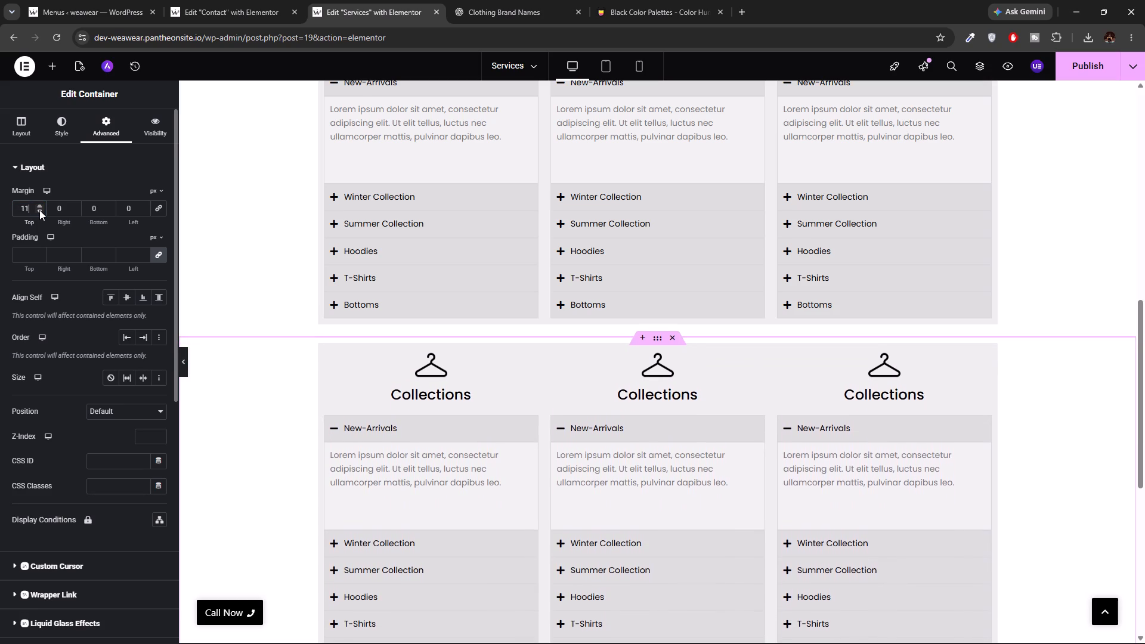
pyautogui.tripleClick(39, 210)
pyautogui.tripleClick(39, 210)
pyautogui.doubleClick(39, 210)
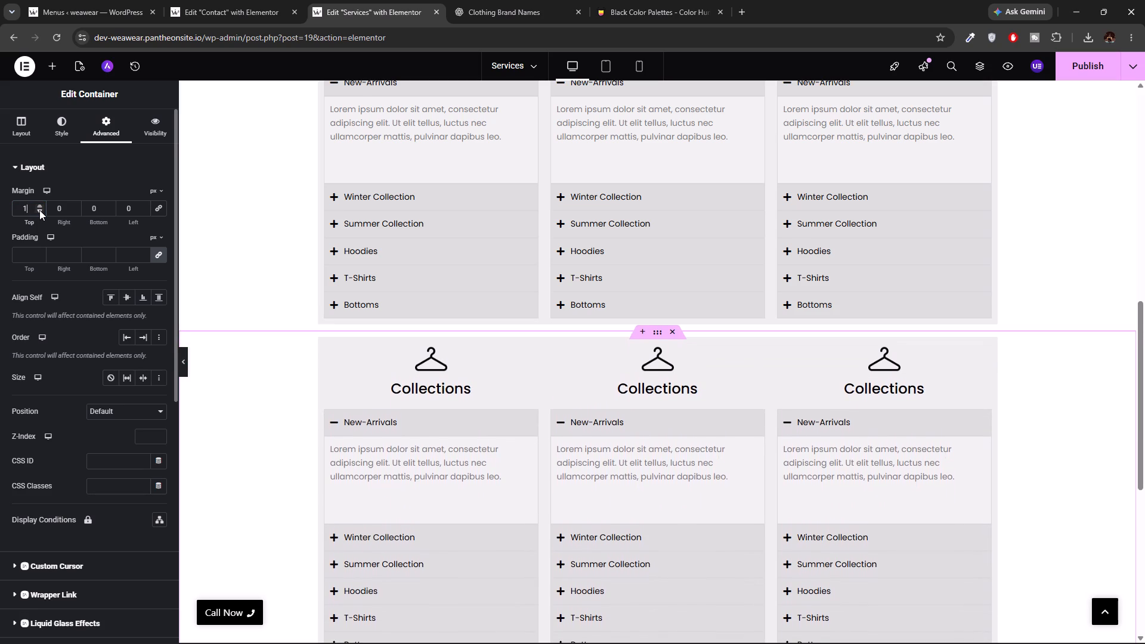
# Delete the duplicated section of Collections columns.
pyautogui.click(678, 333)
# Set the border radius of the first Collections column's container to 10 px on all corners.
pyautogui.scroll(2, 590, 334)
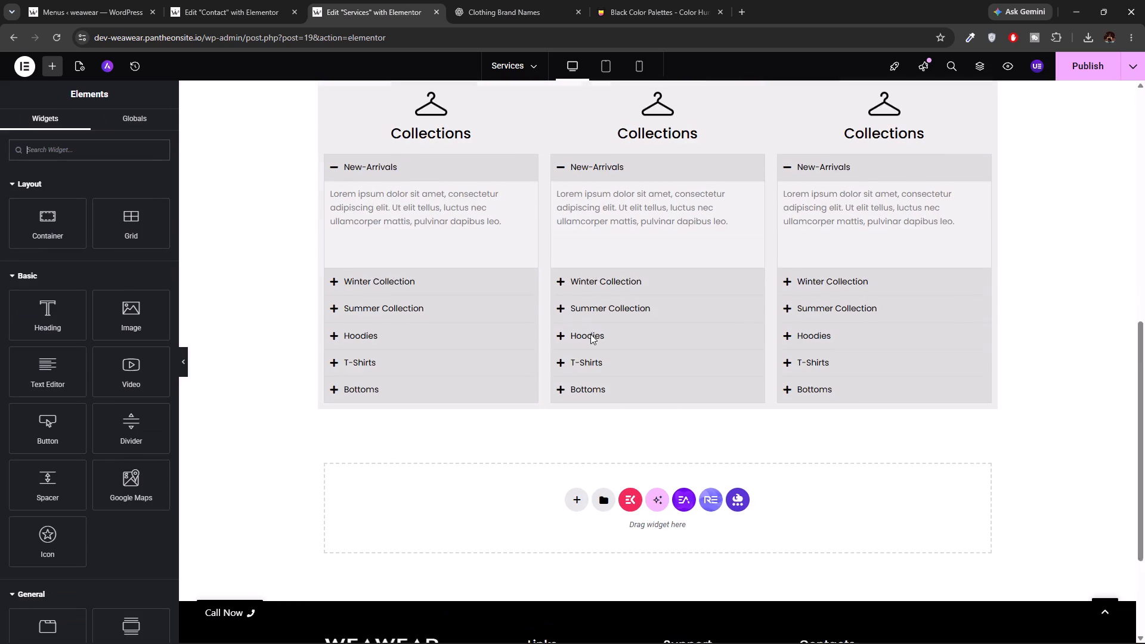
pyautogui.scroll(2, 590, 334)
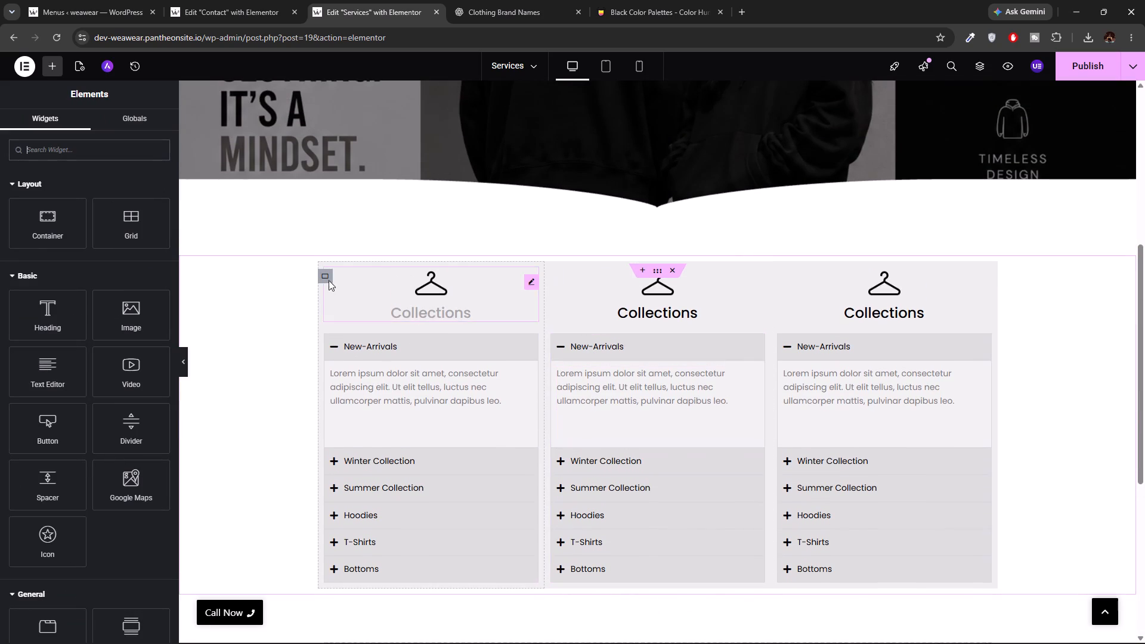
pyautogui.click(325, 277)
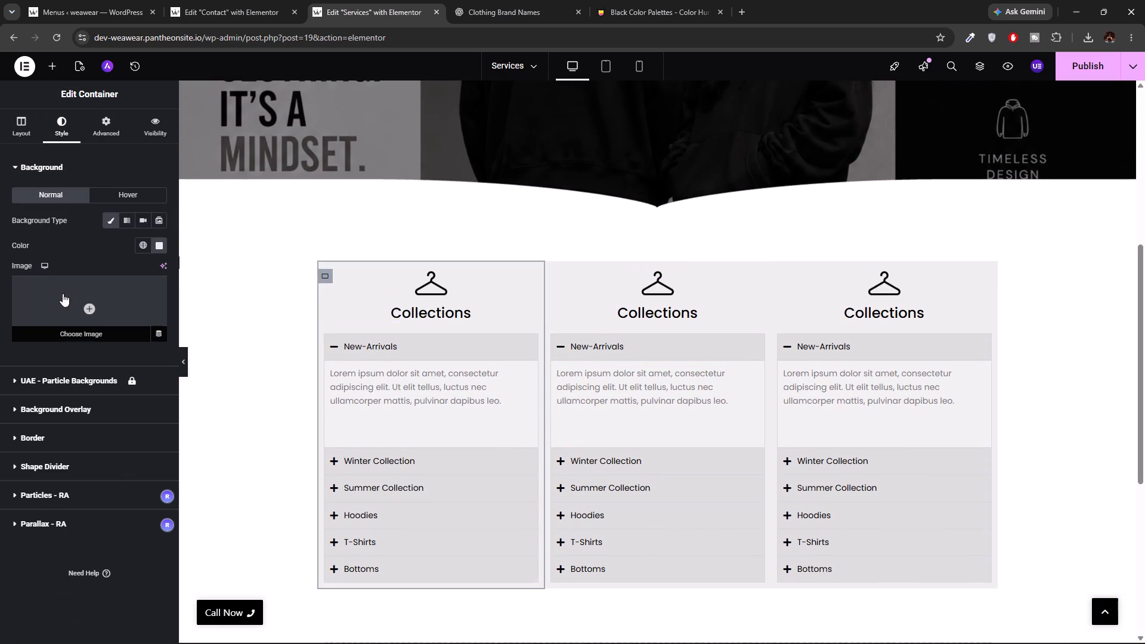
pyautogui.click(42, 447)
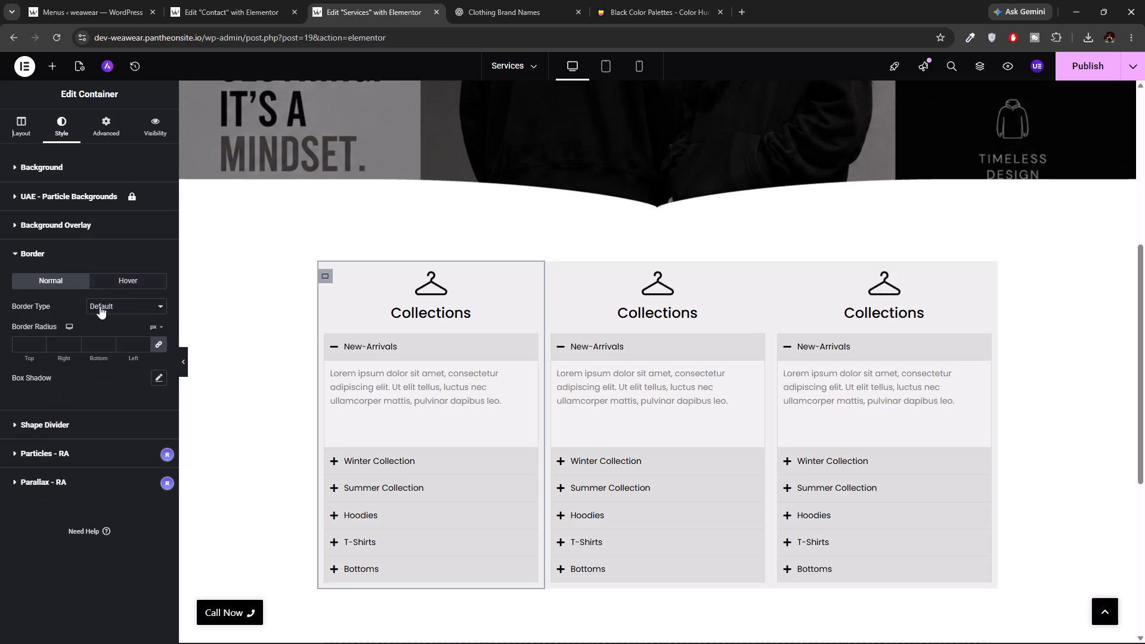
pyautogui.tripleClick(41, 345)
pyautogui.tripleClick(41, 345)
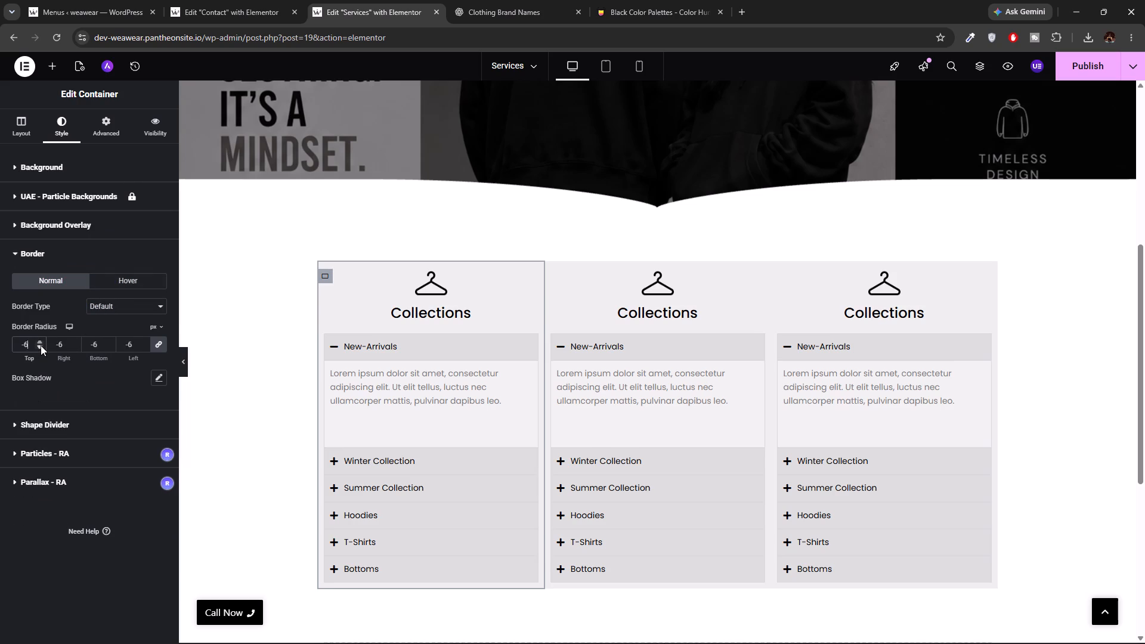
pyautogui.tripleClick(41, 345)
pyautogui.click(41, 345)
pyautogui.click(40, 343)
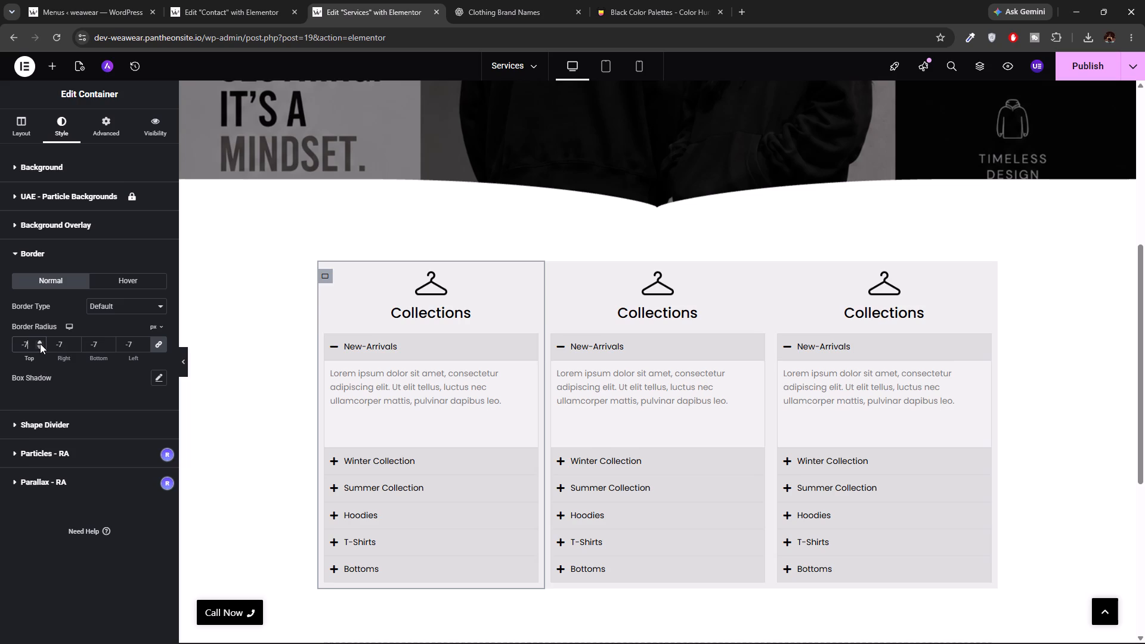
pyautogui.tripleClick(40, 343)
pyautogui.click(40, 343)
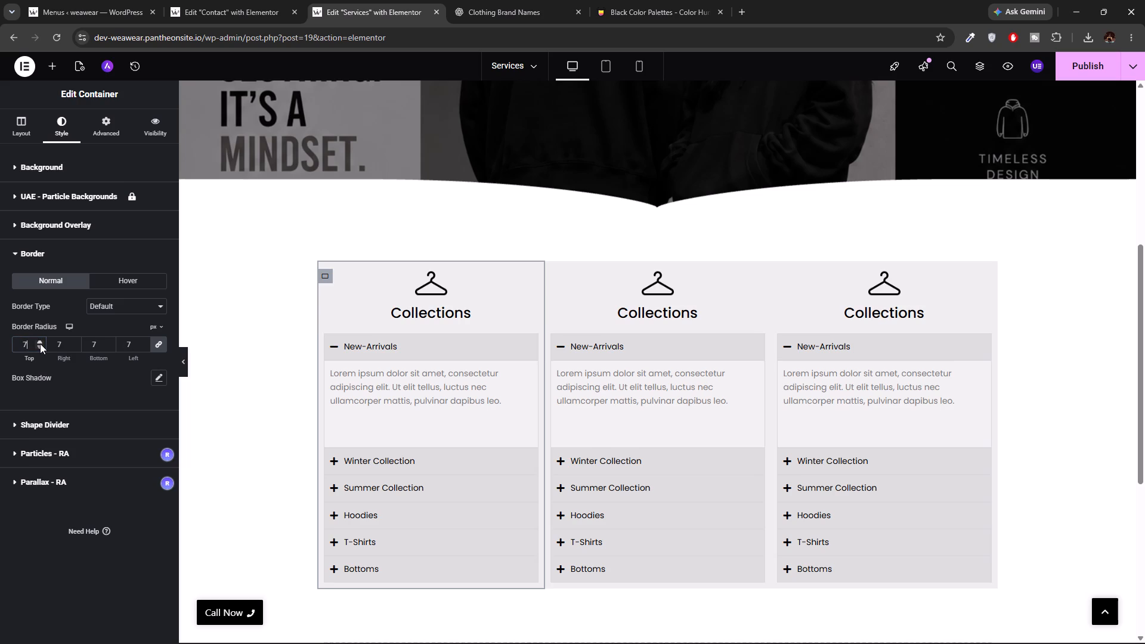
pyautogui.doubleClick(40, 343)
pyautogui.click(40, 343)
# Publish the Services page, preview its Collections columns in the browser, and return to the editor.
pyautogui.click(1085, 76)
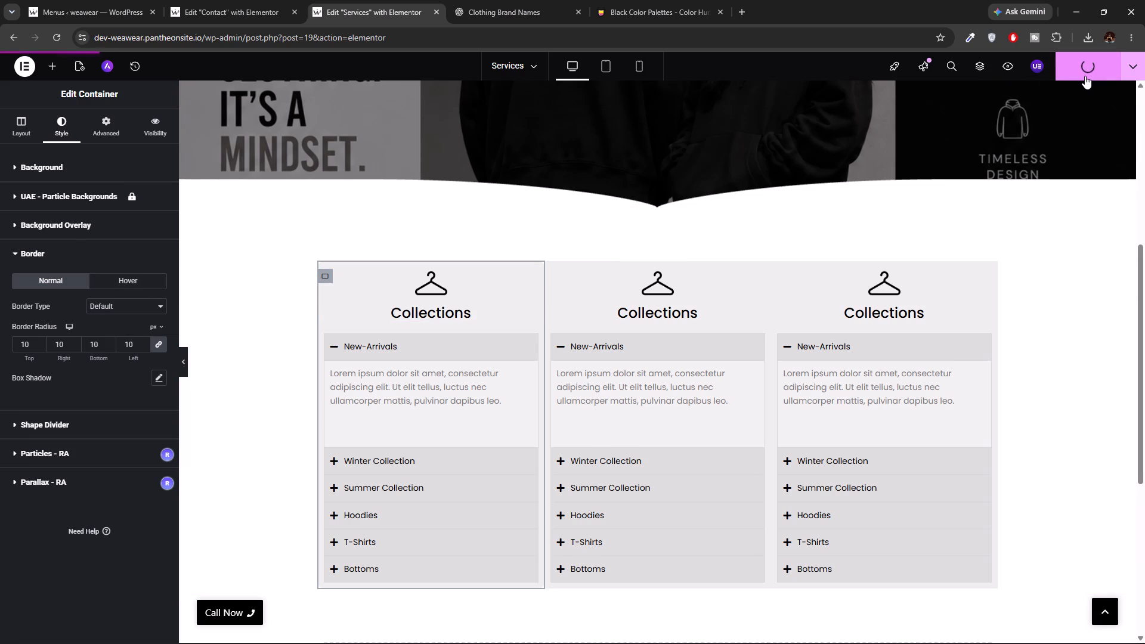
pyautogui.click(1011, 66)
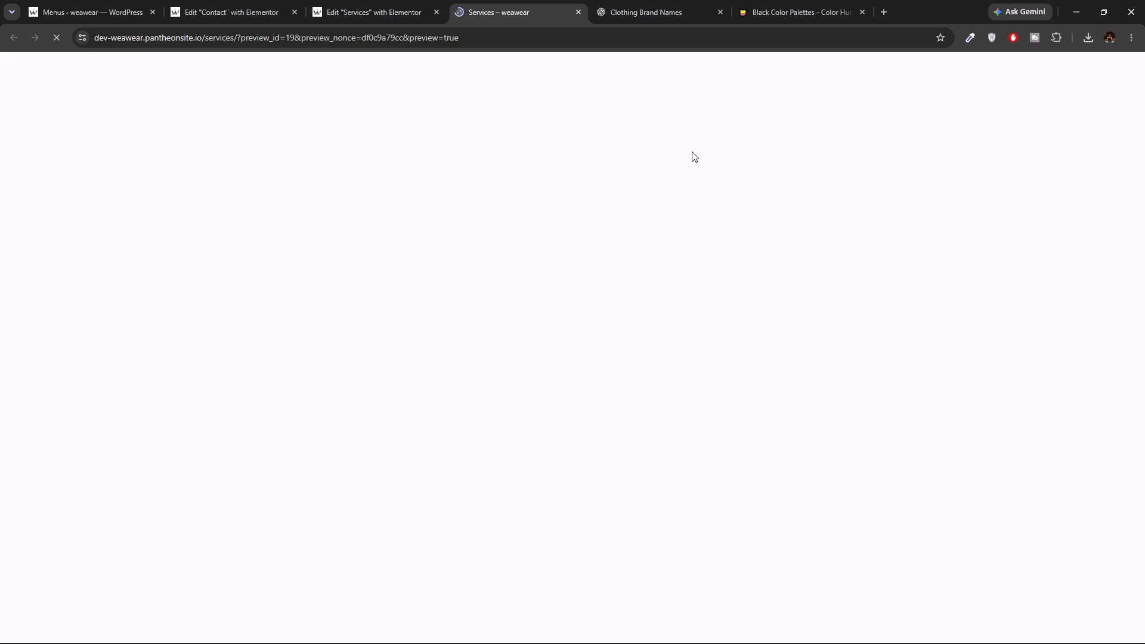
pyautogui.scroll(-3, 692, 151)
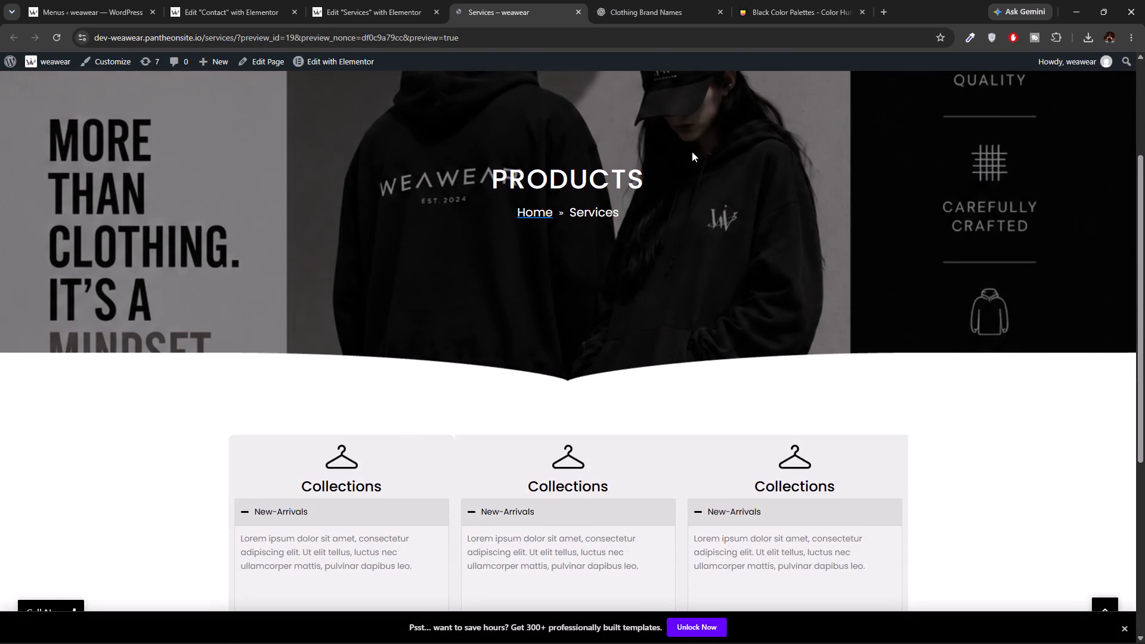
pyautogui.scroll(-1, 692, 151)
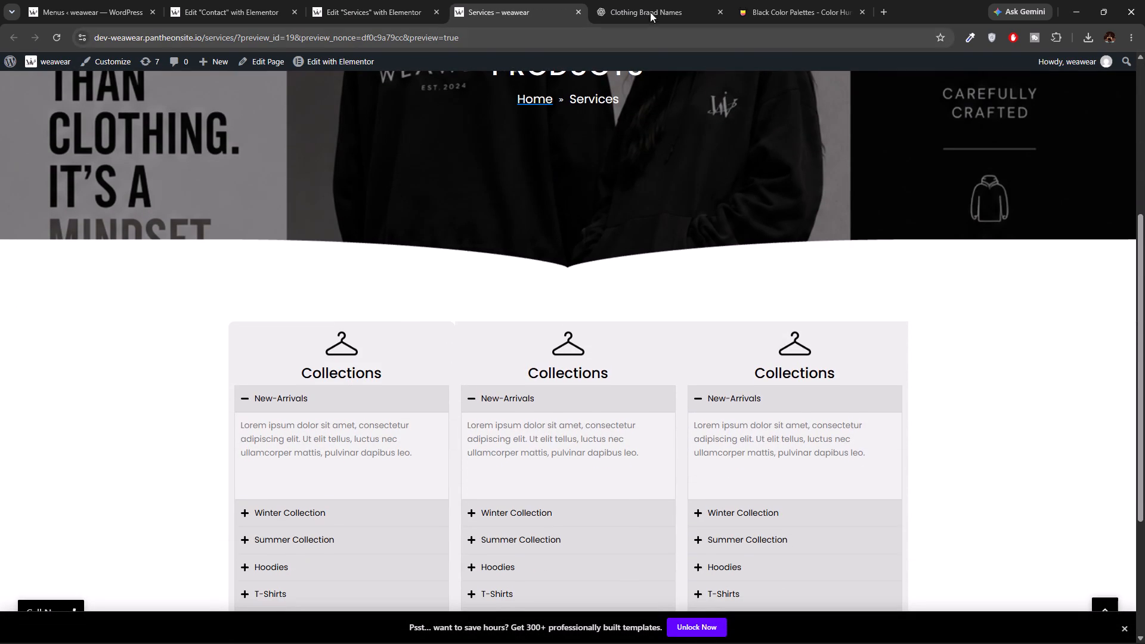
pyautogui.click(406, 0)
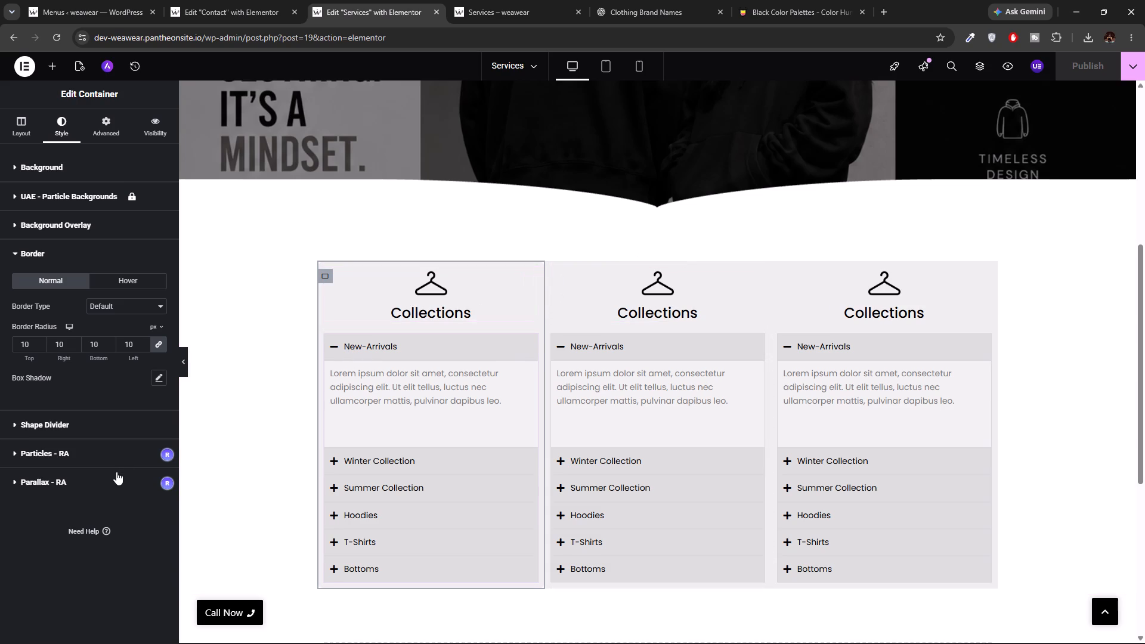
# Increase the first Collections column's border radius to 17 px on all corners.
pyautogui.click(39, 341)
# Give the first Collections column a solid border with a width of 1 px on all sides.
pyautogui.click(107, 307)
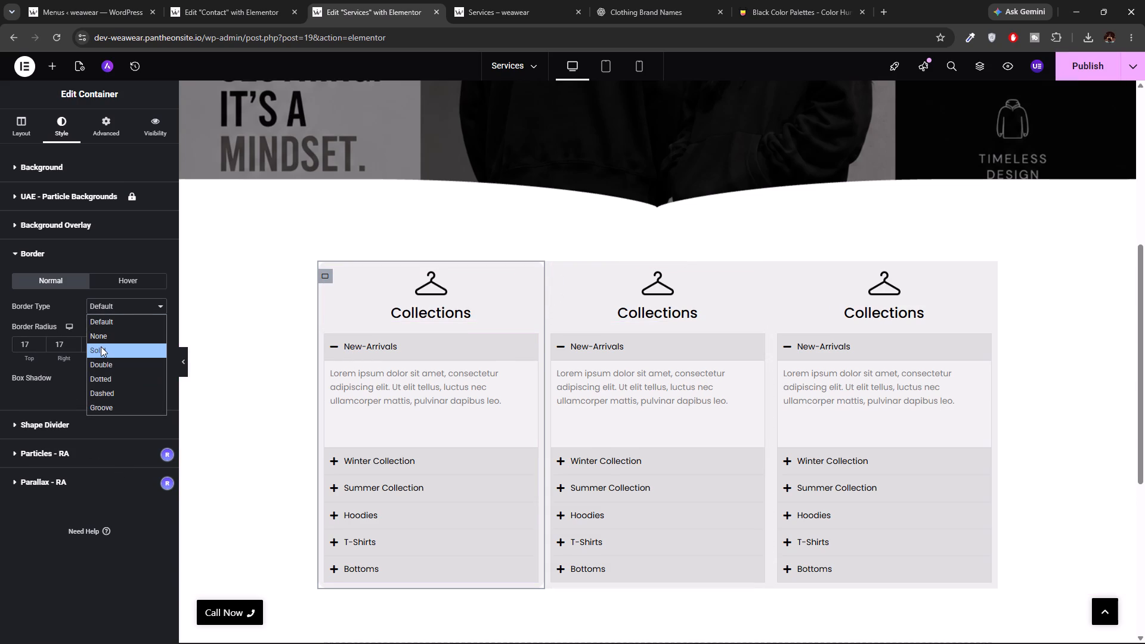
pyautogui.click(101, 346)
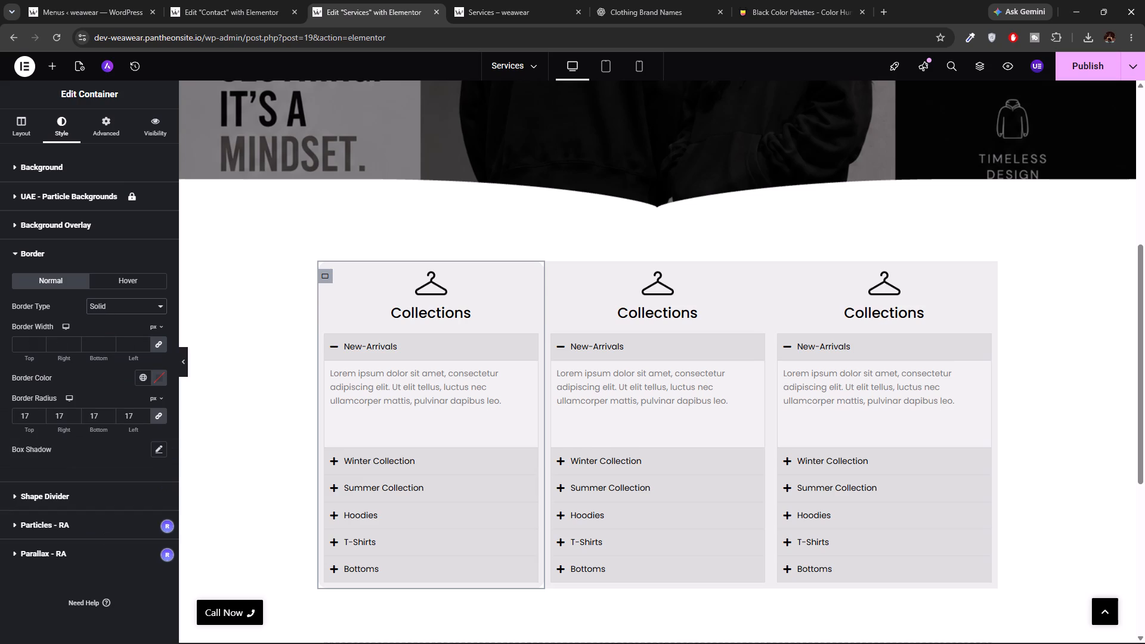
pyautogui.doubleClick(39, 340)
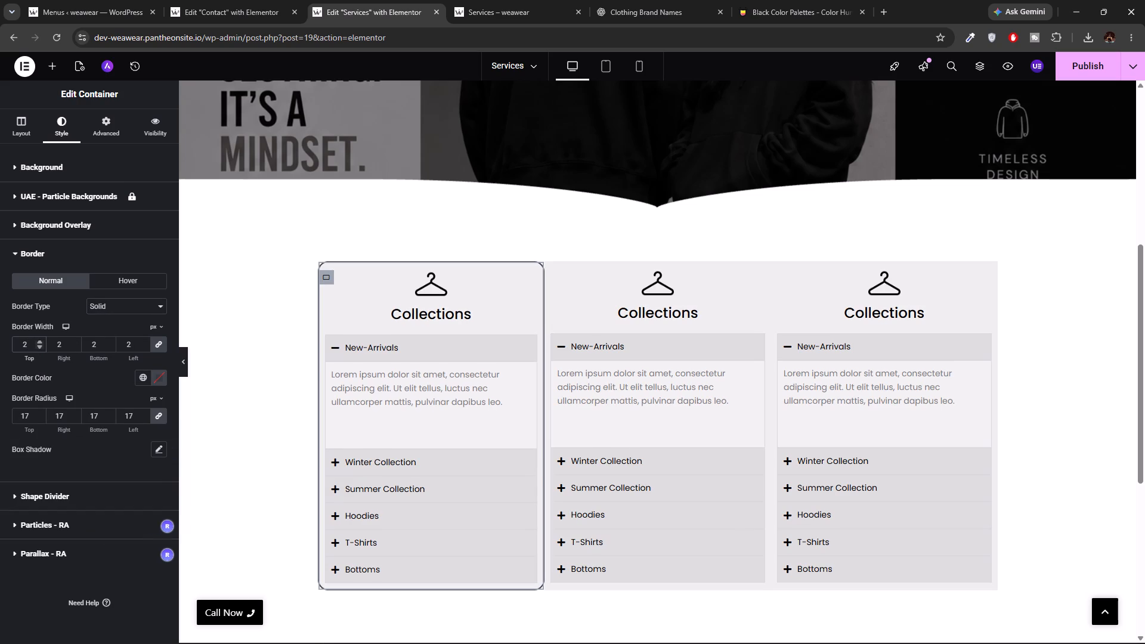
pyautogui.click(38, 347)
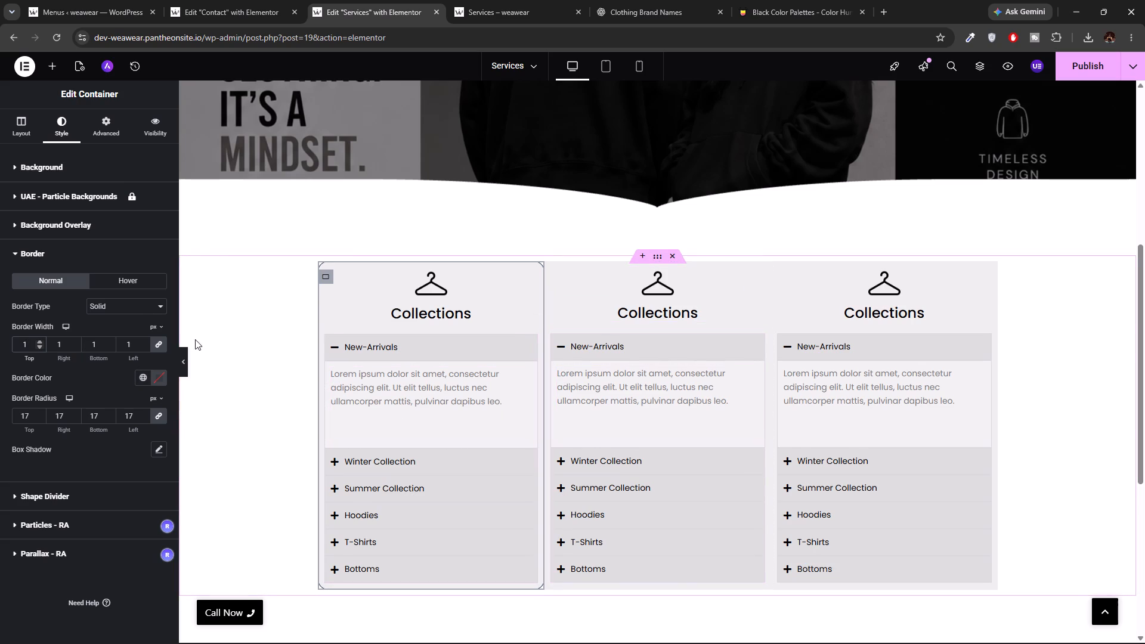
# Give the first Collections column a solid hover-state border with a radius of 20 px on all corners.
pyautogui.click(160, 305)
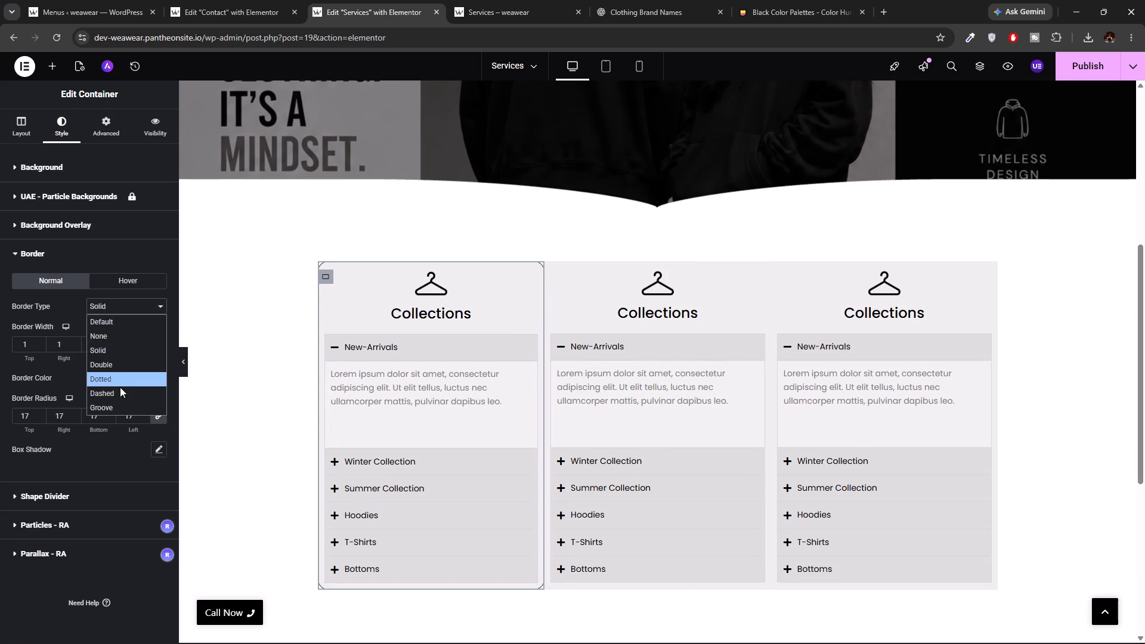
pyautogui.click(156, 306)
pyautogui.click(146, 284)
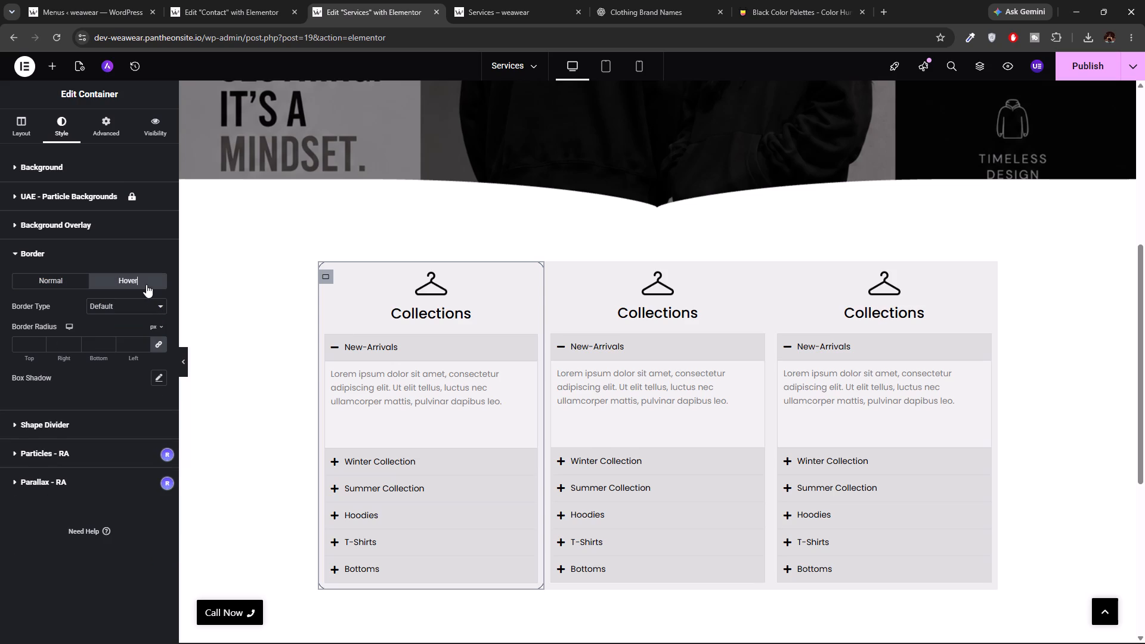
pyautogui.click(144, 295)
pyautogui.click(143, 304)
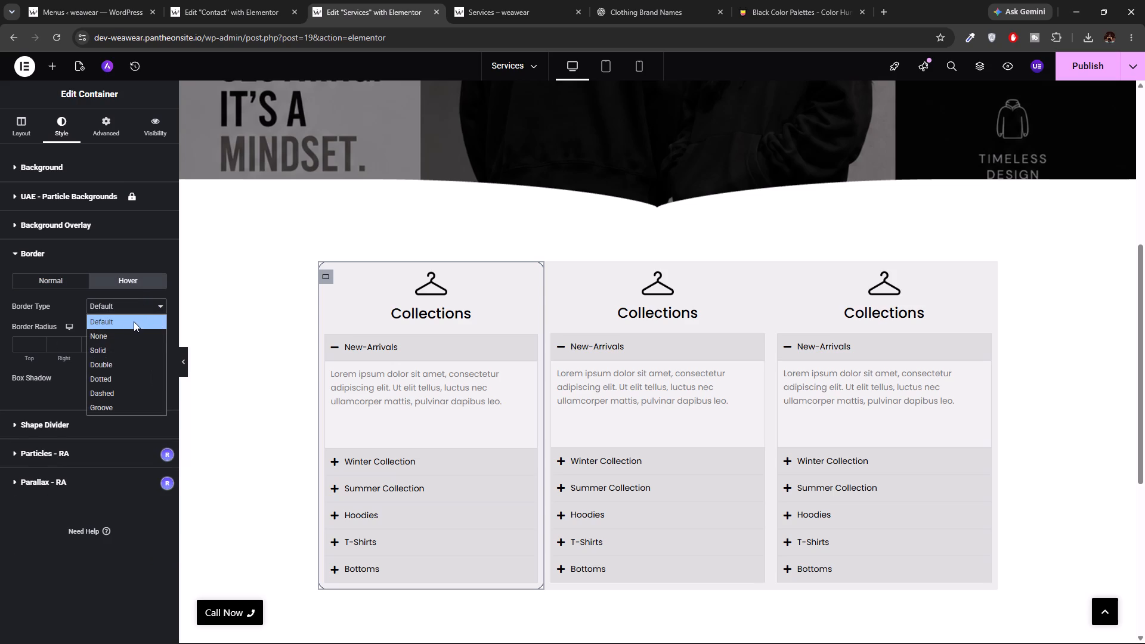
pyautogui.click(115, 351)
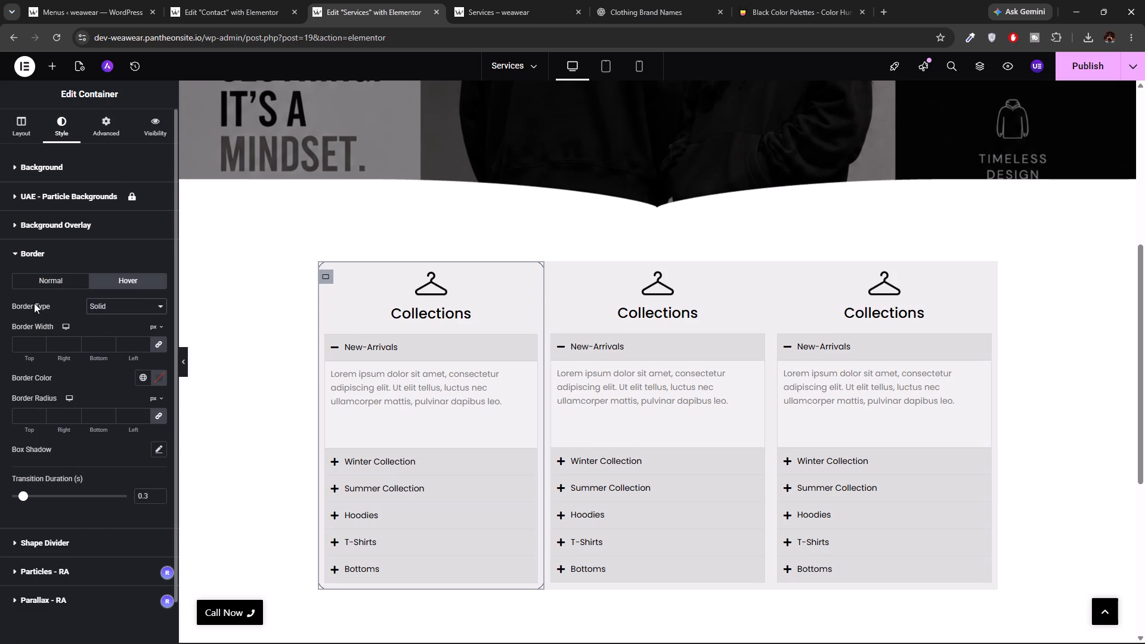
pyautogui.click(52, 274)
pyautogui.click(104, 276)
pyautogui.tripleClick(39, 415)
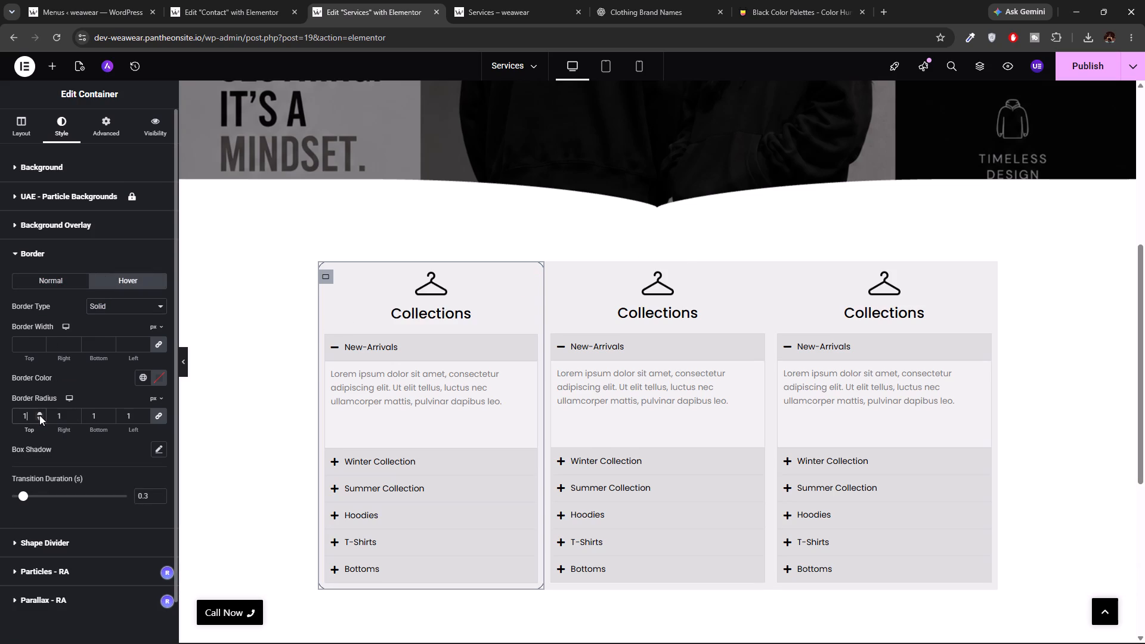
pyautogui.tripleClick(39, 415)
pyautogui.tripleClick(39, 415)
pyautogui.tripleClick(39, 415)
pyautogui.tripleClick(39, 415)
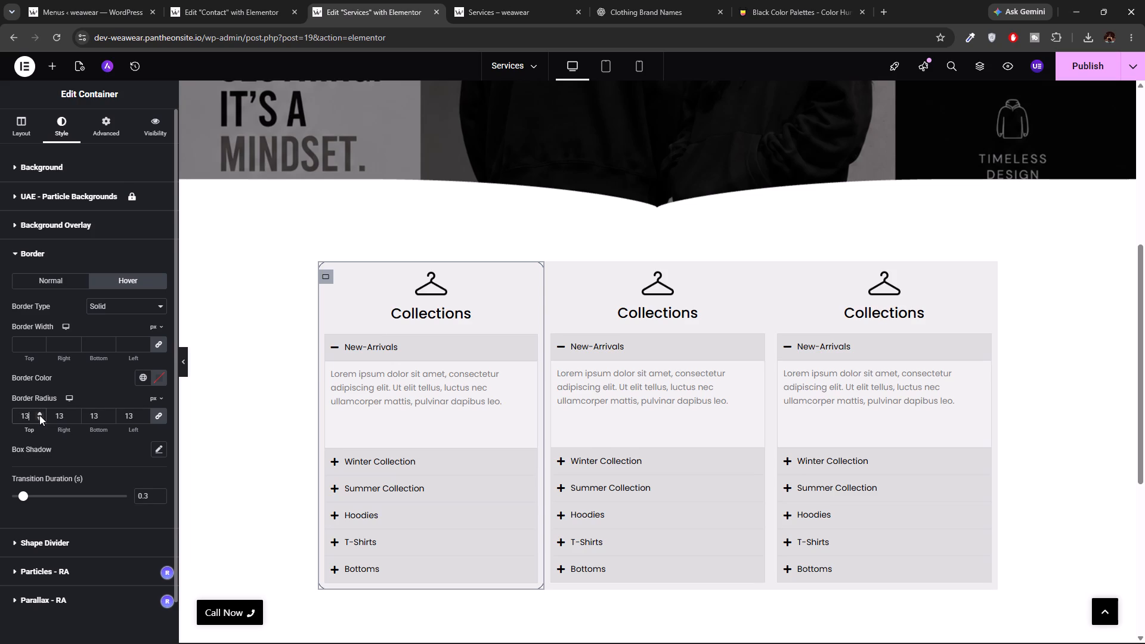
pyautogui.tripleClick(39, 415)
pyautogui.click(39, 415)
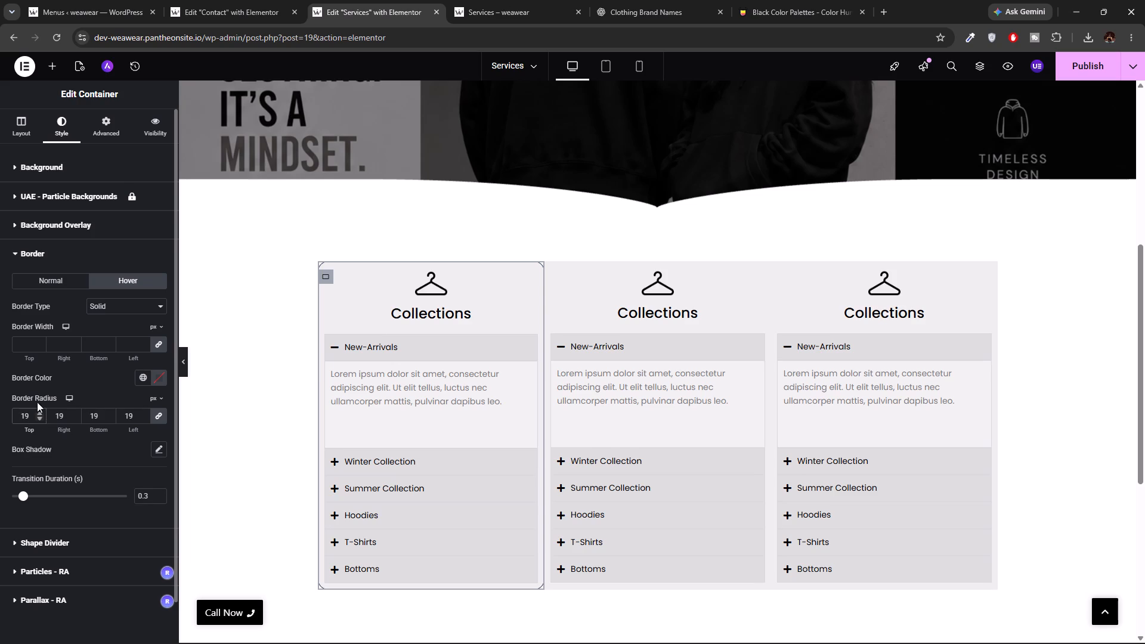
pyautogui.click(39, 413)
# Increase the first Collections column's normal-state border radius by a few pixels on all corners.
pyautogui.click(53, 286)
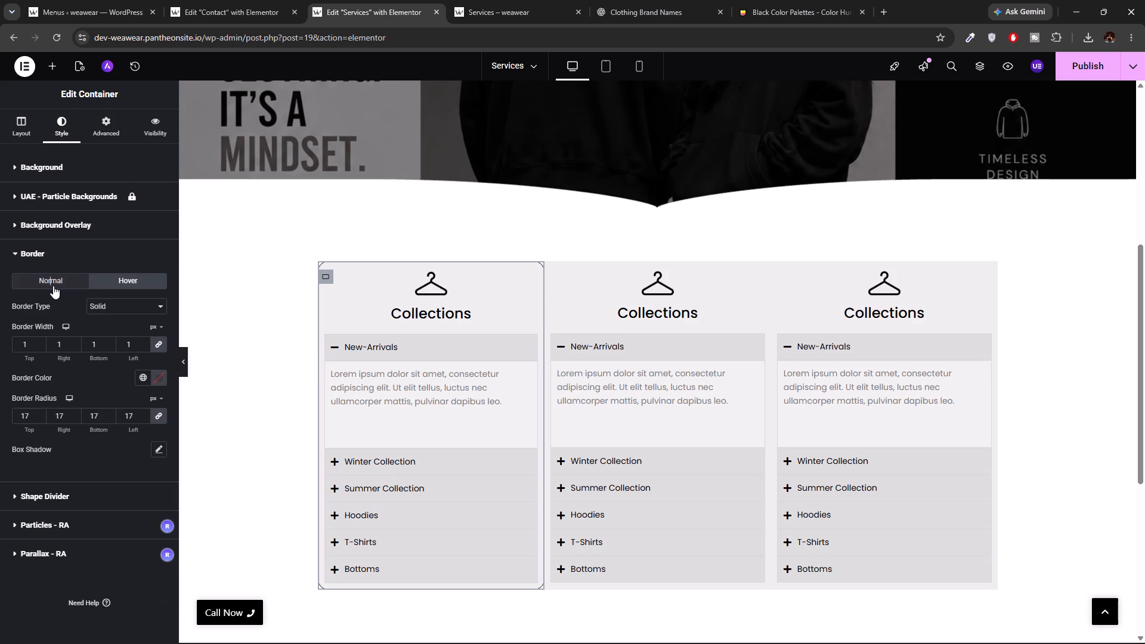
pyautogui.doubleClick(36, 414)
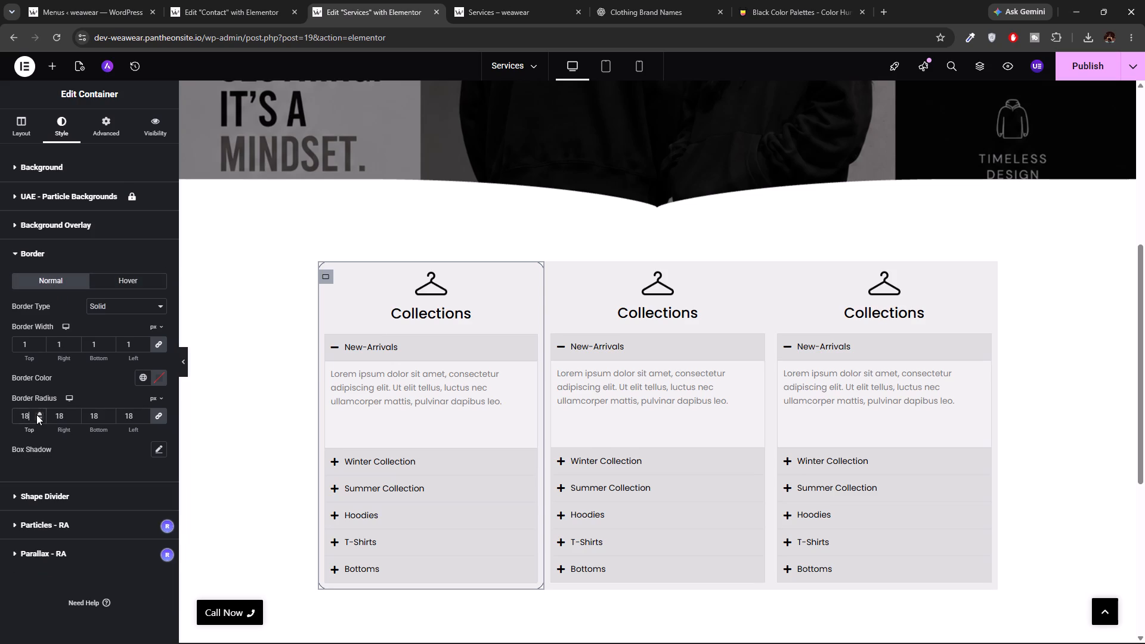
pyautogui.click(36, 414)
# Set the first Collections column's hover-state border width to 1 px on all sides.
pyautogui.click(145, 273)
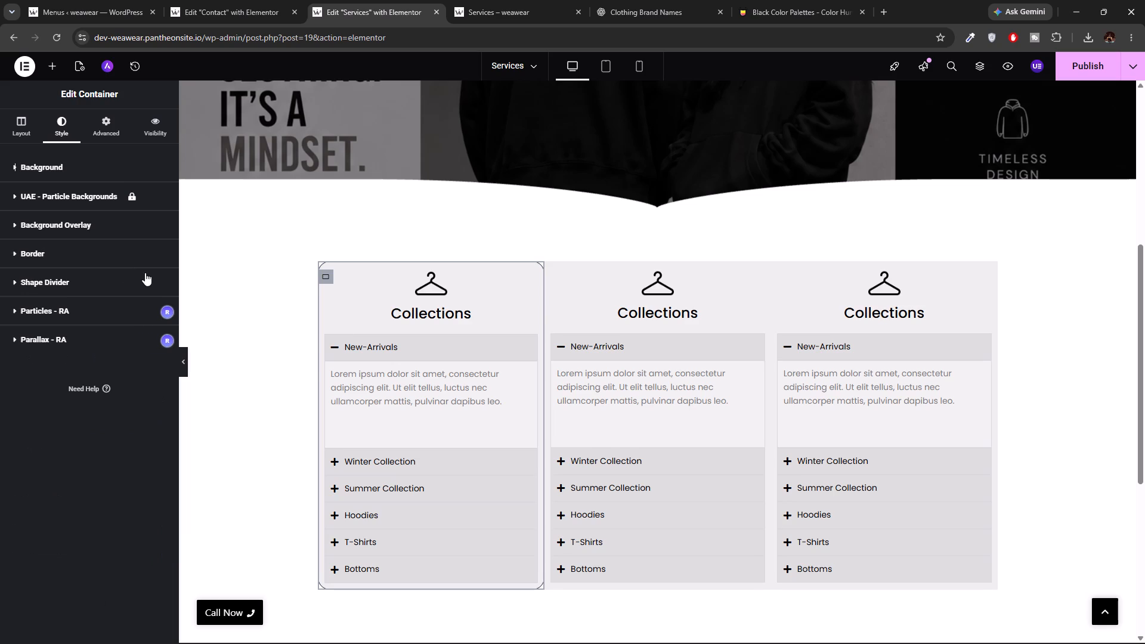
pyautogui.click(56, 249)
pyautogui.click(123, 284)
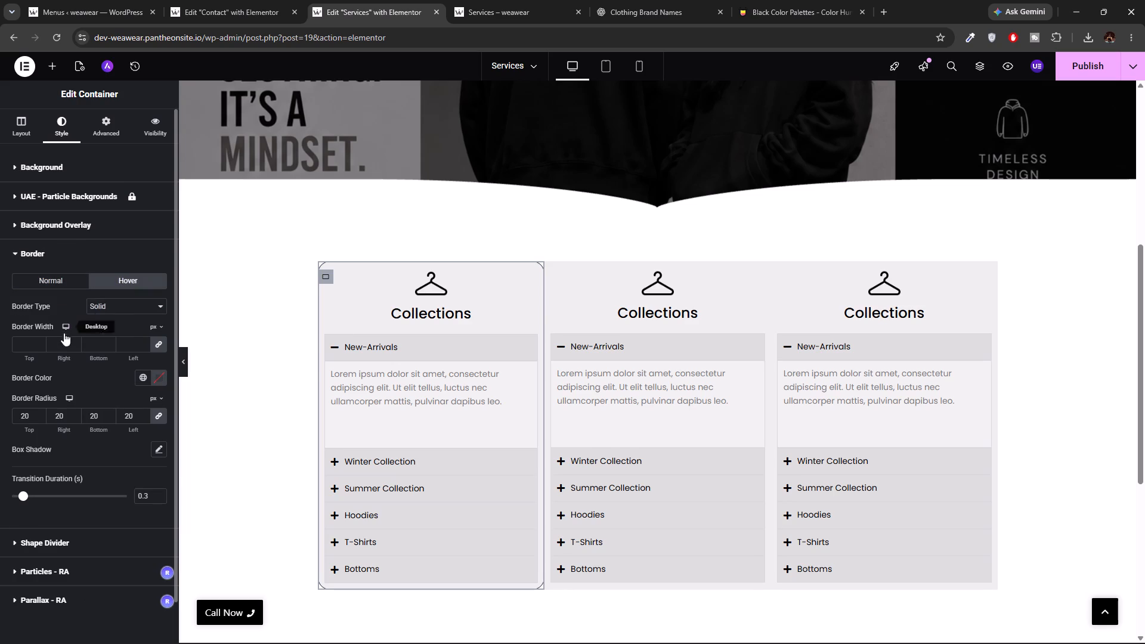
pyautogui.click(30, 340)
pyautogui.click(39, 343)
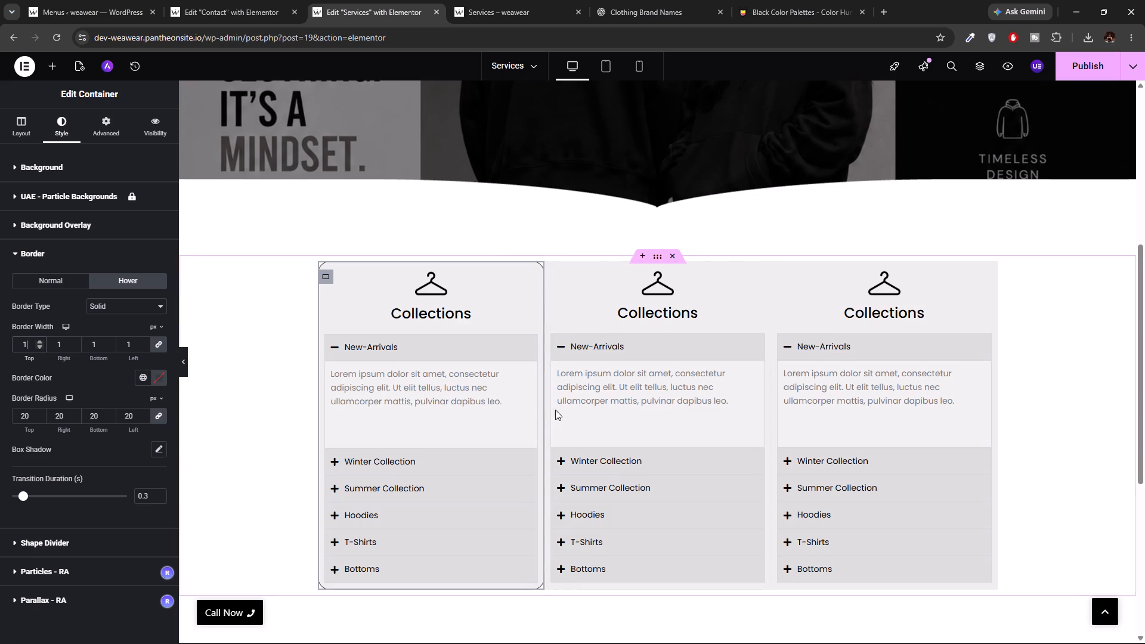
# Publish the Services page, test the first column's border and accordion items in the browser preview, and return to the editor.
pyautogui.click(1084, 65)
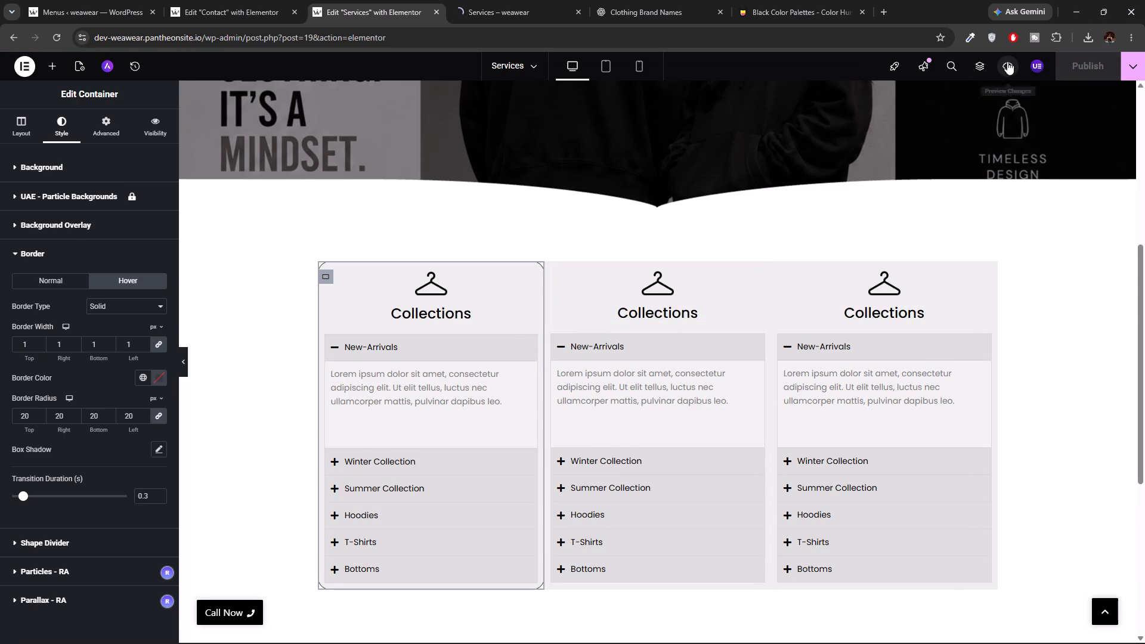
pyautogui.click(527, 16)
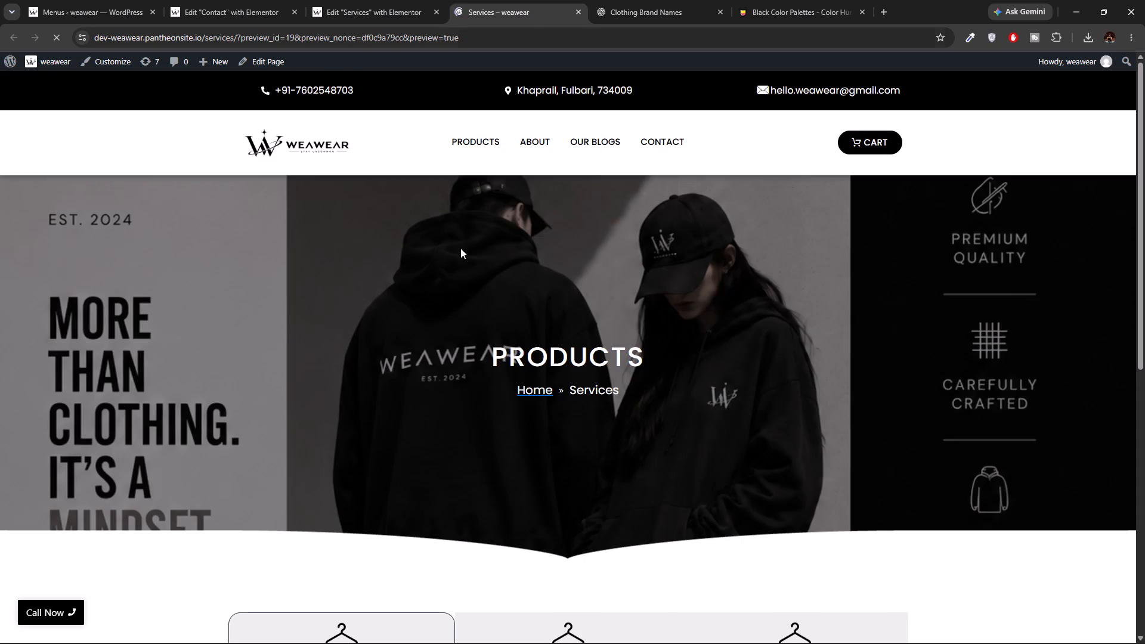
pyautogui.scroll(-6, 451, 282)
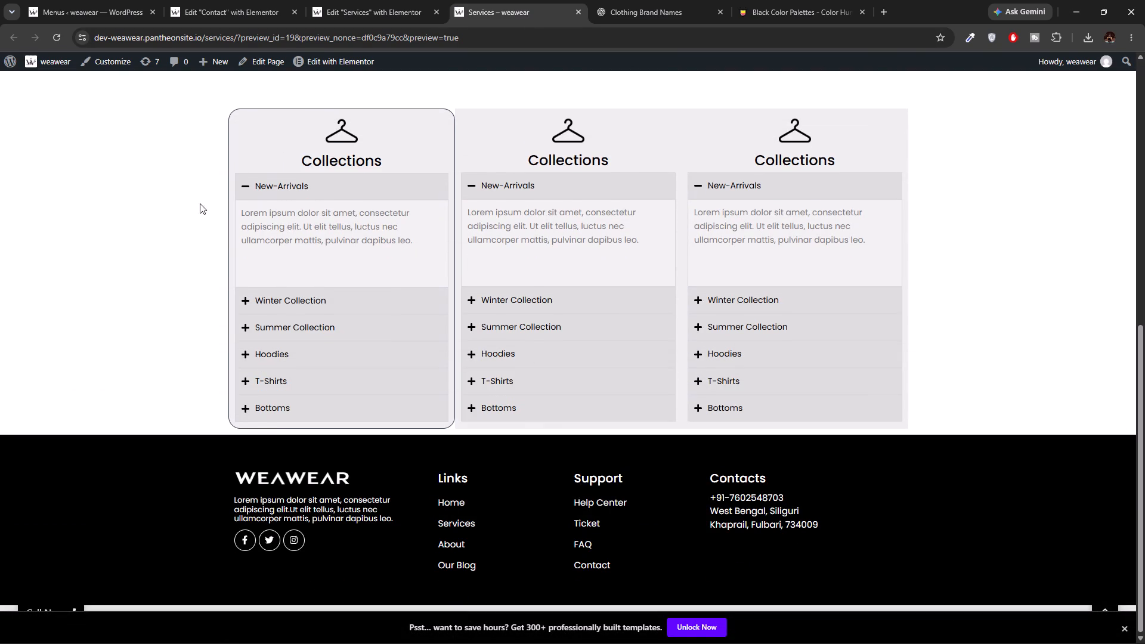
pyautogui.click(247, 185)
pyautogui.click(242, 209)
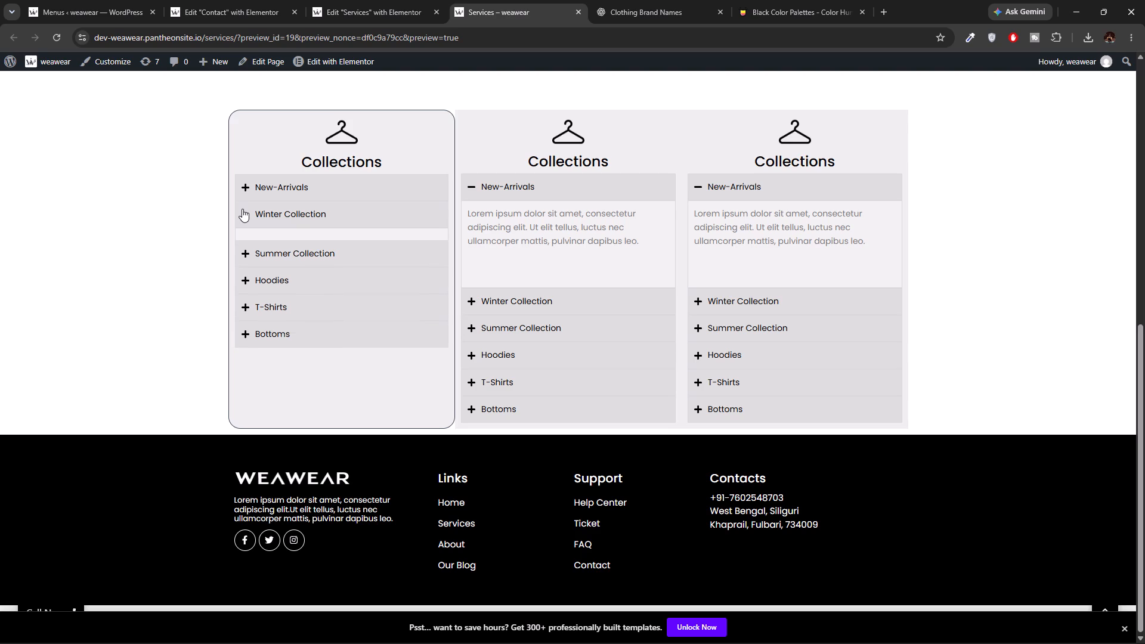
pyautogui.click(242, 209)
pyautogui.click(240, 235)
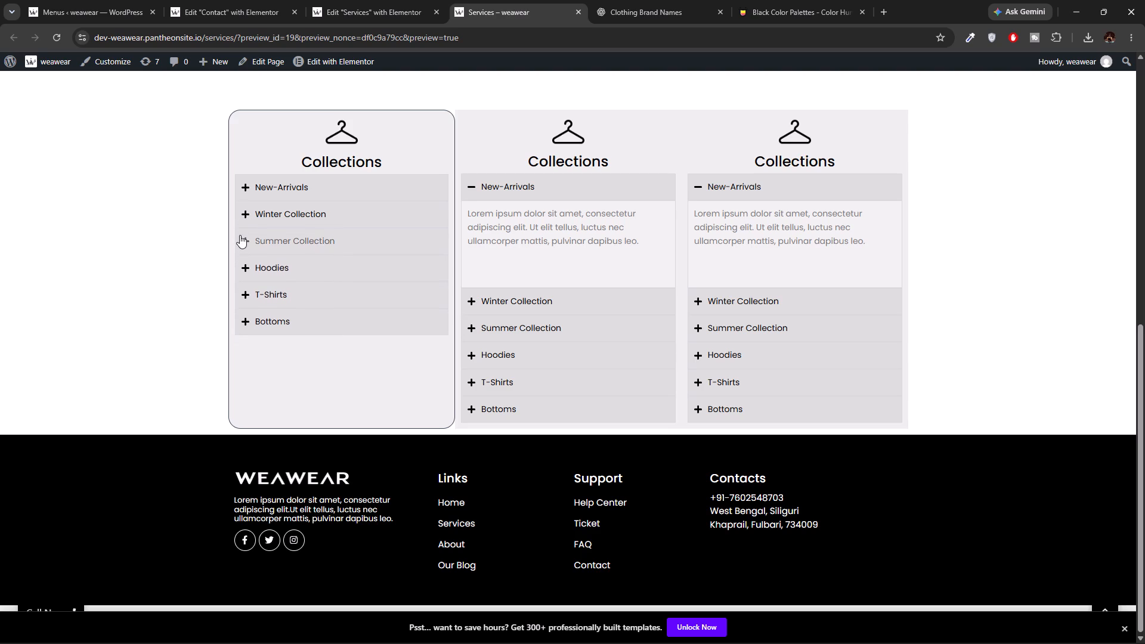
pyautogui.click(240, 235)
pyautogui.click(264, 179)
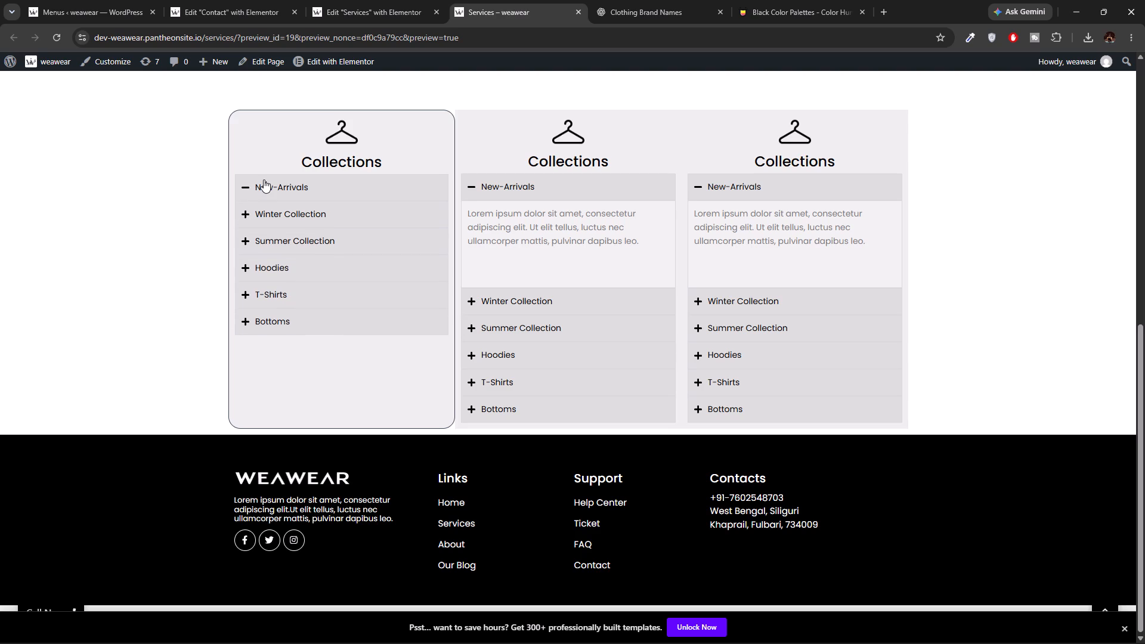
pyautogui.click(264, 179)
pyautogui.click(388, 9)
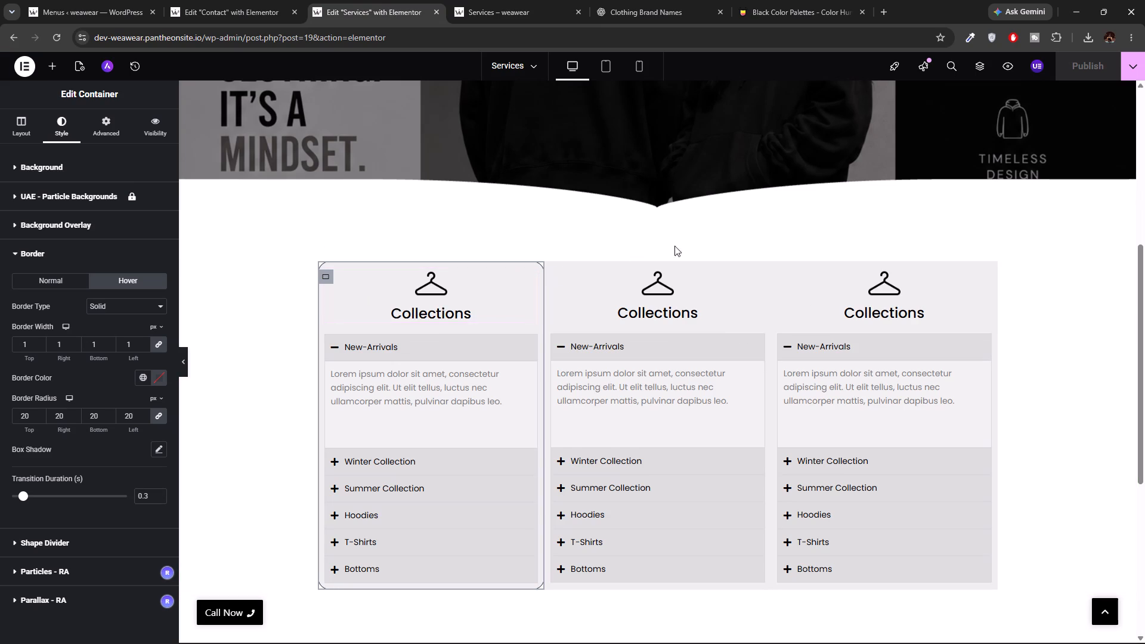
# Delete the second and third Collections columns that have no border, keeping only the bordered first column.
pyautogui.rightClick(553, 277)
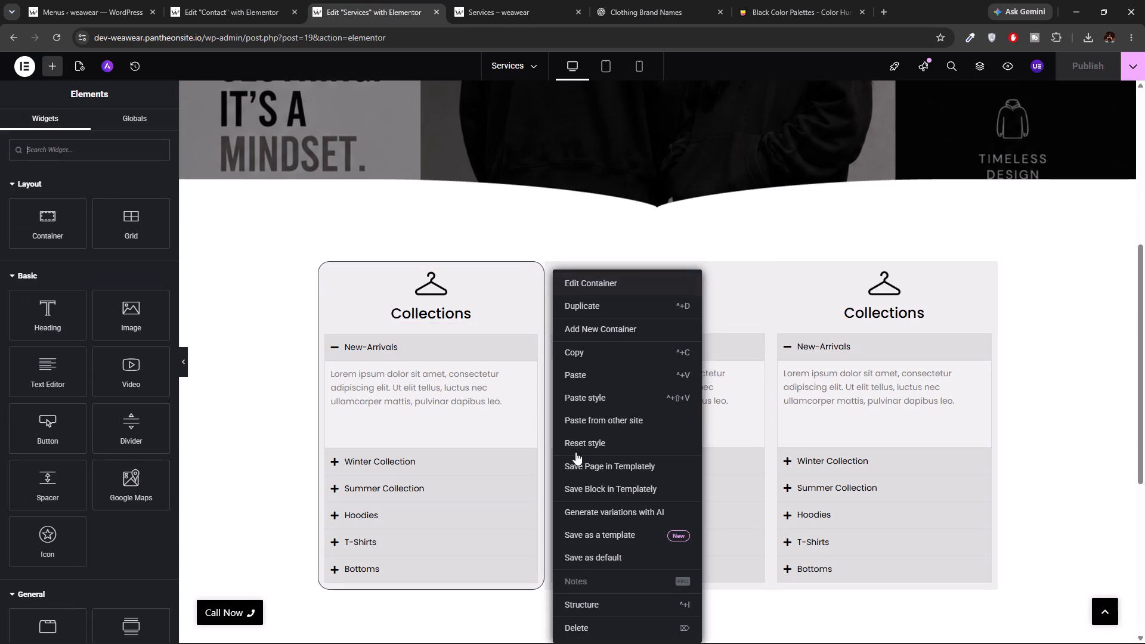
pyautogui.click(570, 621)
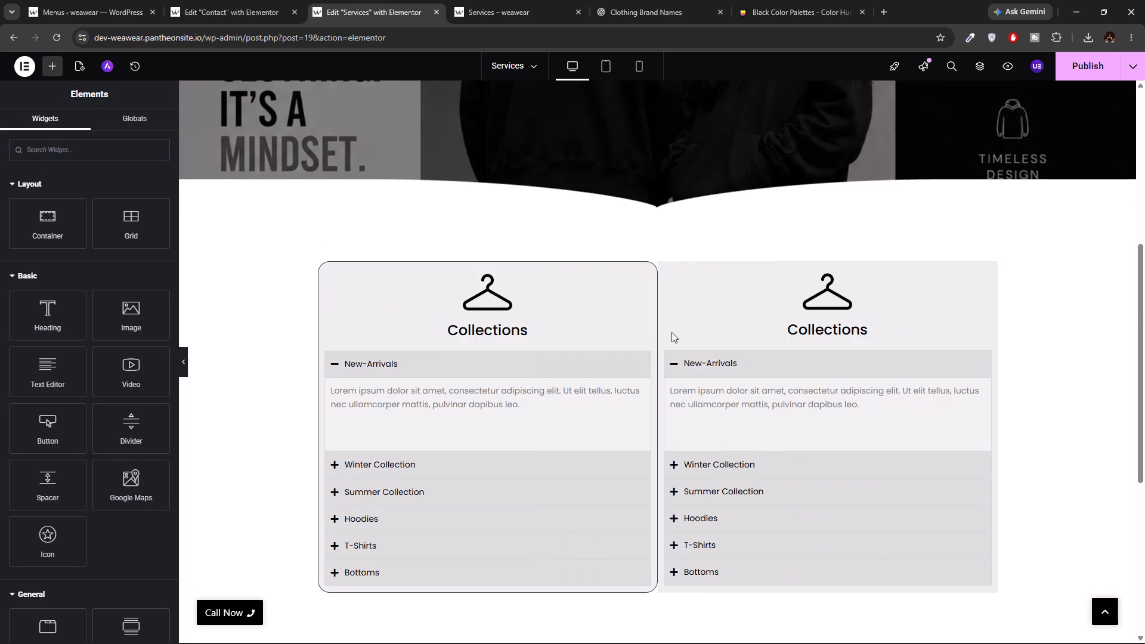
pyautogui.click(670, 273)
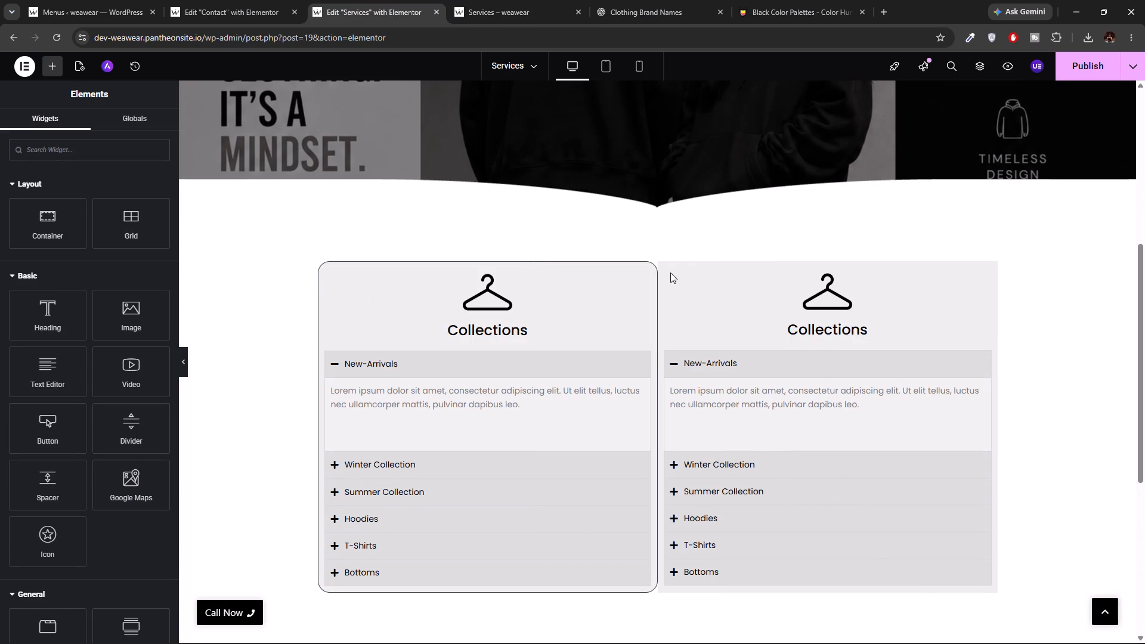
pyautogui.click(670, 273)
pyautogui.click(623, 284)
pyautogui.click(676, 289)
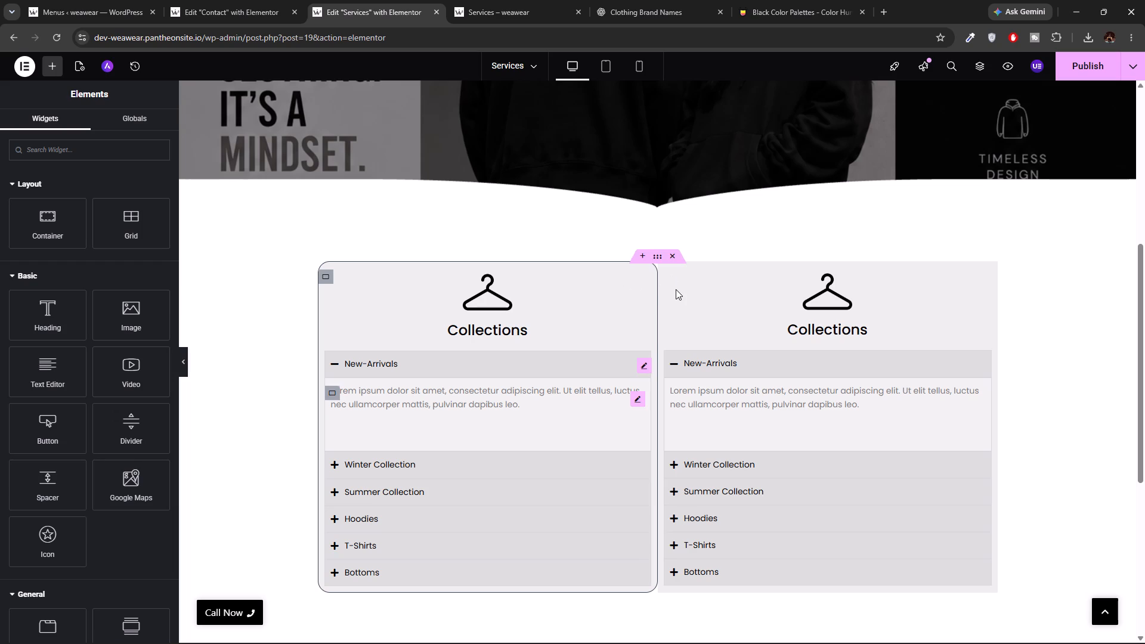
pyautogui.click(693, 291)
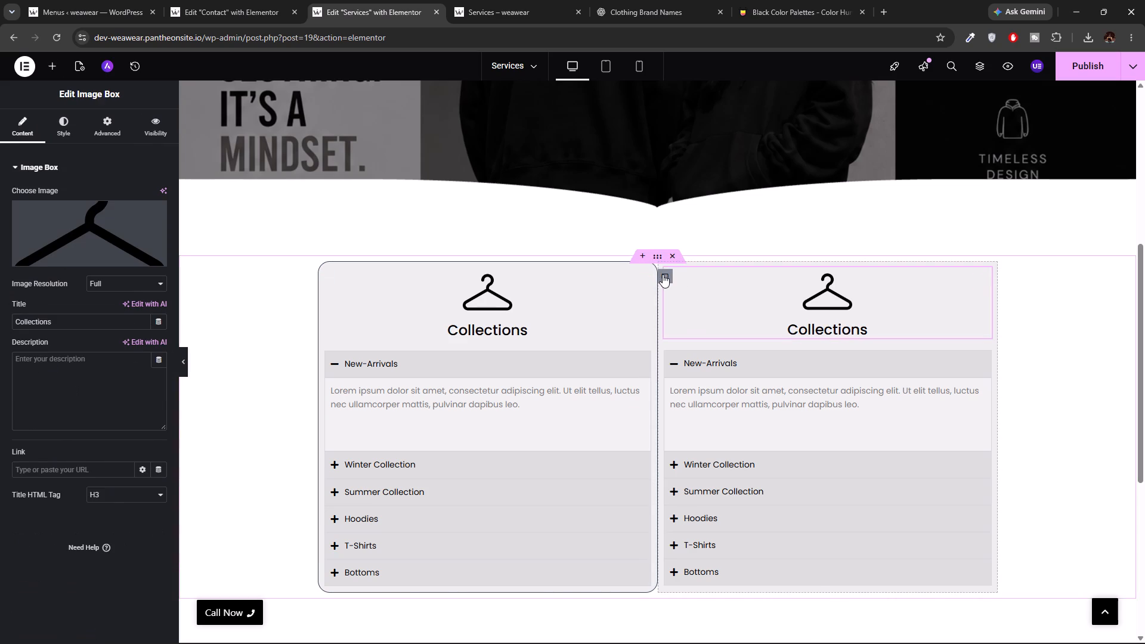
pyautogui.rightClick(663, 274)
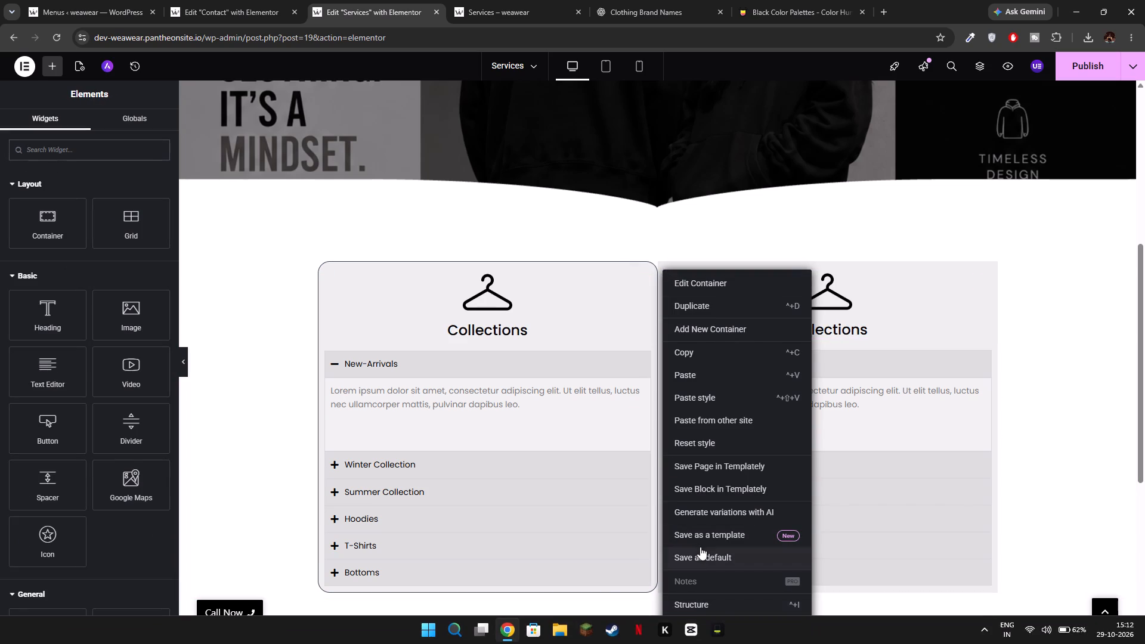
pyautogui.click(697, 627)
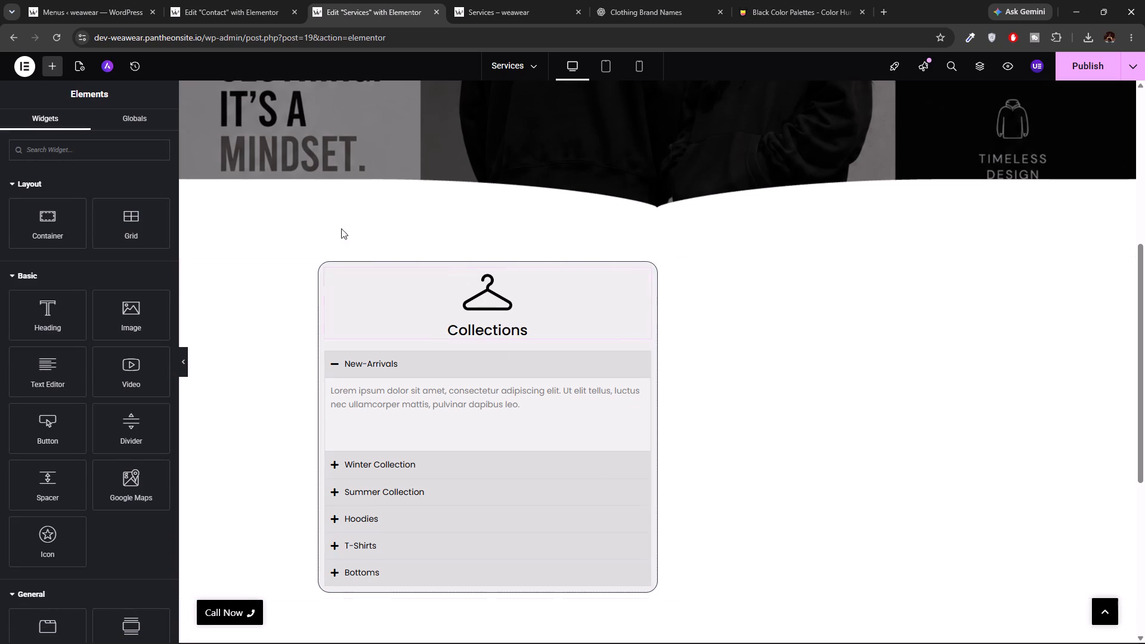
# Duplicate the bordered Collections column twice to make a row of three matching columns.
pyautogui.click(324, 283)
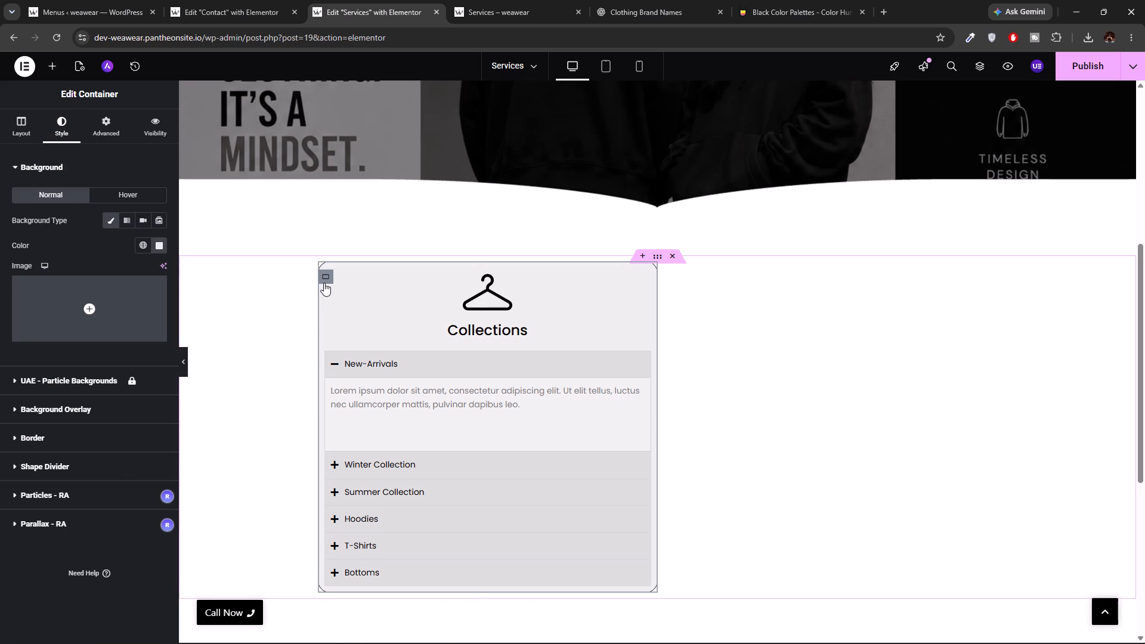
pyautogui.rightClick(324, 283)
pyautogui.click(345, 298)
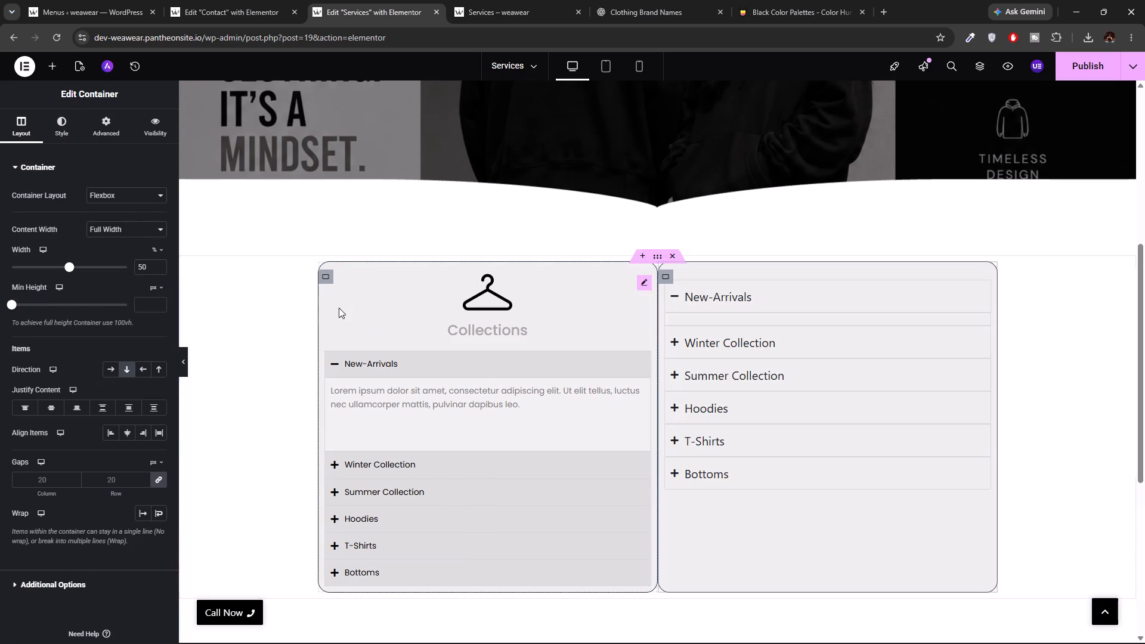
pyautogui.rightClick(328, 278)
pyautogui.click(353, 306)
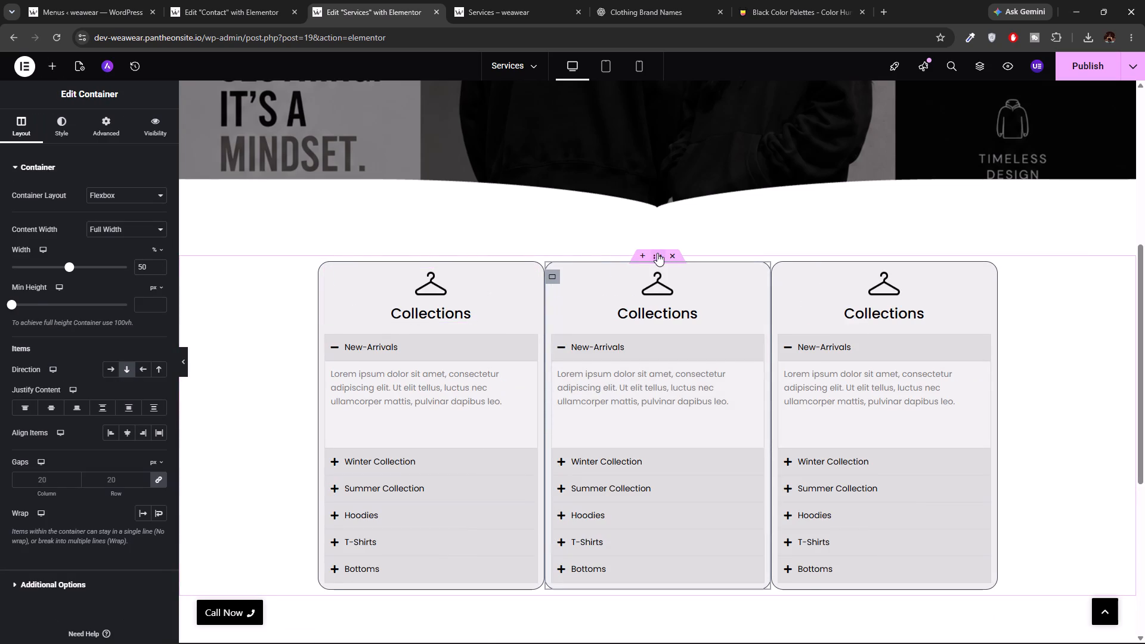
# Duplicate the whole section holding the three Collections columns.
pyautogui.rightClick(657, 253)
pyautogui.click(673, 284)
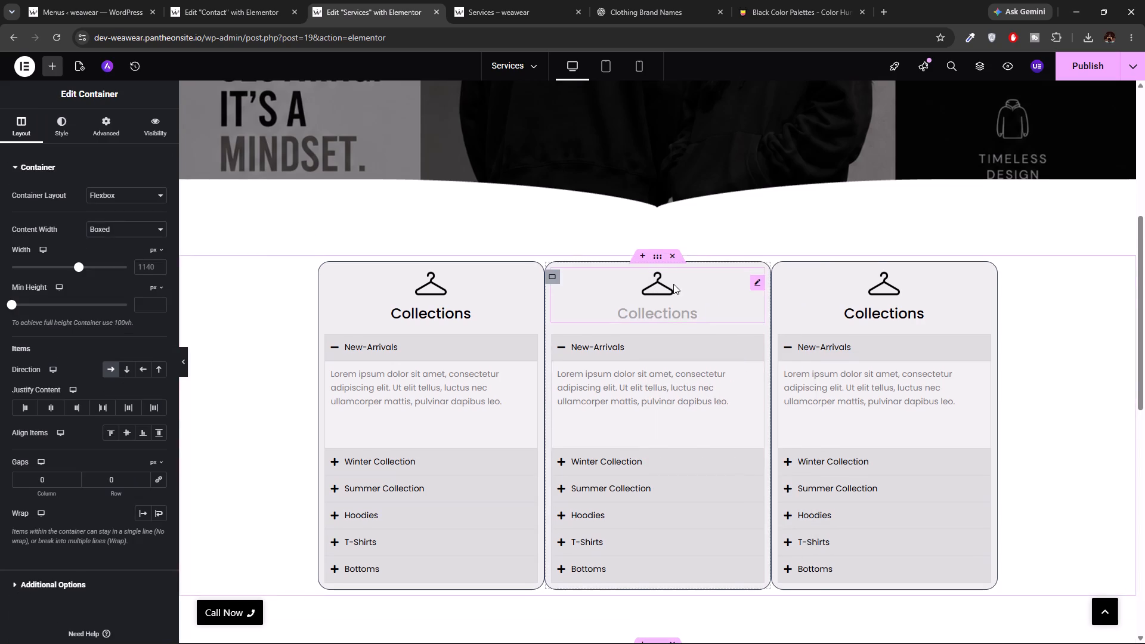
# Set the top margin of the duplicated Collections section to 2 px.
pyautogui.scroll(-5, 673, 284)
pyautogui.click(657, 262)
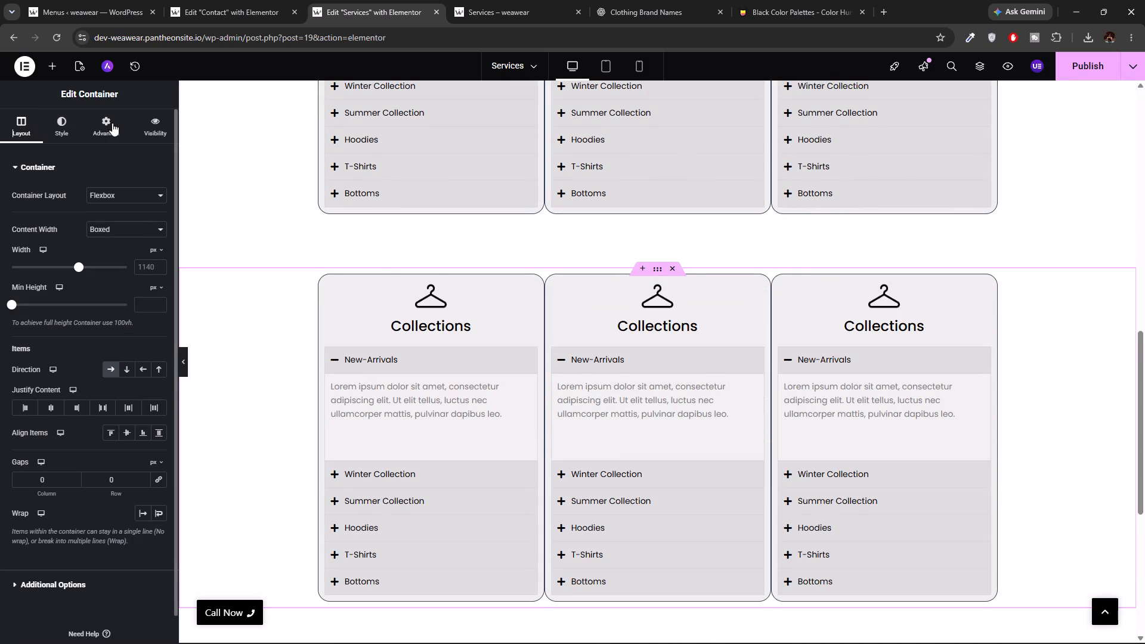
pyautogui.click(114, 123)
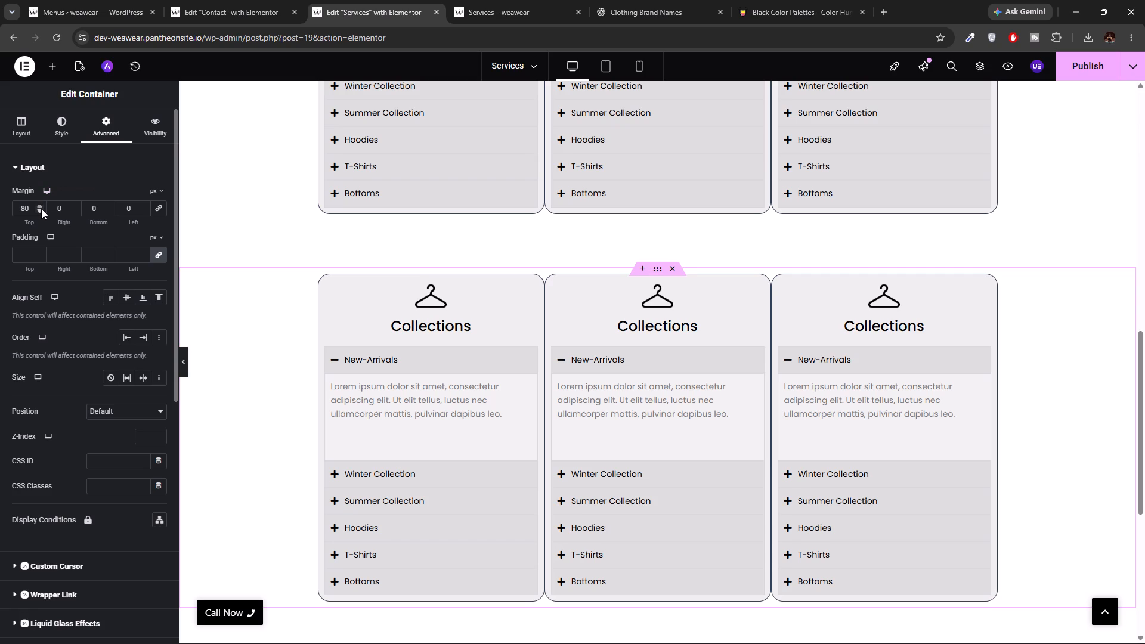
pyautogui.click(41, 209)
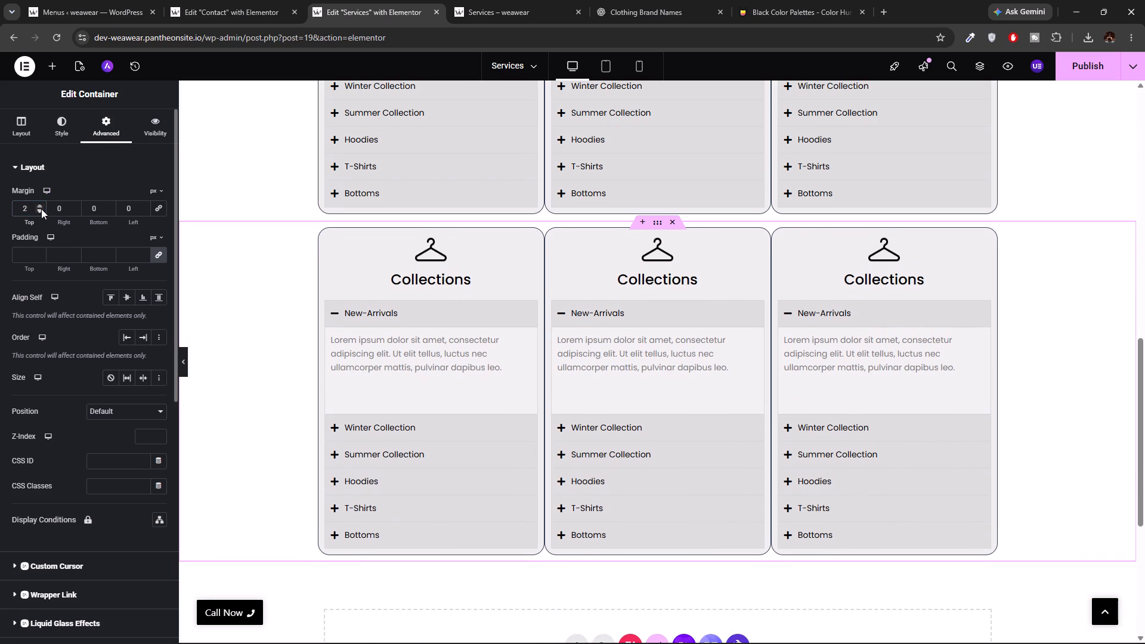
# Set the top margin of the duplicated Collections section to -10 px.
pyautogui.click(41, 209)
pyautogui.click(41, 209)
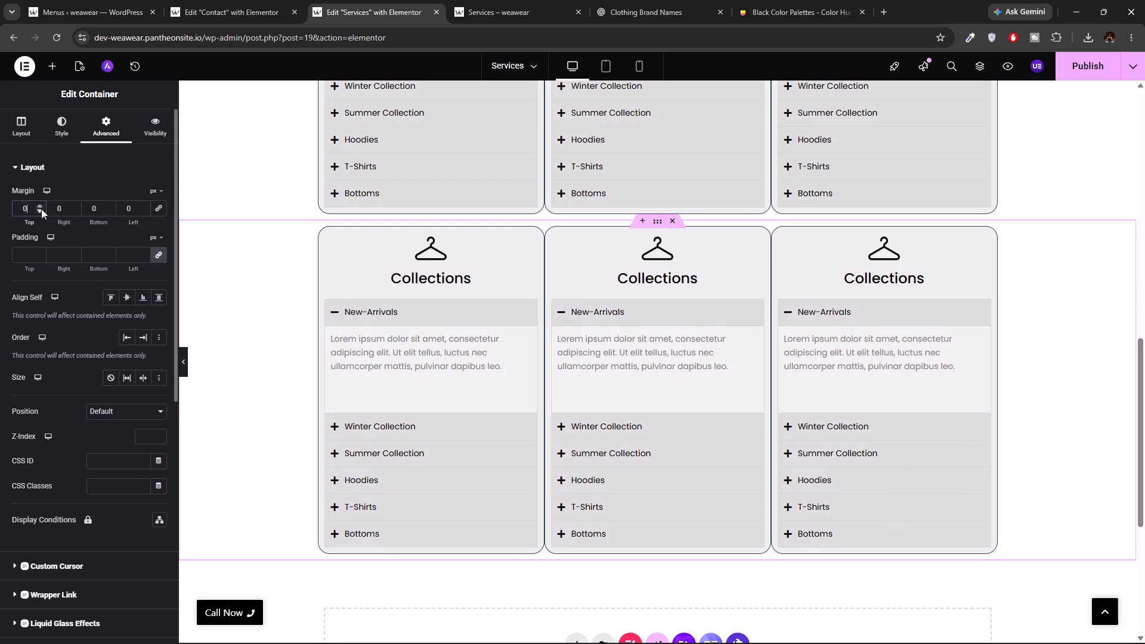
pyautogui.click(41, 209)
pyautogui.click(41, 209)
pyautogui.tripleClick(41, 209)
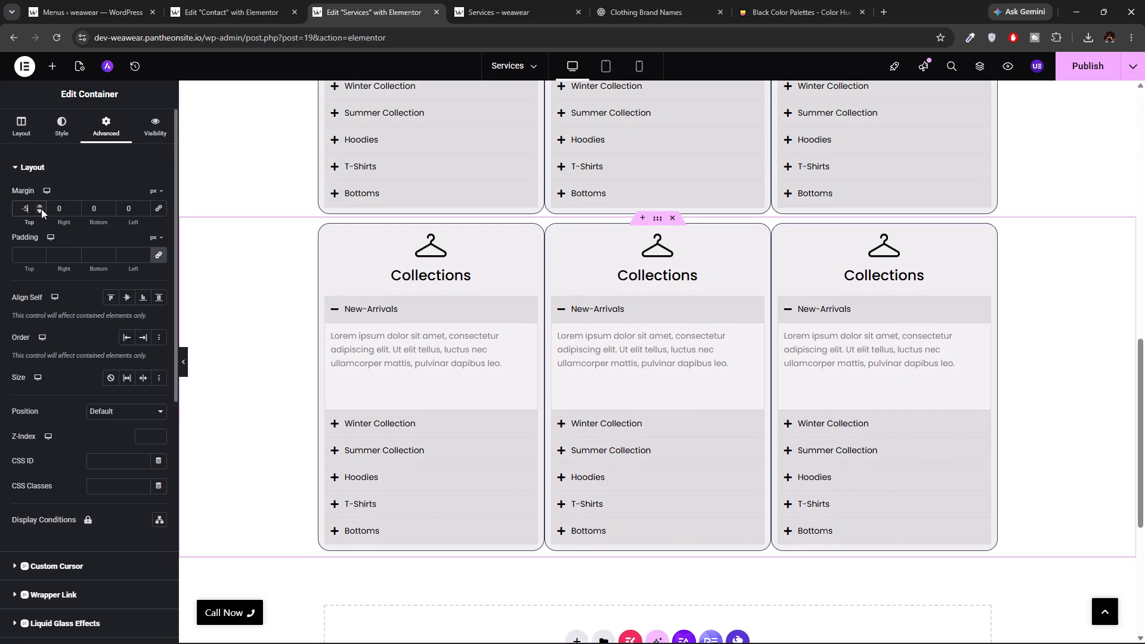
pyautogui.doubleClick(41, 209)
pyautogui.tripleClick(41, 209)
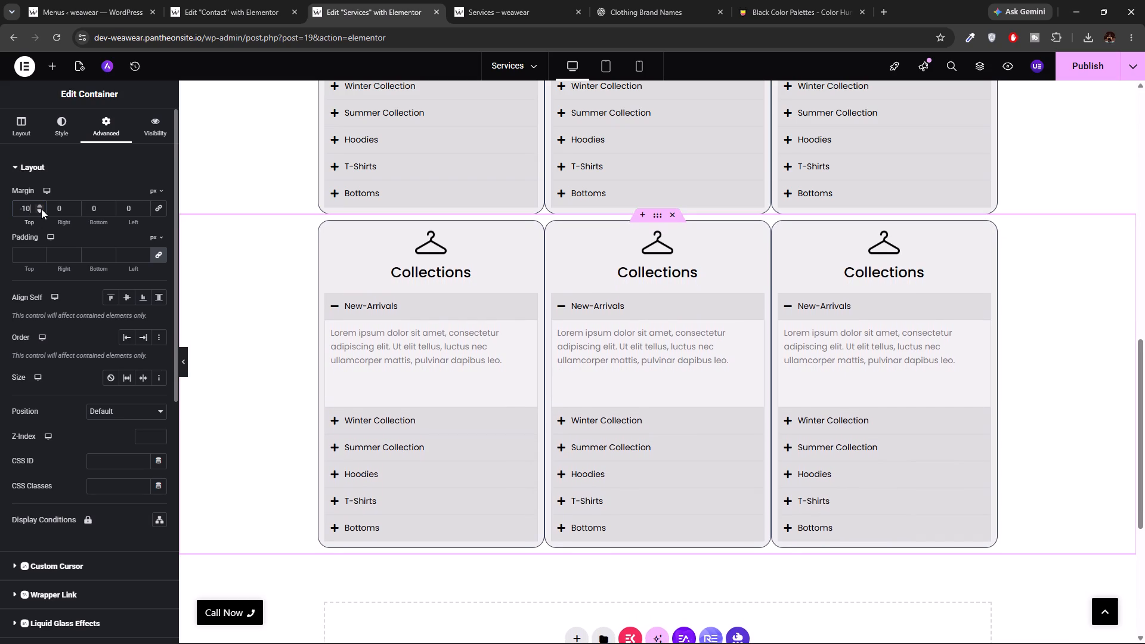
pyautogui.tripleClick(41, 209)
pyautogui.tripleClick(41, 209)
pyautogui.tripleClick(41, 209)
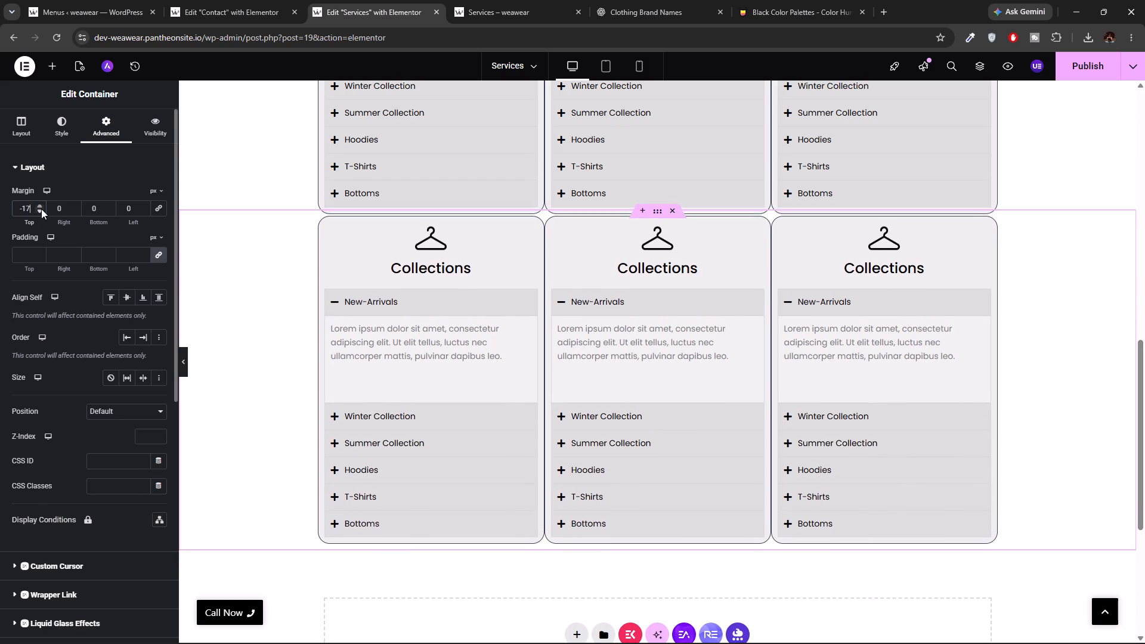
pyautogui.click(41, 209)
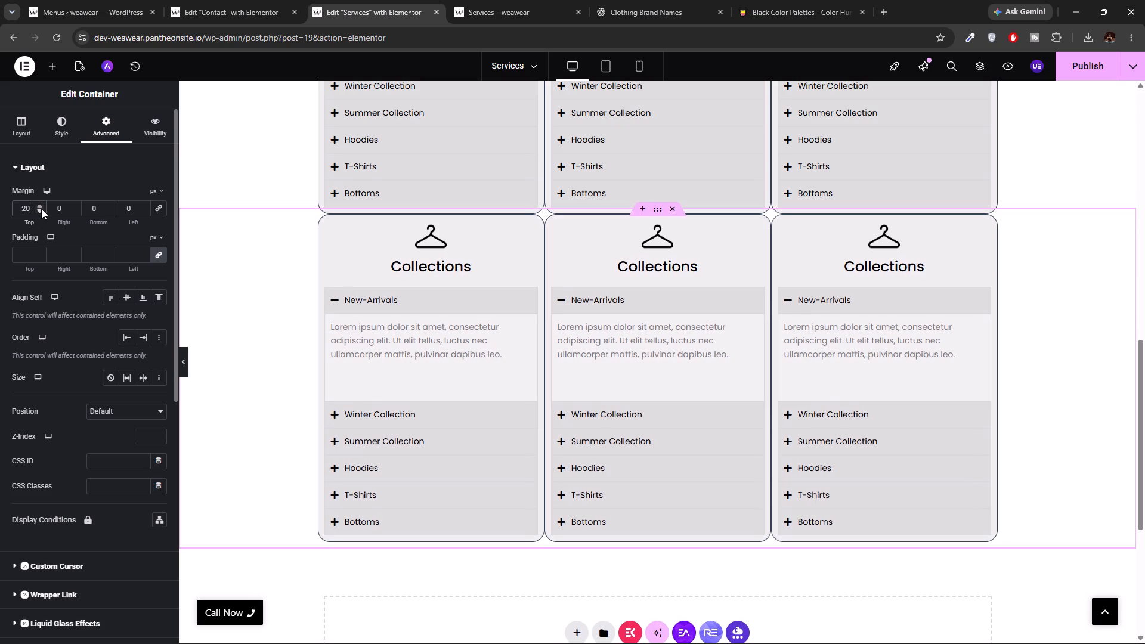
pyautogui.tripleClick(38, 206)
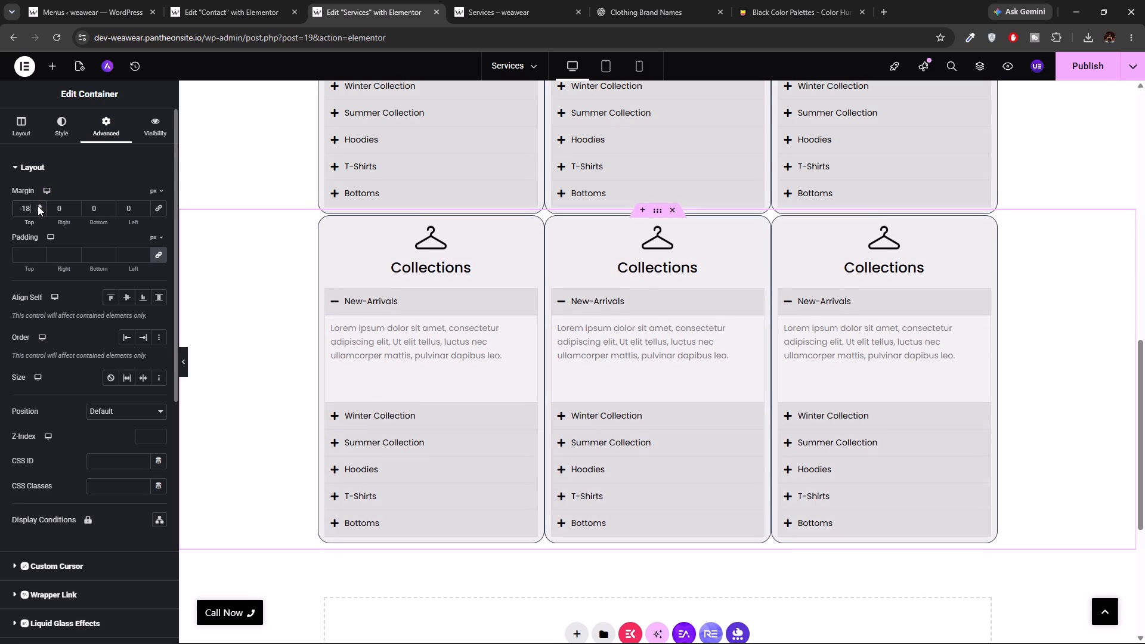
pyautogui.tripleClick(38, 206)
pyautogui.tripleClick(38, 206)
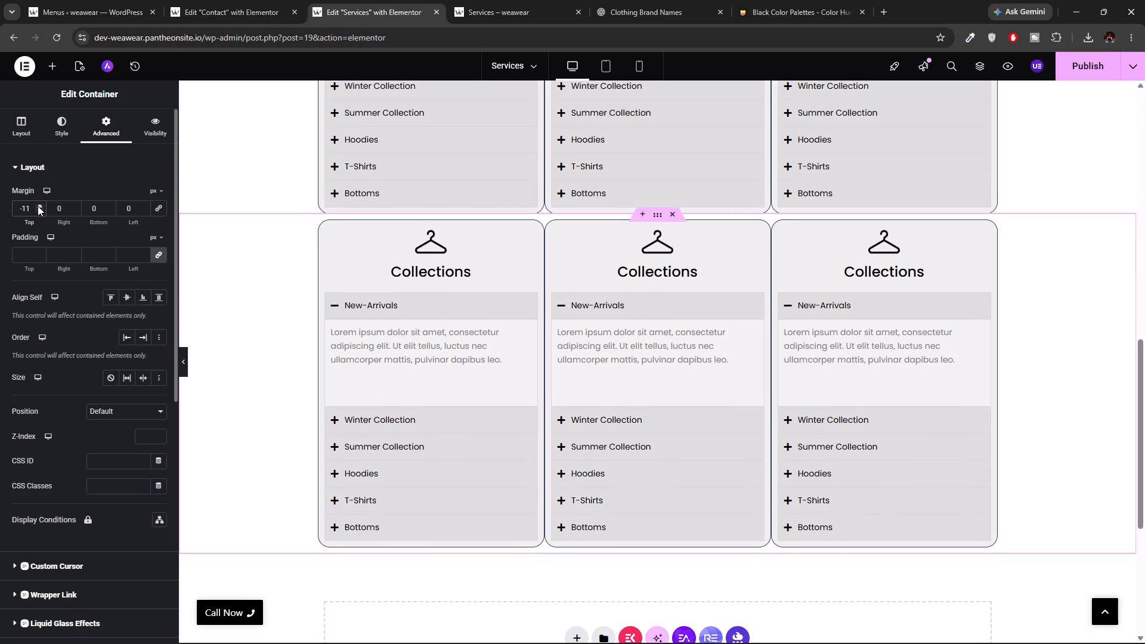
pyautogui.click(38, 211)
pyautogui.doubleClick(40, 208)
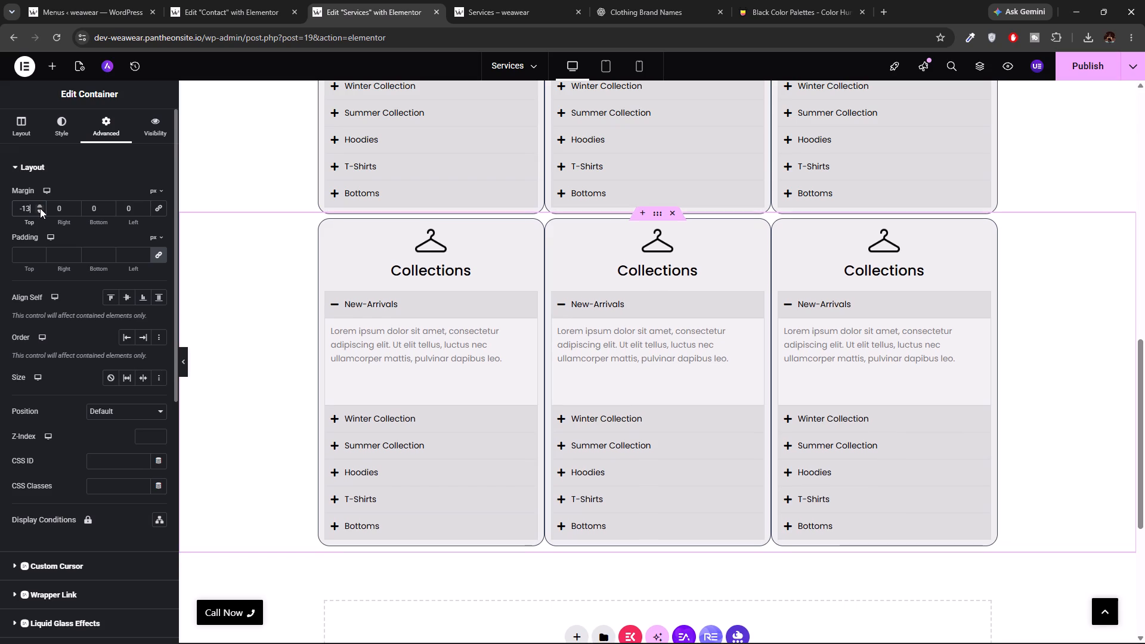
pyautogui.tripleClick(40, 205)
pyautogui.click(40, 205)
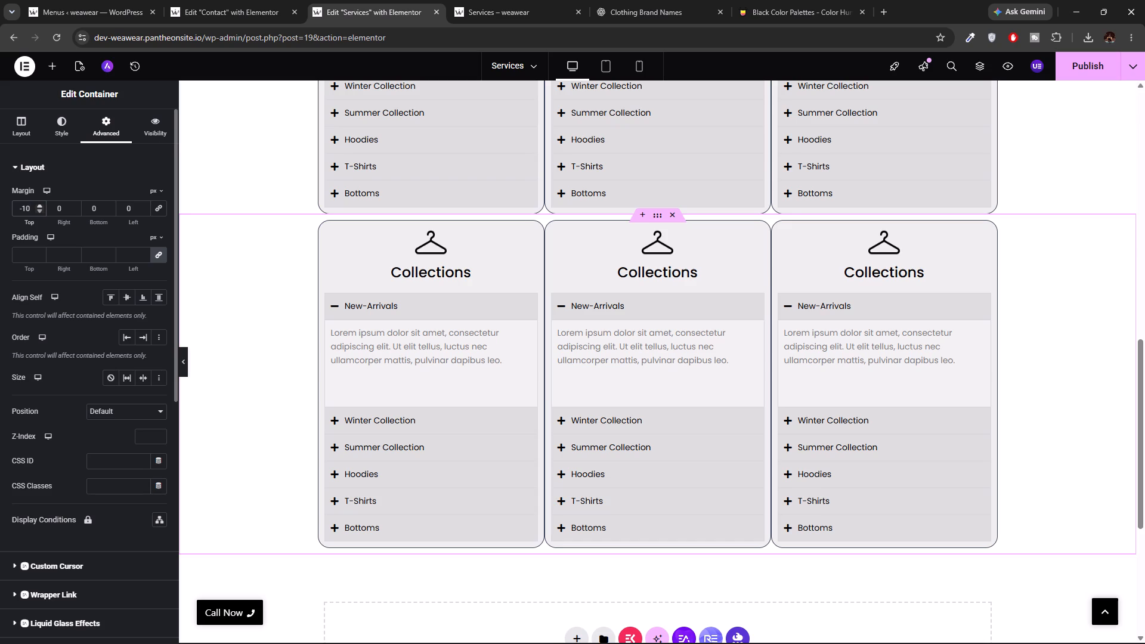
# Publish the Services page with both rows of bordered Collections columns.
pyautogui.scroll(5, 180, 128)
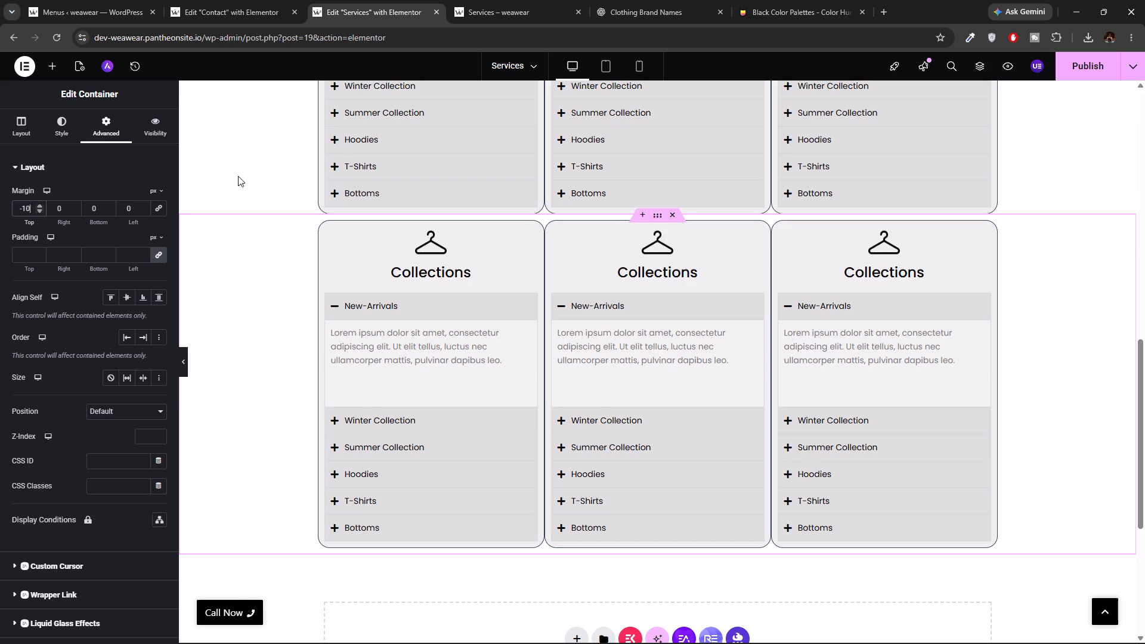
pyautogui.scroll(7, 248, 202)
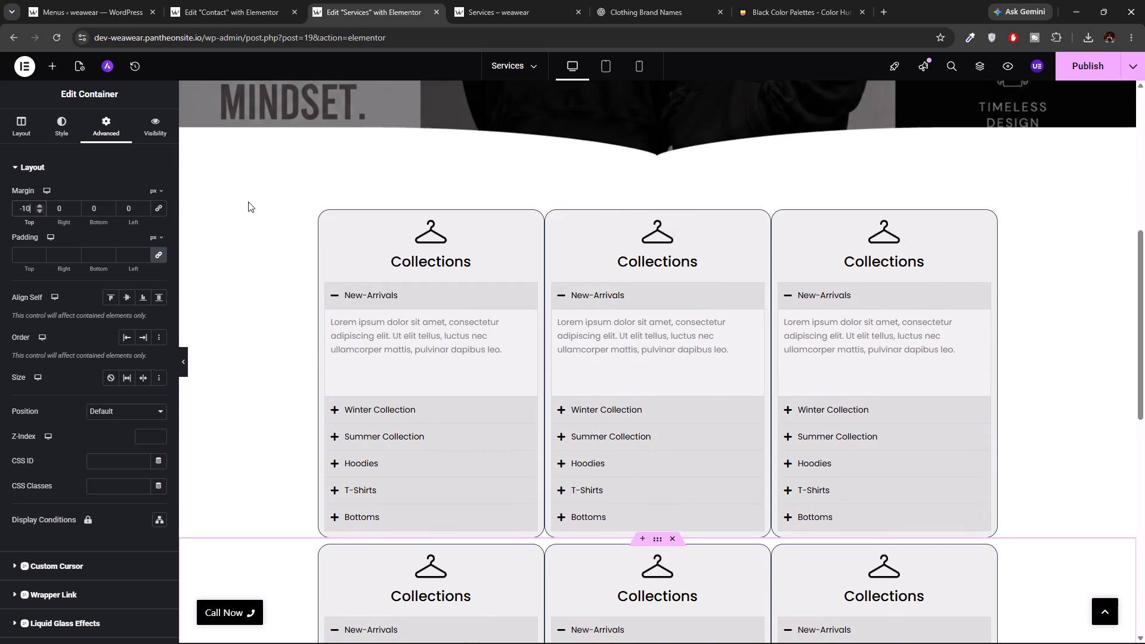
pyautogui.scroll(-2, 248, 202)
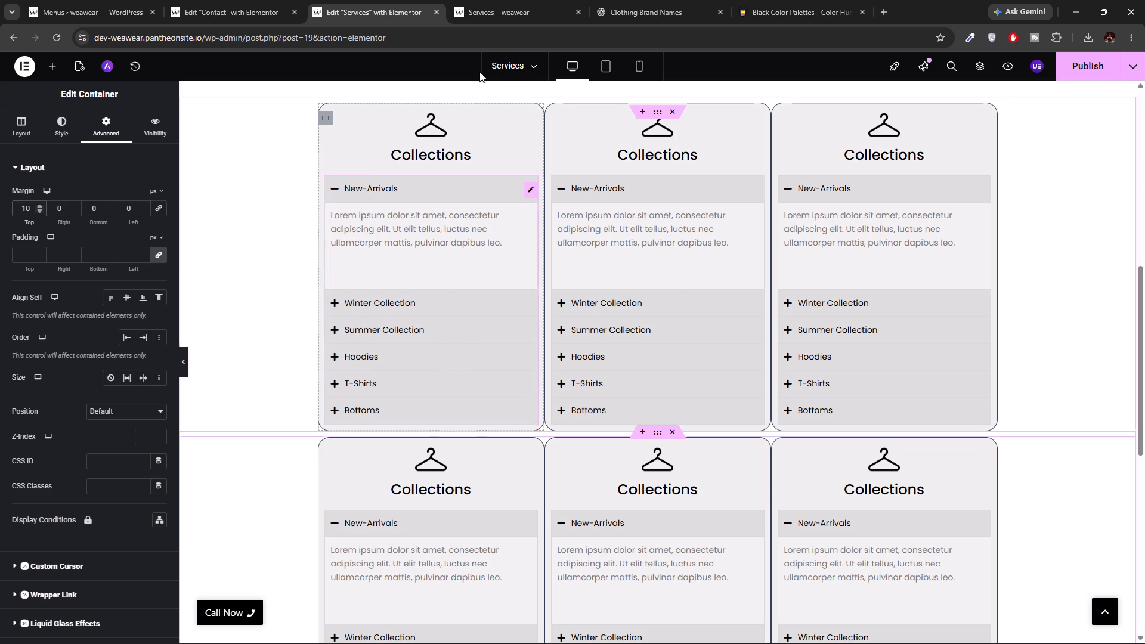
pyautogui.click(499, 0)
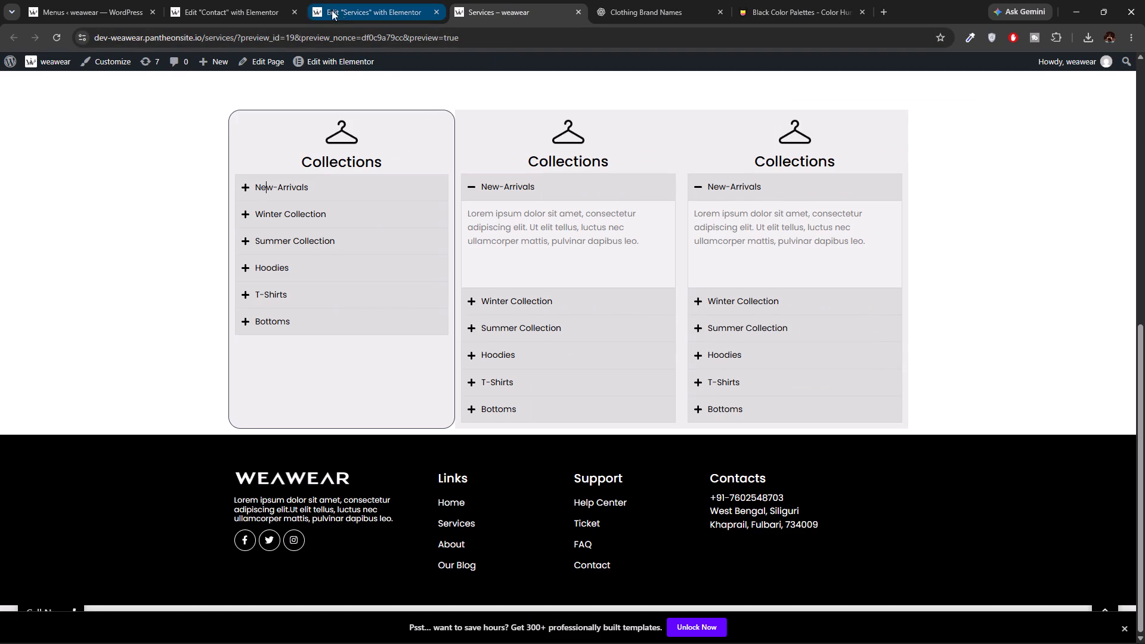
pyautogui.click(291, 6)
pyautogui.click(374, 0)
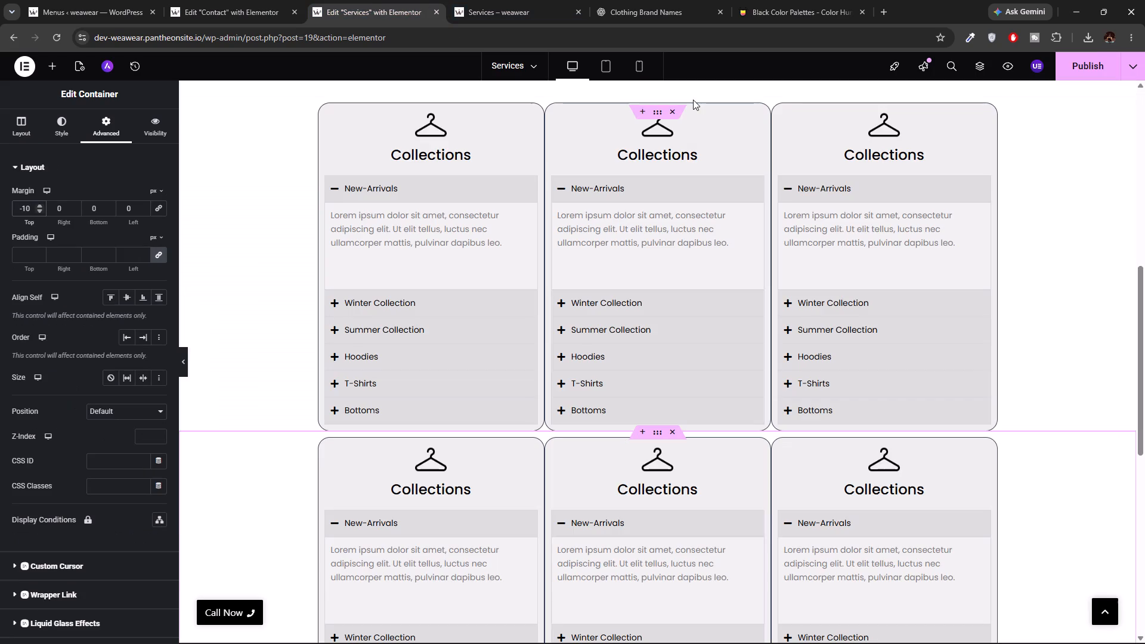
pyautogui.click(1094, 57)
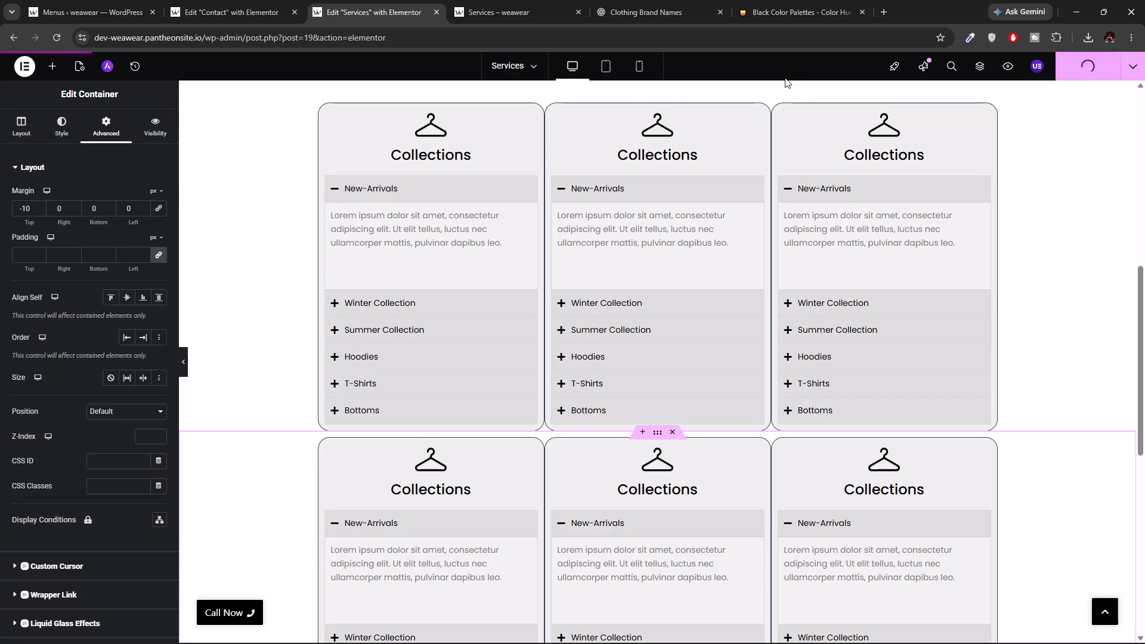
# Close the browser tab holding the Contact page editor.
pyautogui.click(292, 12)
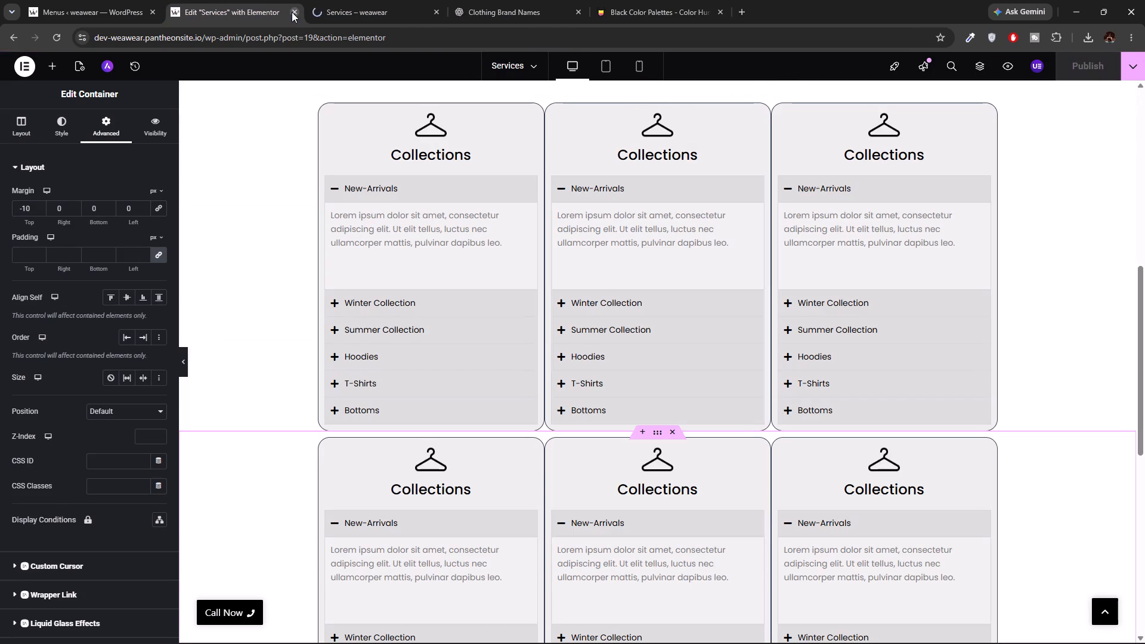
# Examine both rows of Collections columns and the gaps between them on the Services preview page.
pyautogui.click(340, 0)
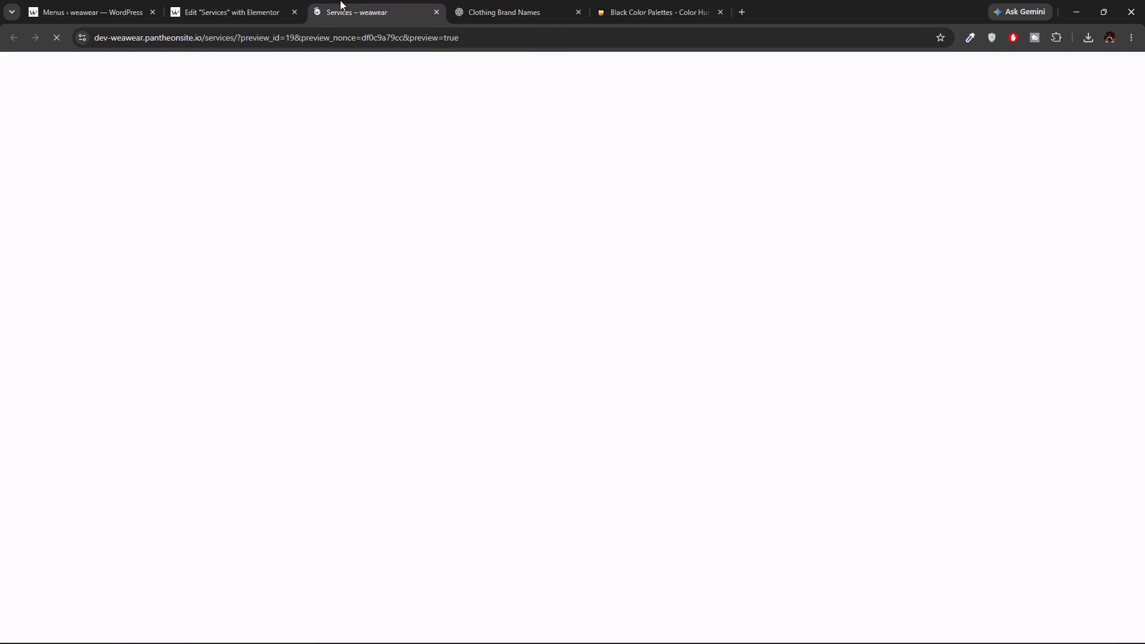
pyautogui.scroll(-6, 487, 269)
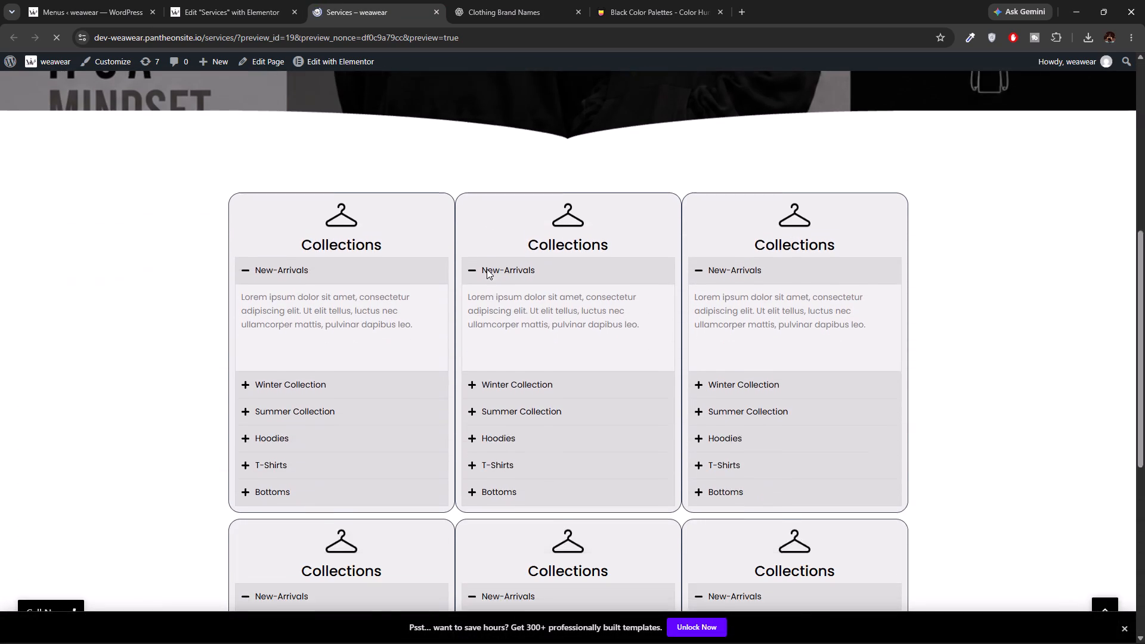
pyautogui.scroll(-1, 487, 269)
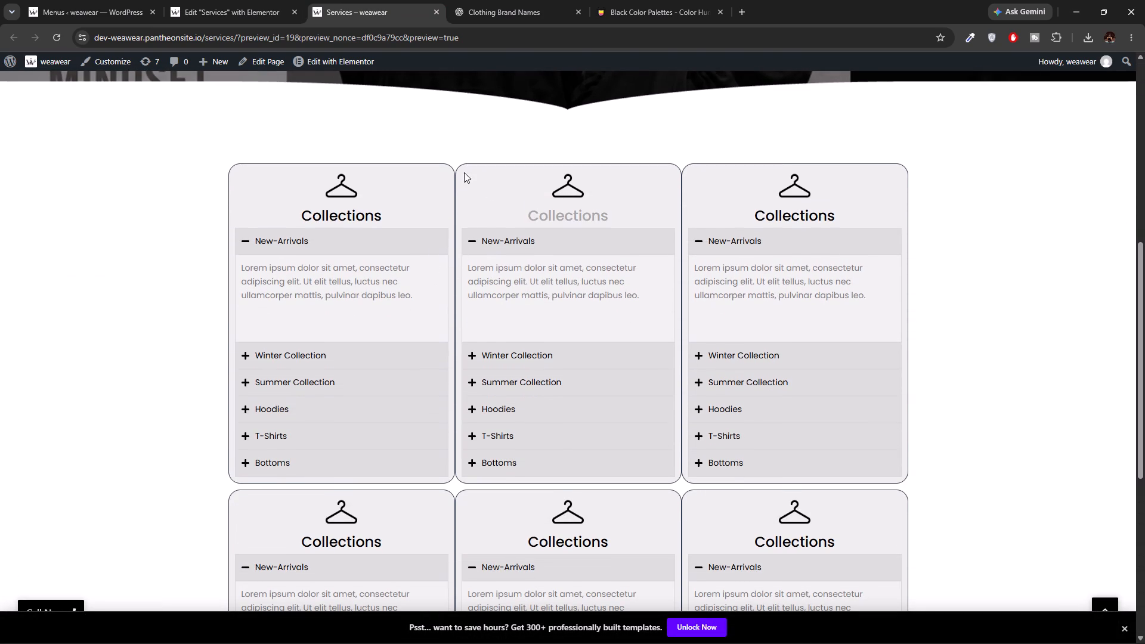
pyautogui.click(530, 0)
pyautogui.click(379, 0)
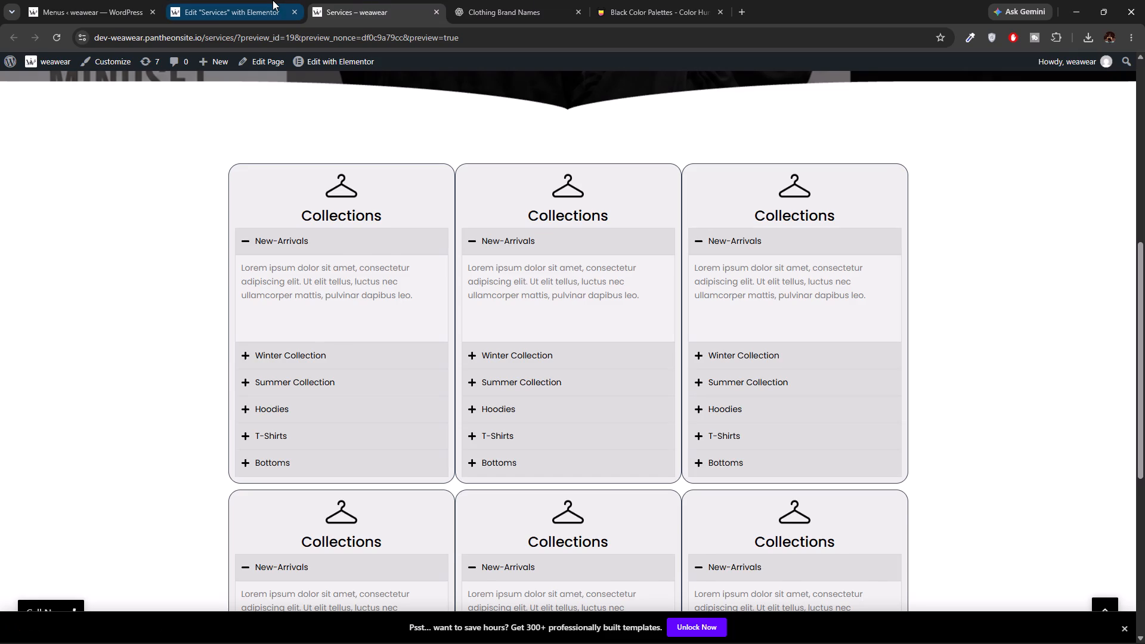
# Back in the Services editor, unlink the margins of the upper row's first Collections column and set its right margin to 5 px.
pyautogui.click(273, 0)
pyautogui.click(324, 117)
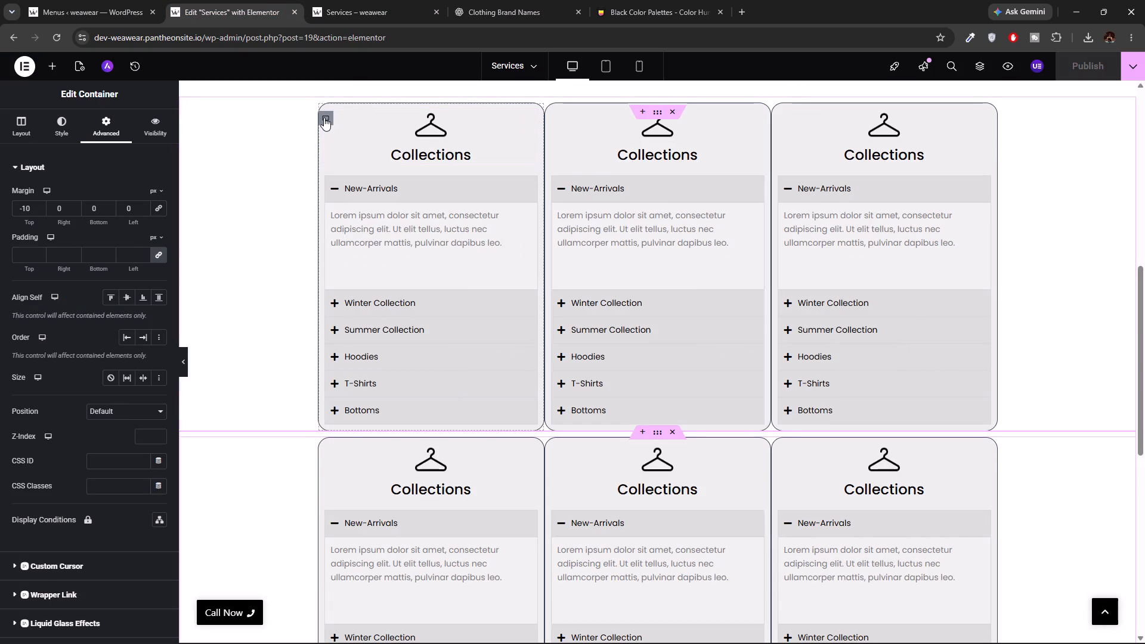
pyautogui.click(107, 132)
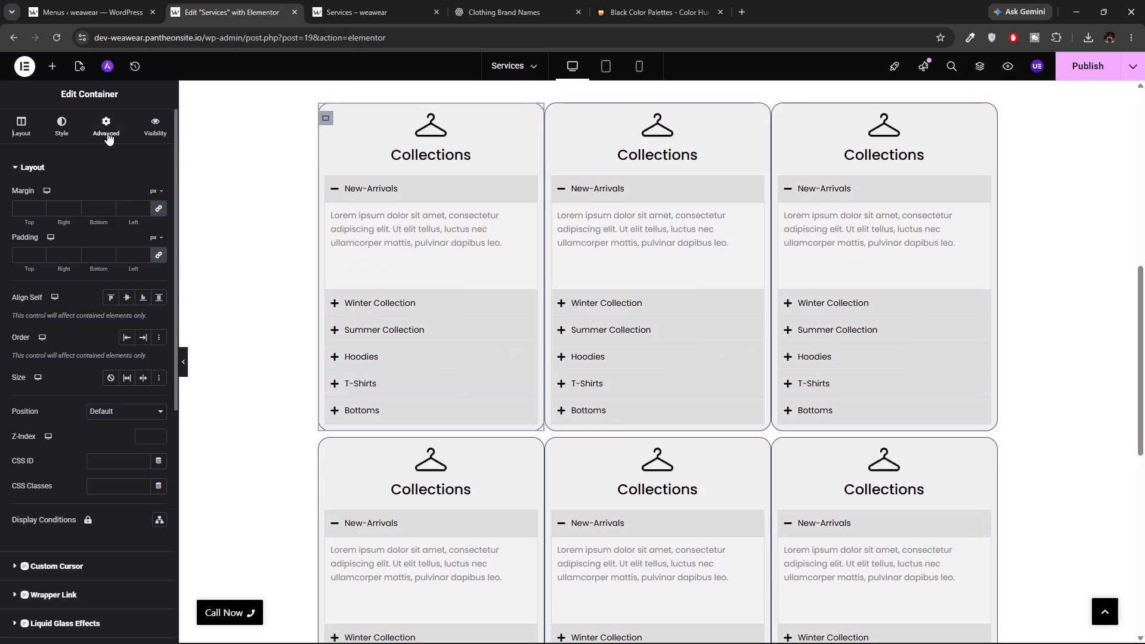
pyautogui.click(162, 209)
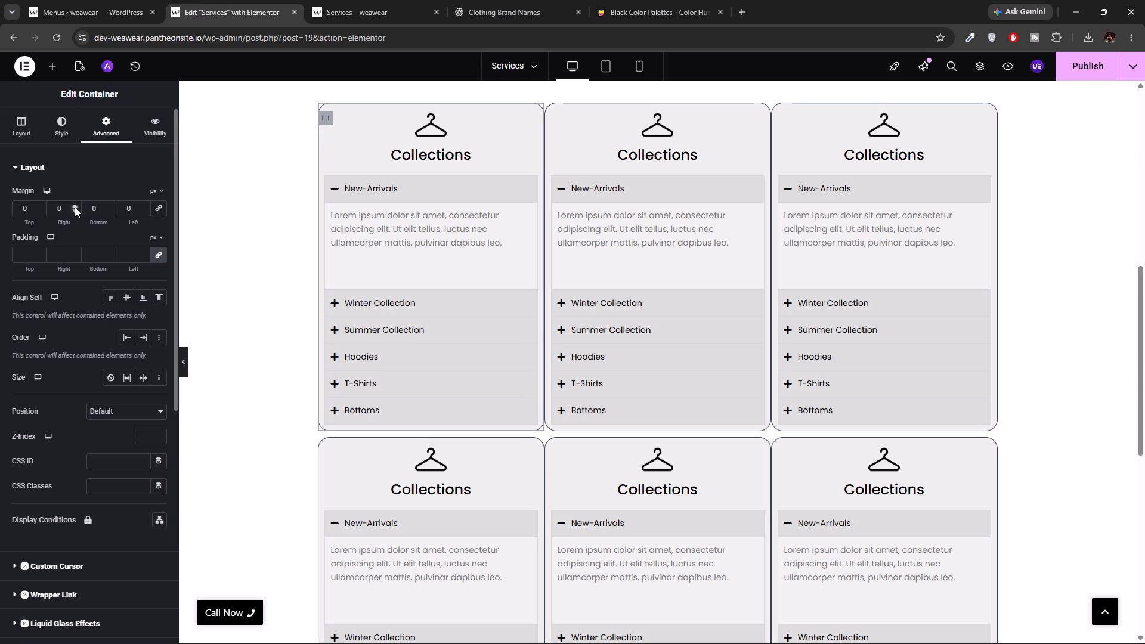
pyautogui.click(75, 207)
pyautogui.click(75, 207)
pyautogui.click(75, 207)
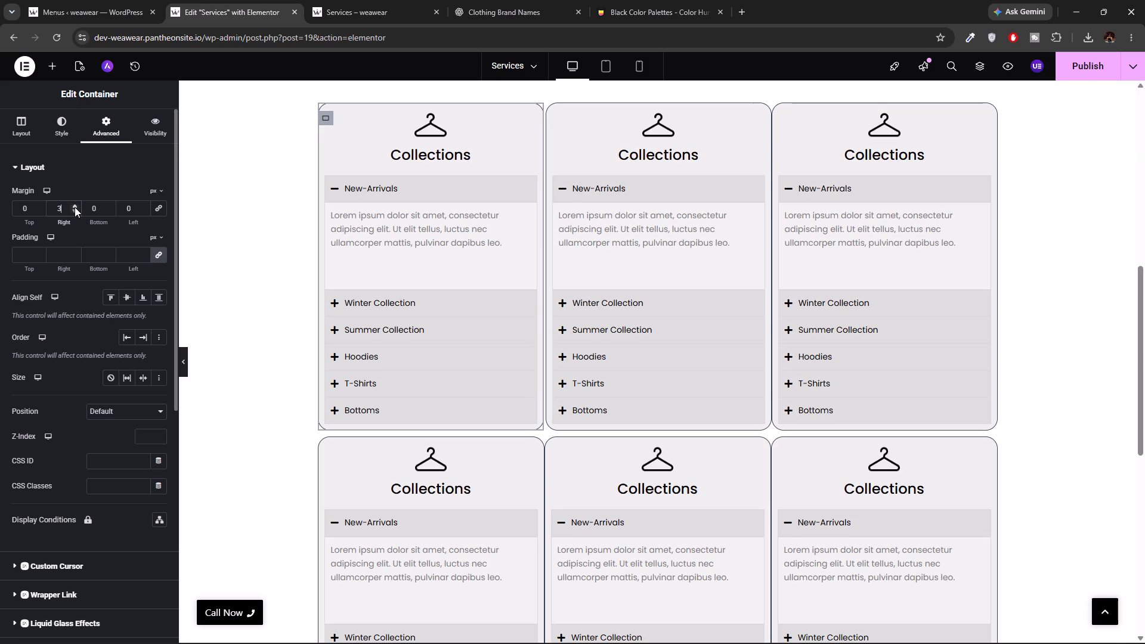
pyautogui.click(75, 207)
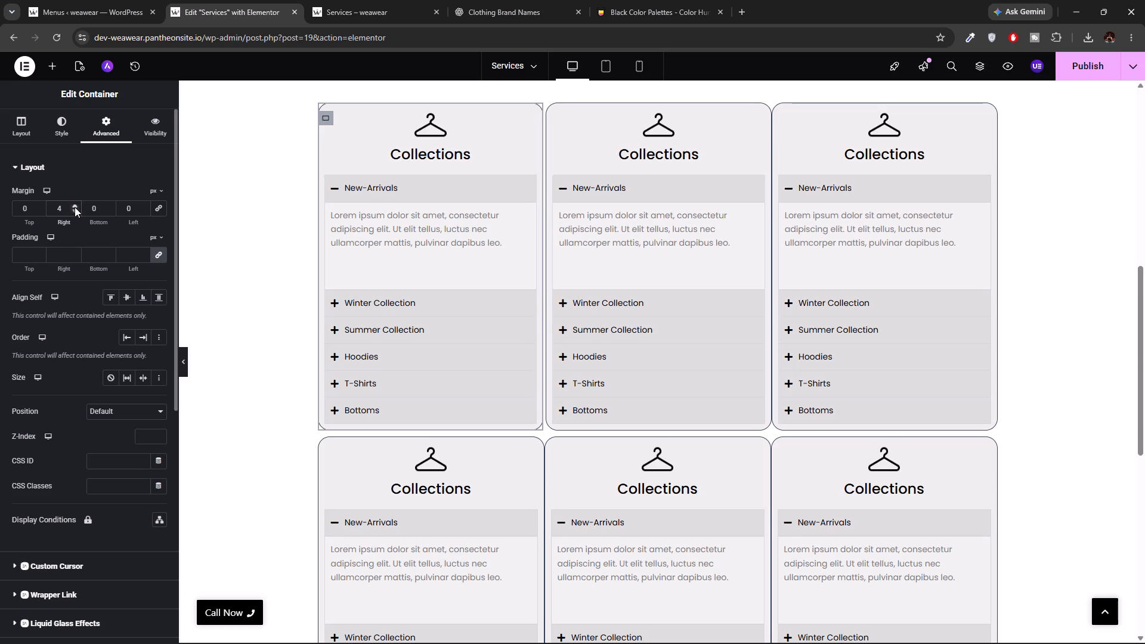
pyautogui.click(75, 207)
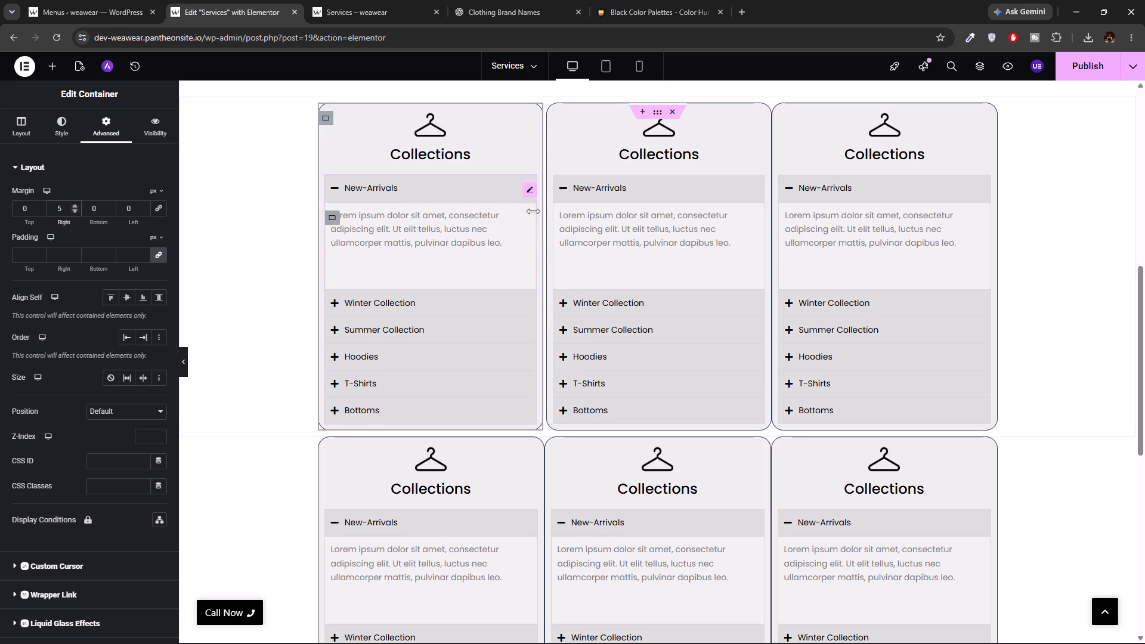
# Unlink the margins of the upper row's third Collections column and set only its right margin to 5 px.
pyautogui.click(776, 120)
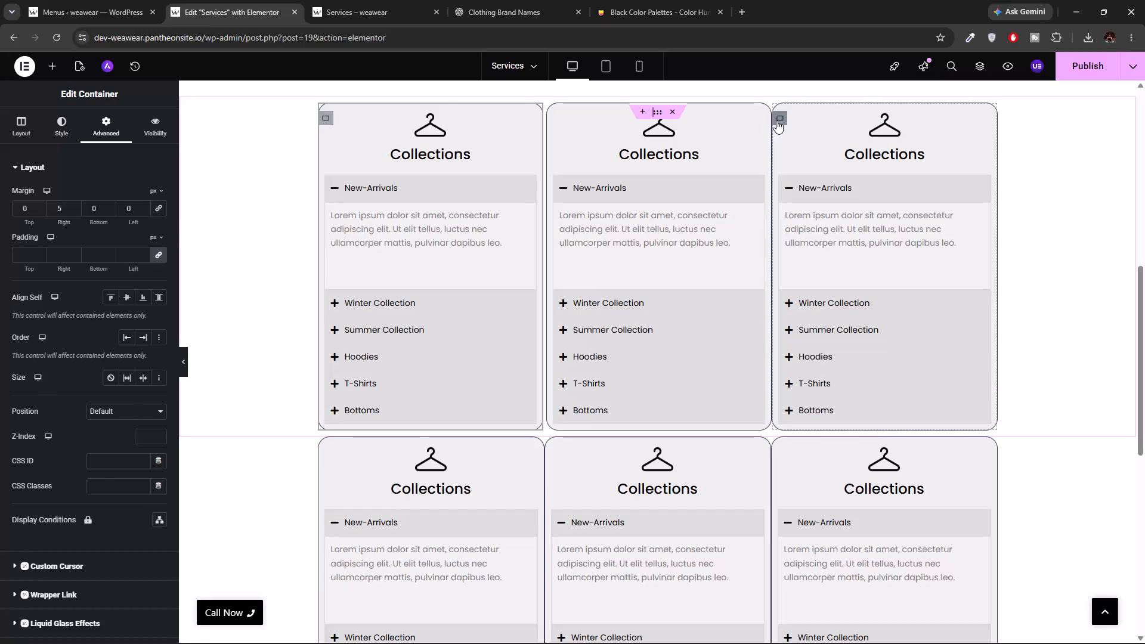
pyautogui.click(112, 133)
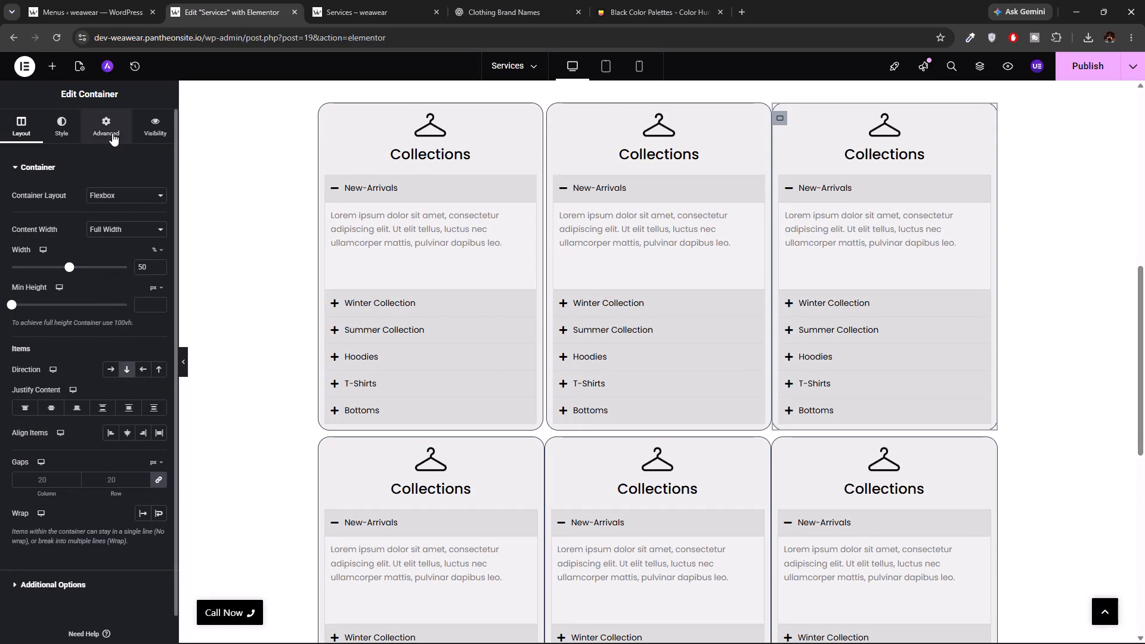
pyautogui.click(68, 209)
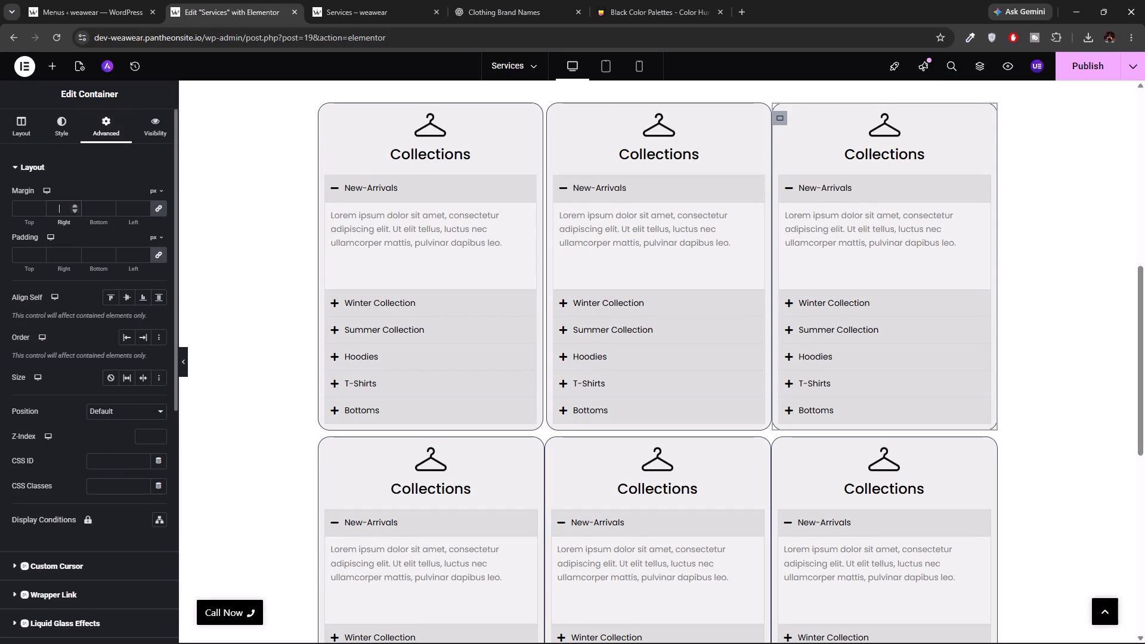
pyautogui.doubleClick(75, 206)
pyautogui.click(75, 206)
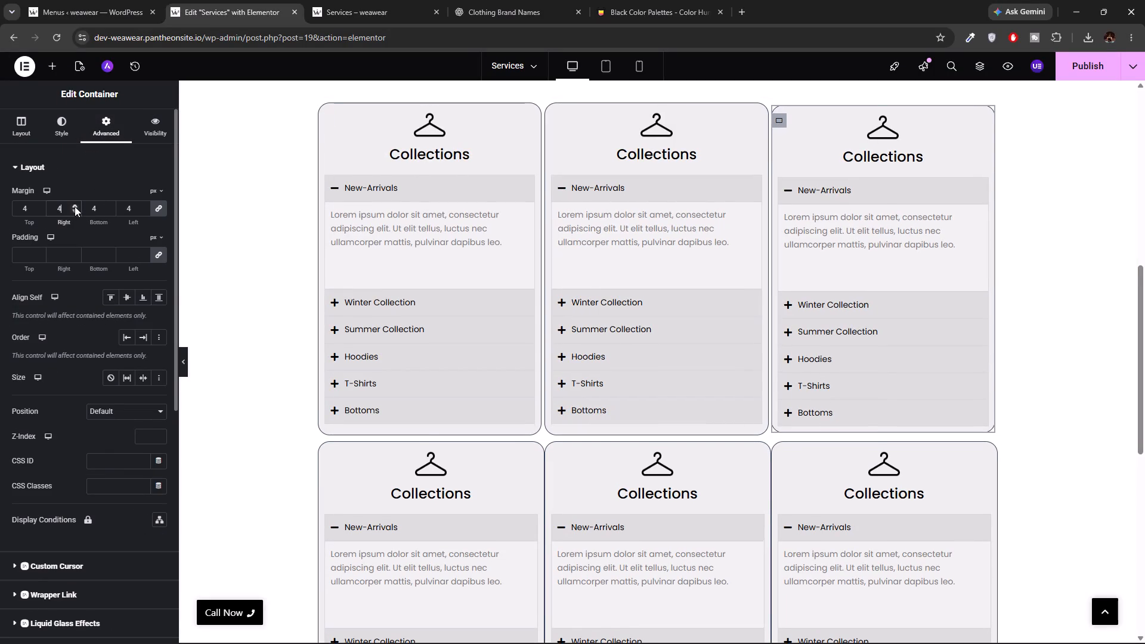
pyautogui.click(75, 206)
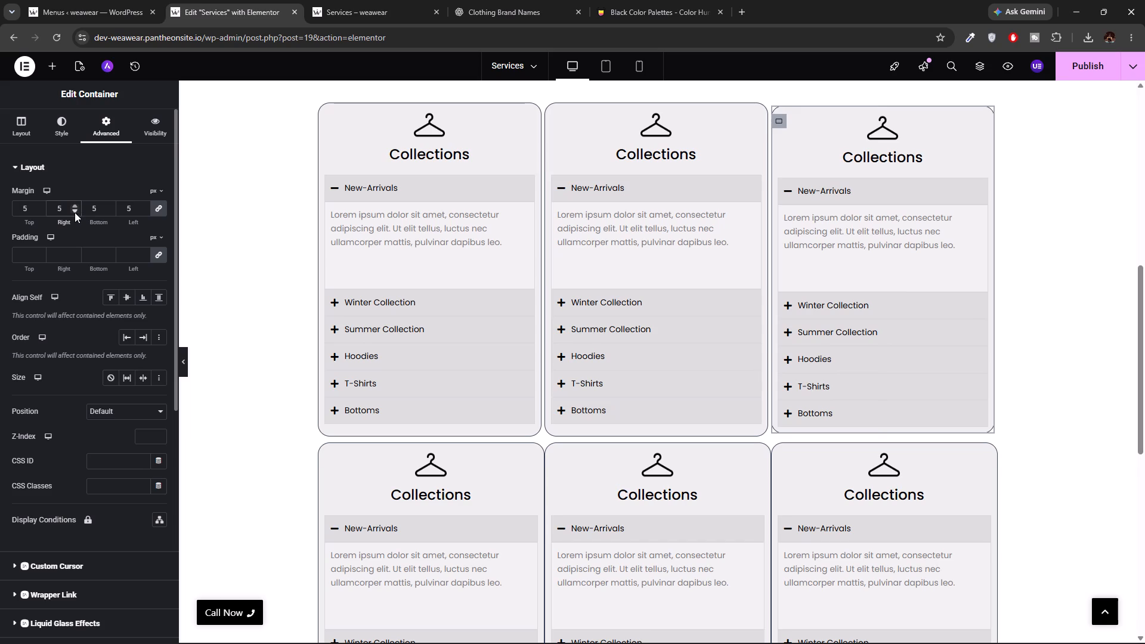
pyautogui.tripleClick(75, 212)
pyautogui.doubleClick(75, 212)
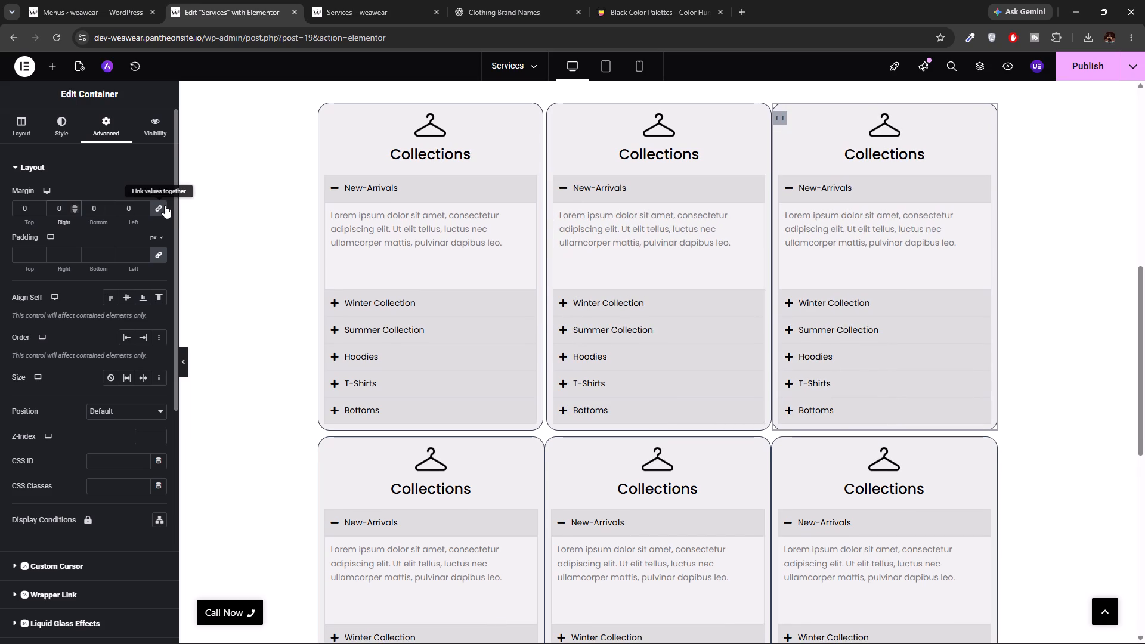
pyautogui.click(162, 207)
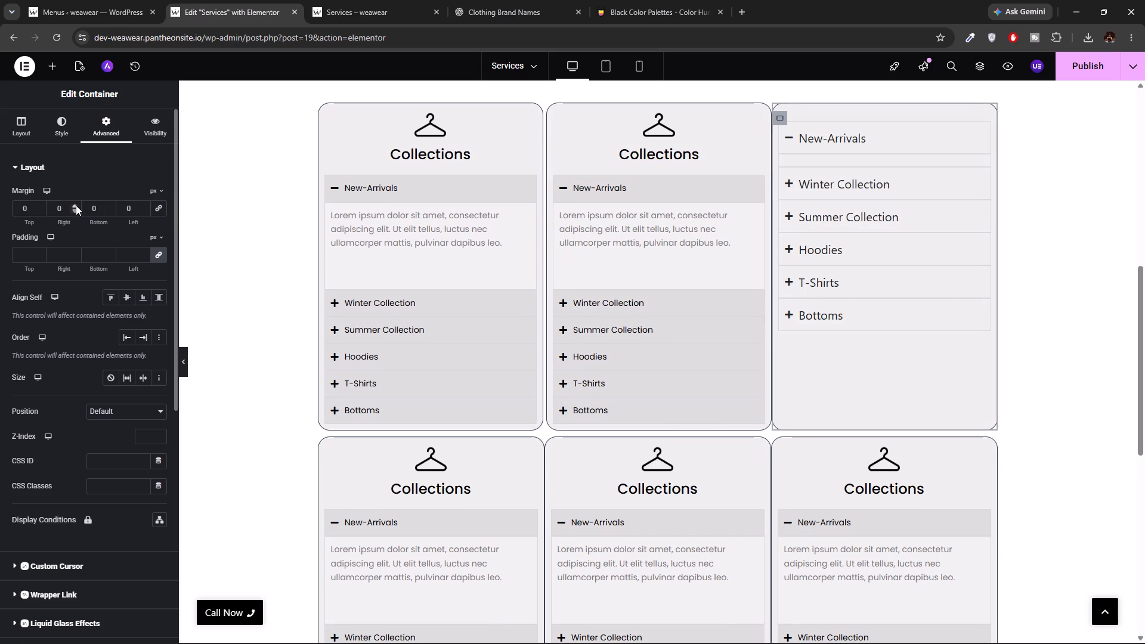
pyautogui.doubleClick(76, 205)
pyautogui.click(76, 205)
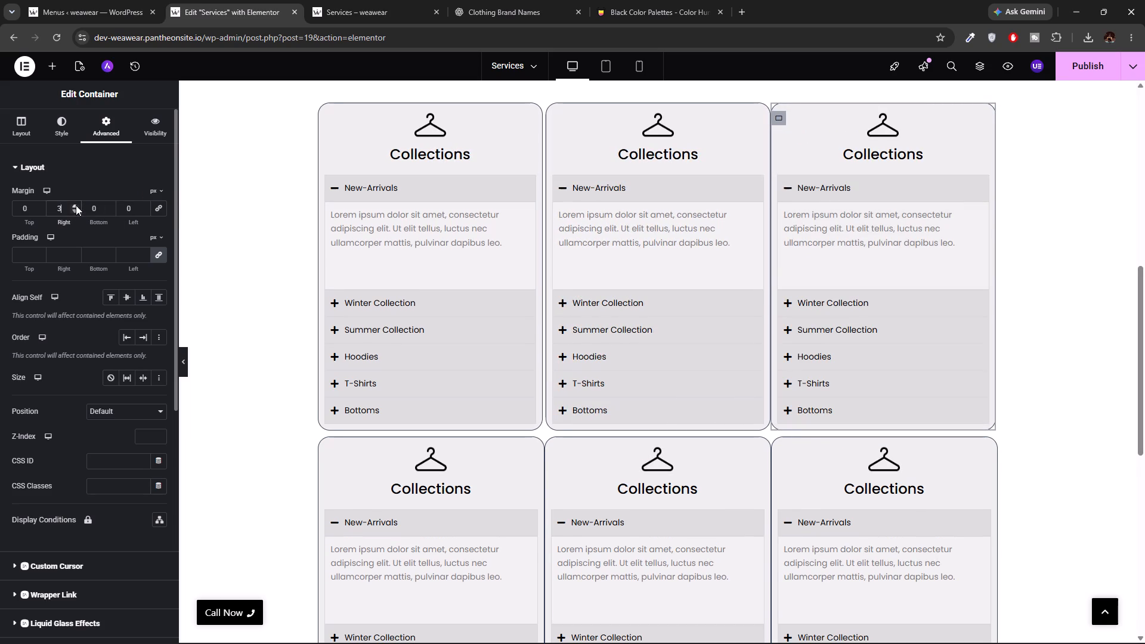
pyautogui.click(76, 205)
pyautogui.click(76, 205)
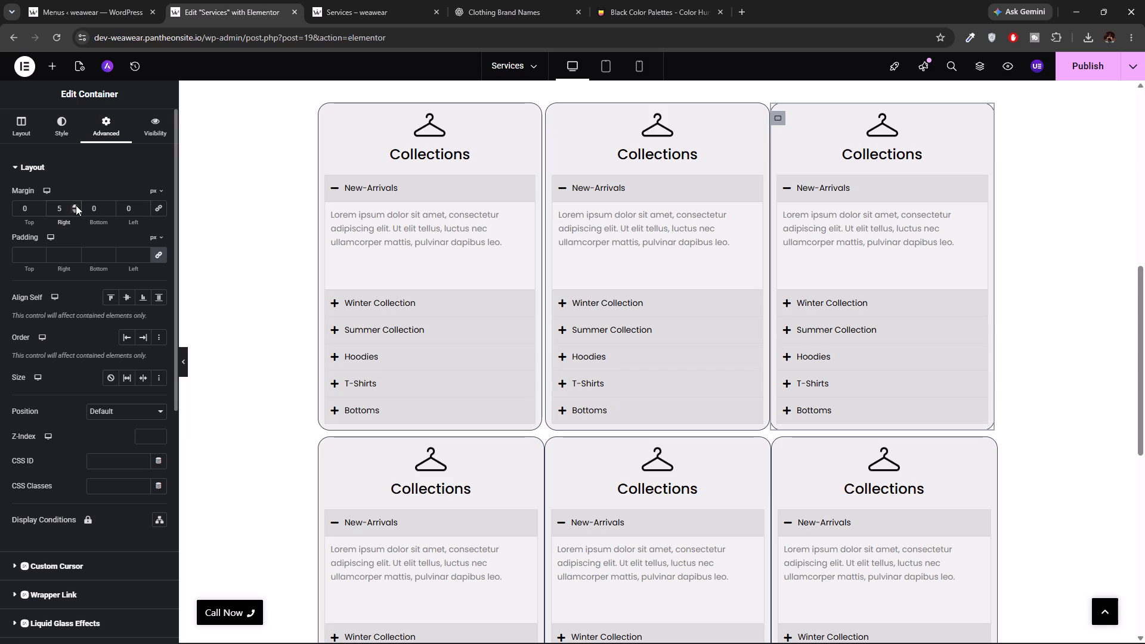
# Set the right margin of the upper row's third Collections column back to 0 px.
pyautogui.tripleClick(76, 211)
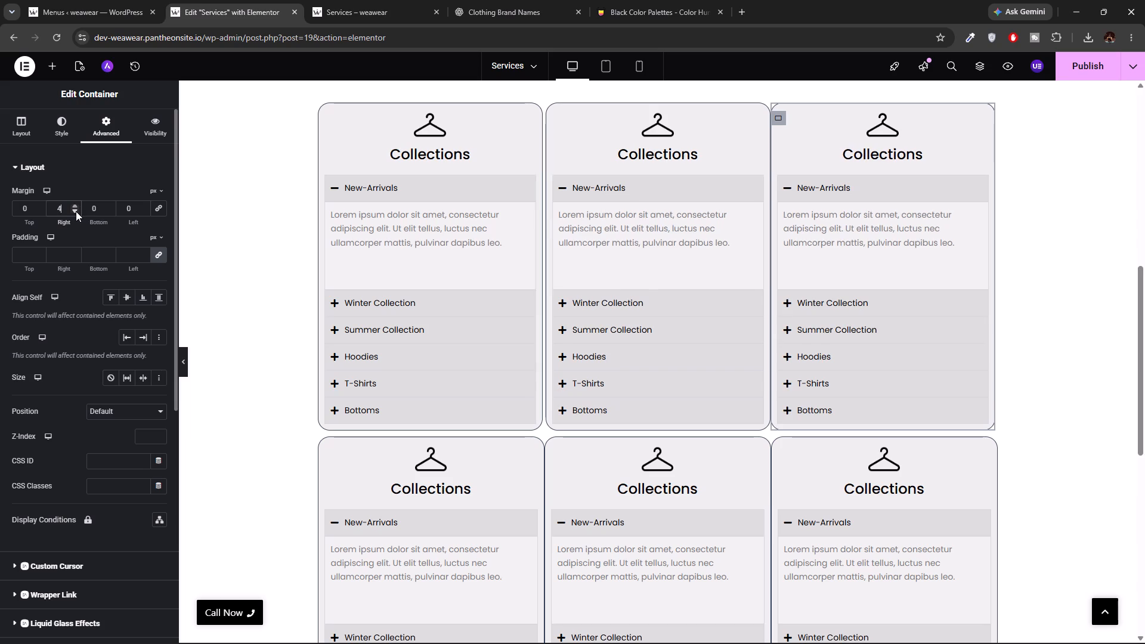
pyautogui.click(76, 211)
pyautogui.click(76, 211)
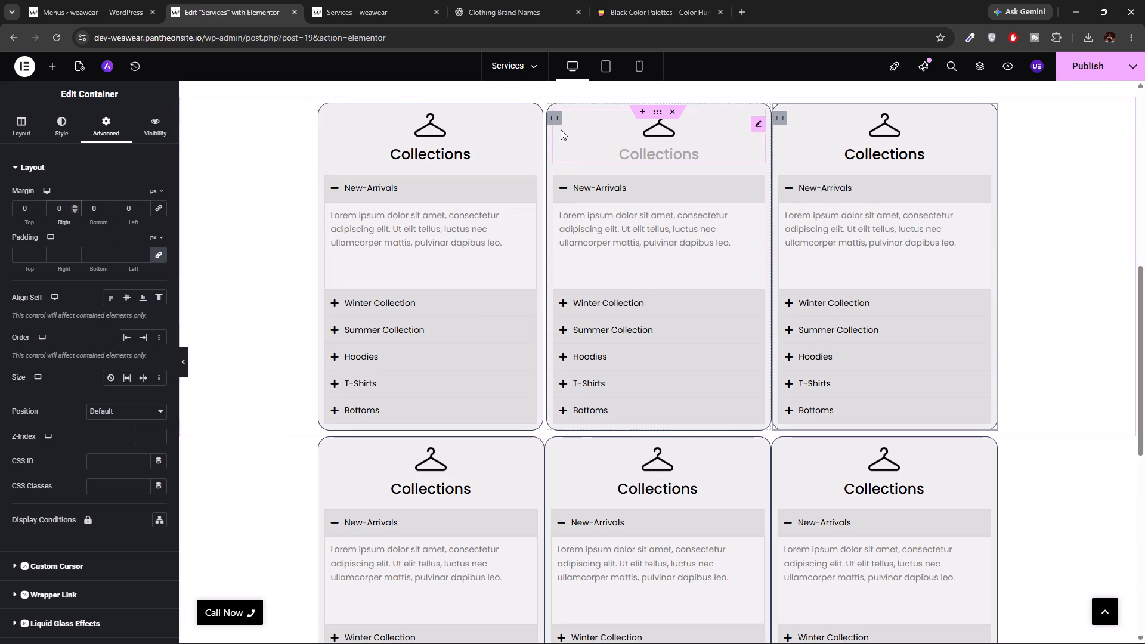
# Unlink the margins of the upper row's middle Collections column and set only its right margin to 5 px.
pyautogui.click(552, 120)
pyautogui.click(113, 122)
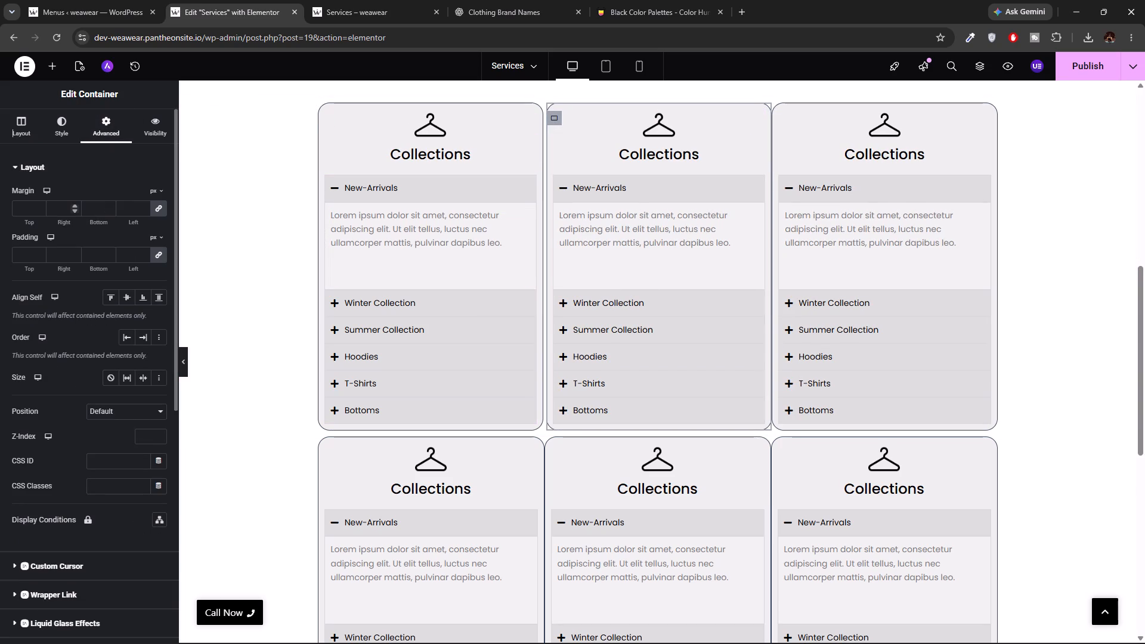
pyautogui.click(160, 205)
pyautogui.click(73, 206)
pyautogui.click(73, 206)
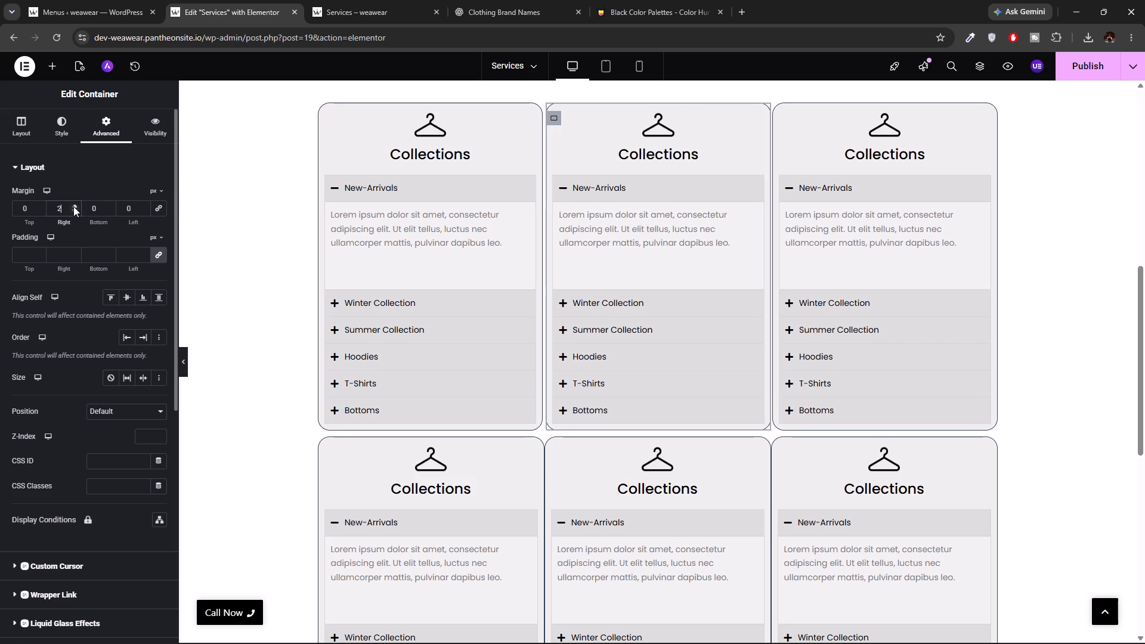
pyautogui.doubleClick(73, 206)
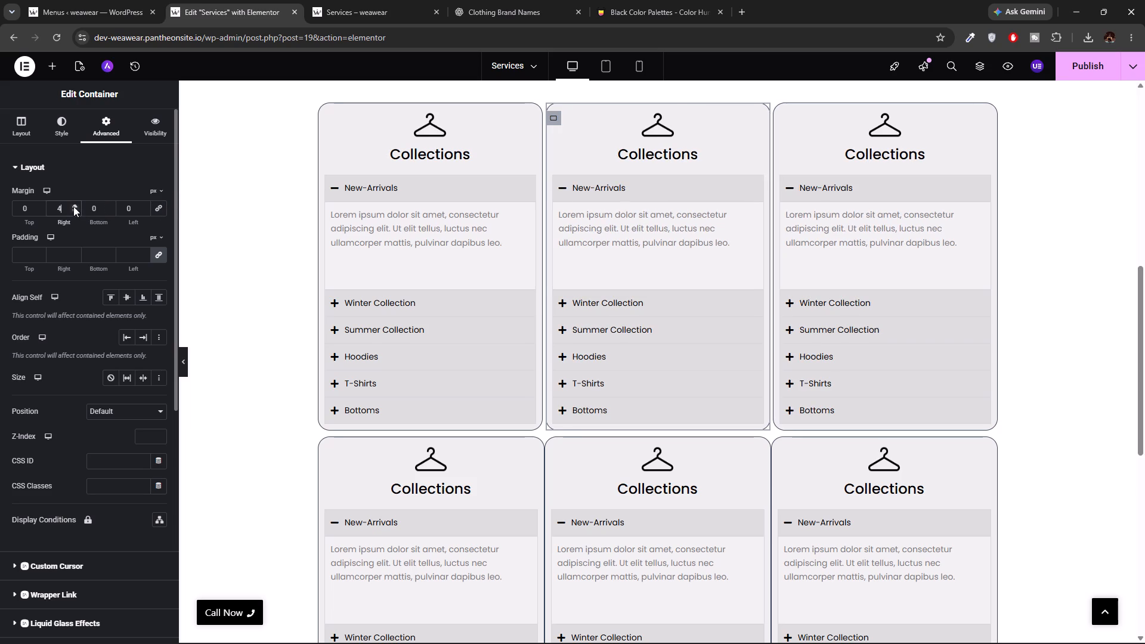
pyautogui.click(73, 206)
pyautogui.click(218, 305)
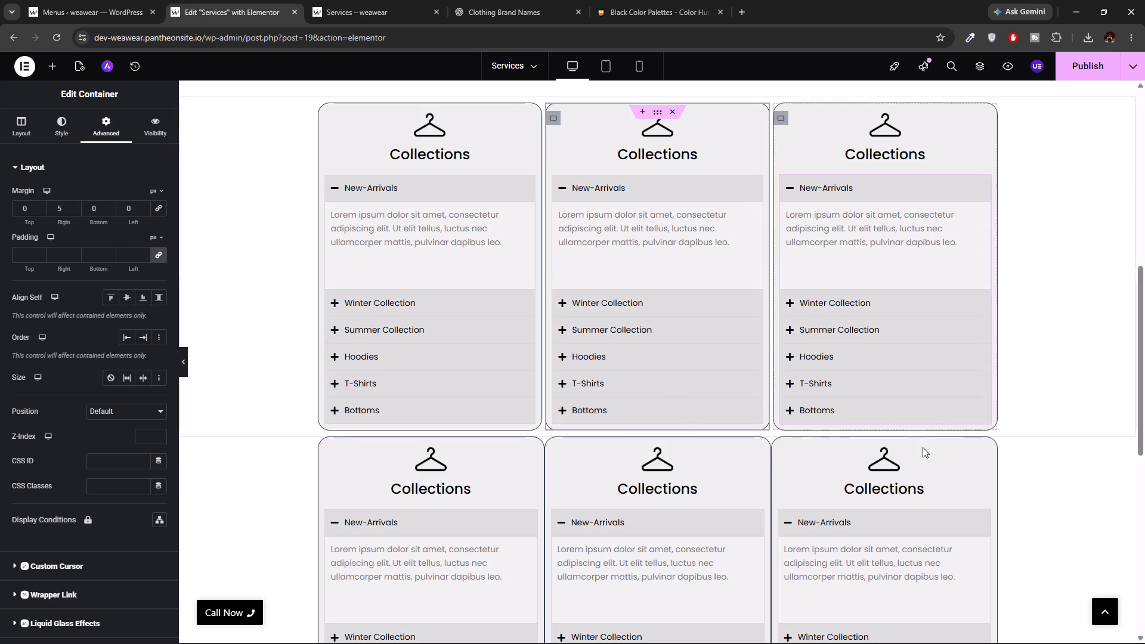
# Delete the container holding the lower row of Collections columns.
pyautogui.rightClick(656, 435)
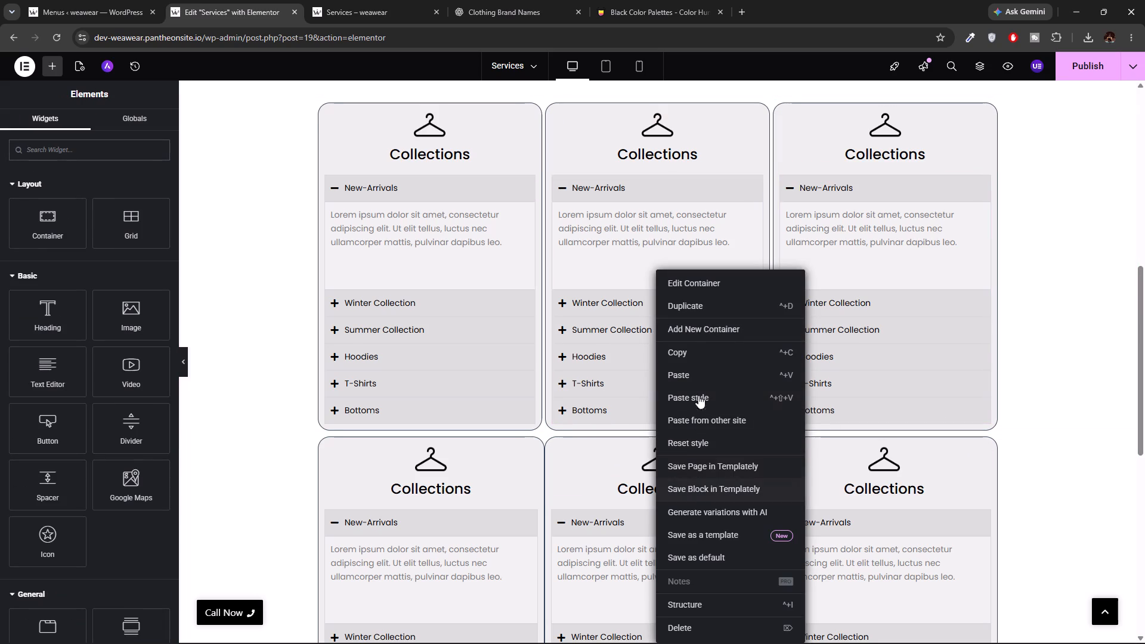
pyautogui.click(682, 630)
# Duplicate the container holding the remaining row of Collections columns.
pyautogui.rightClick(655, 112)
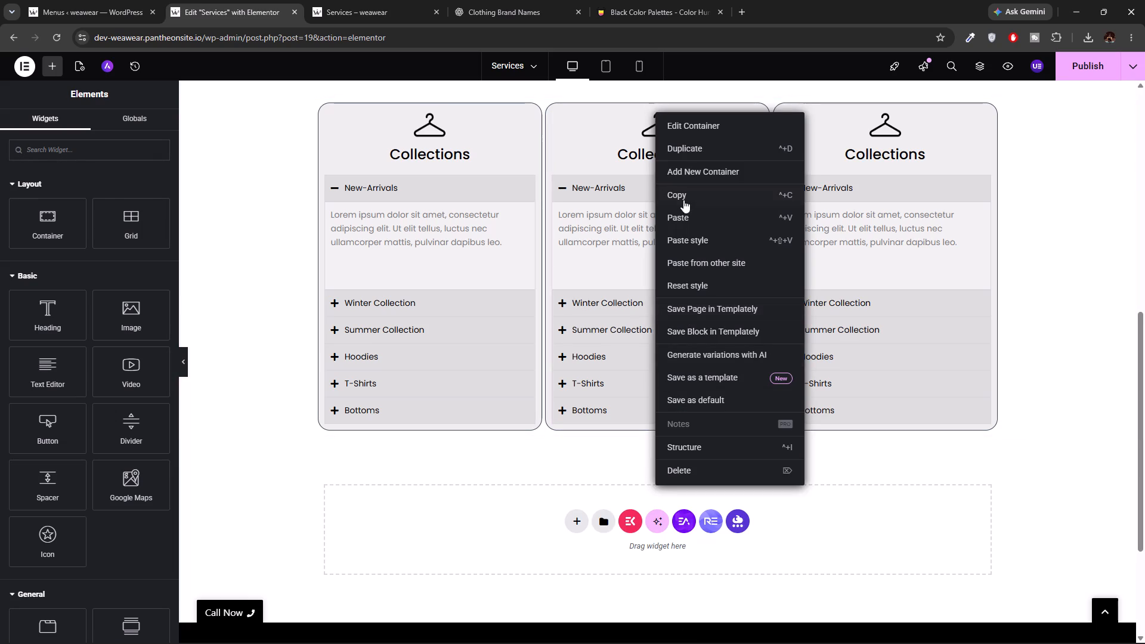
pyautogui.click(691, 151)
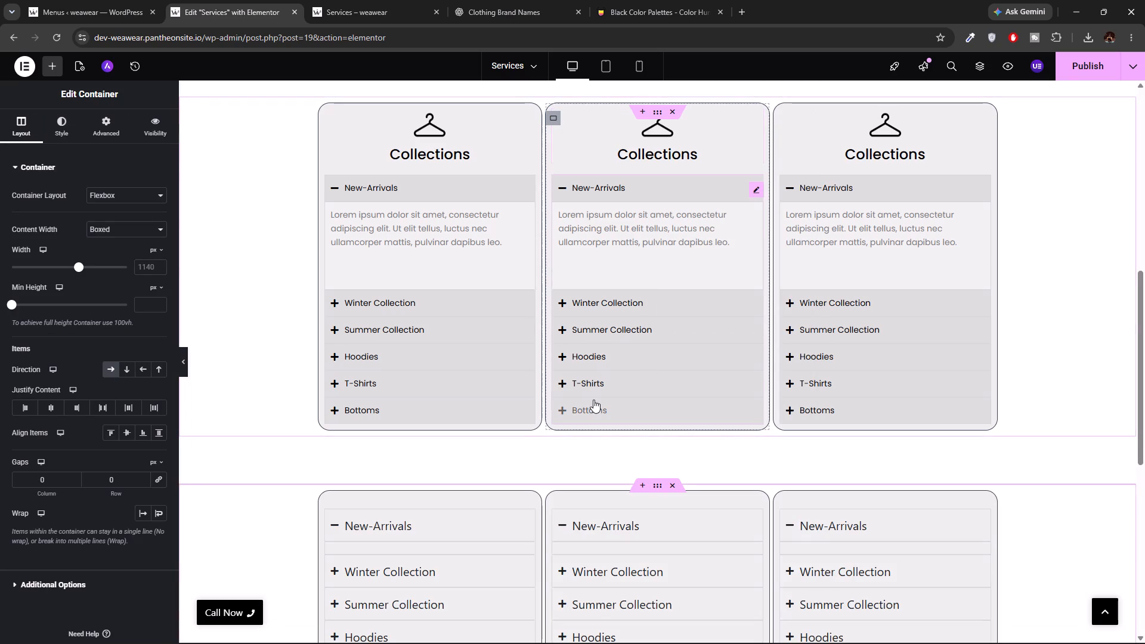
# Set the top margin of the duplicated lower Collections row to -10 px.
pyautogui.click(658, 482)
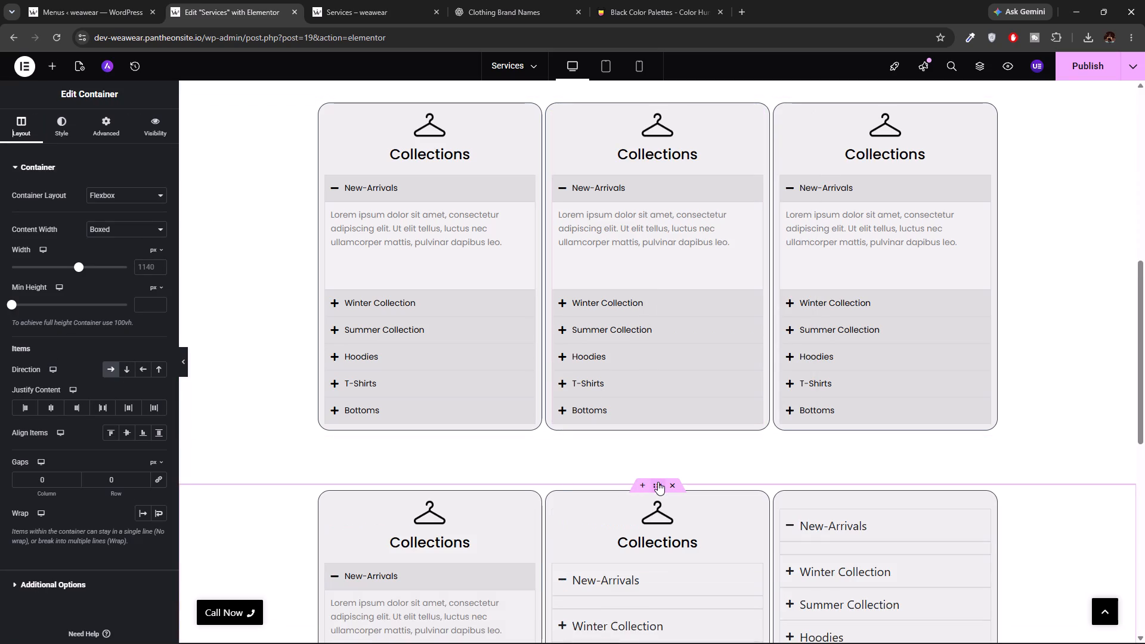
pyautogui.click(95, 122)
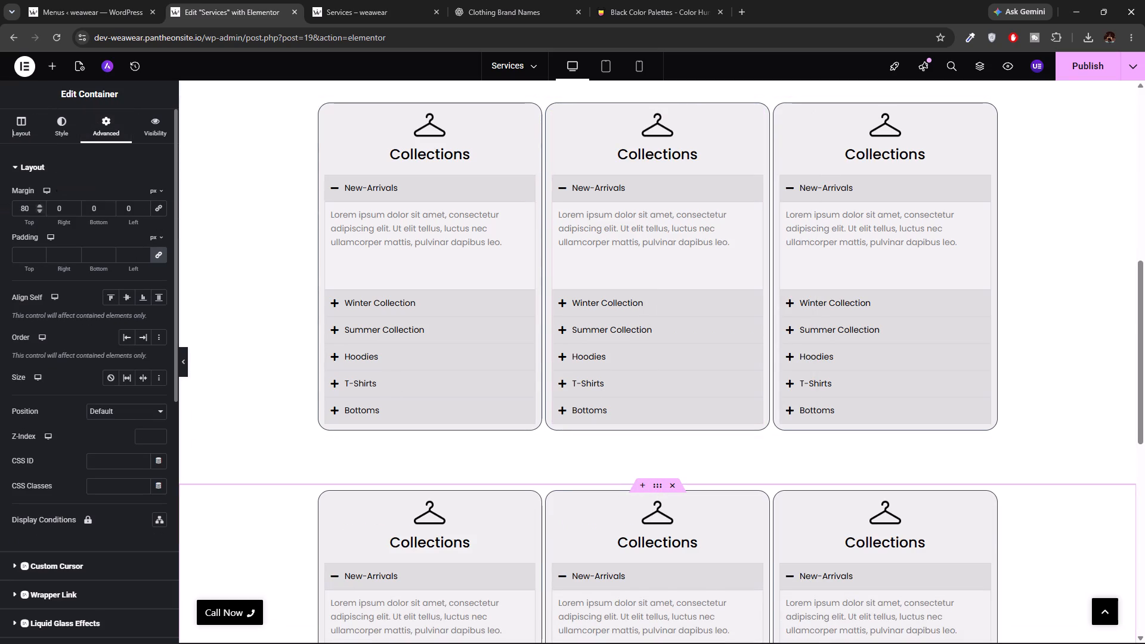
pyautogui.click(26, 210)
pyautogui.press('BackSpace')
pyautogui.press('1')
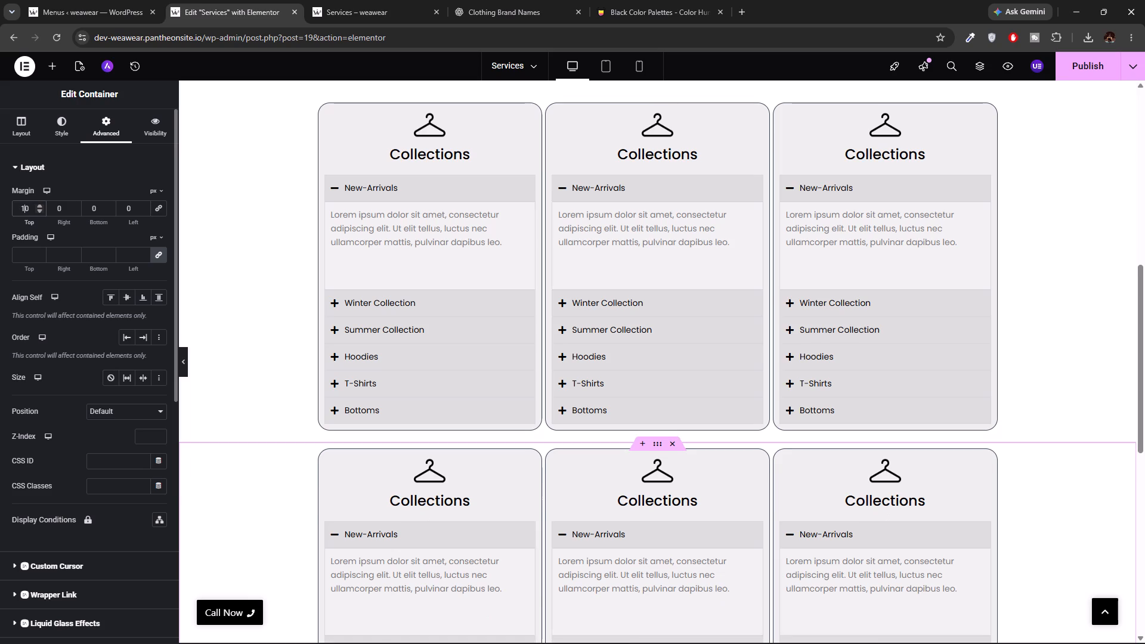
pyautogui.press('BackSpace')
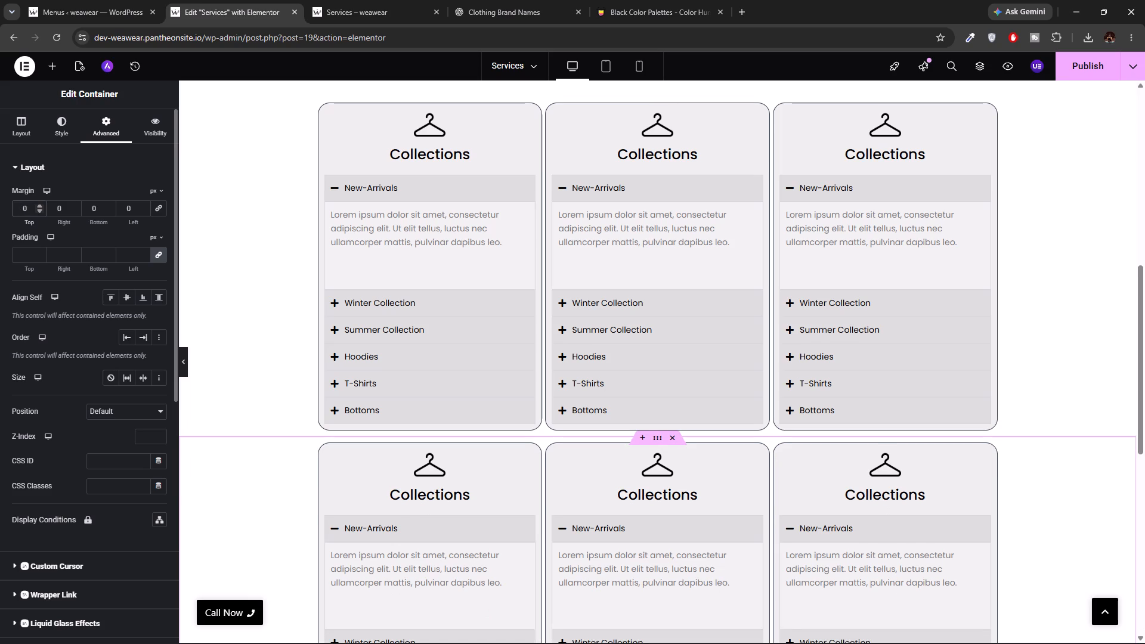
pyautogui.click(32, 209)
pyautogui.press('BackSpace')
pyautogui.press('5')
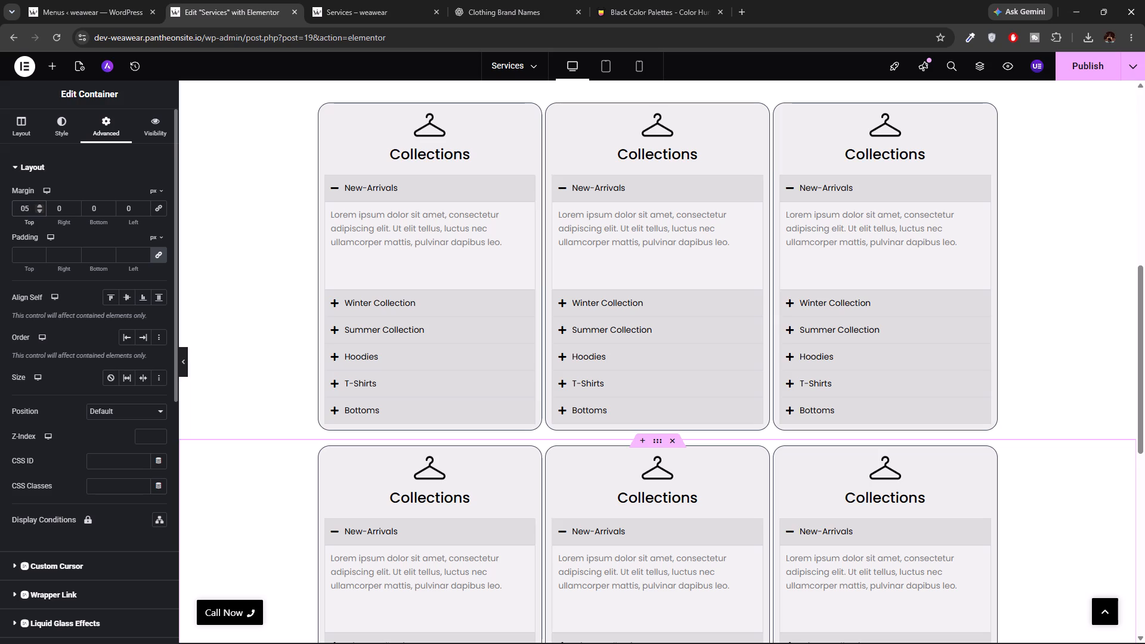
pyautogui.press('BackSpace')
pyautogui.press('BackSpace')
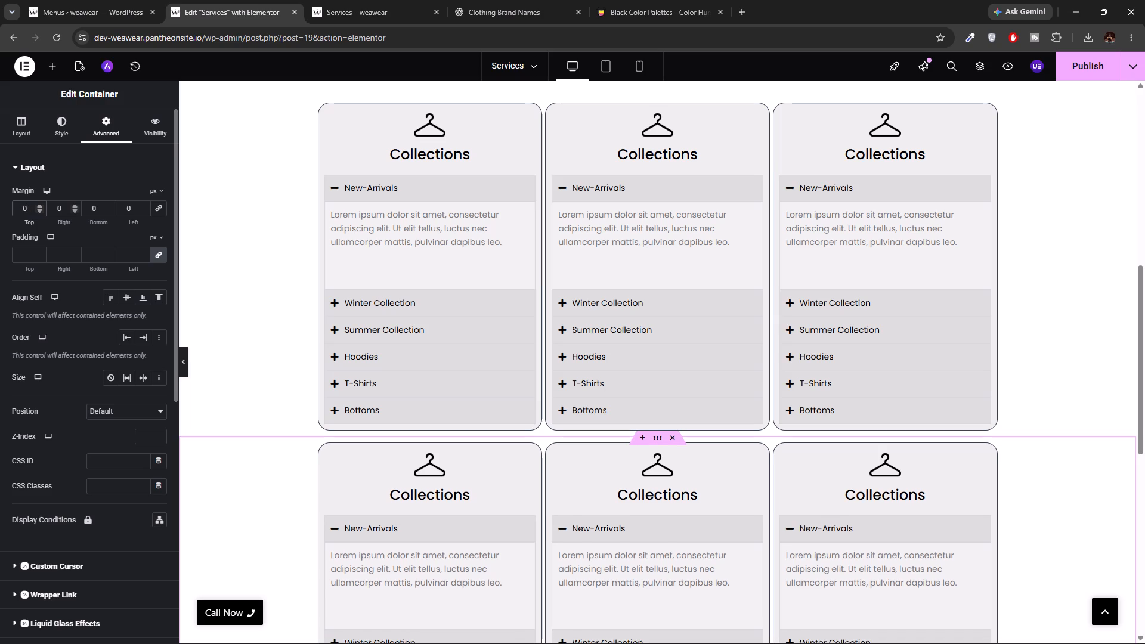
pyautogui.tripleClick(40, 209)
pyautogui.tripleClick(40, 209)
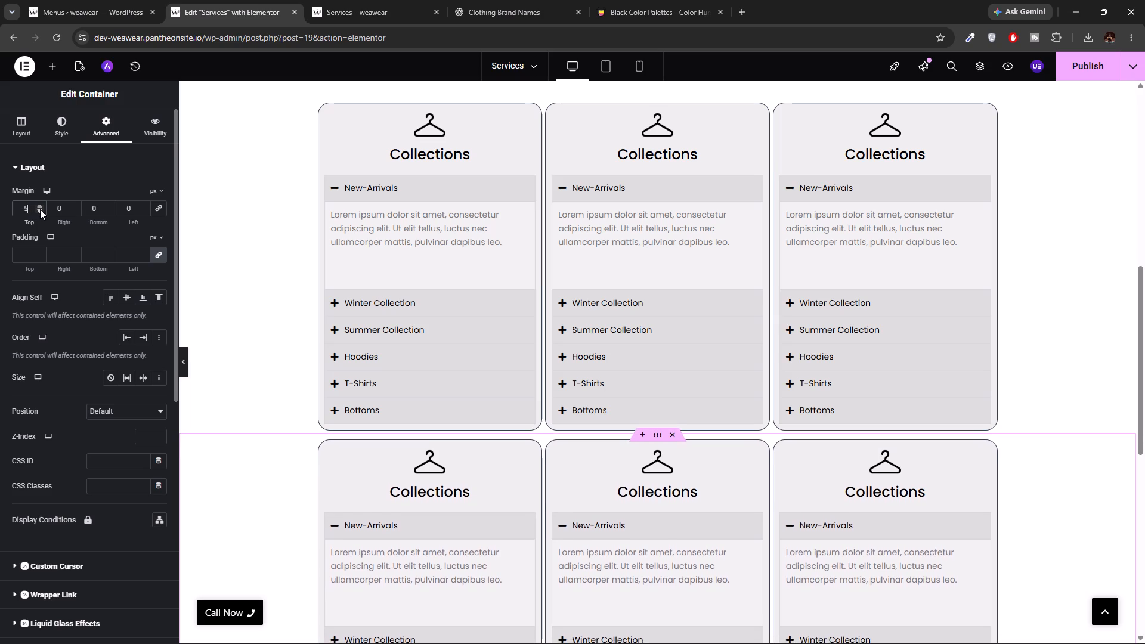
pyautogui.doubleClick(40, 209)
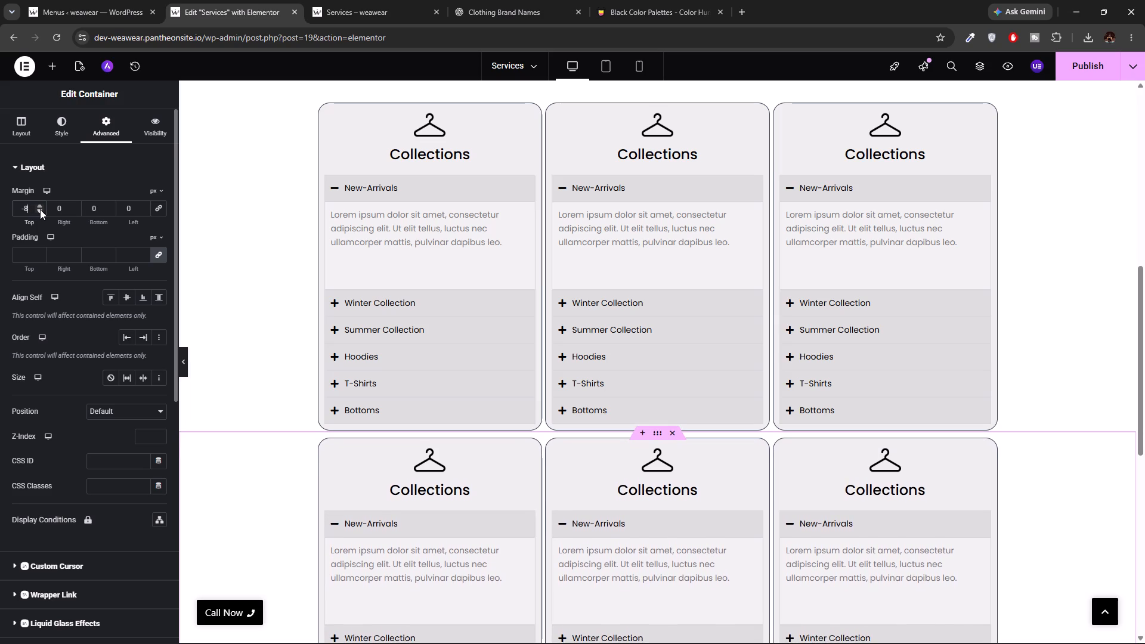
pyautogui.click(40, 209)
pyautogui.click(40, 209)
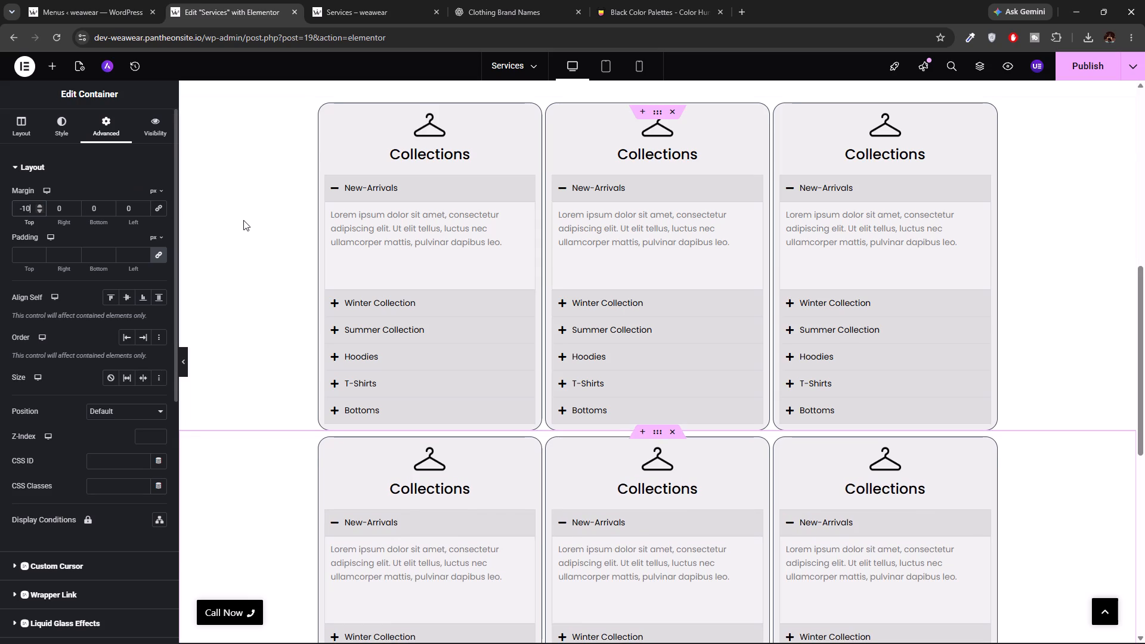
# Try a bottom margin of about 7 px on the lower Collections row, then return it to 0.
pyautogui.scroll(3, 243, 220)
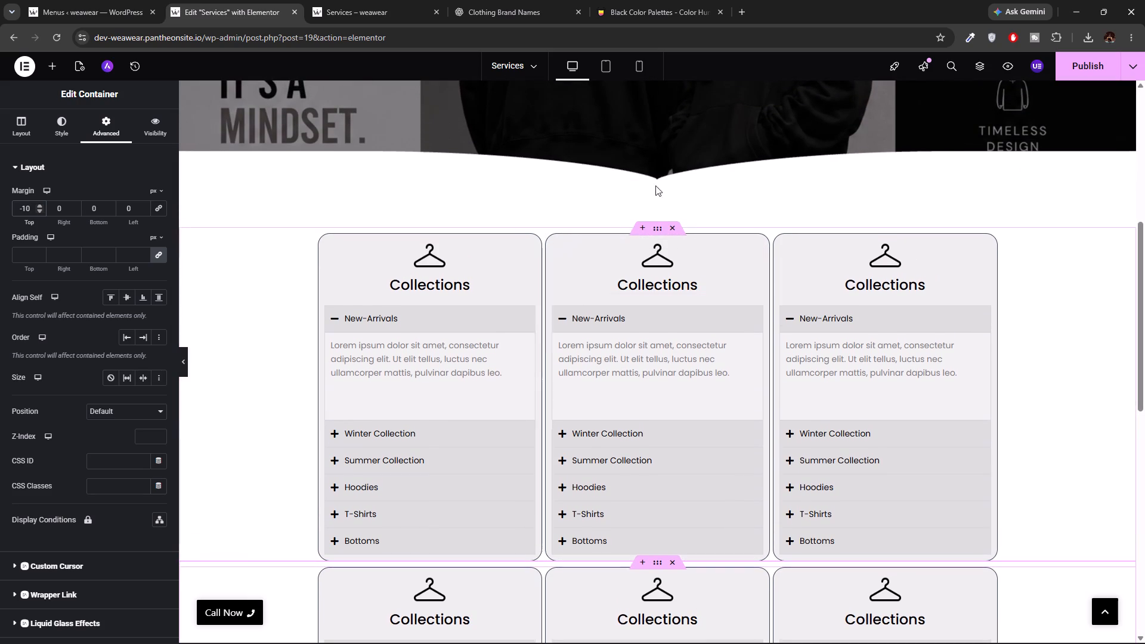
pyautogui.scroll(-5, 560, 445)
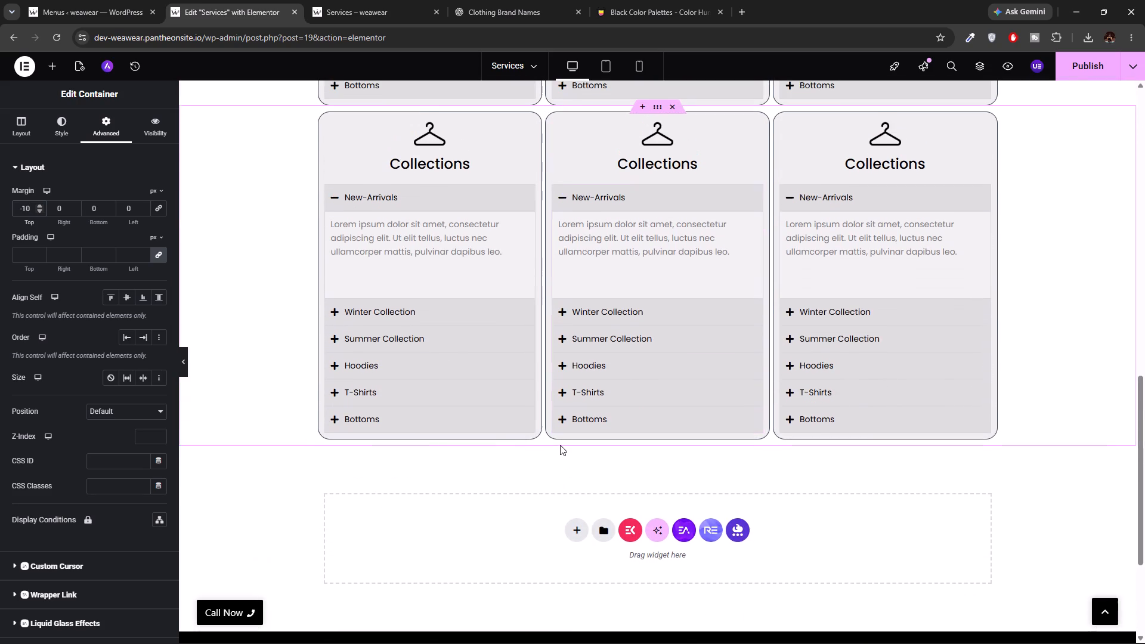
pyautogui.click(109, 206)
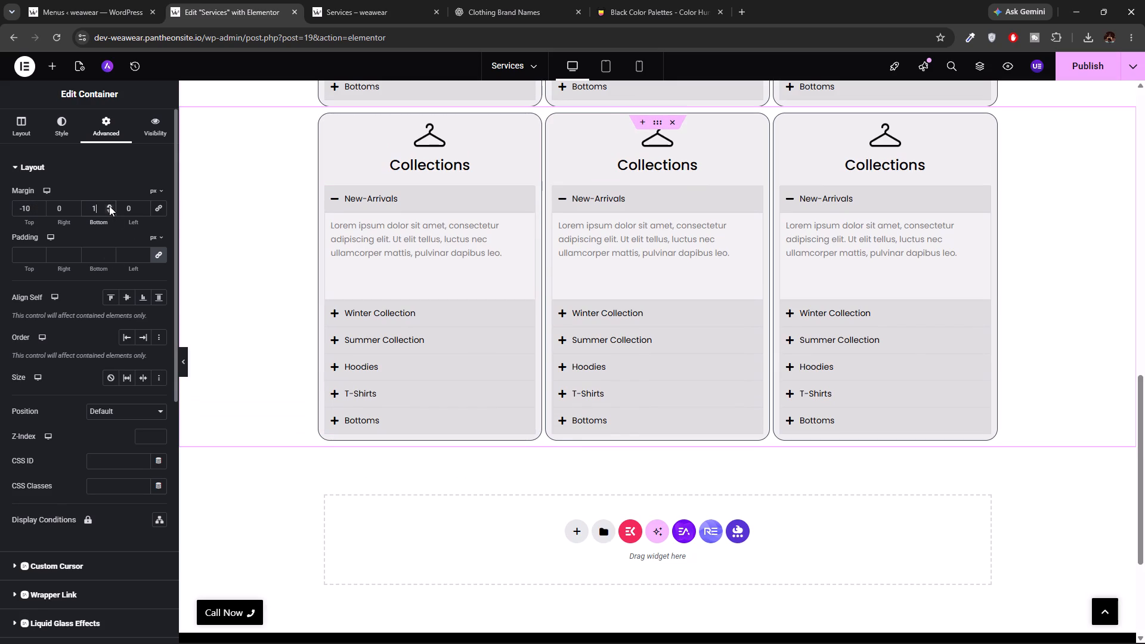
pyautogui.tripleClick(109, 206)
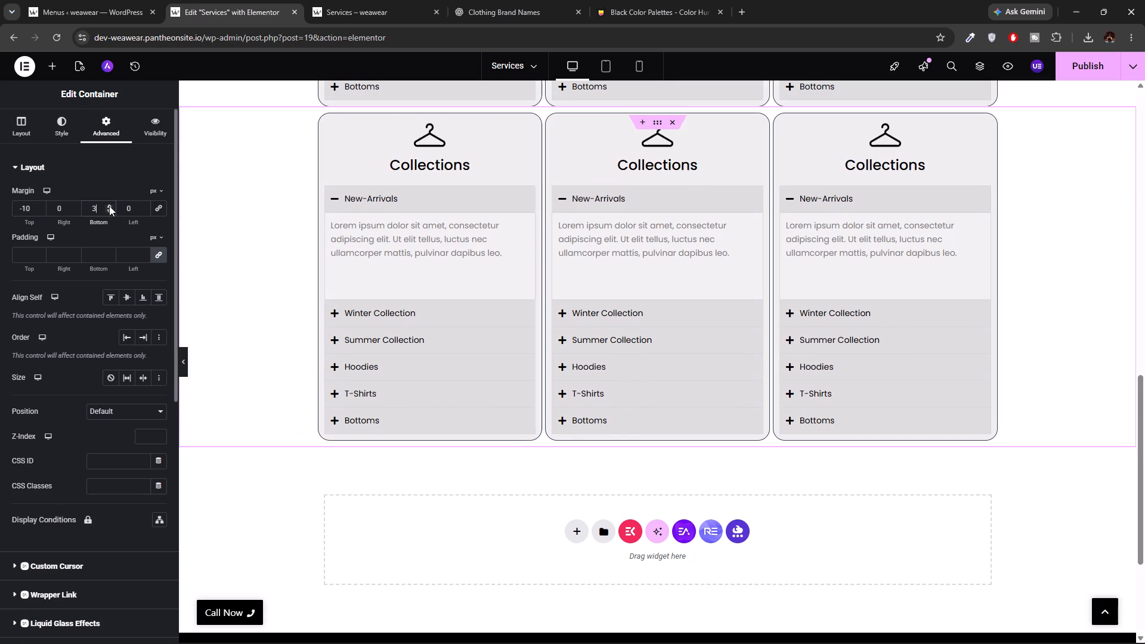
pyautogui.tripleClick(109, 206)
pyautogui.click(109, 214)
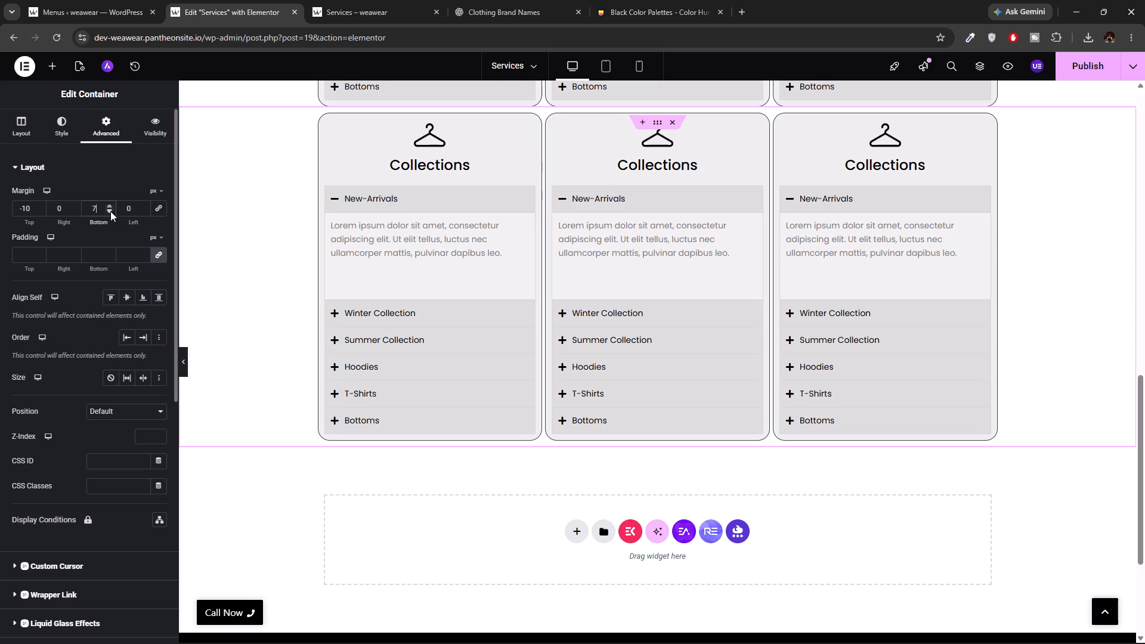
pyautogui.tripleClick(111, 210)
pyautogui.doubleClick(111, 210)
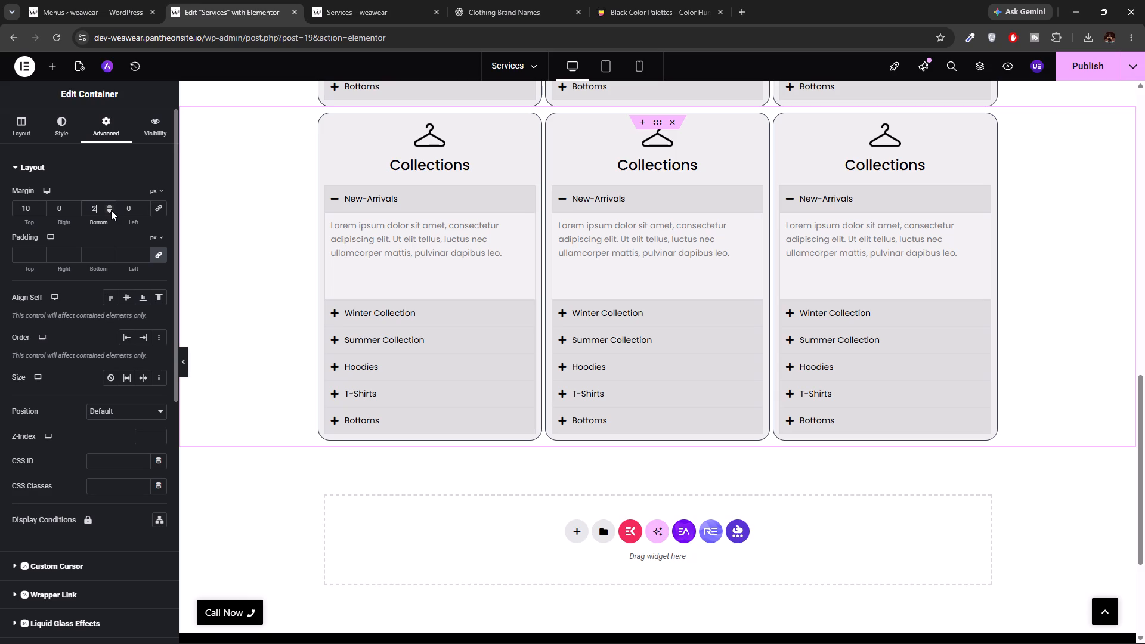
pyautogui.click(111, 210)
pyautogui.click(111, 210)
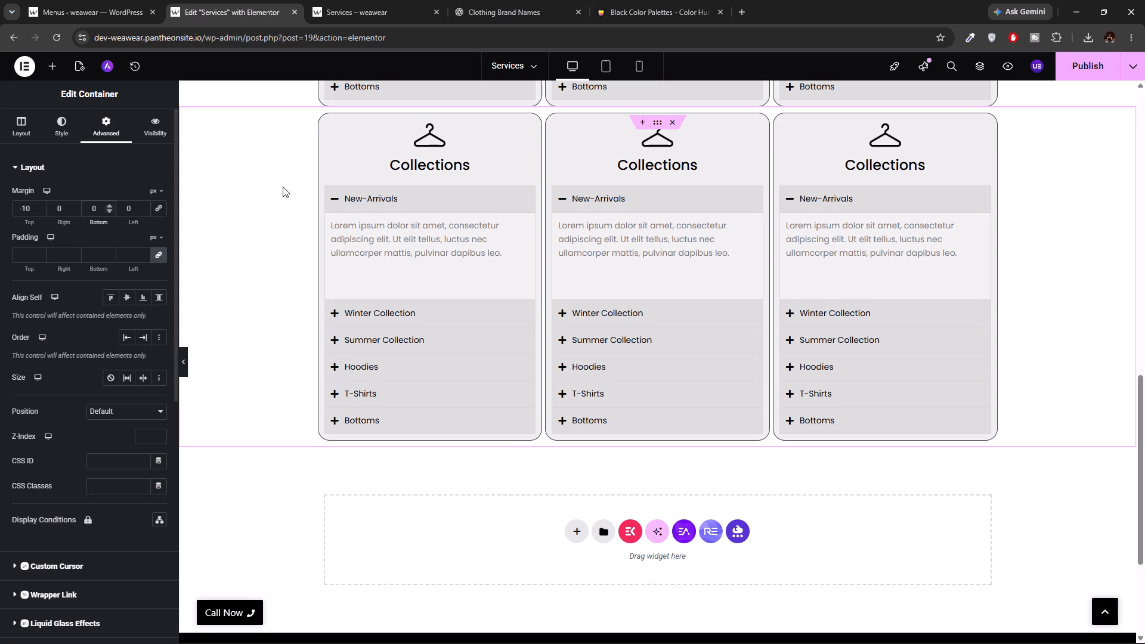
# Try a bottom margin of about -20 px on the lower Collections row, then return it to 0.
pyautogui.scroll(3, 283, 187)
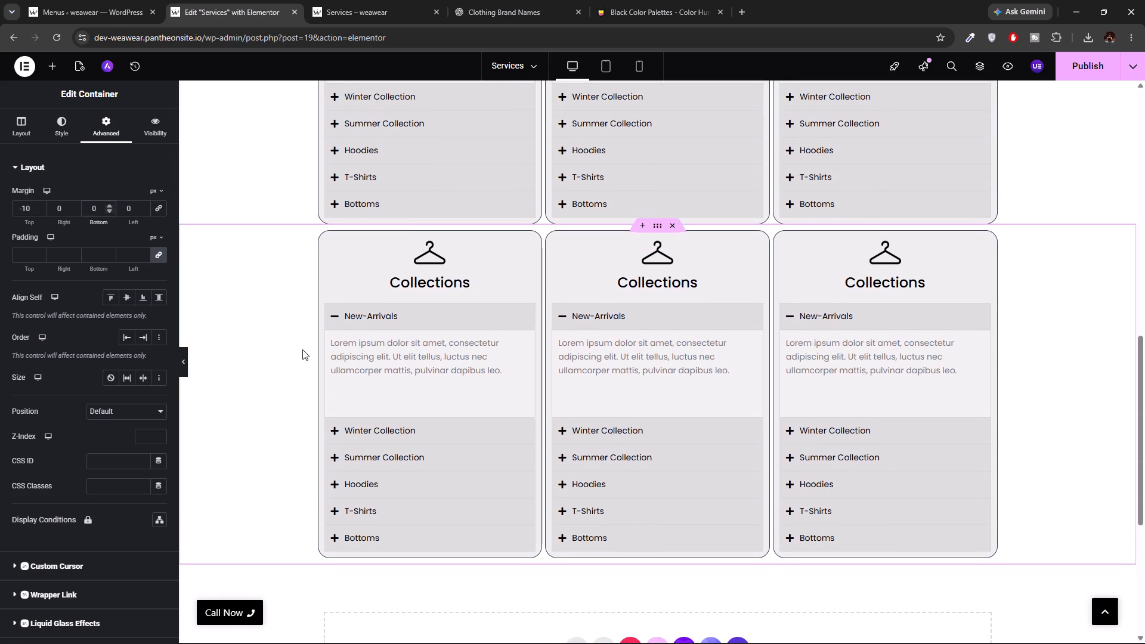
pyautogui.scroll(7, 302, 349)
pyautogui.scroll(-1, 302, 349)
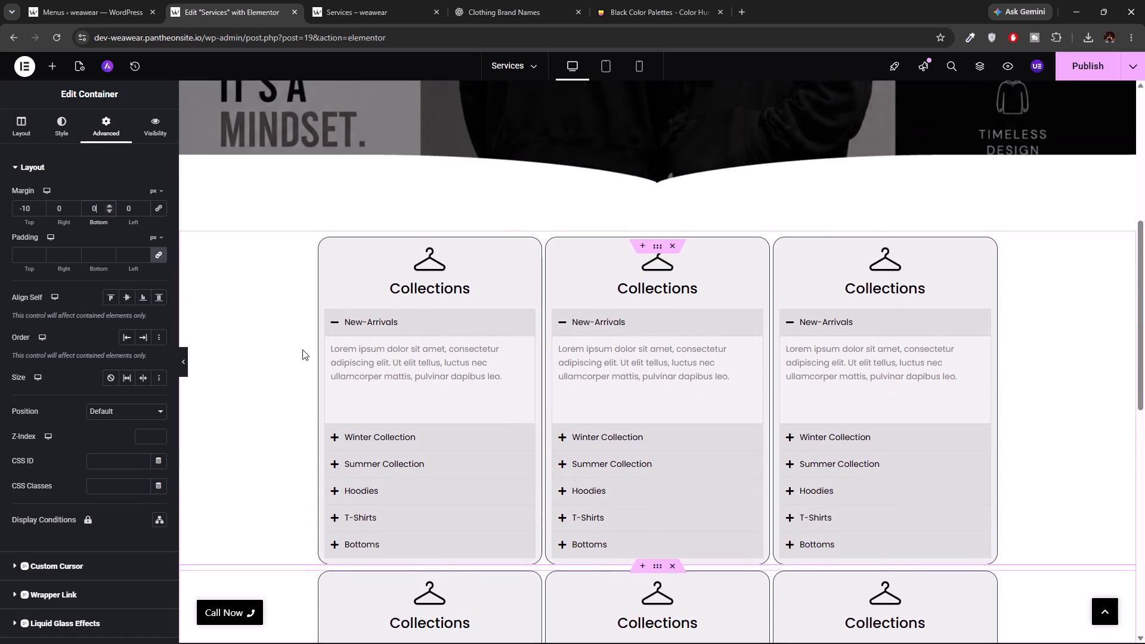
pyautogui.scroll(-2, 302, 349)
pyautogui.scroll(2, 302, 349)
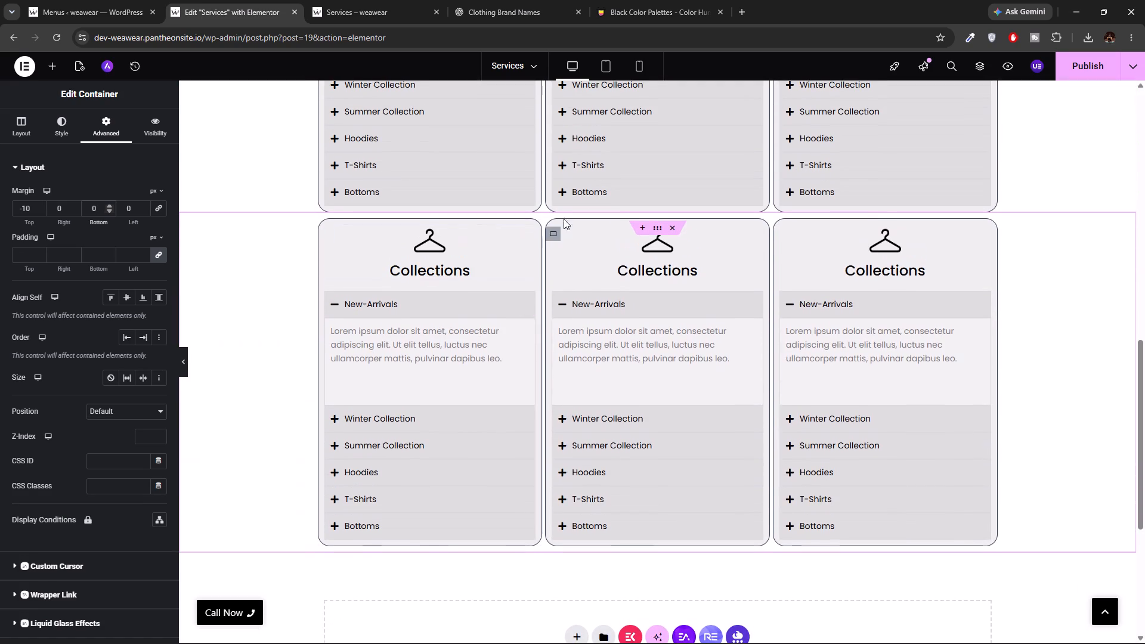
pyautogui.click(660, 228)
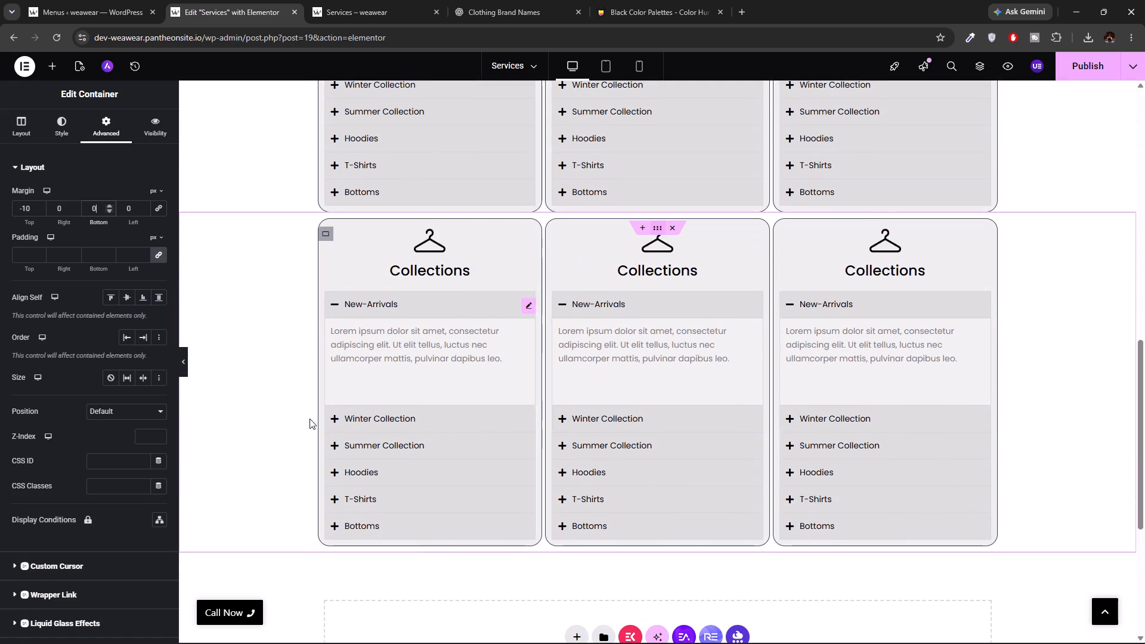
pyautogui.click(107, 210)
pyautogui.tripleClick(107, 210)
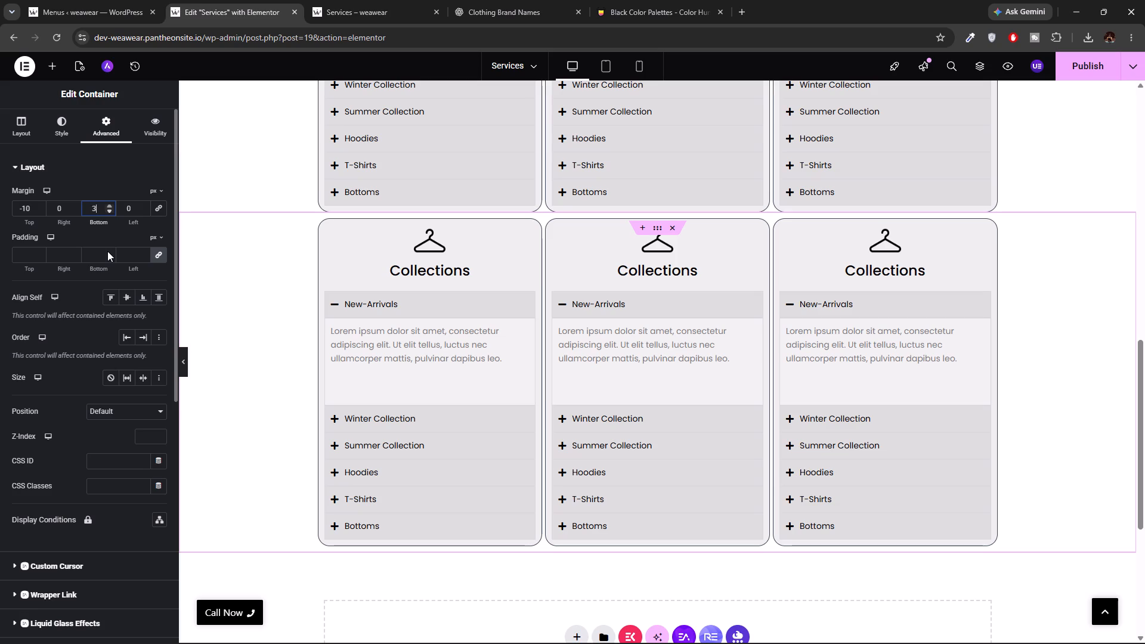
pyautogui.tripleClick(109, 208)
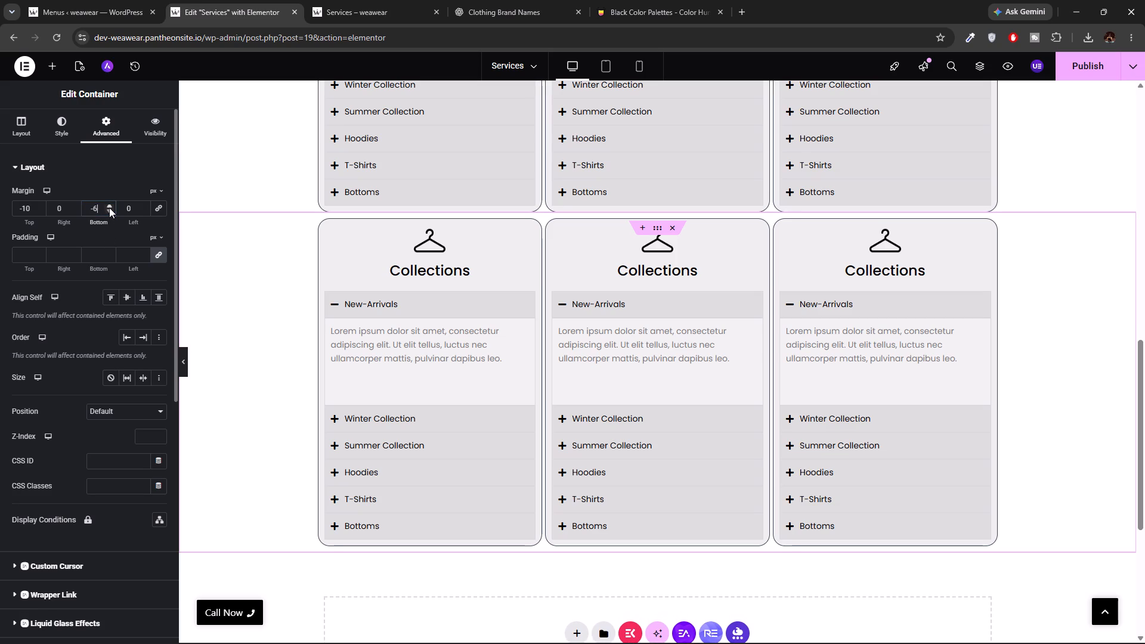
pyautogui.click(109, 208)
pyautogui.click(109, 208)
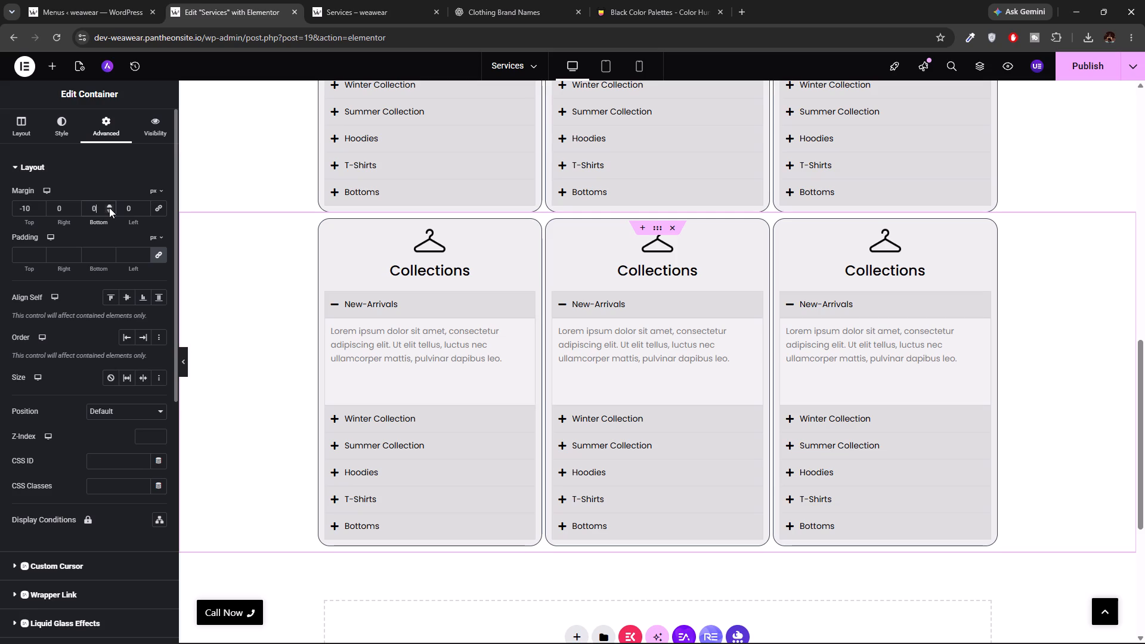
# Set the padding of the first Collections column in the upper row to 30 px on all sides.
pyautogui.scroll(5, 214, 92)
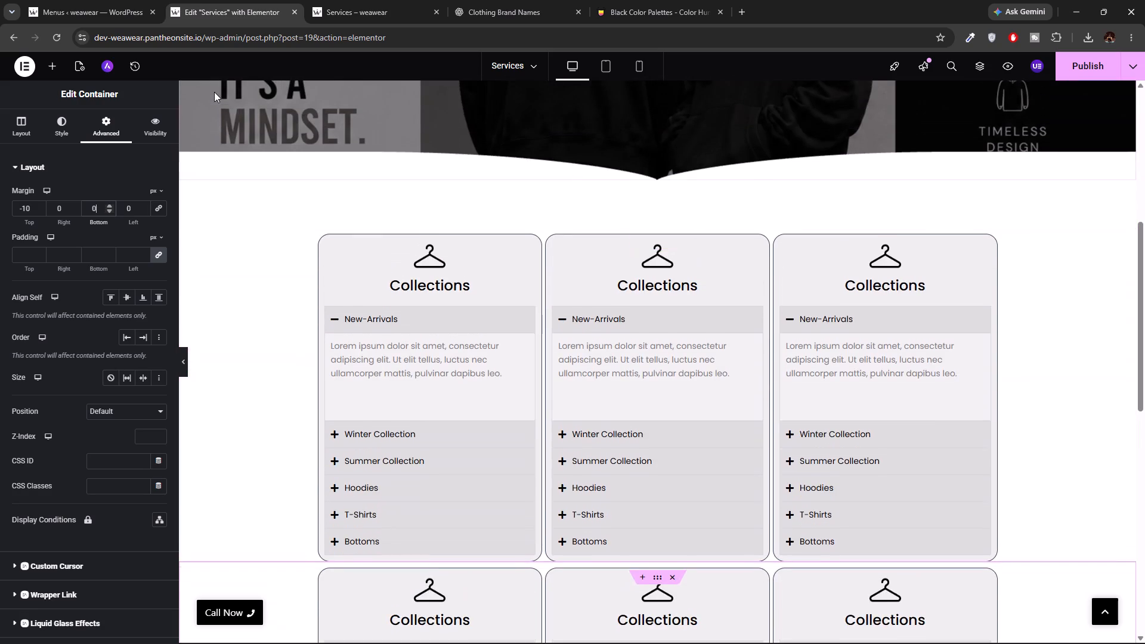
pyautogui.scroll(-1, 214, 92)
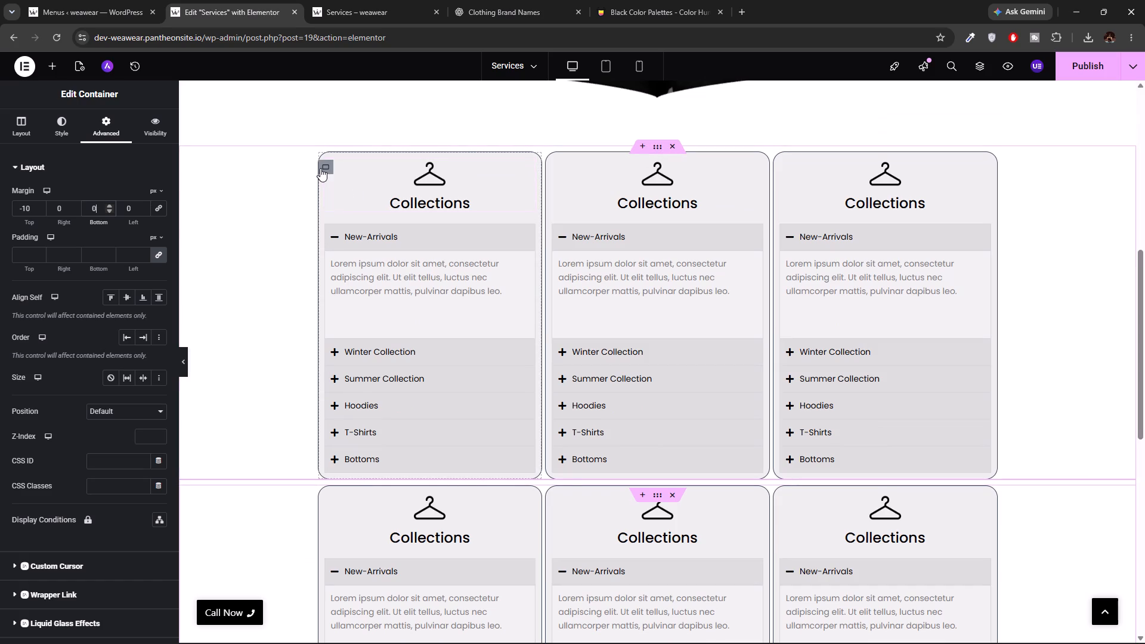
pyautogui.click(321, 168)
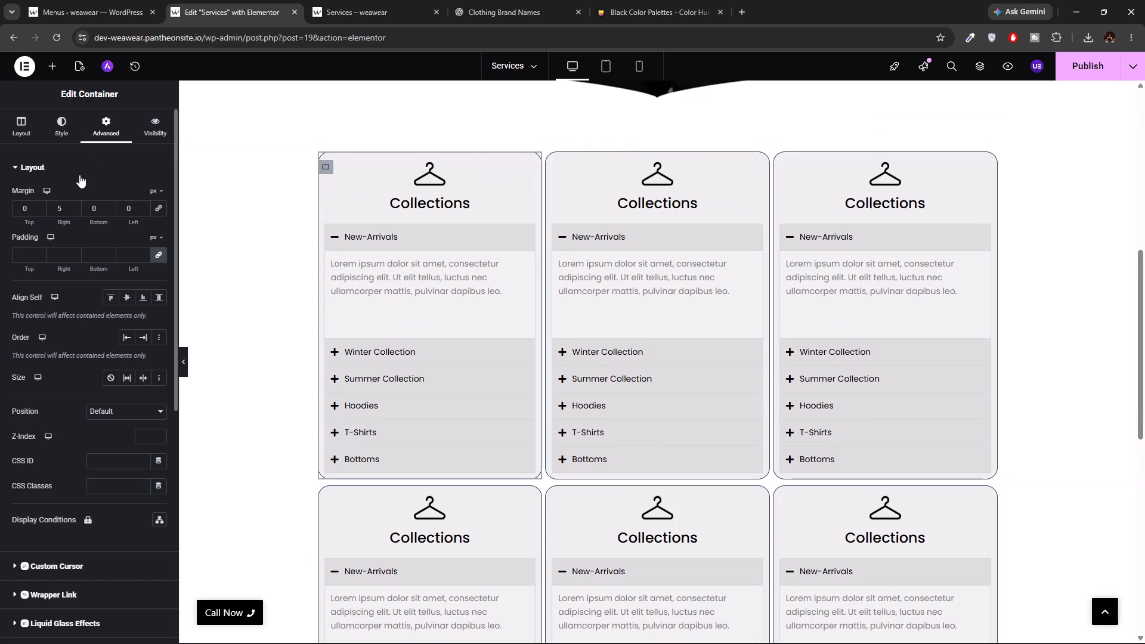
pyautogui.click(41, 253)
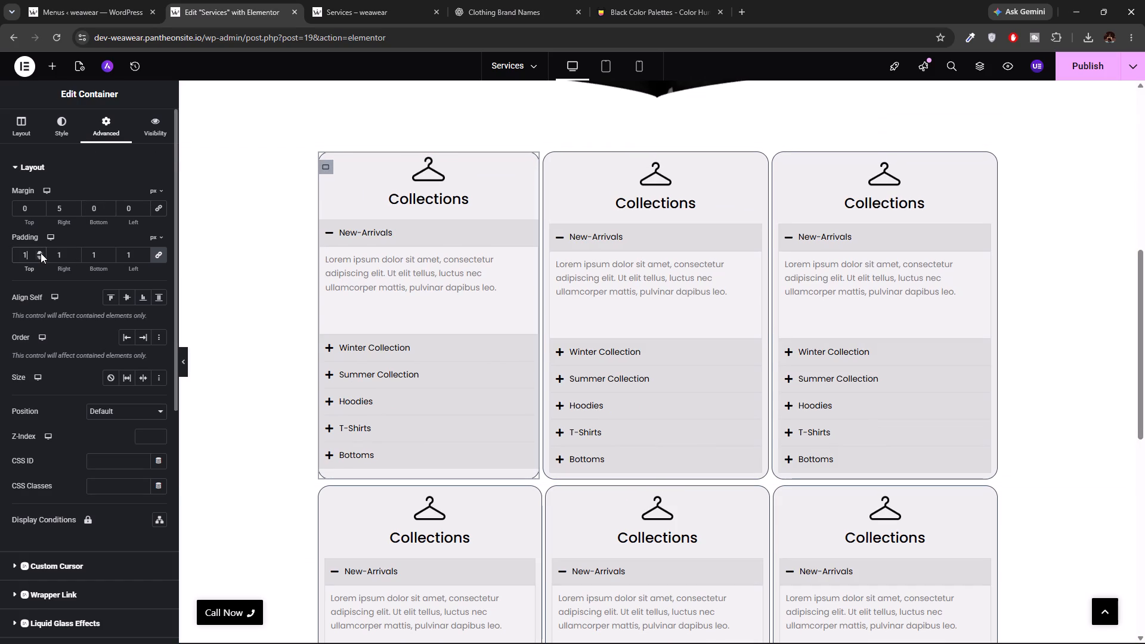
pyautogui.click(41, 258)
pyautogui.click(41, 258)
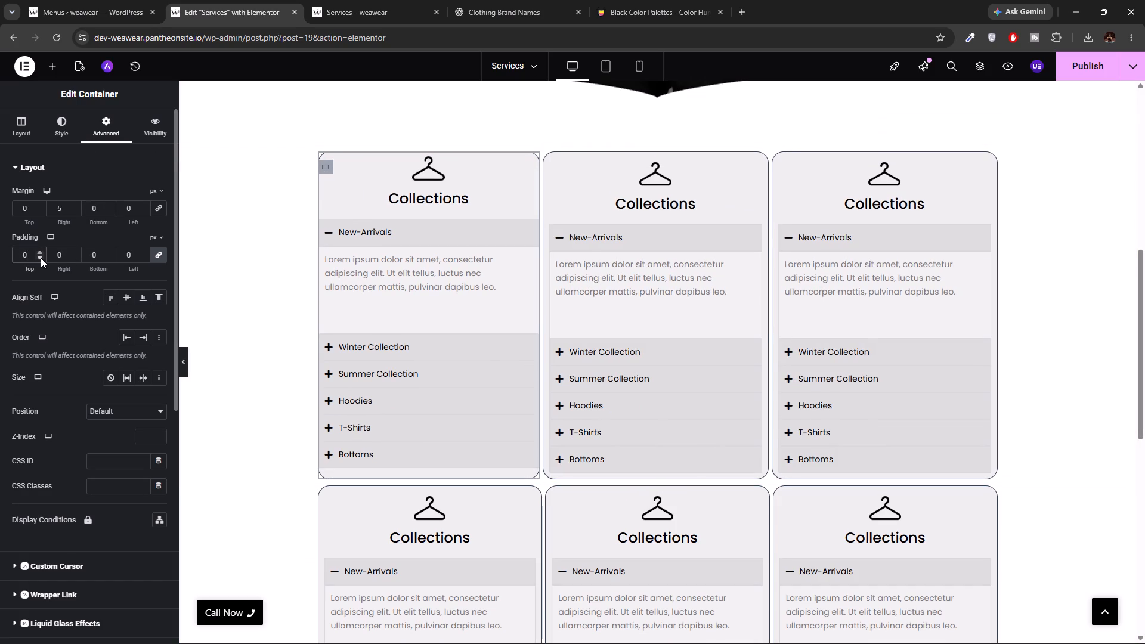
pyautogui.tripleClick(41, 258)
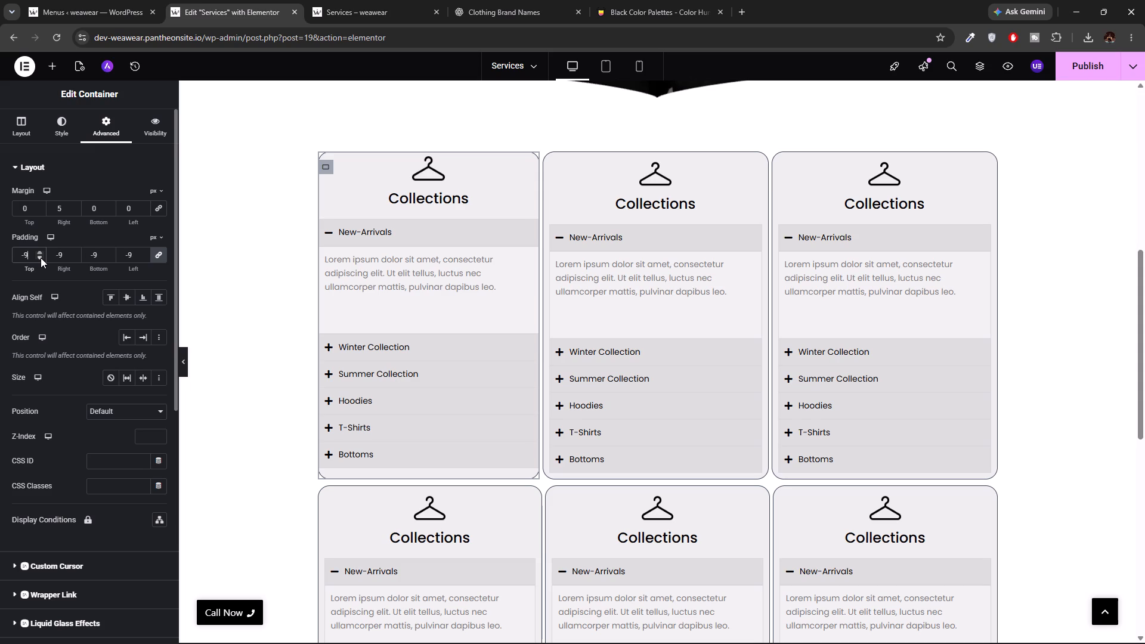
pyautogui.click(40, 250)
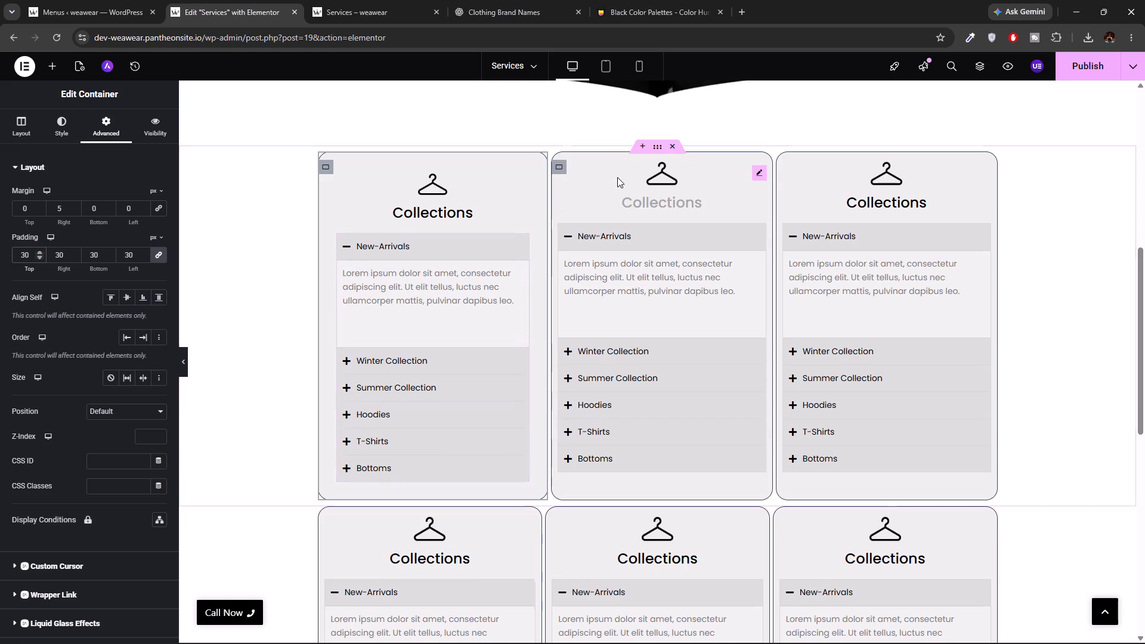
# Set the padding of the second and third Collections columns in the upper row to 30 px on all sides.
pyautogui.click(557, 165)
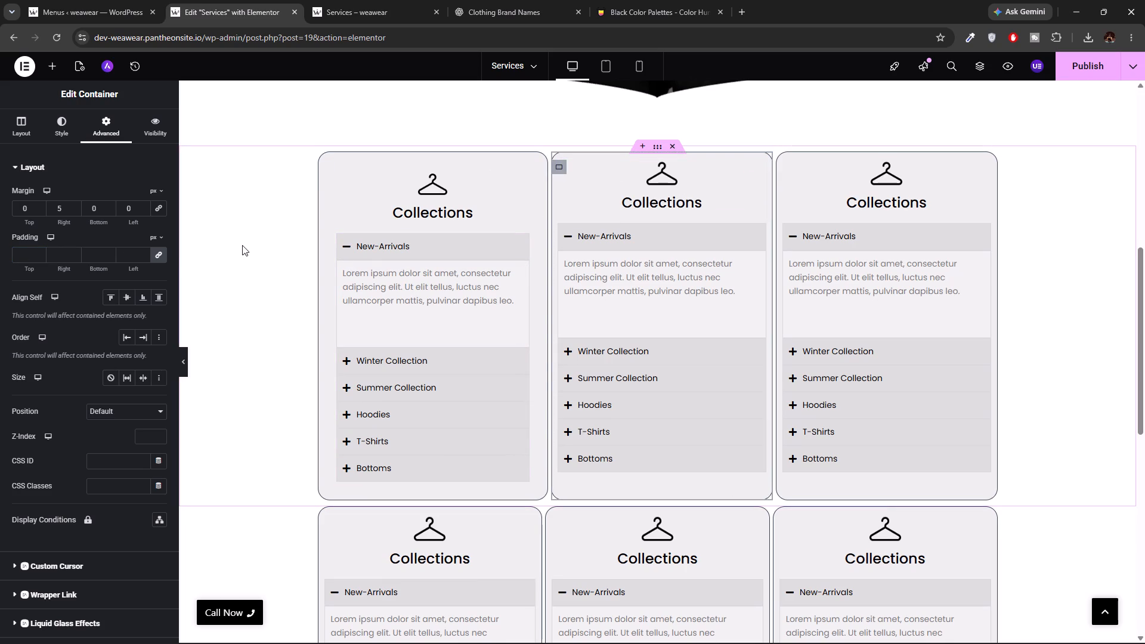
pyautogui.click(32, 259)
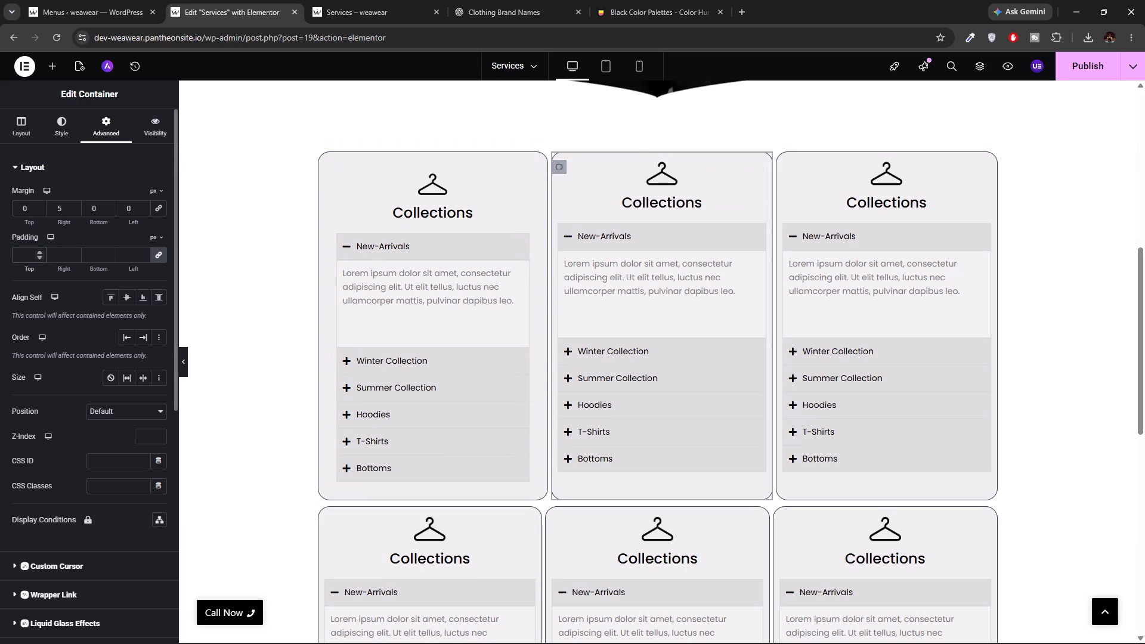
pyautogui.write('30')
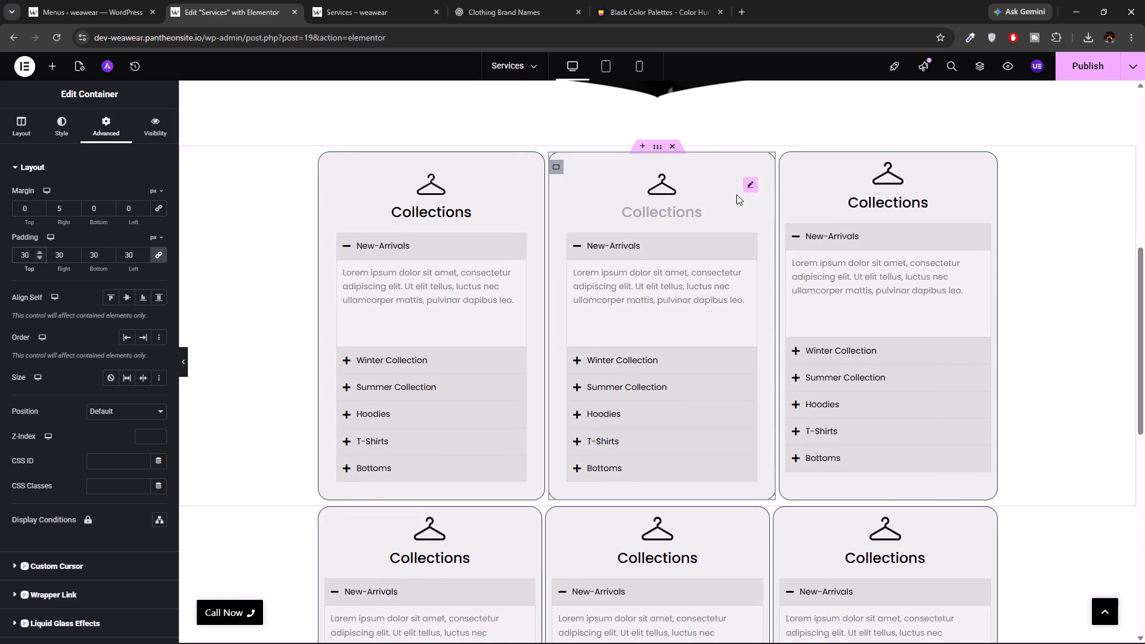
pyautogui.click(793, 166)
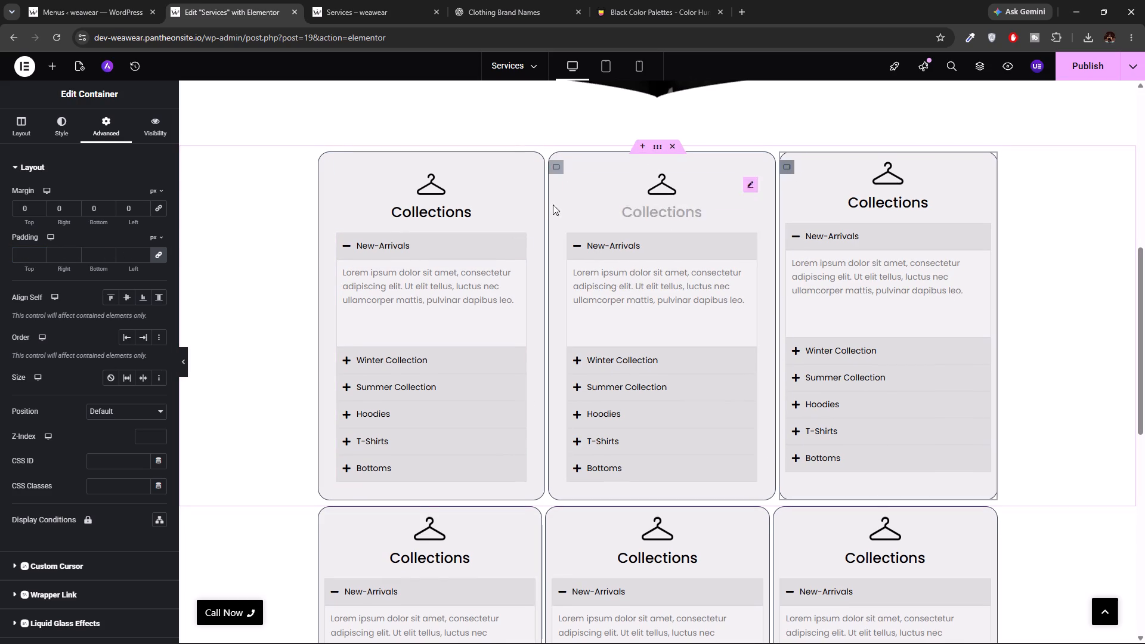
pyautogui.click(20, 258)
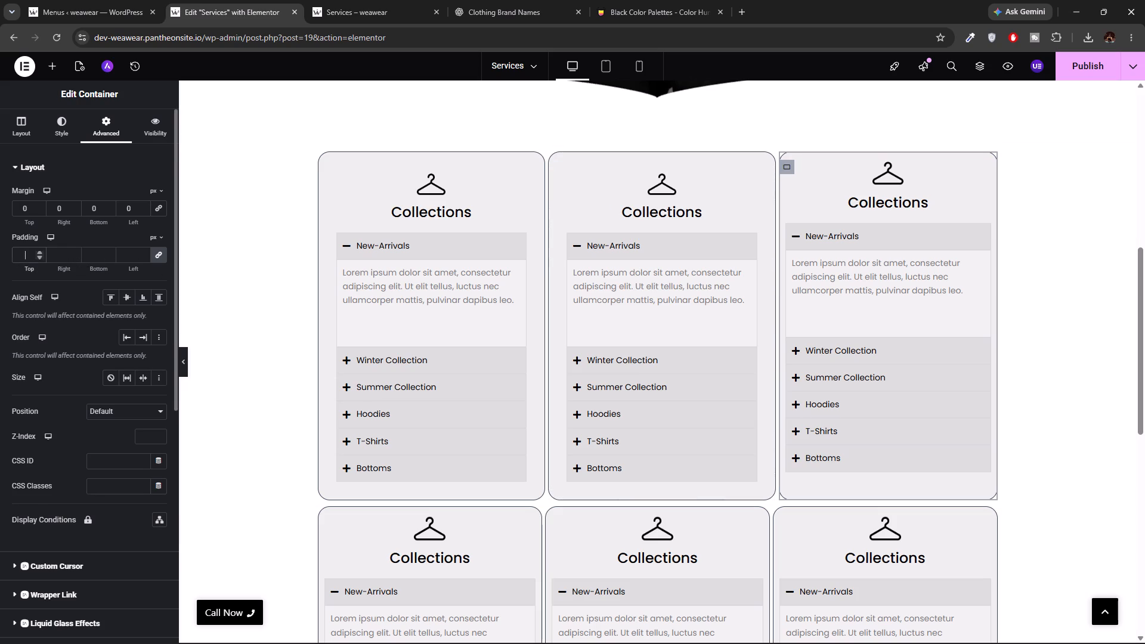
pyautogui.write('30')
# Set the padding of all three Collections columns in the lower row to 30 px on all sides.
pyautogui.scroll(-2, 20, 258)
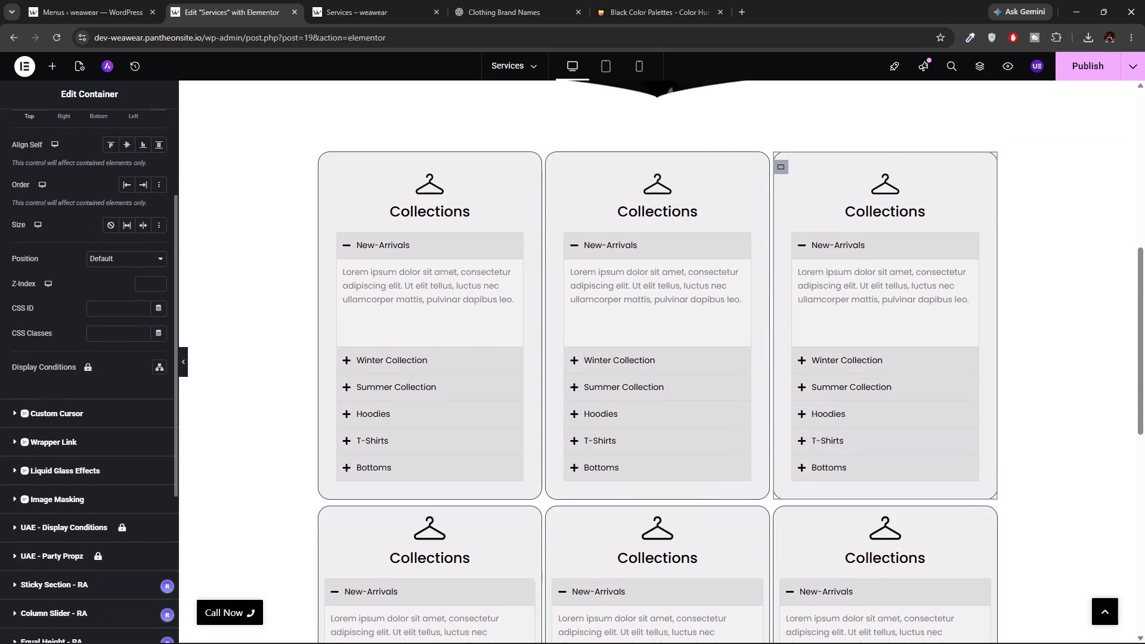
pyautogui.scroll(-3, 277, 324)
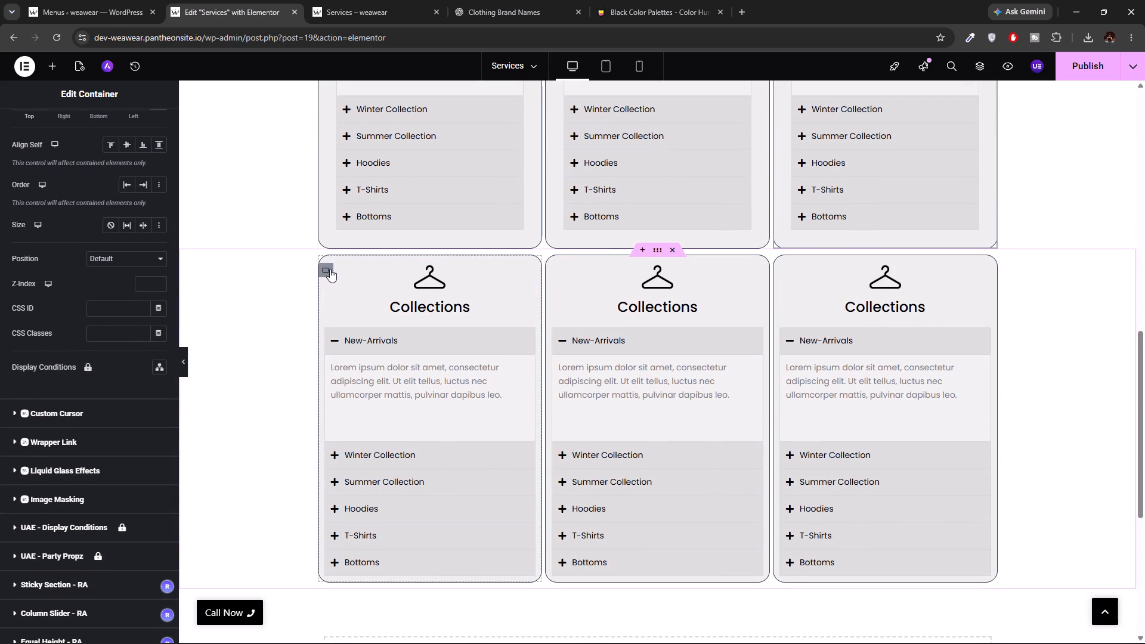
pyautogui.click(330, 269)
pyautogui.doubleClick(107, 128)
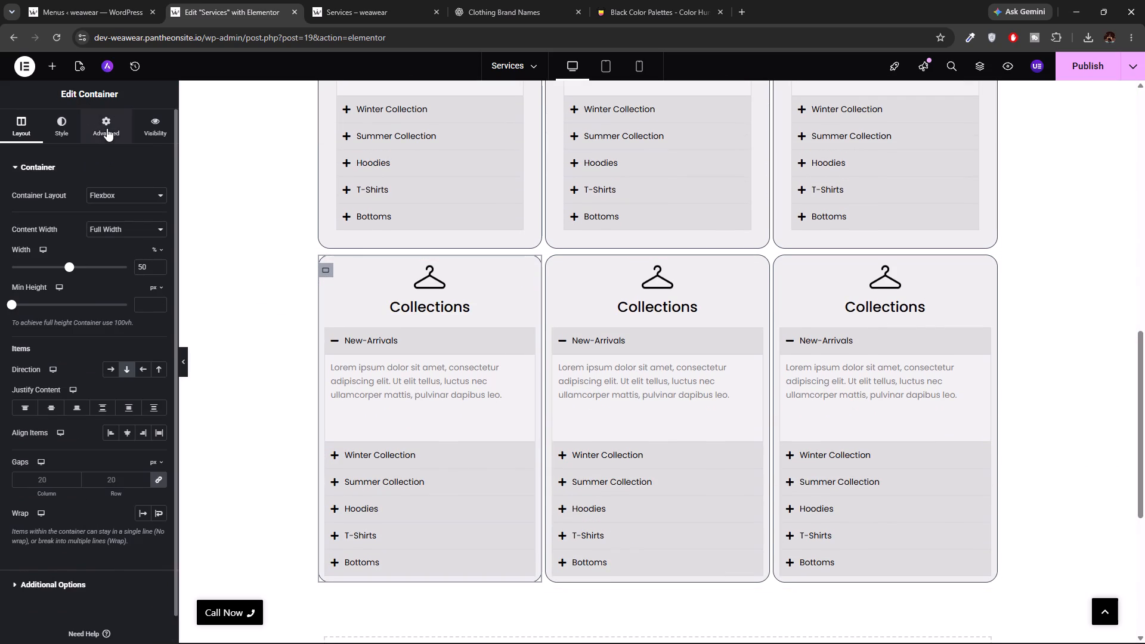
pyautogui.click(30, 257)
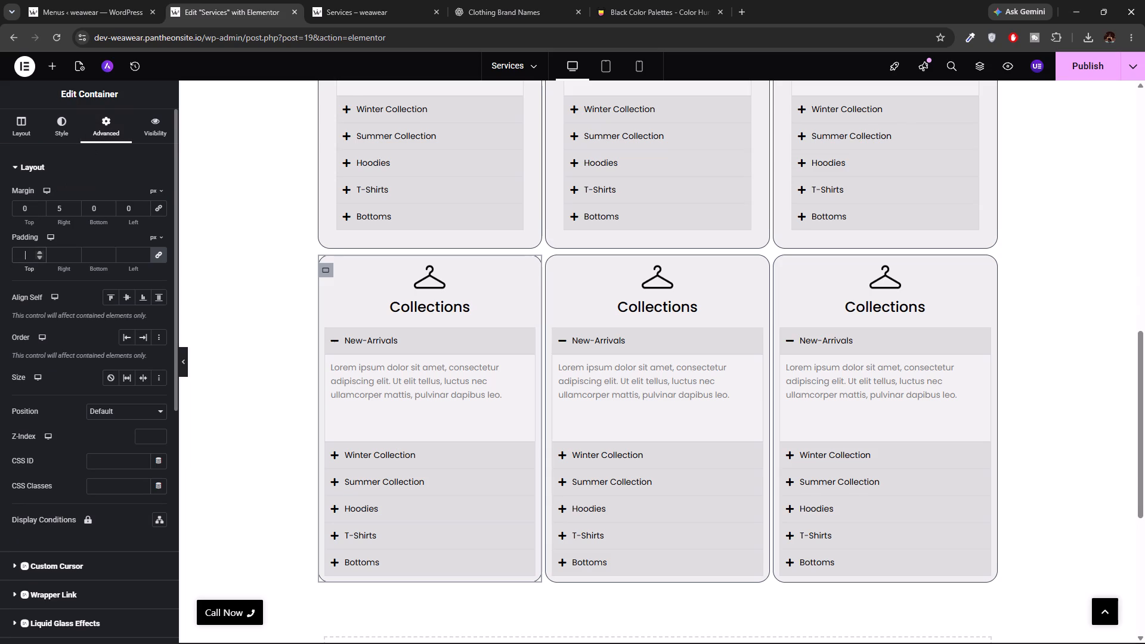
pyautogui.write('30')
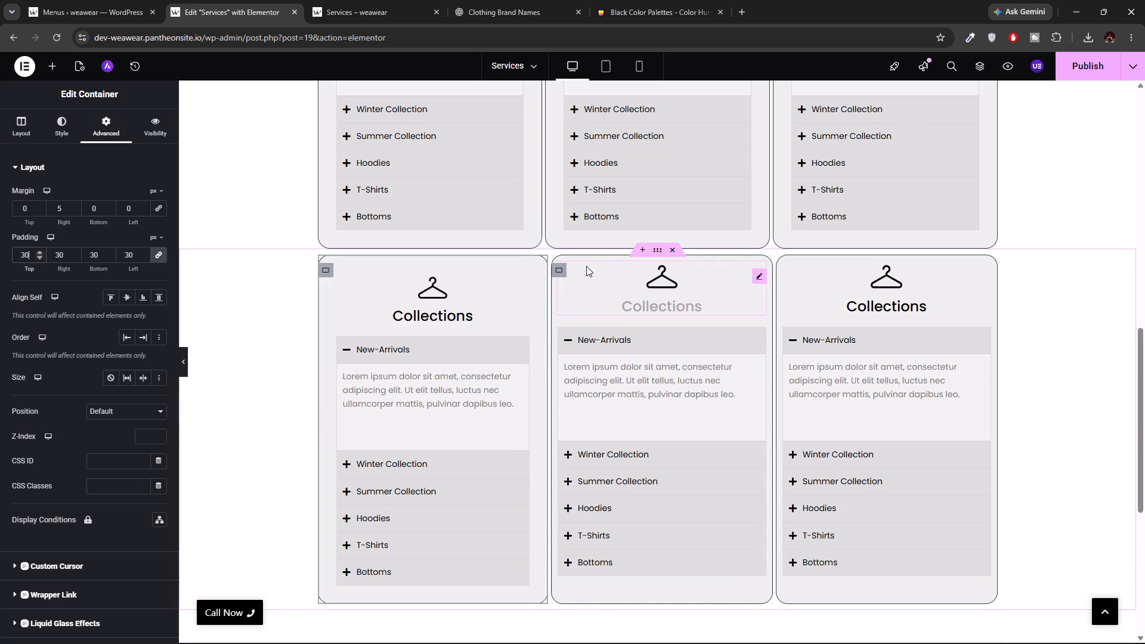
pyautogui.click(555, 270)
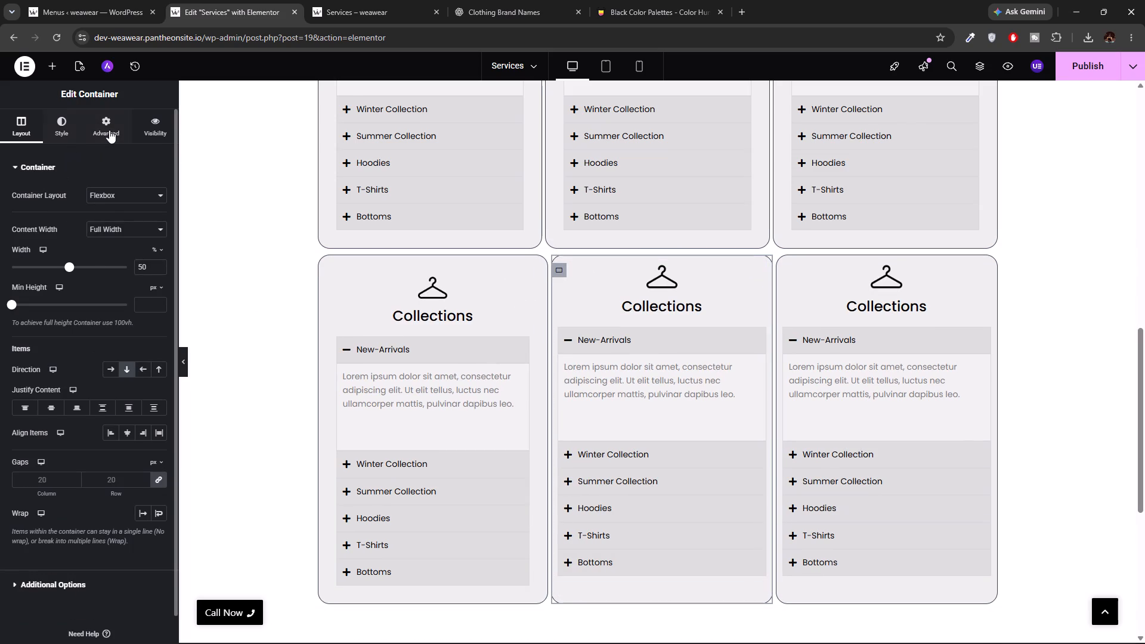
pyautogui.click(110, 130)
pyautogui.click(27, 253)
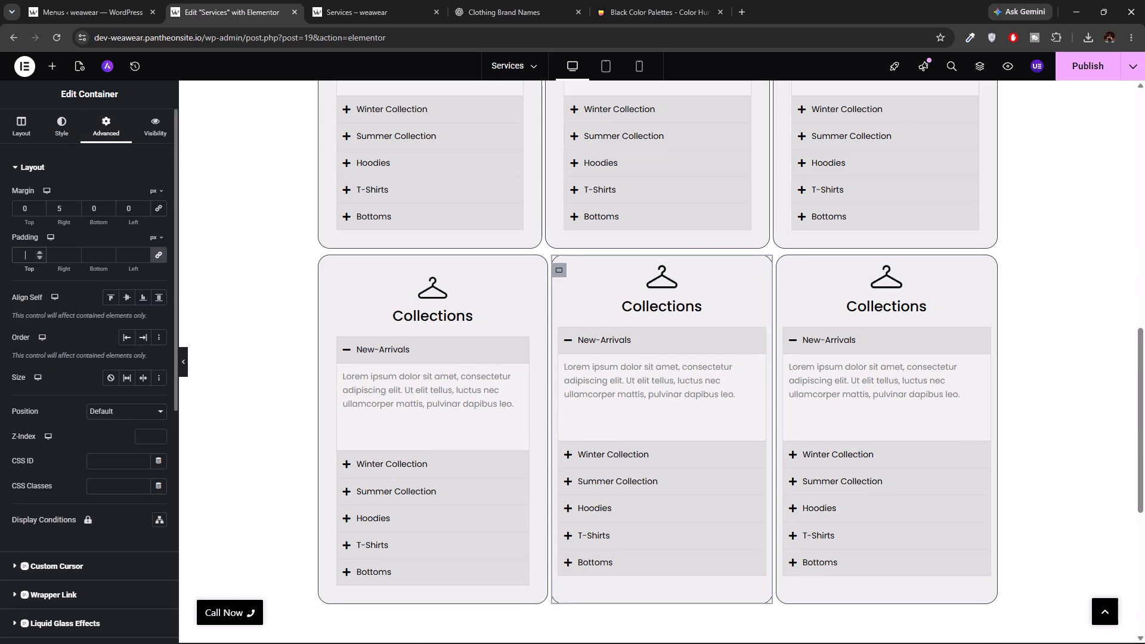
pyautogui.write('30')
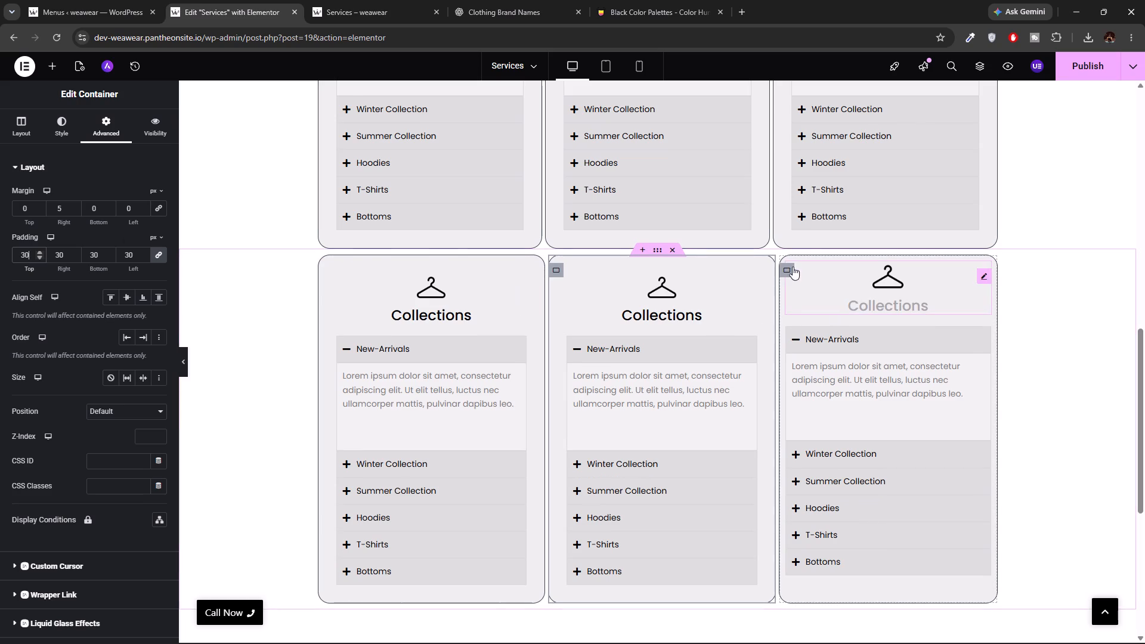
pyautogui.click(784, 271)
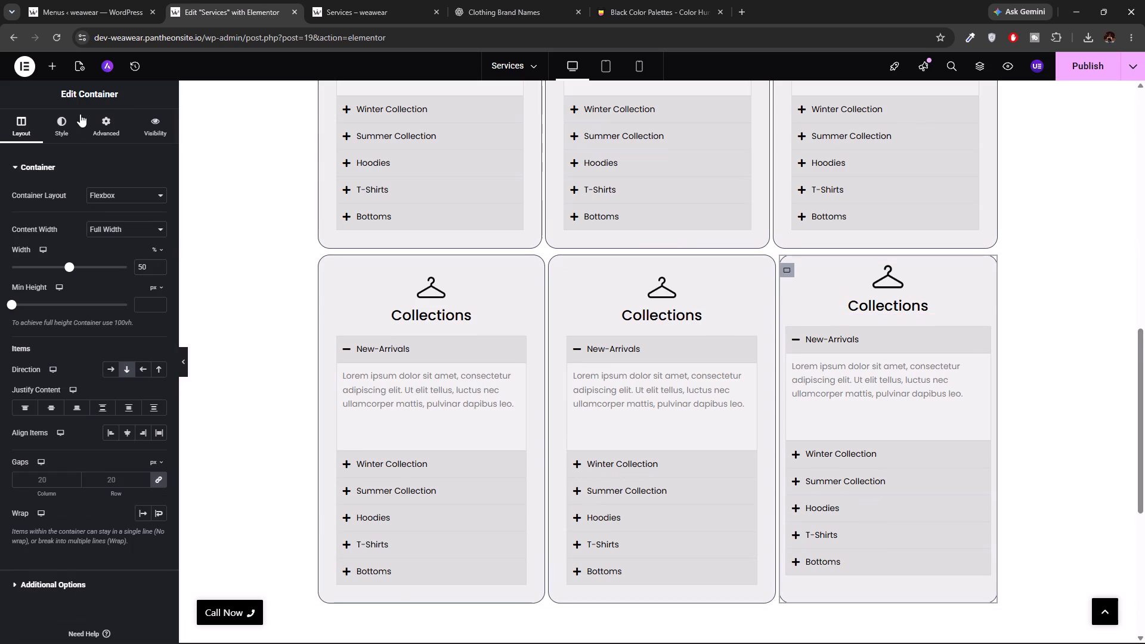
pyautogui.click(100, 124)
pyautogui.click(28, 255)
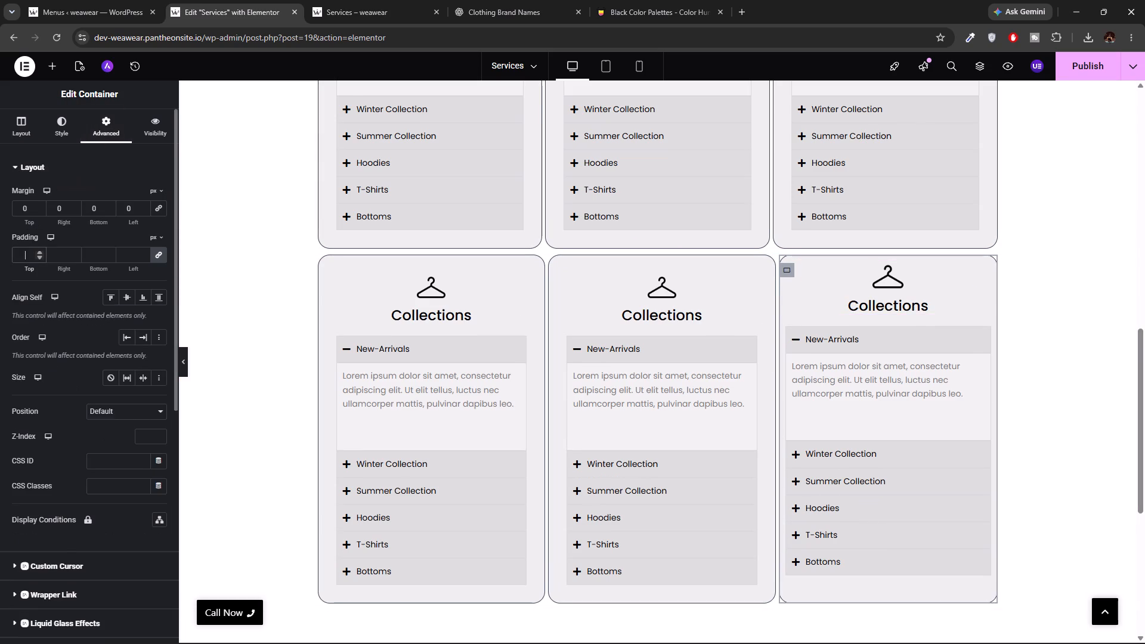
pyautogui.write('30')
# Review the spacing of both Collections rows and the padding settings of the upper row's first column.
pyautogui.scroll(1, 116, 315)
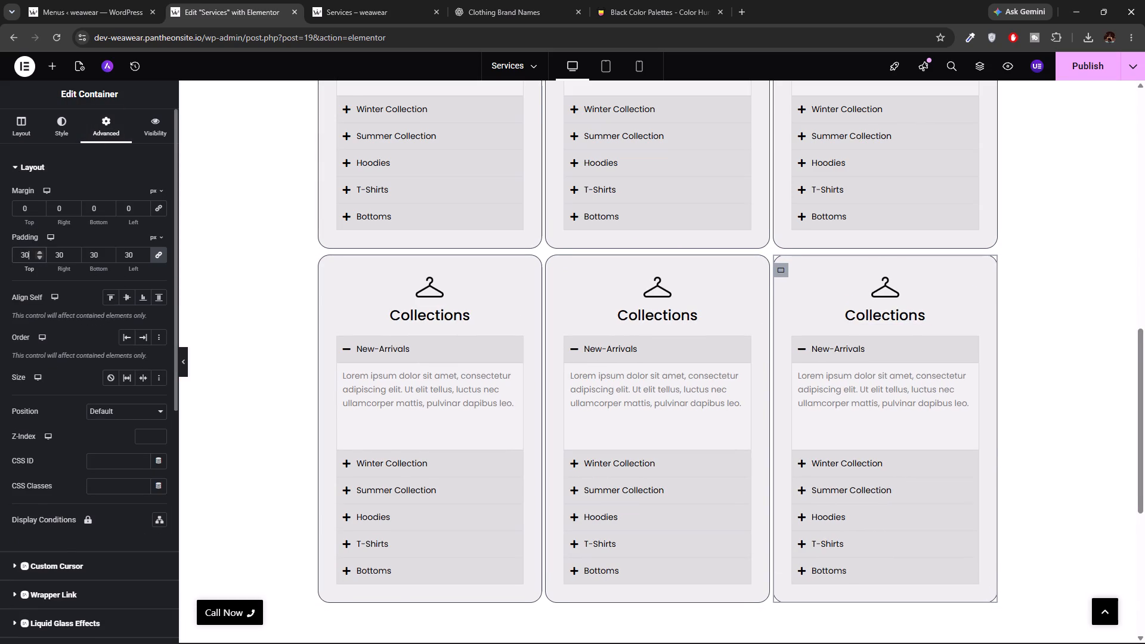
pyautogui.scroll(6, 116, 315)
pyautogui.scroll(6, 247, 224)
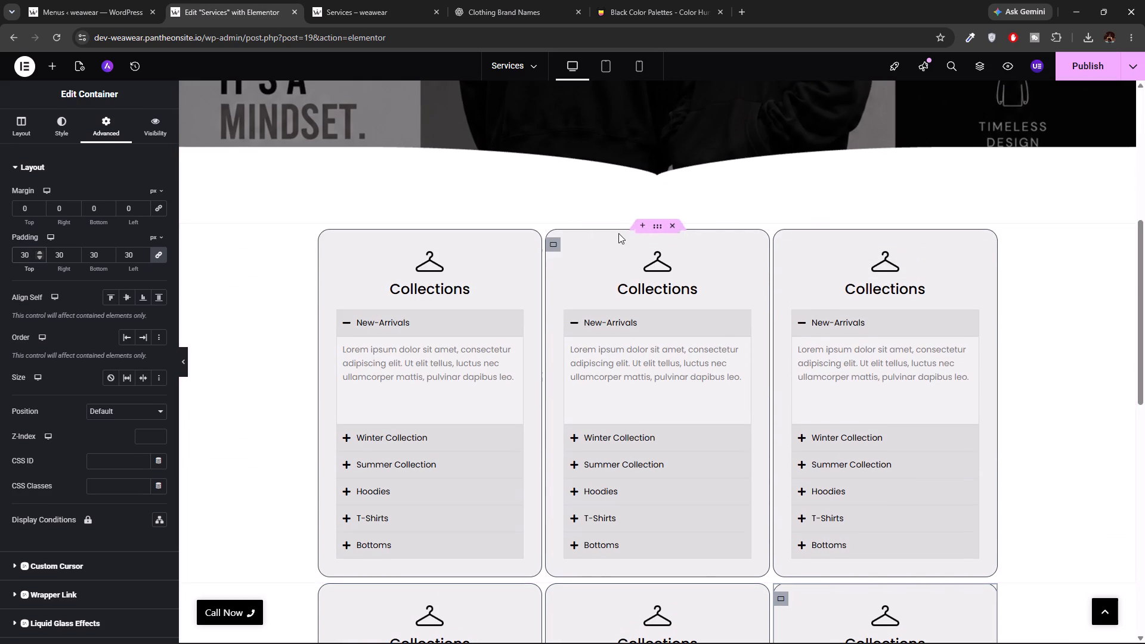
pyautogui.click(330, 244)
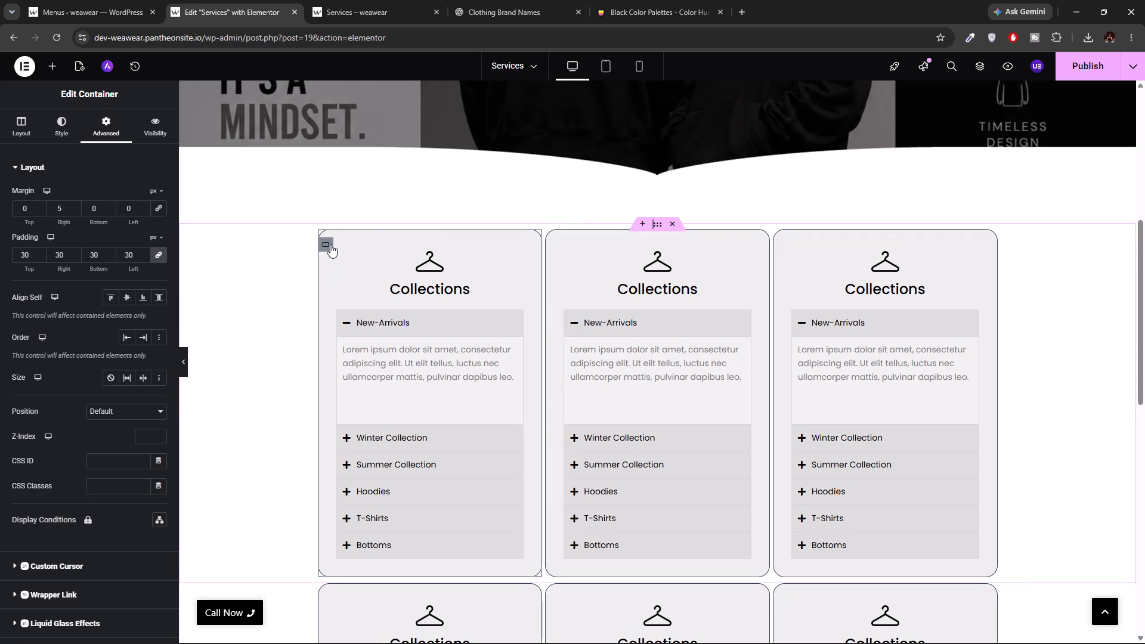
pyautogui.scroll(-5, 330, 244)
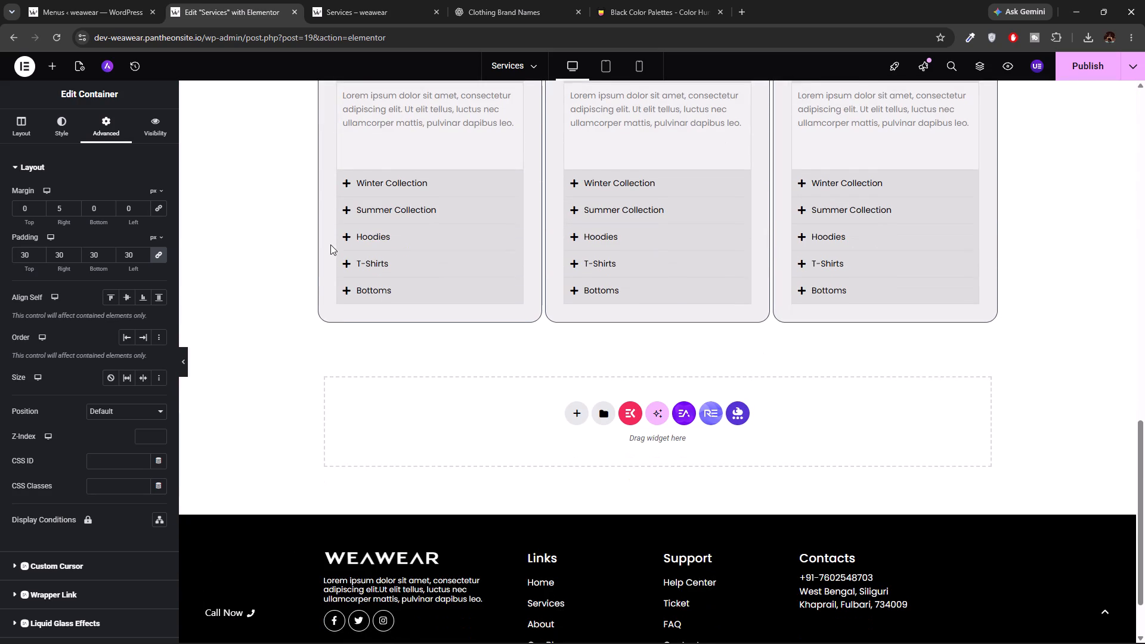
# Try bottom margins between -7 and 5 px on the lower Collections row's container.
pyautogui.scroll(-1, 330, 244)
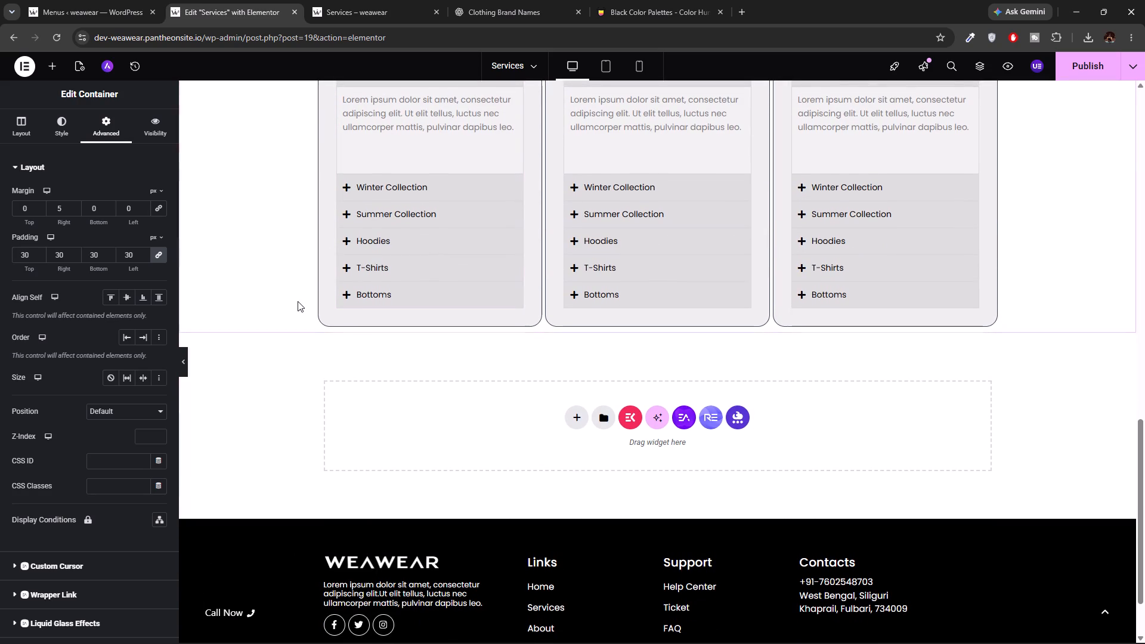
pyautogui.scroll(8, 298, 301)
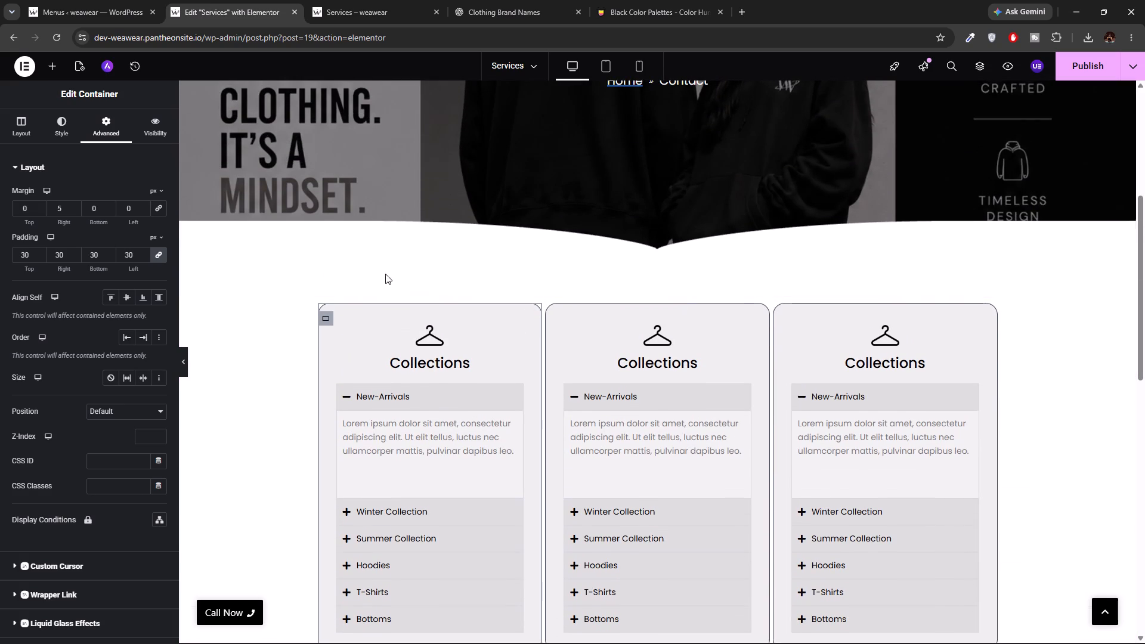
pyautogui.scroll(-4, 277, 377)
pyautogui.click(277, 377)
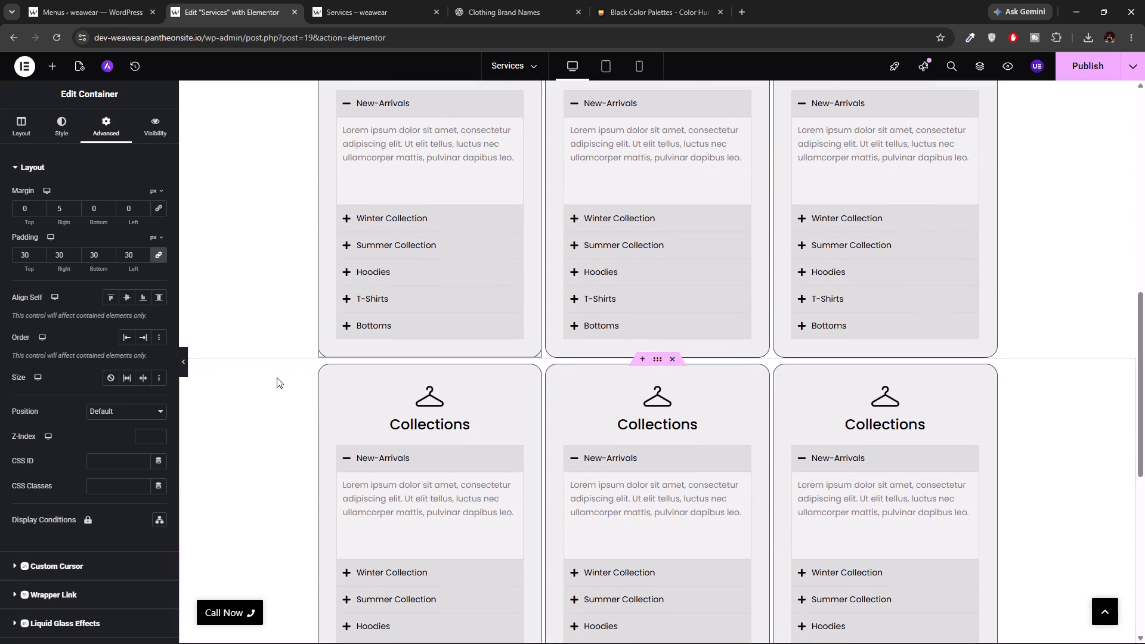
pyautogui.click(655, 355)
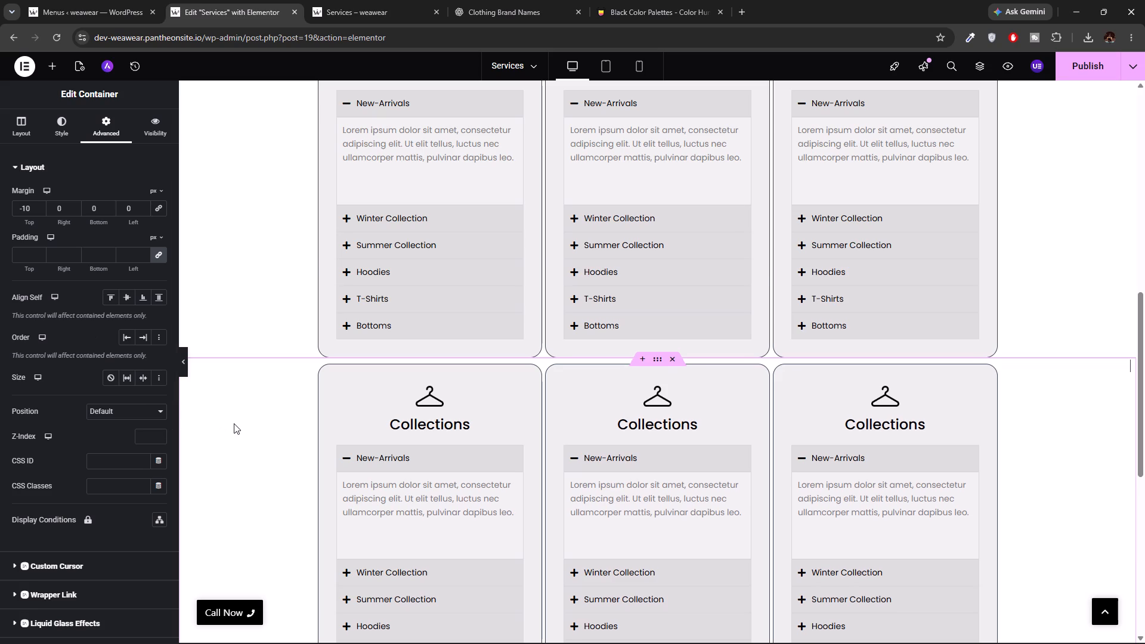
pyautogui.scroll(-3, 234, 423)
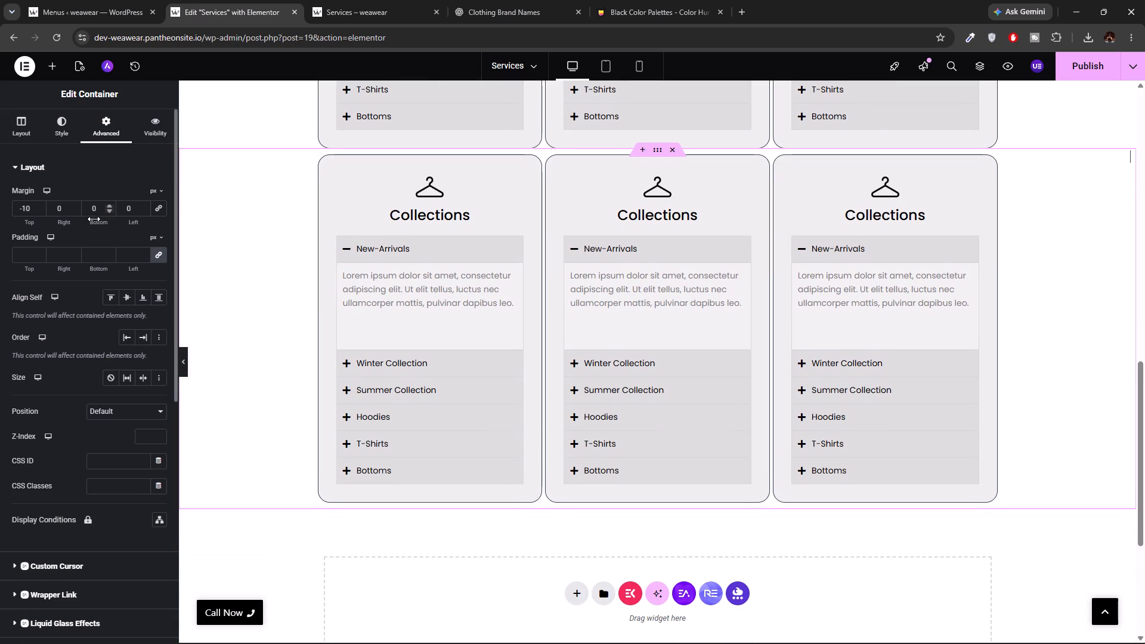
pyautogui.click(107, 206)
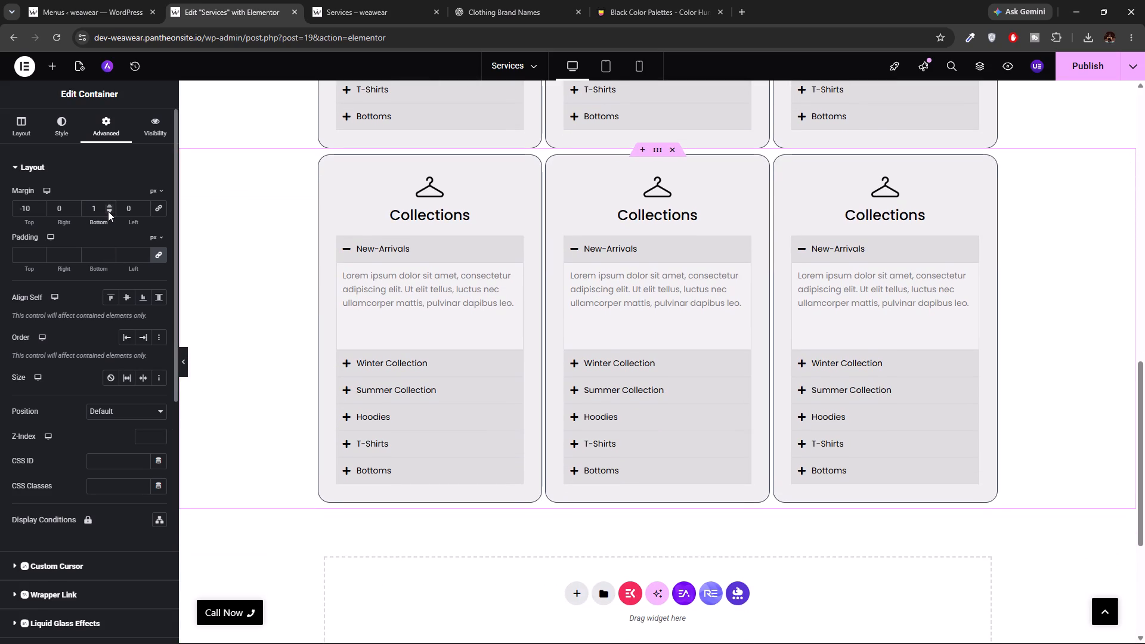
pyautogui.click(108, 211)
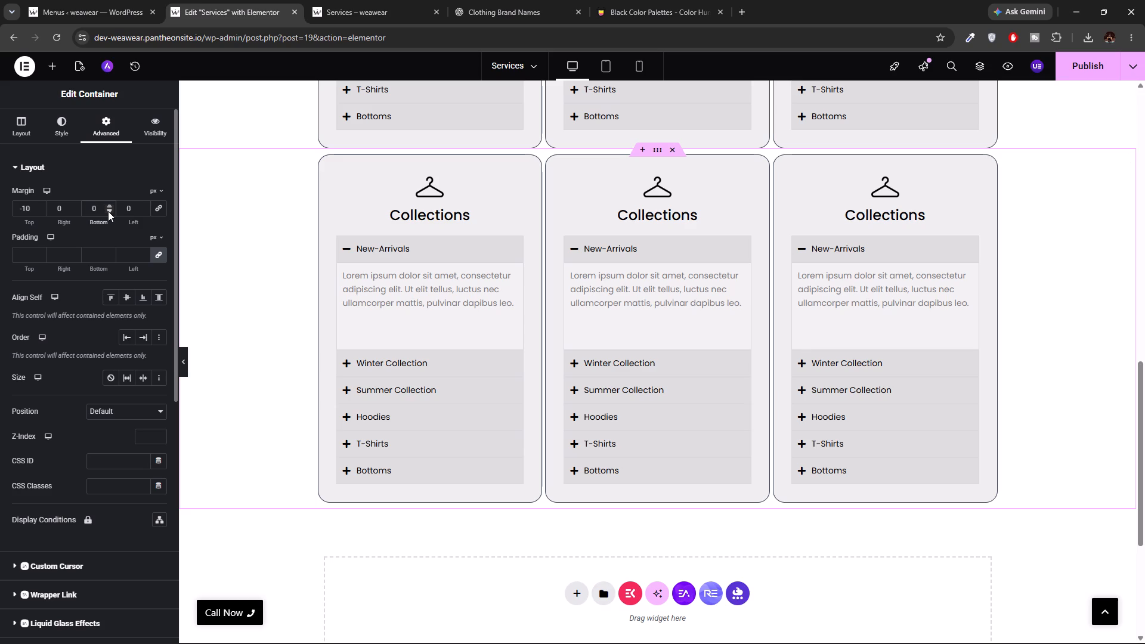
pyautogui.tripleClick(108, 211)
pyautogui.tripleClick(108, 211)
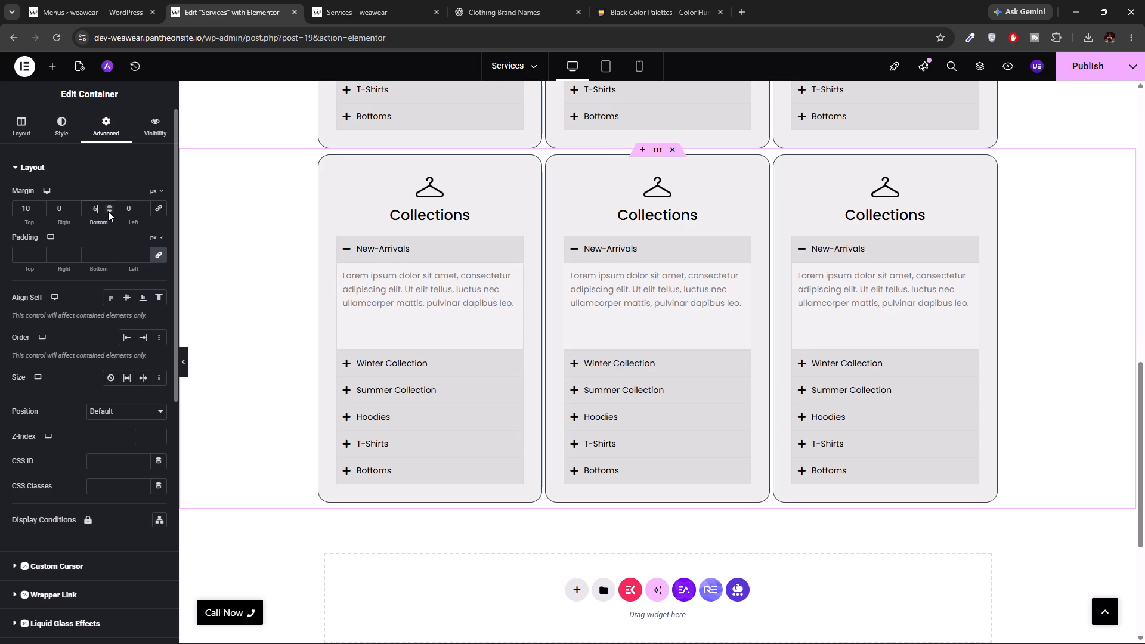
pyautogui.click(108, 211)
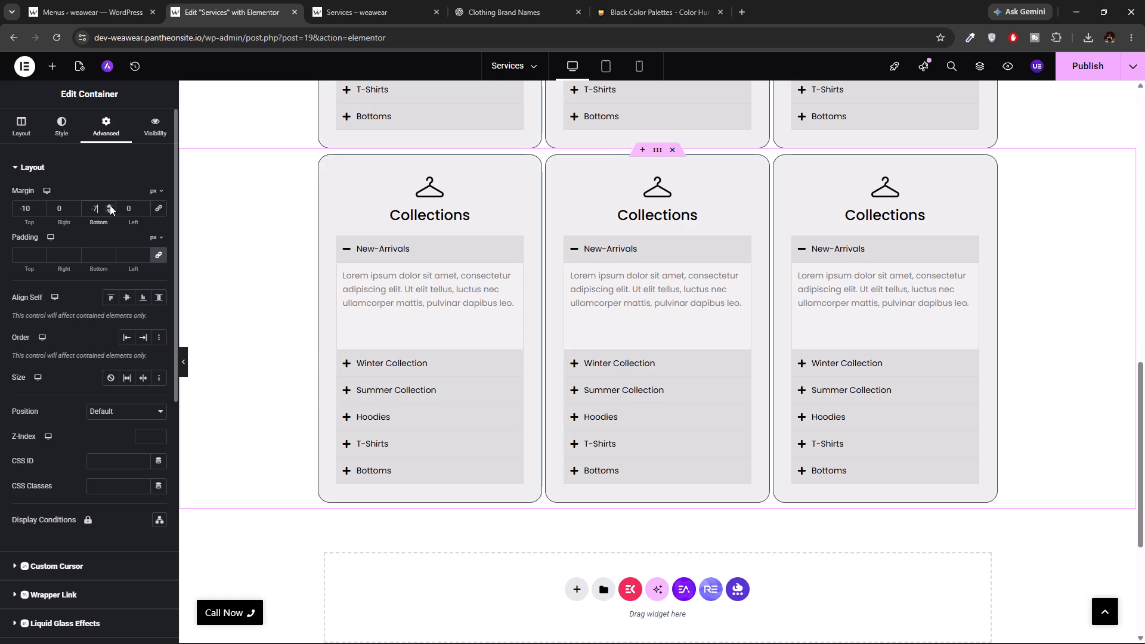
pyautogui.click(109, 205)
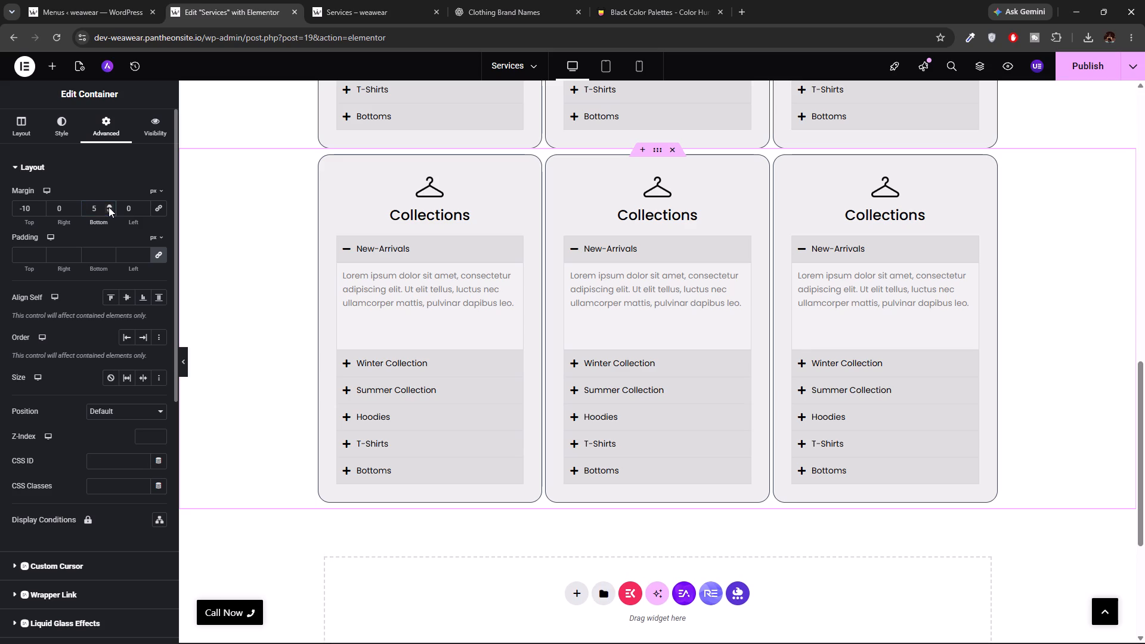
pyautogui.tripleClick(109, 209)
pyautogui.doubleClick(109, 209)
# Set the bottom margin of the lower Collections row's container to 80 px.
pyautogui.press('BackSpace')
pyautogui.press('8')
pyautogui.press('0')
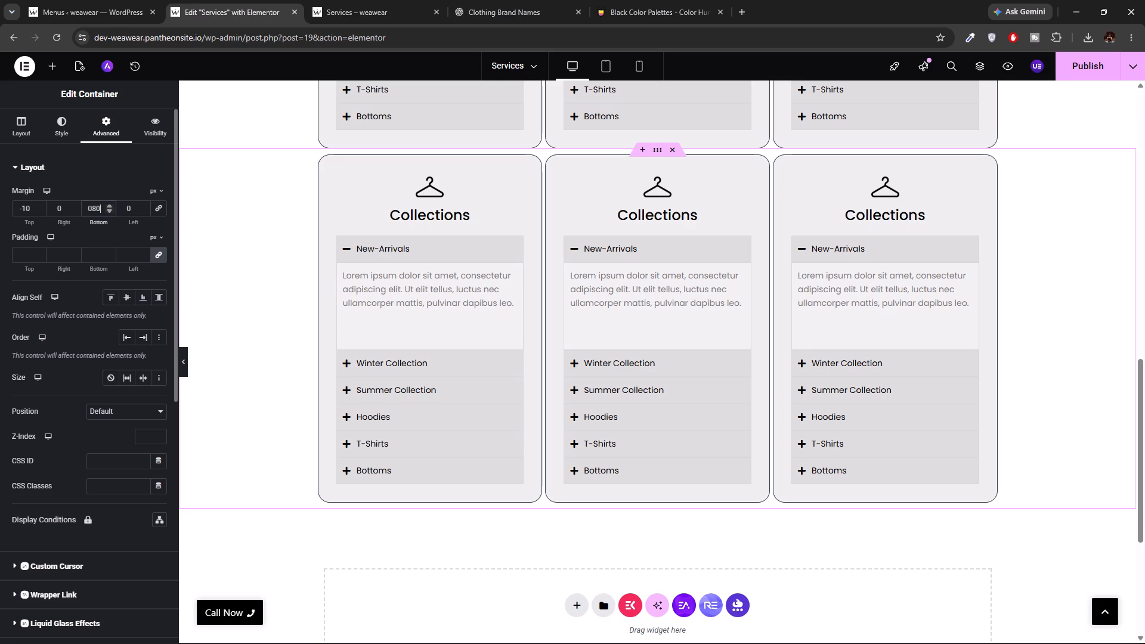
pyautogui.press('BackSpace')
pyautogui.press('BackSpace')
pyautogui.press('BackSpace')
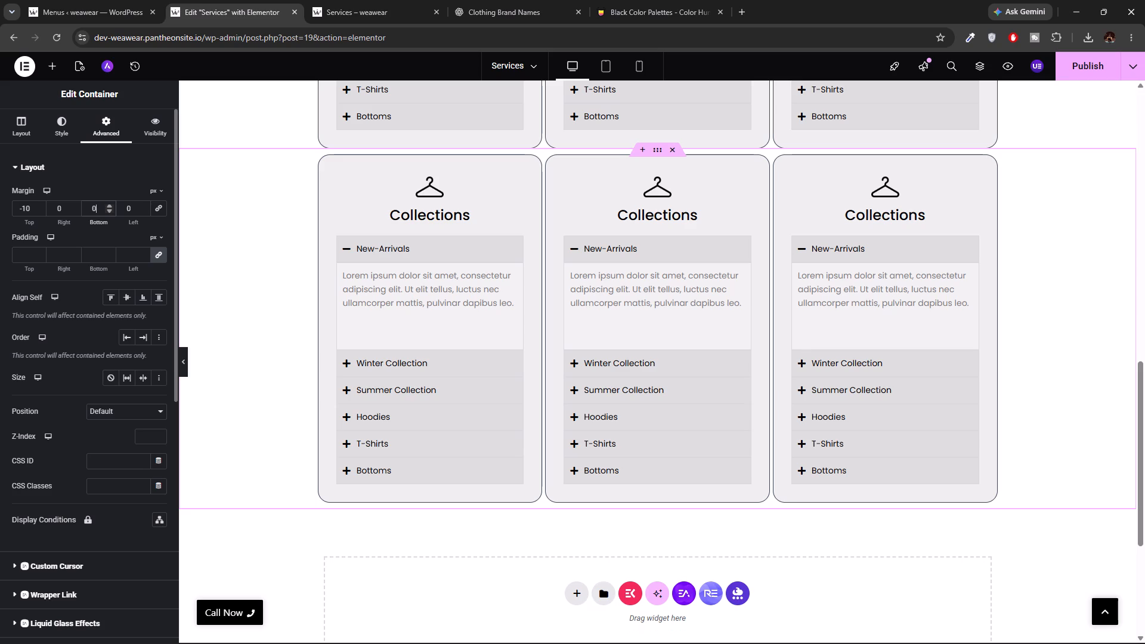
pyautogui.press('BackSpace')
pyautogui.write('80')
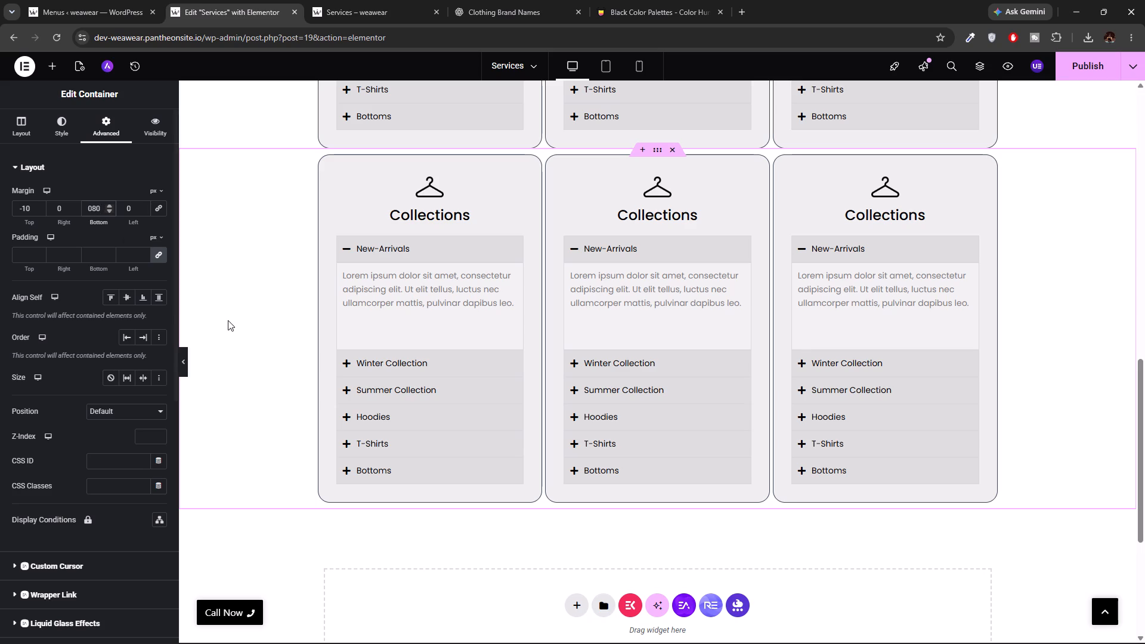
# Apply the Slide In Up entrance animation to the first Collections column in the upper row.
pyautogui.scroll(5, 261, 336)
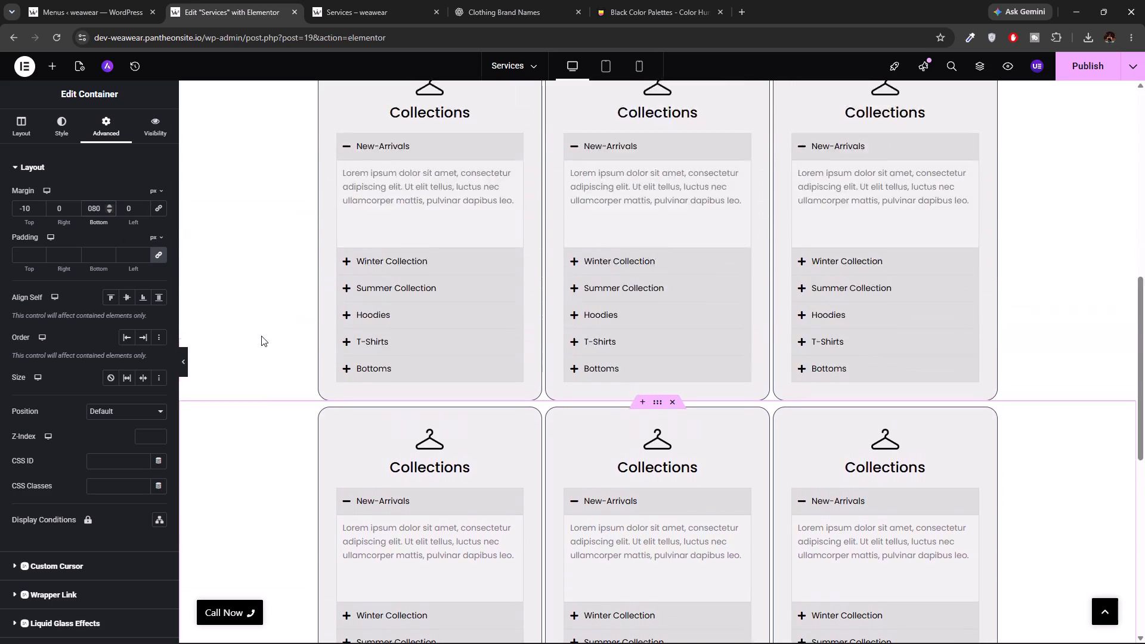
pyautogui.scroll(3, 261, 336)
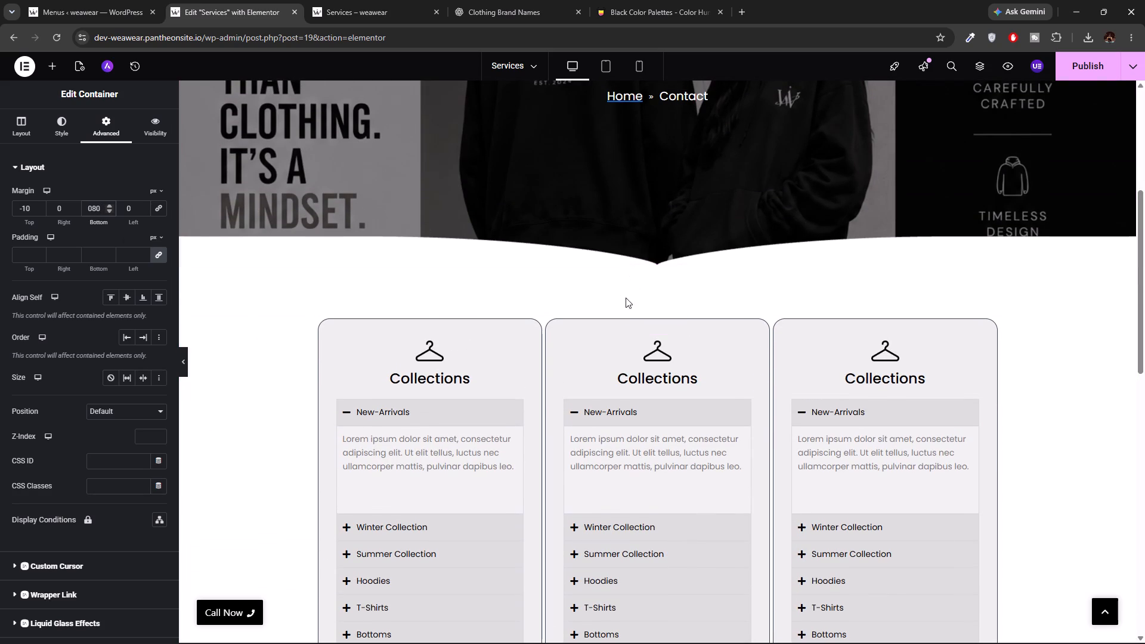
pyautogui.scroll(-6, 609, 296)
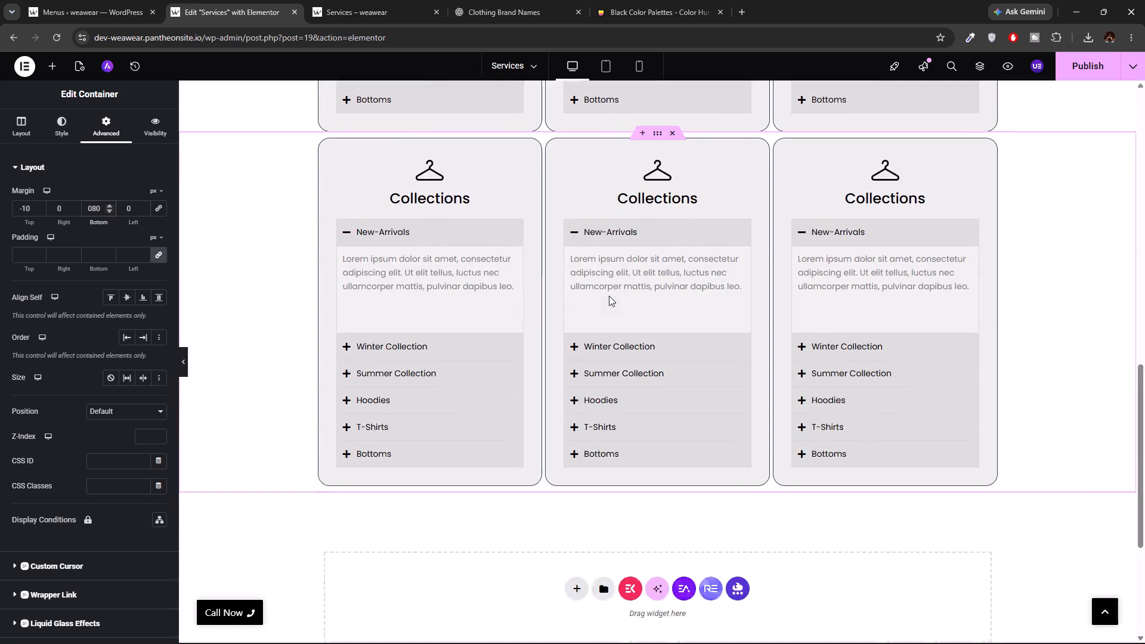
pyautogui.scroll(-1, 609, 296)
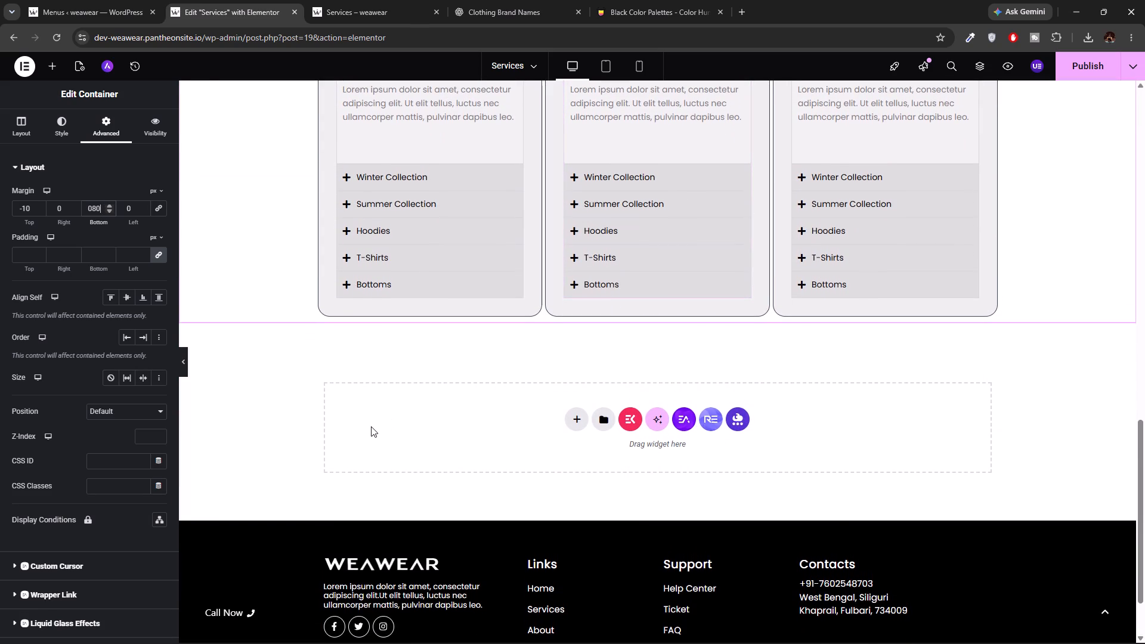
pyautogui.scroll(7, 371, 426)
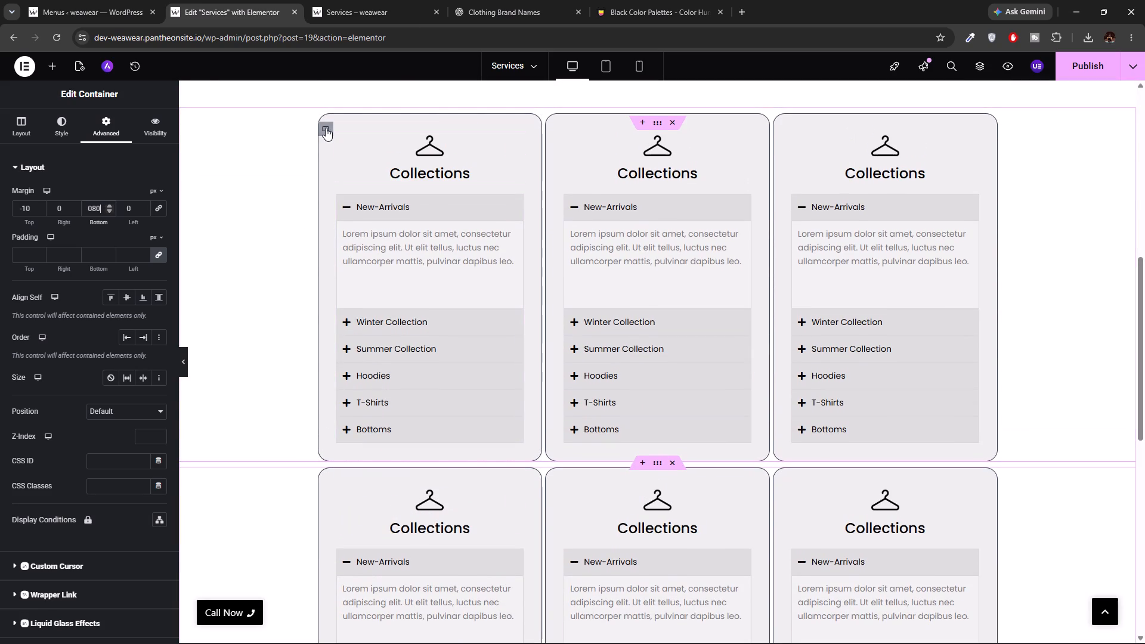
pyautogui.click(326, 128)
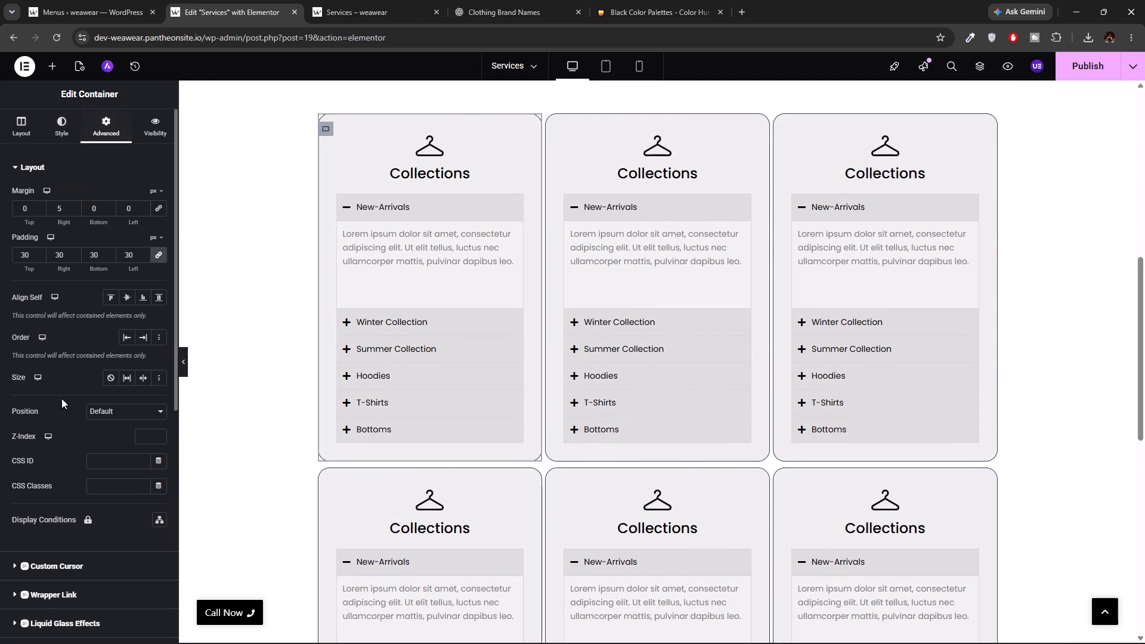
pyautogui.scroll(-6, 60, 410)
pyautogui.click(60, 410)
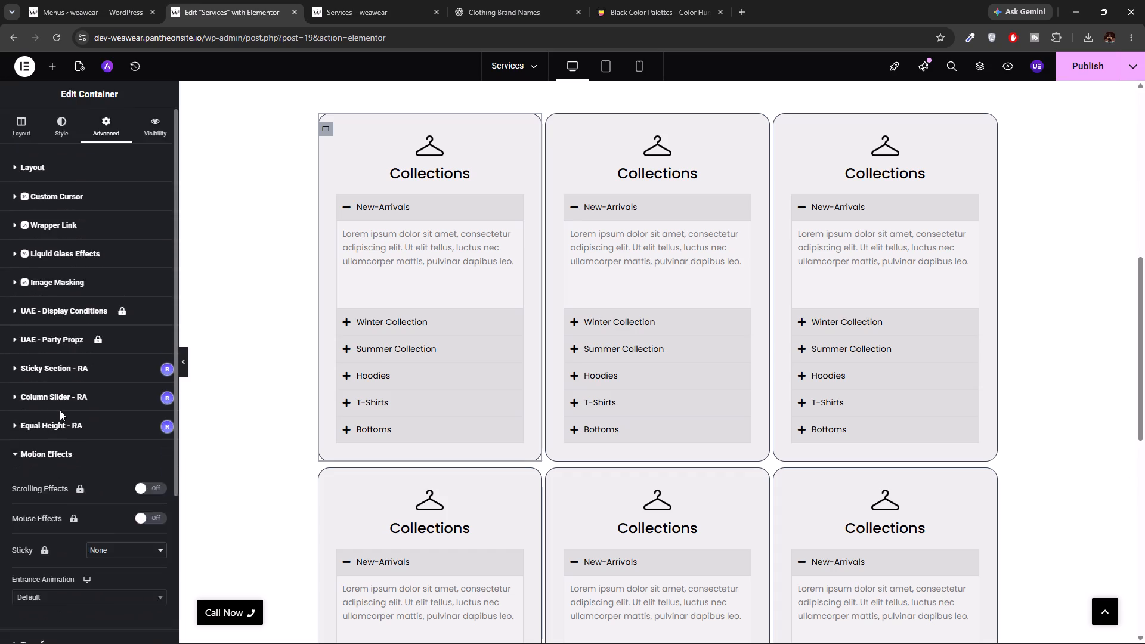
pyautogui.scroll(-1, 60, 410)
pyautogui.click(114, 346)
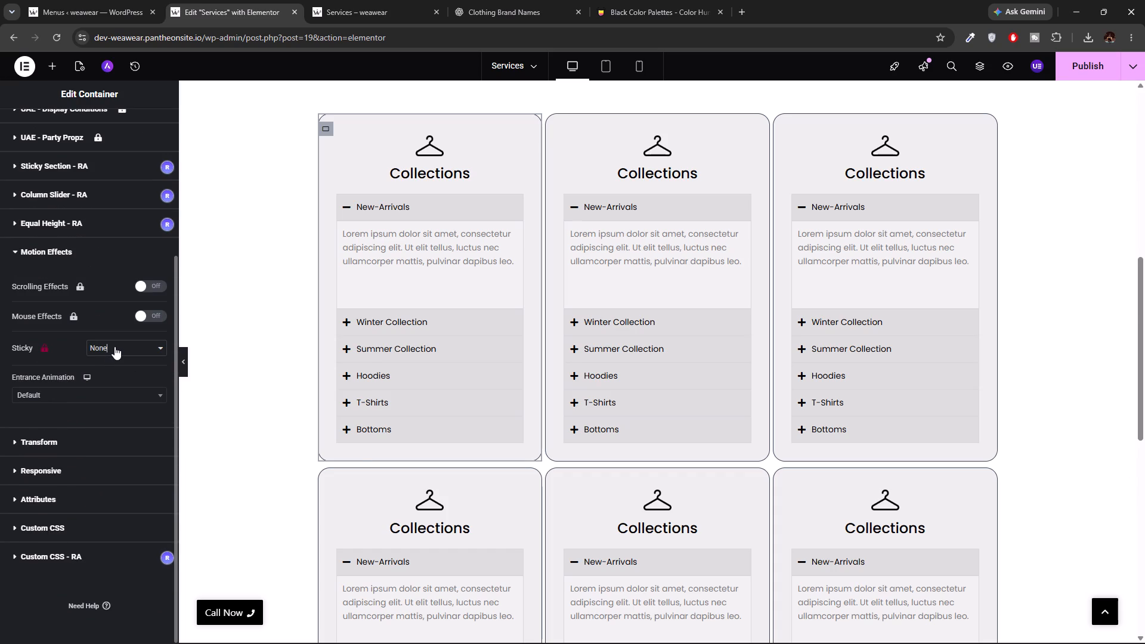
pyautogui.click(114, 346)
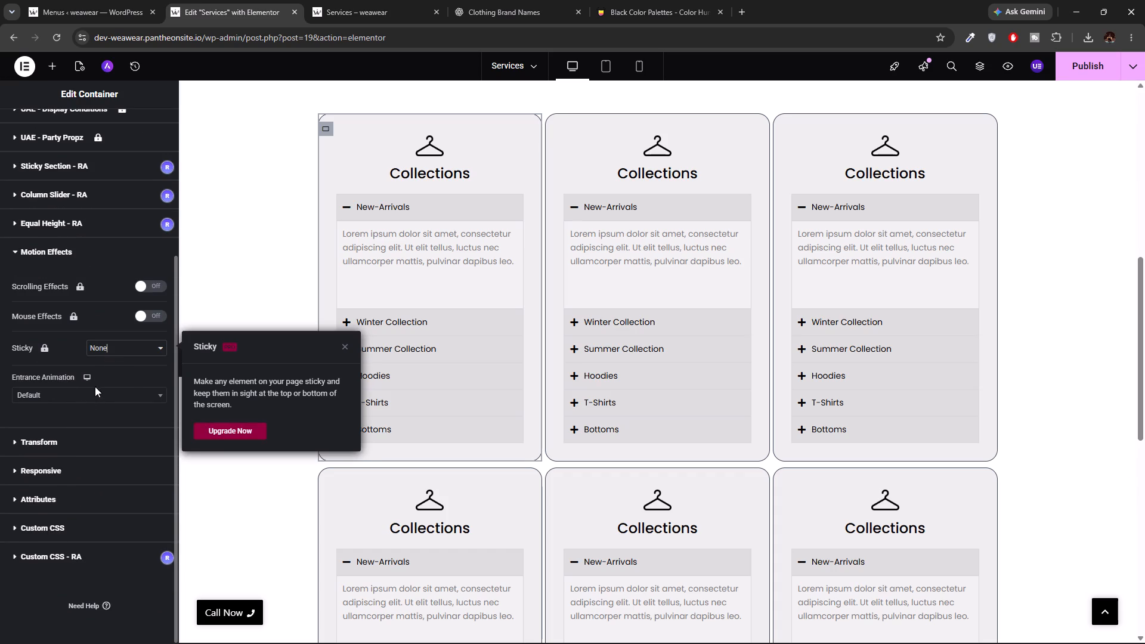
pyautogui.click(95, 386)
pyautogui.click(33, 392)
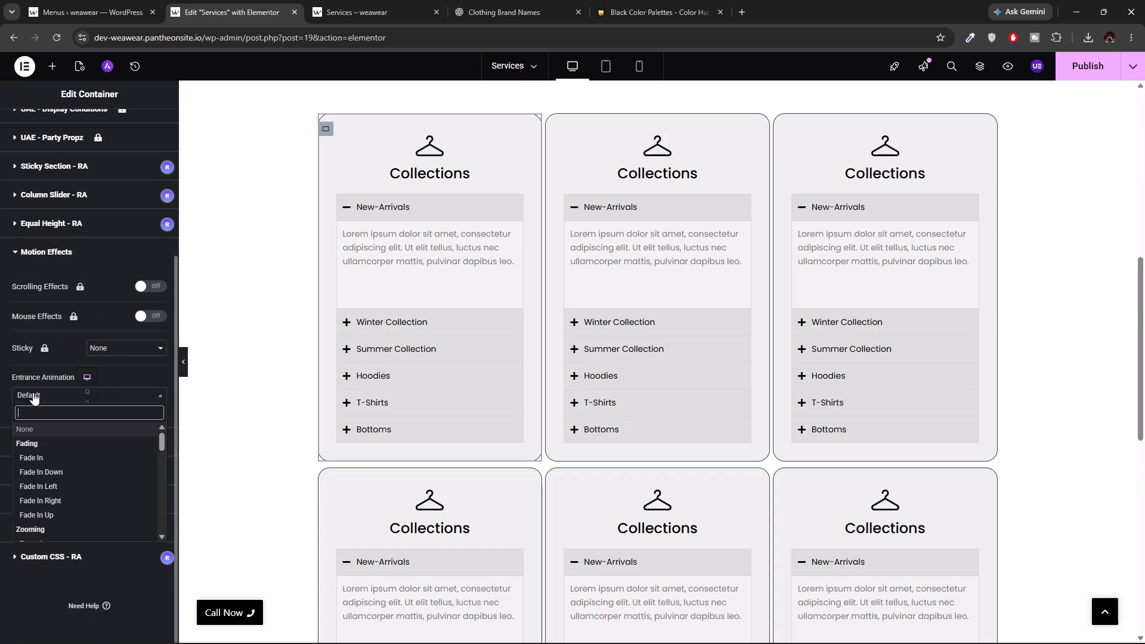
pyautogui.scroll(-2, 37, 480)
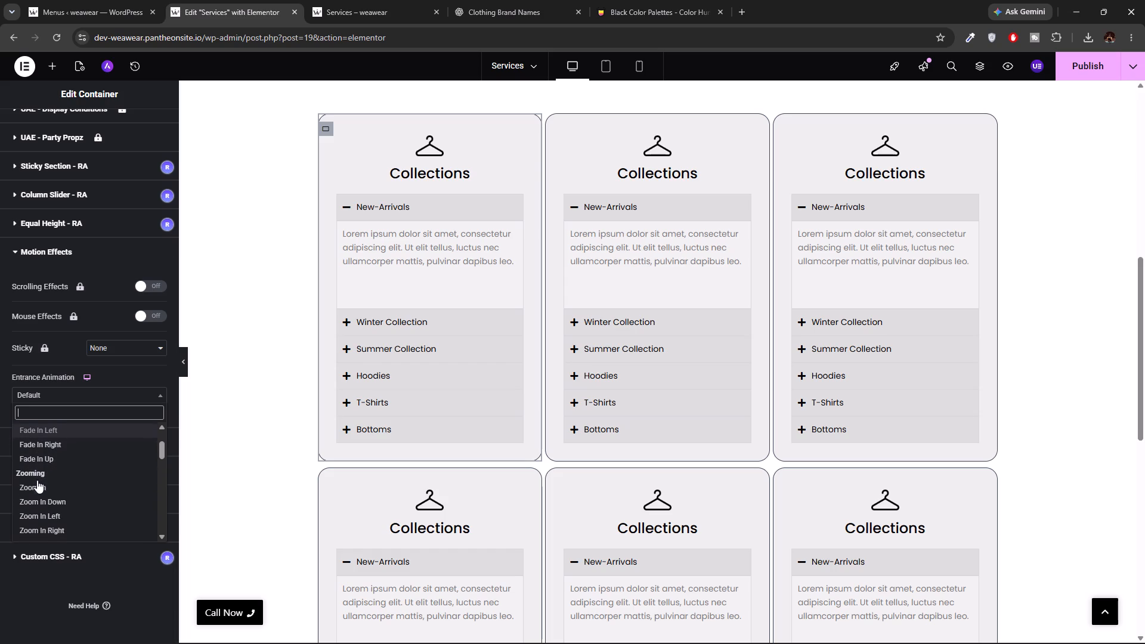
pyautogui.scroll(-4, 37, 480)
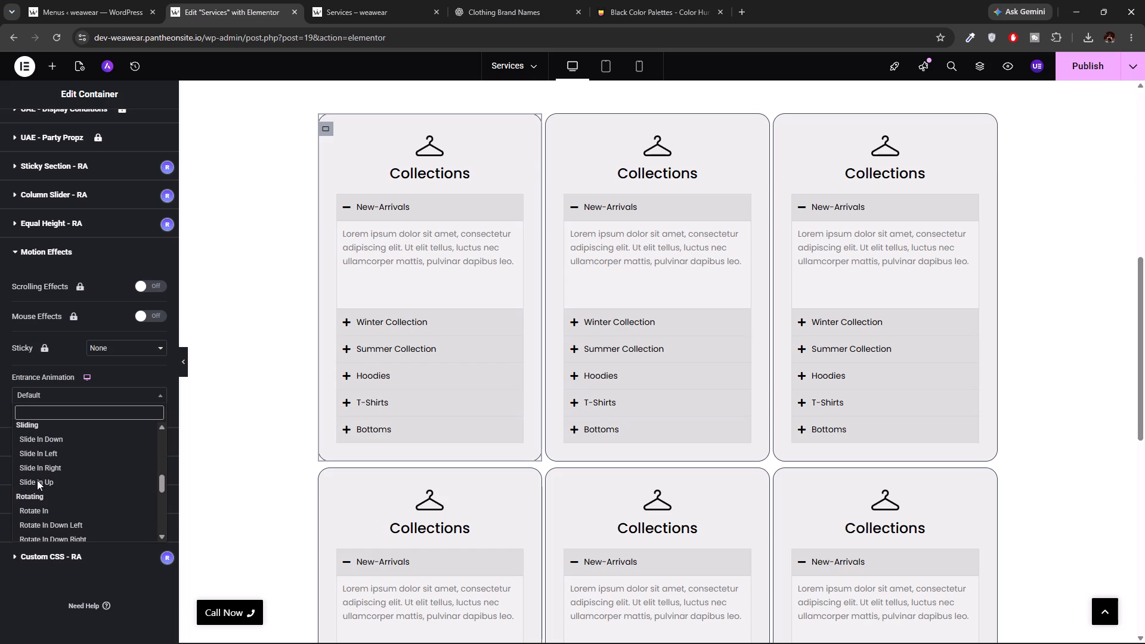
pyautogui.scroll(-1, 37, 480)
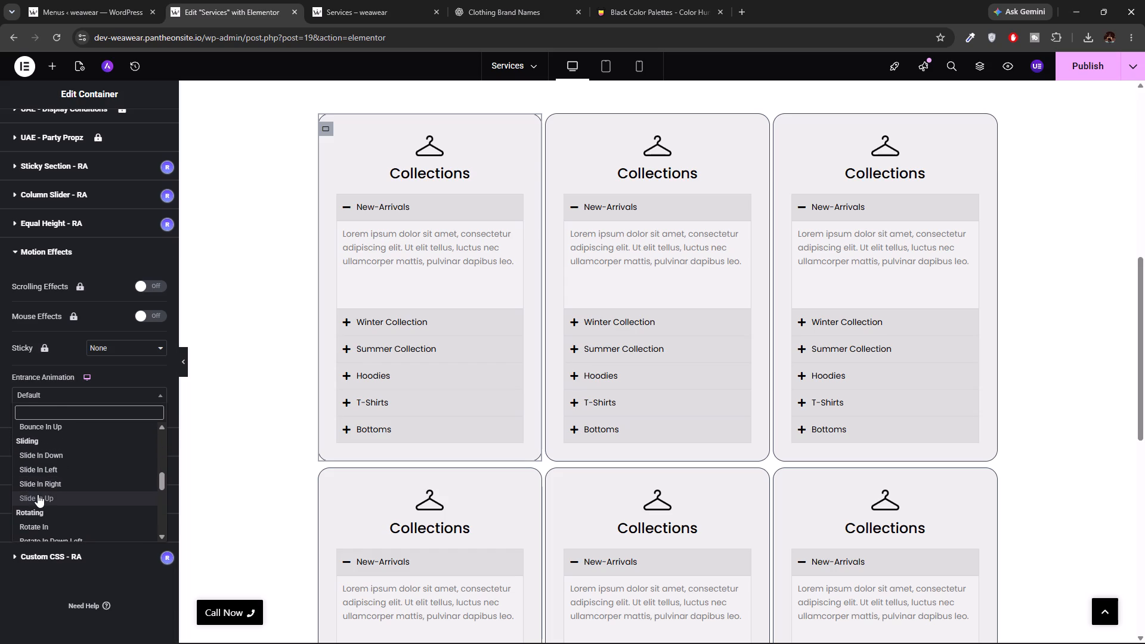
pyautogui.click(38, 494)
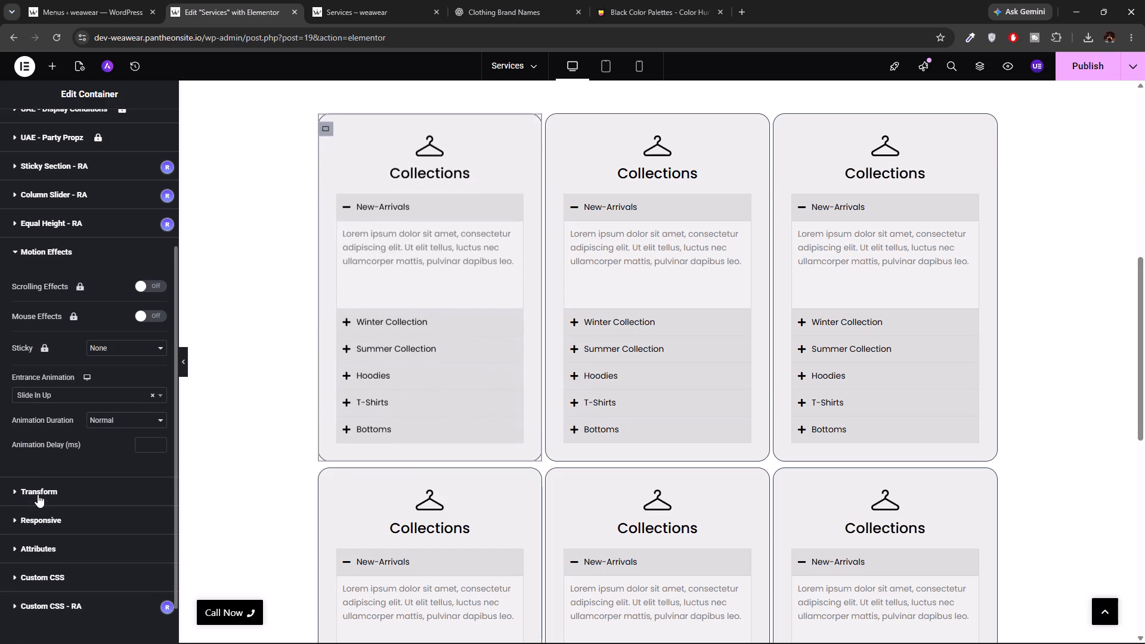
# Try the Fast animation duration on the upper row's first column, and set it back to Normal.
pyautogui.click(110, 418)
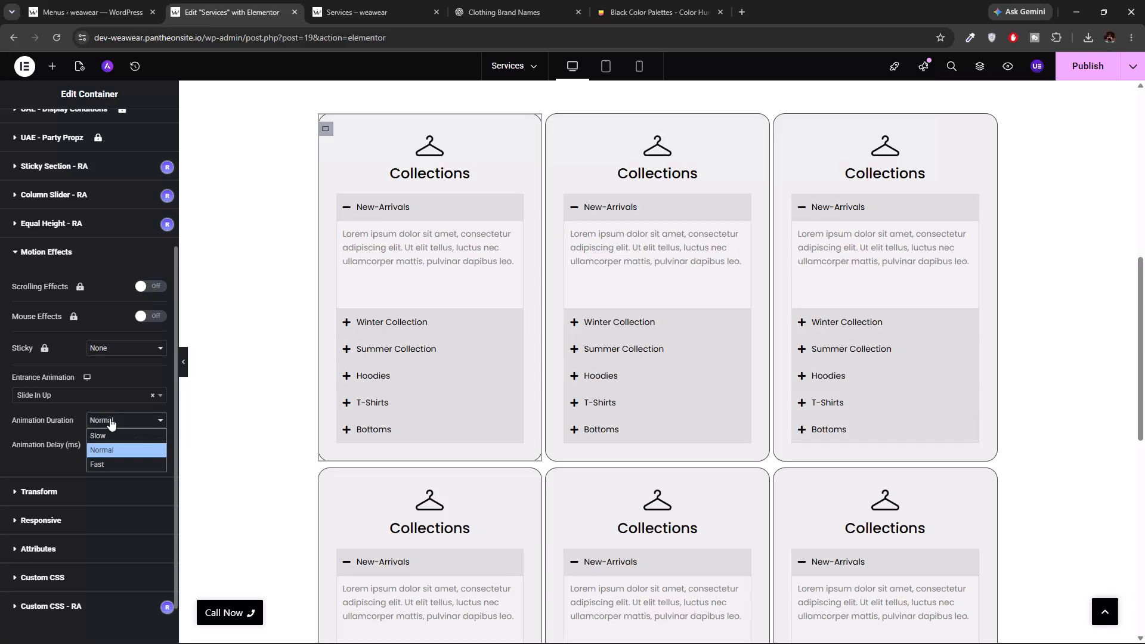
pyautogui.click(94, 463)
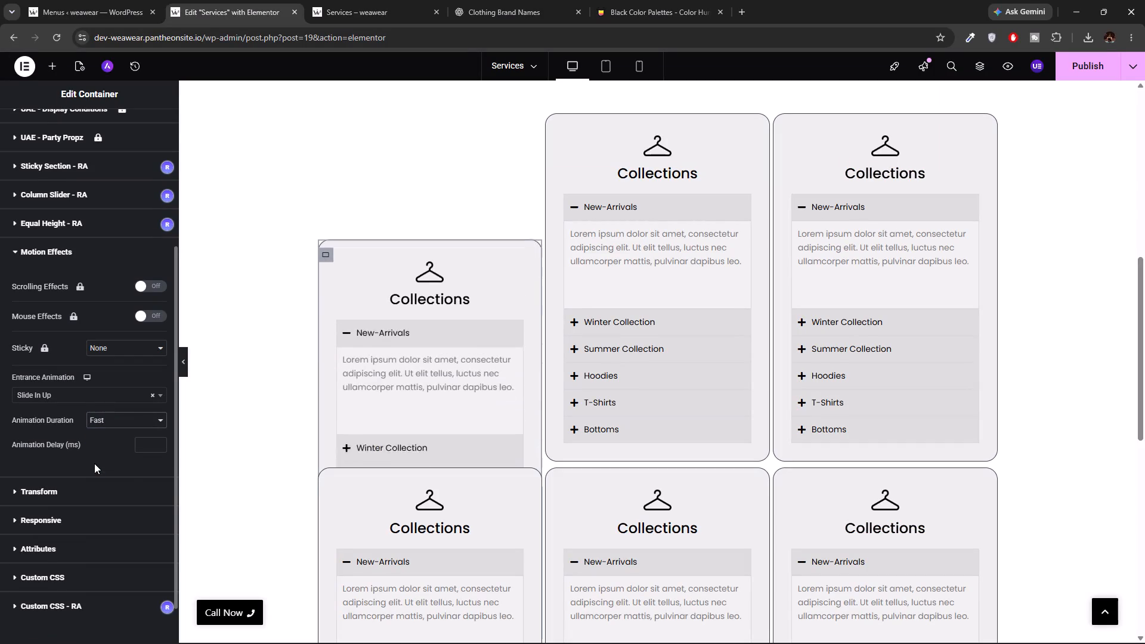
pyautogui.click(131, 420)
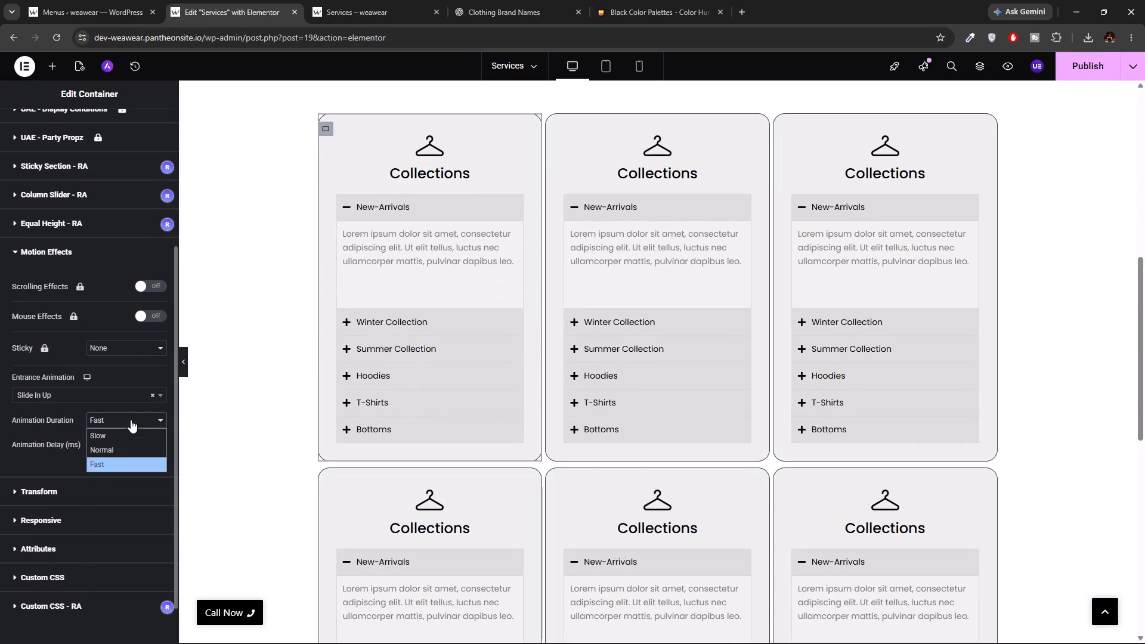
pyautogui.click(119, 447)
# Set the entrance animation delay of the upper row's first Collections column to 100 ms.
pyautogui.click(141, 445)
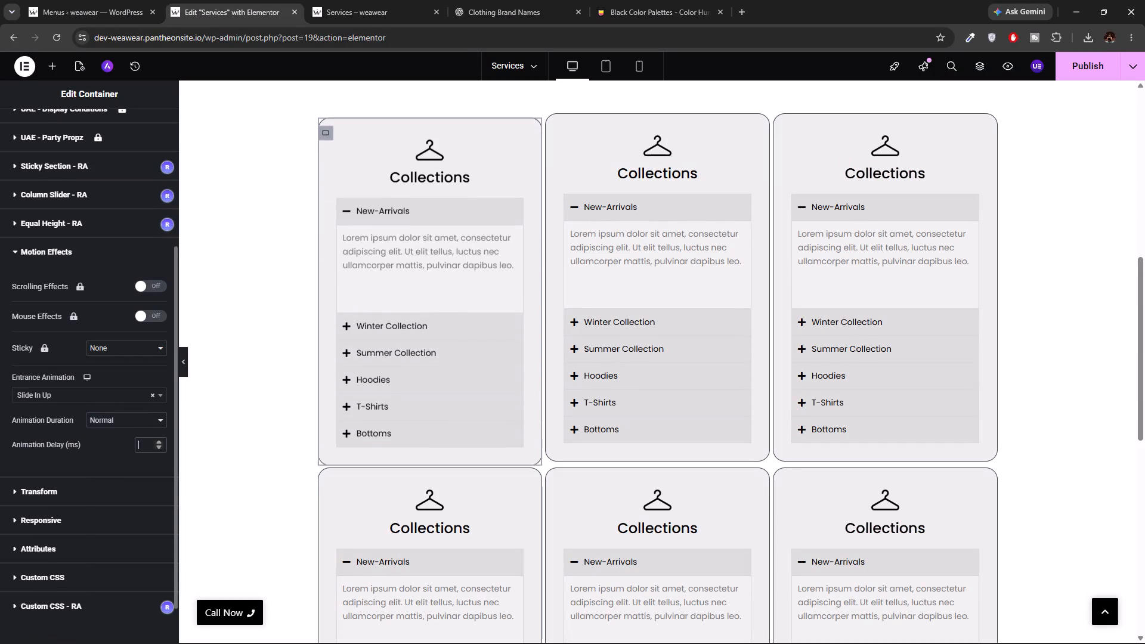
pyautogui.write('200')
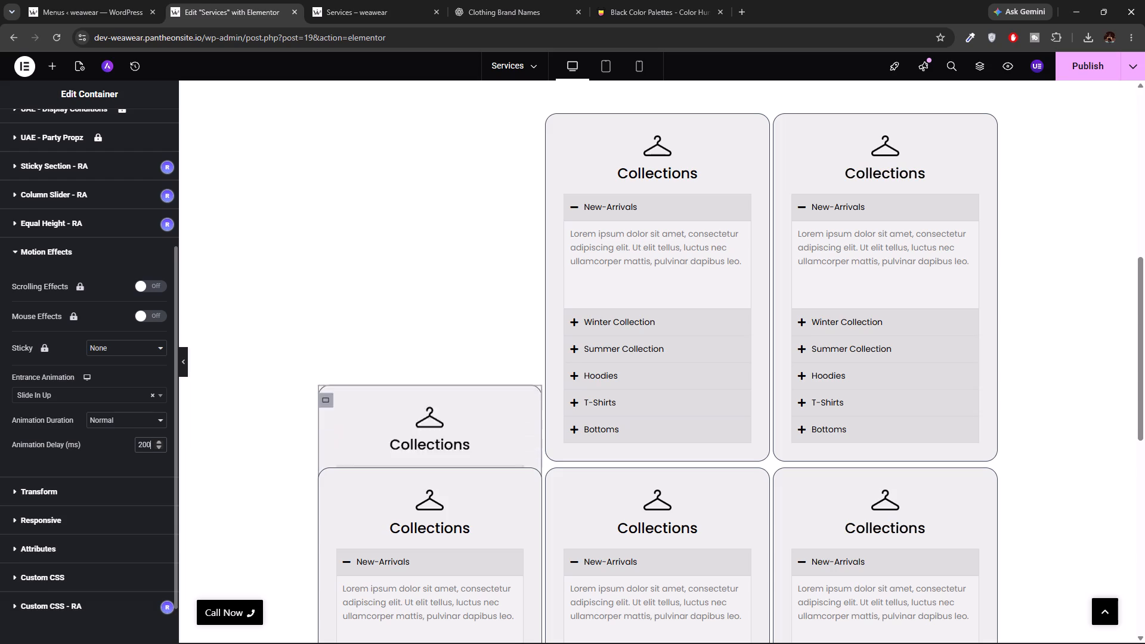
pyautogui.press('BackSpace')
pyautogui.press('BackSpace')
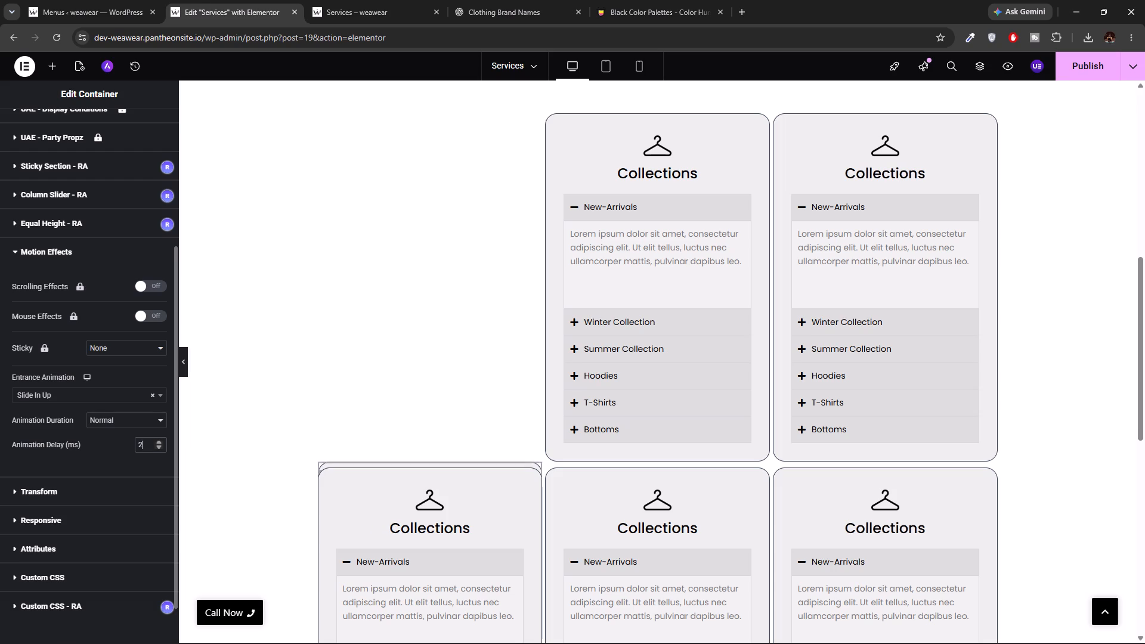
pyautogui.press('BackSpace')
pyautogui.write('100')
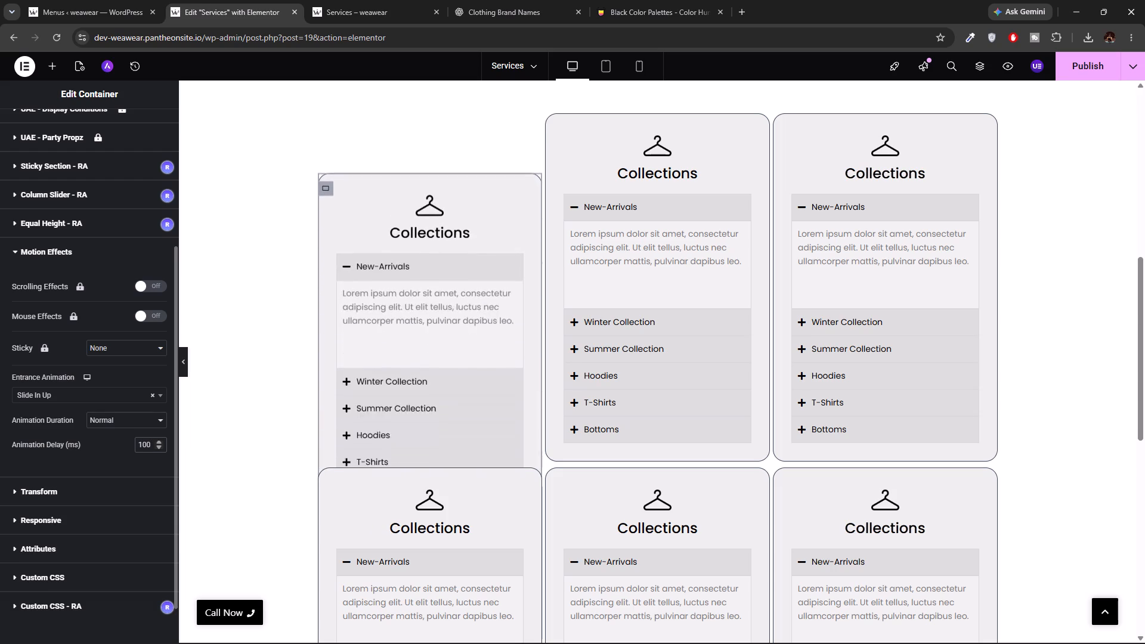
# Apply the Slide In Up entrance animation with a 500 ms delay to the upper row's second Collections column.
pyautogui.click(555, 131)
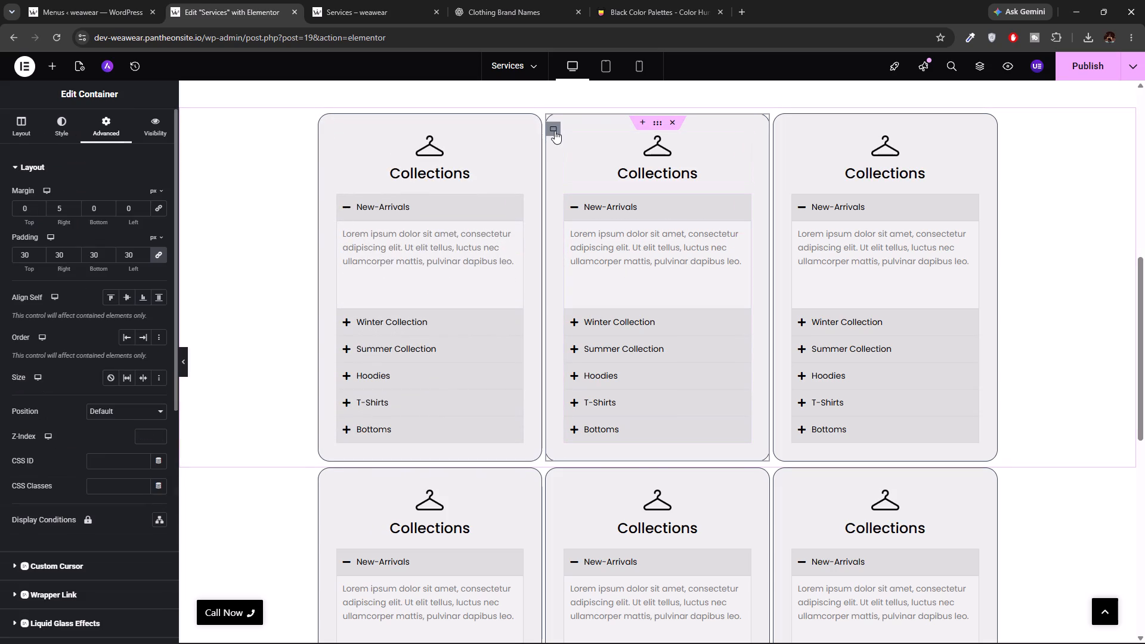
pyautogui.scroll(-5, 85, 466)
pyautogui.click(37, 521)
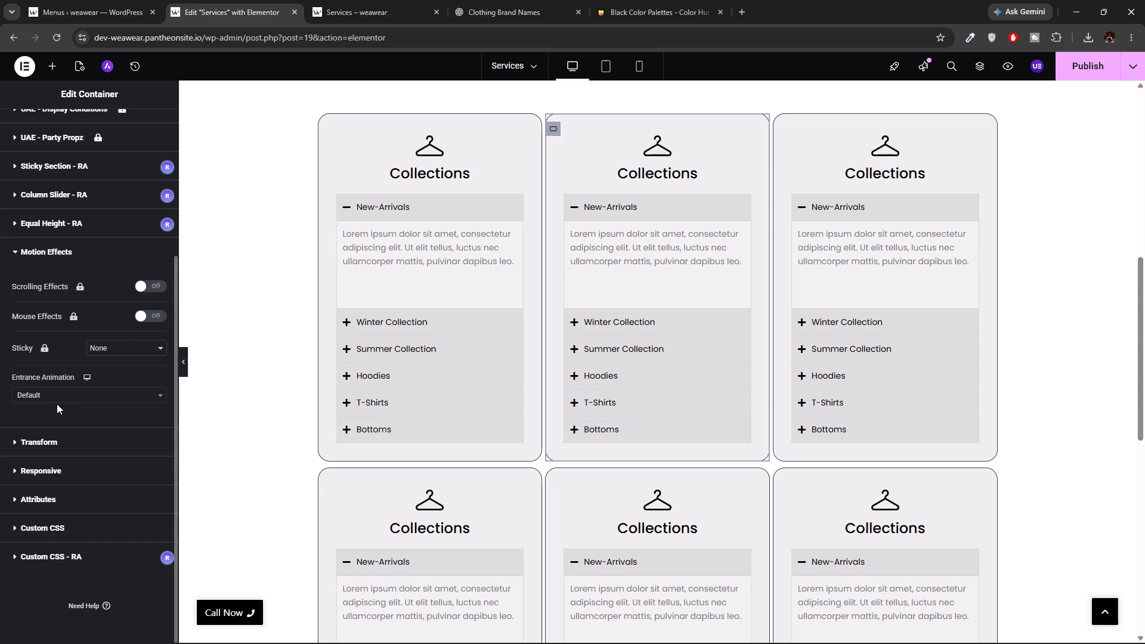
pyautogui.click(57, 404)
pyautogui.click(58, 400)
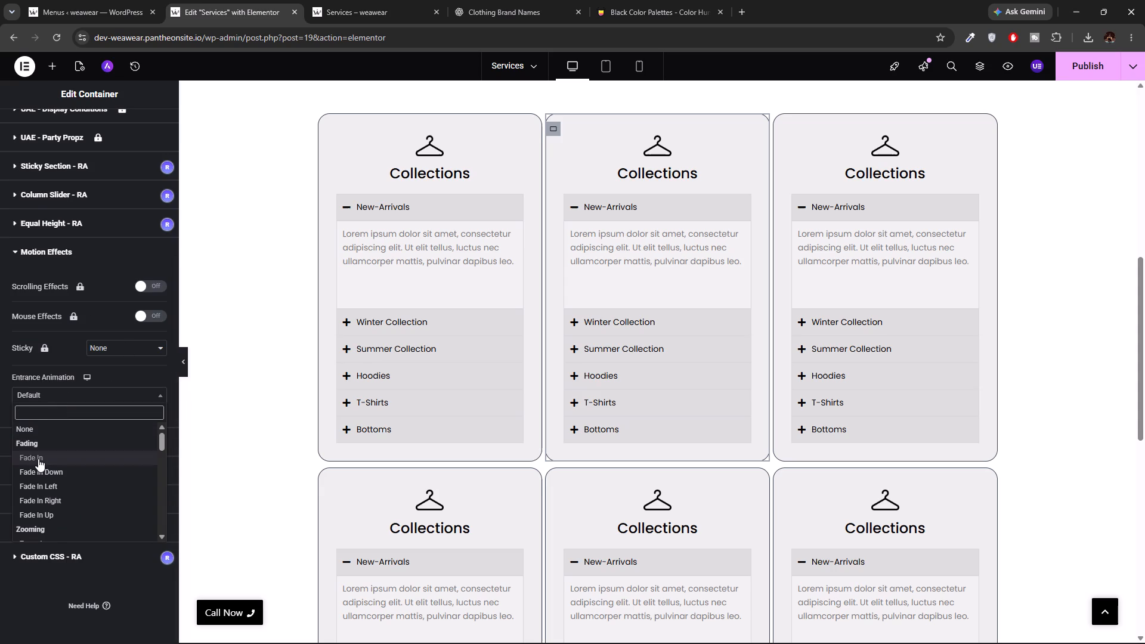
pyautogui.scroll(-4, 38, 459)
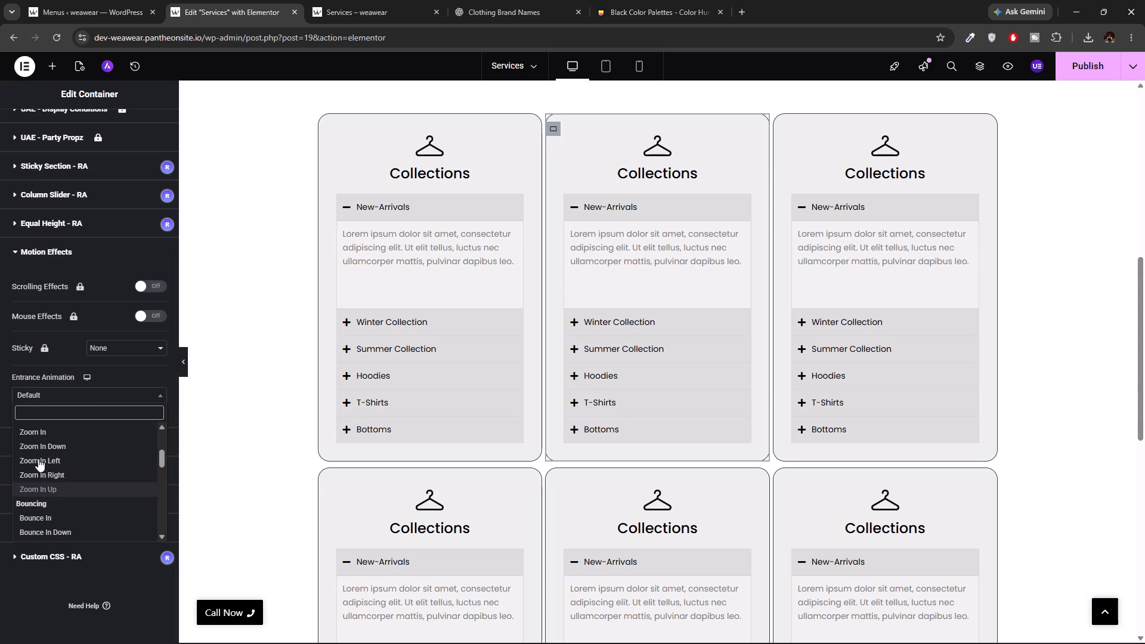
pyautogui.scroll(-1, 38, 459)
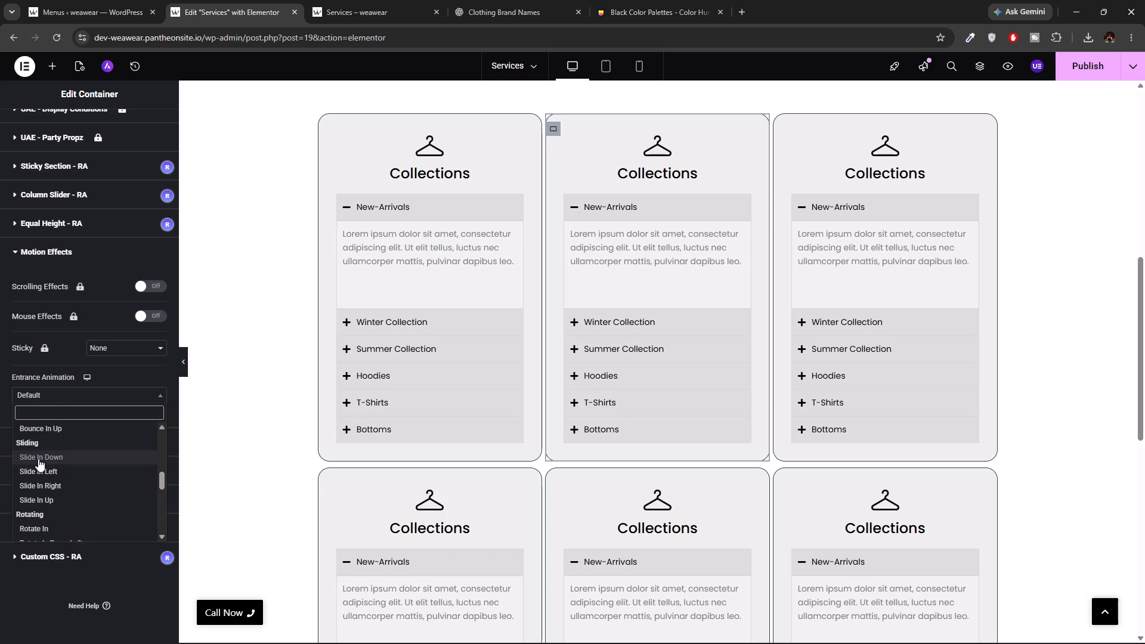
pyautogui.scroll(-1, 38, 459)
pyautogui.click(36, 476)
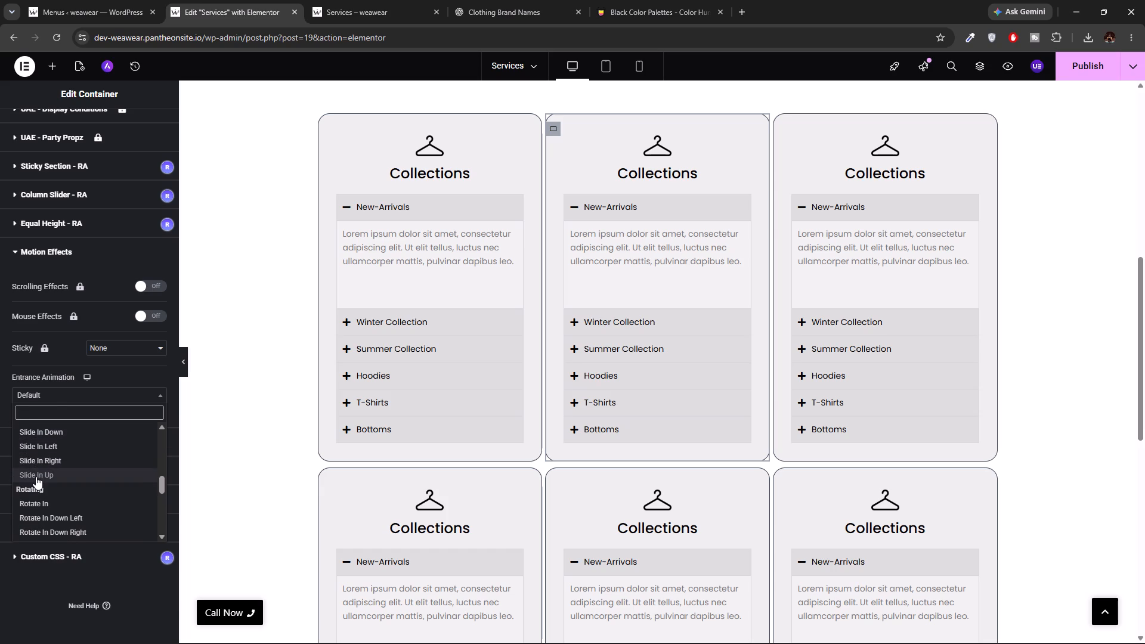
pyautogui.click(147, 445)
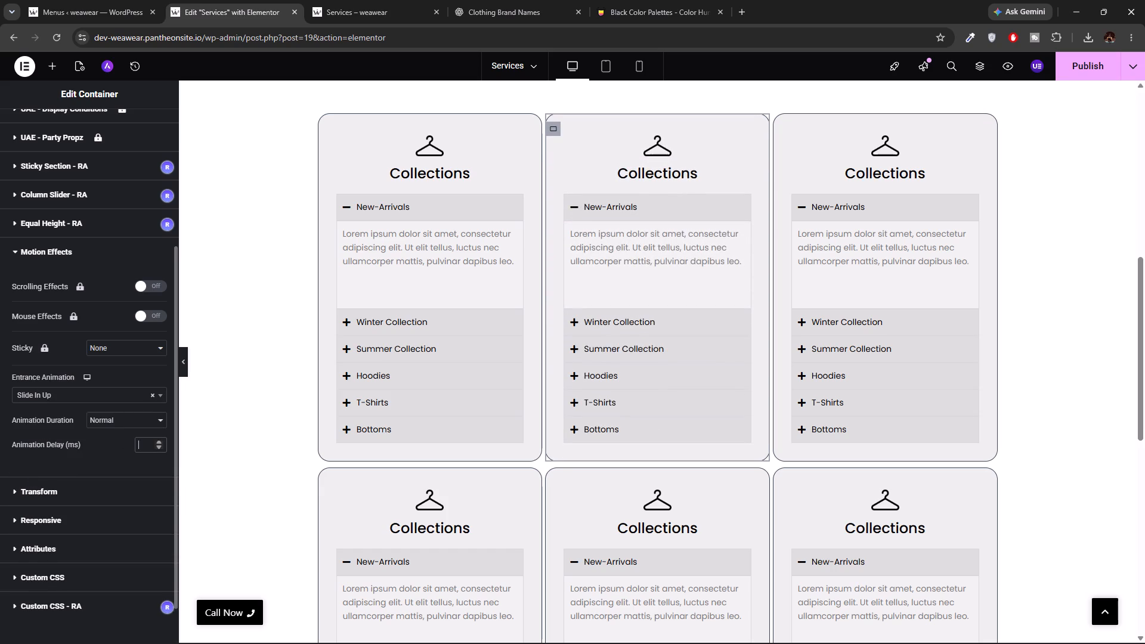
pyautogui.write('500')
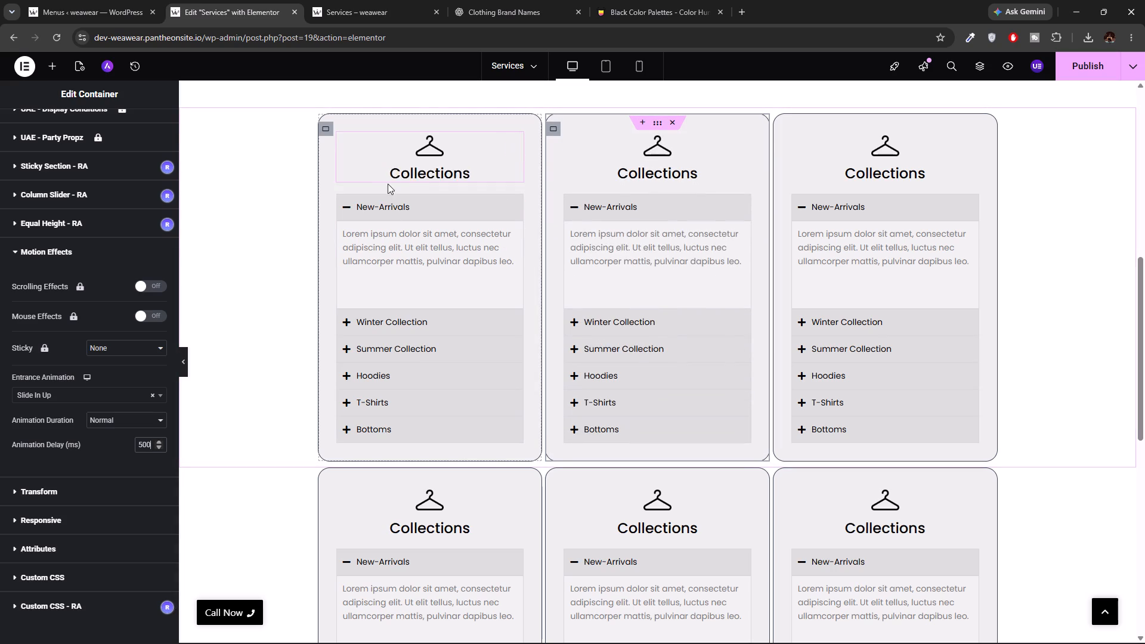
# Publish the Services page with the new column animations.
pyautogui.click(327, 132)
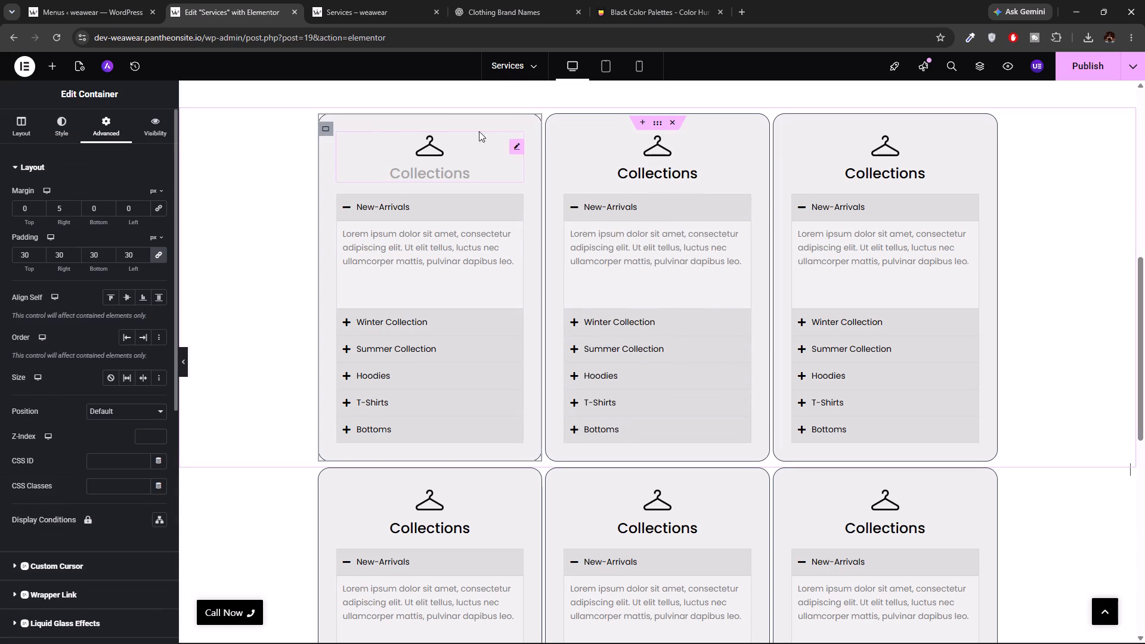
pyautogui.click(549, 130)
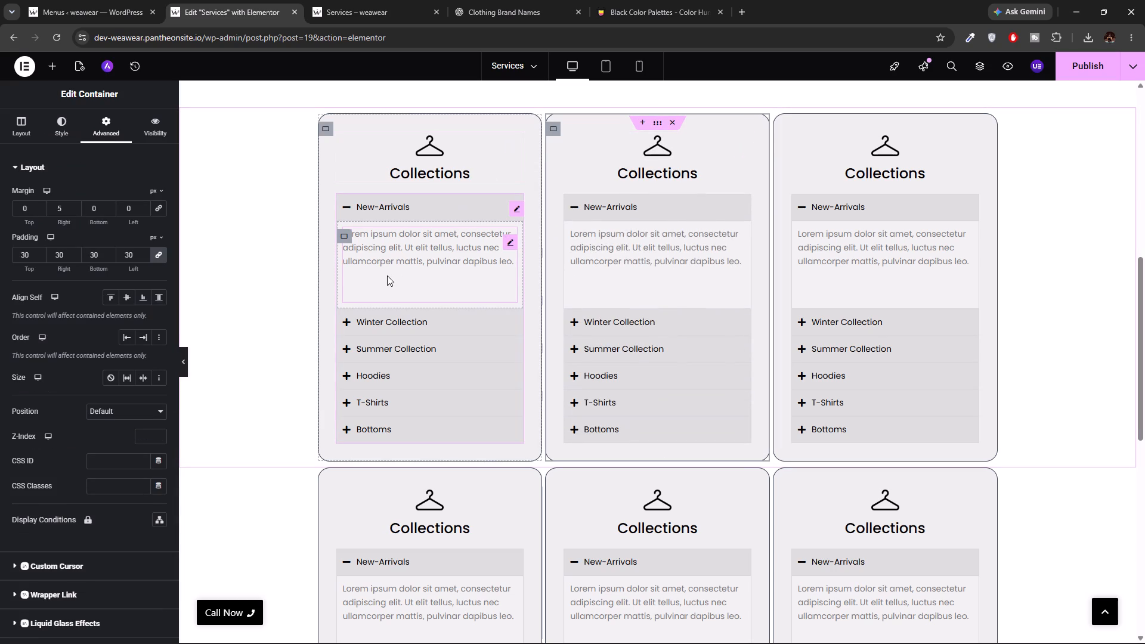
pyautogui.click(1082, 68)
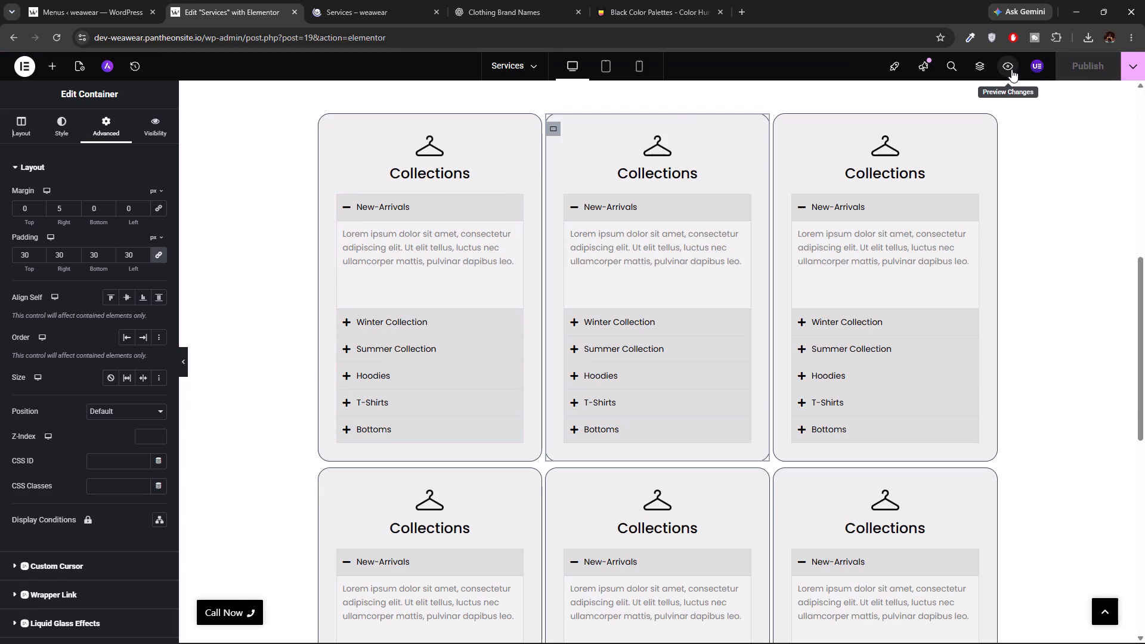
# Check the entrance animations of the upper row's Collections columns in the Services page preview.
pyautogui.click(403, 1)
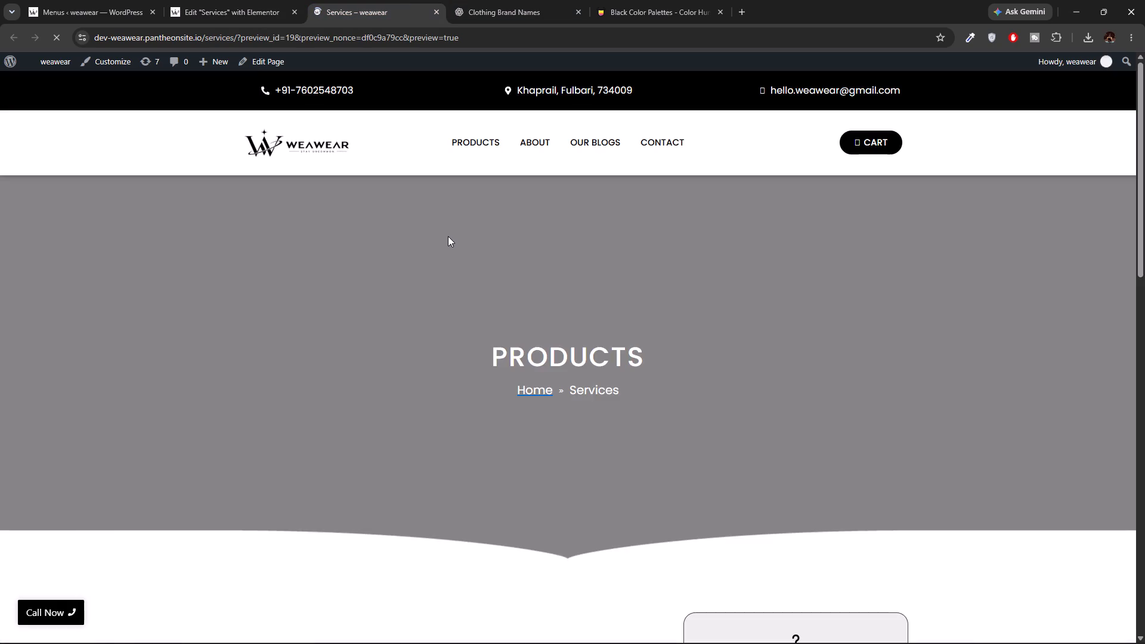
pyautogui.scroll(-7, 448, 237)
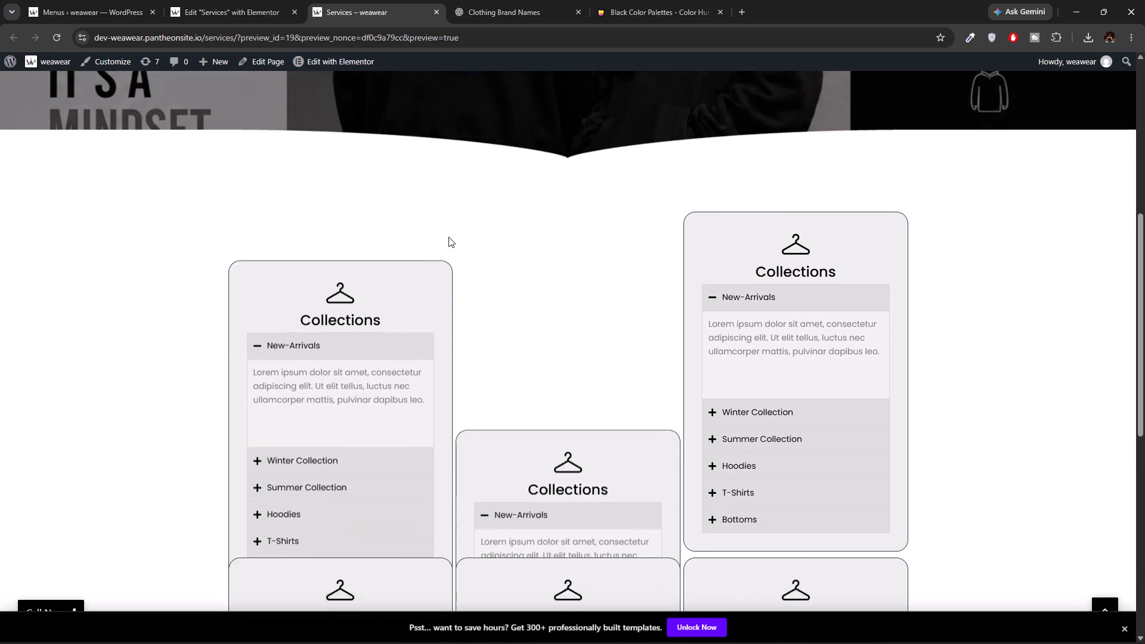
pyautogui.scroll(-4, 448, 237)
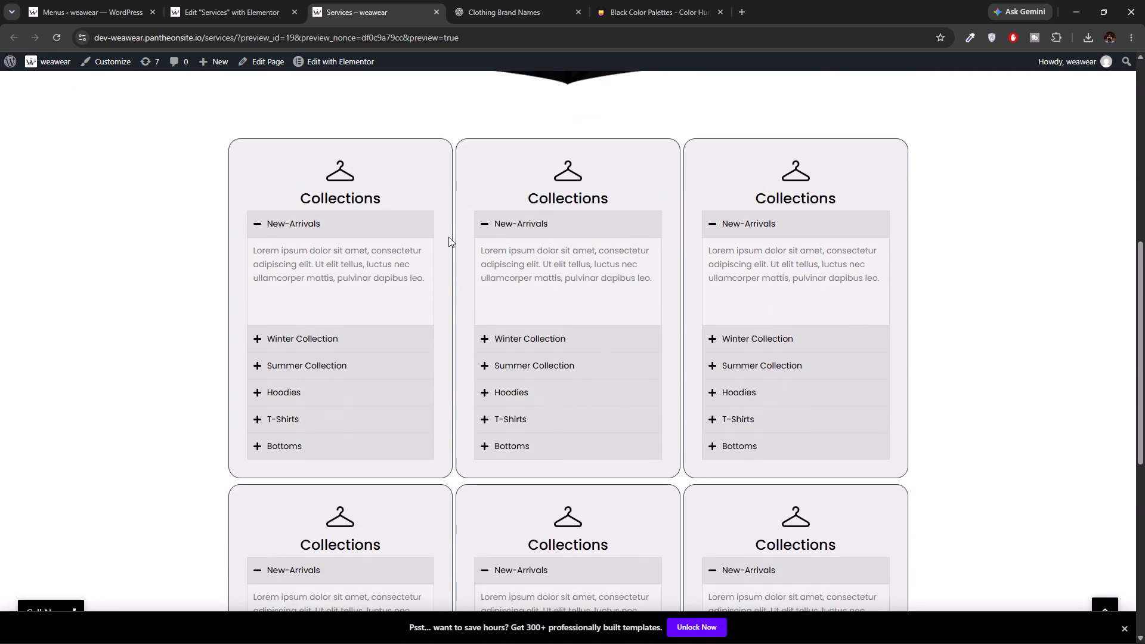
pyautogui.scroll(-1, 448, 237)
pyautogui.scroll(2, 448, 237)
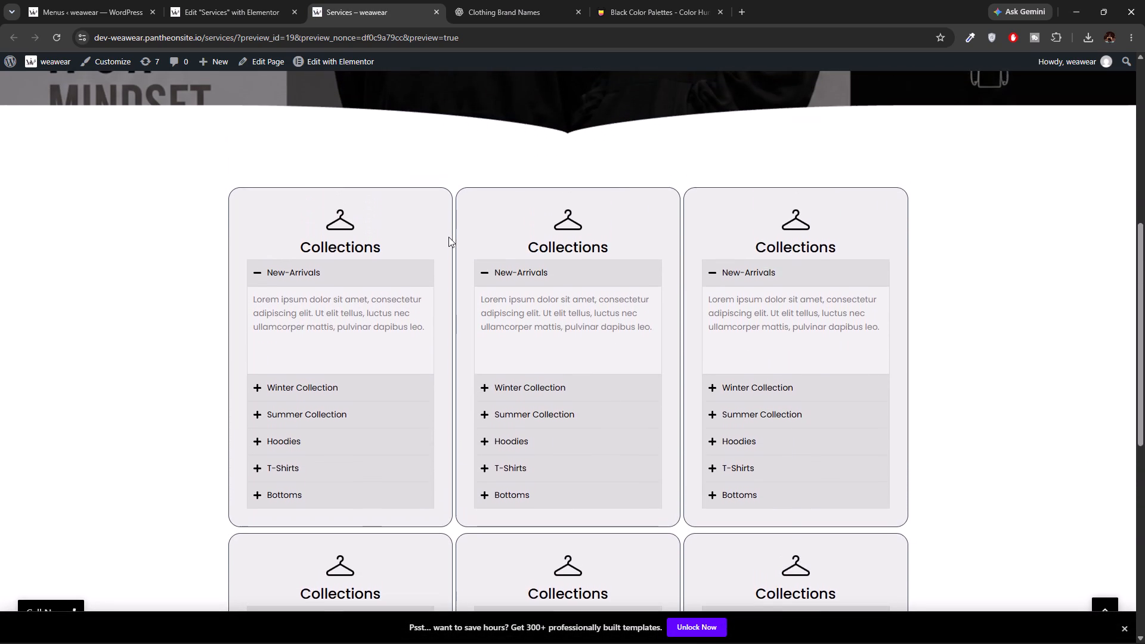
pyautogui.scroll(2, 448, 237)
# Back in the Elementor editor, set the animation delay of the upper row's second Collections column to 400 ms.
pyautogui.click(215, 0)
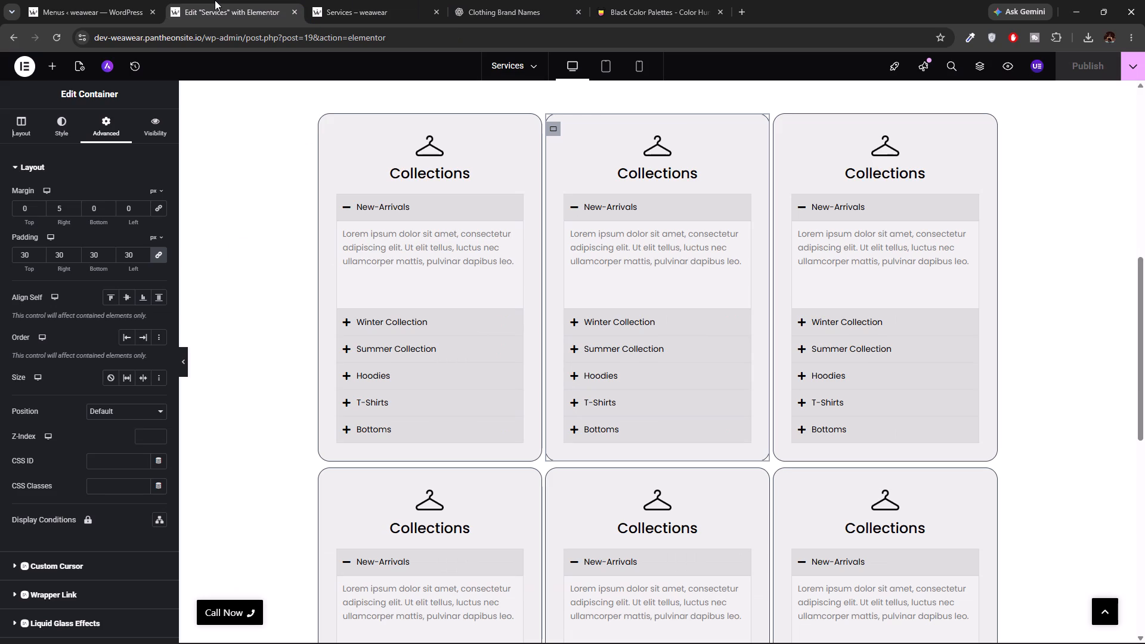
pyautogui.click(551, 124)
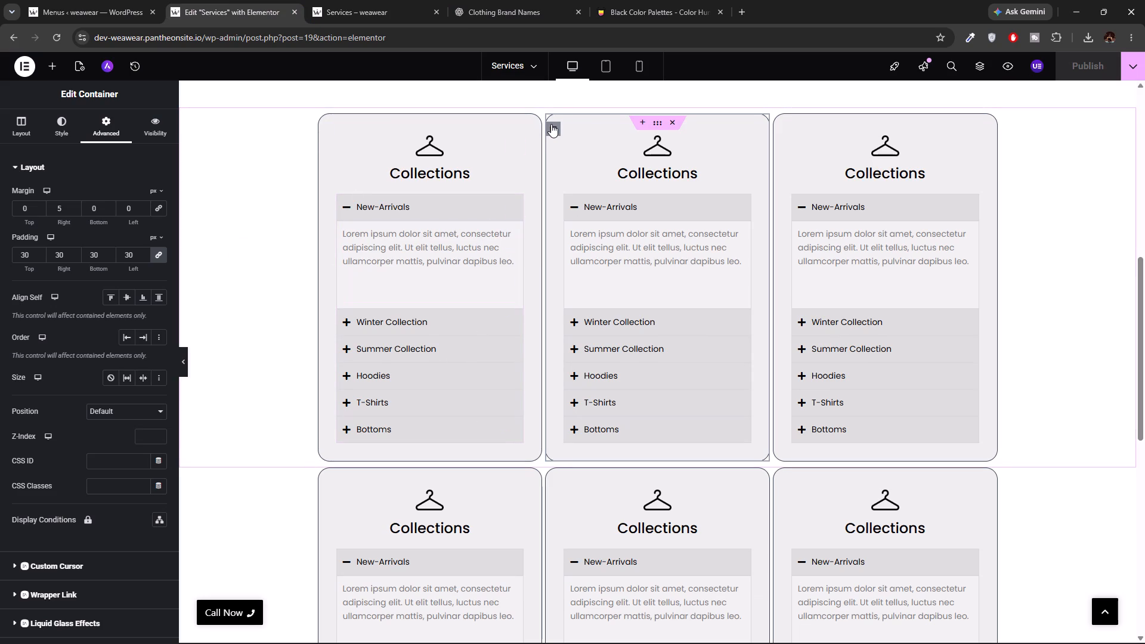
pyautogui.scroll(-5, 138, 275)
pyautogui.scroll(-1, 54, 444)
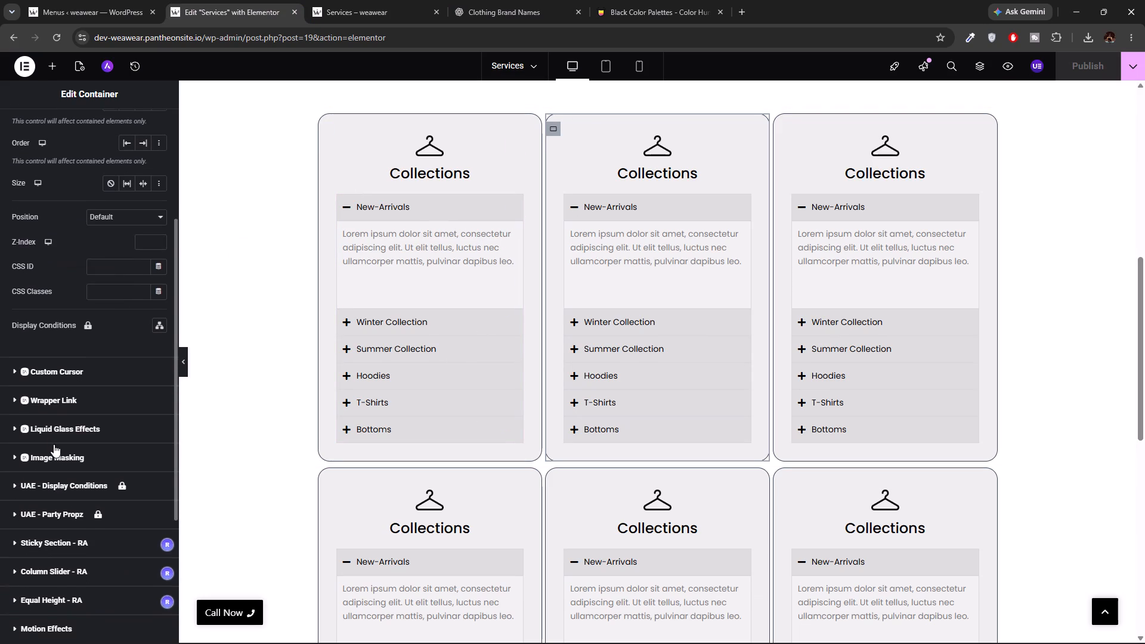
pyautogui.scroll(-2, 54, 444)
pyautogui.click(38, 442)
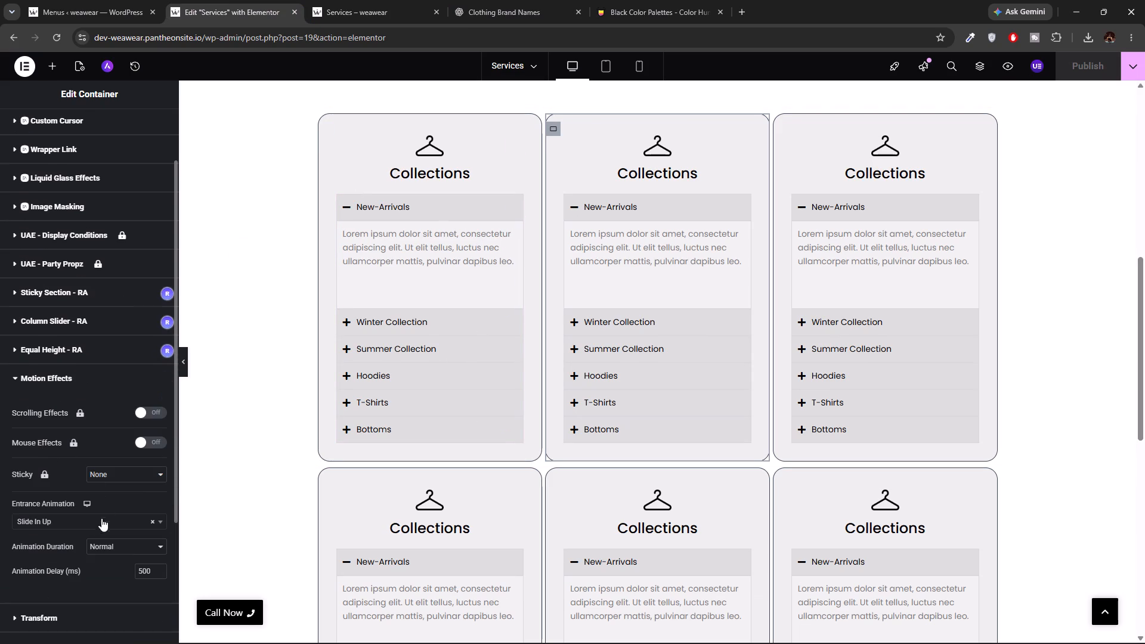
pyautogui.click(142, 569)
pyautogui.press('BackSpace')
pyautogui.press('4')
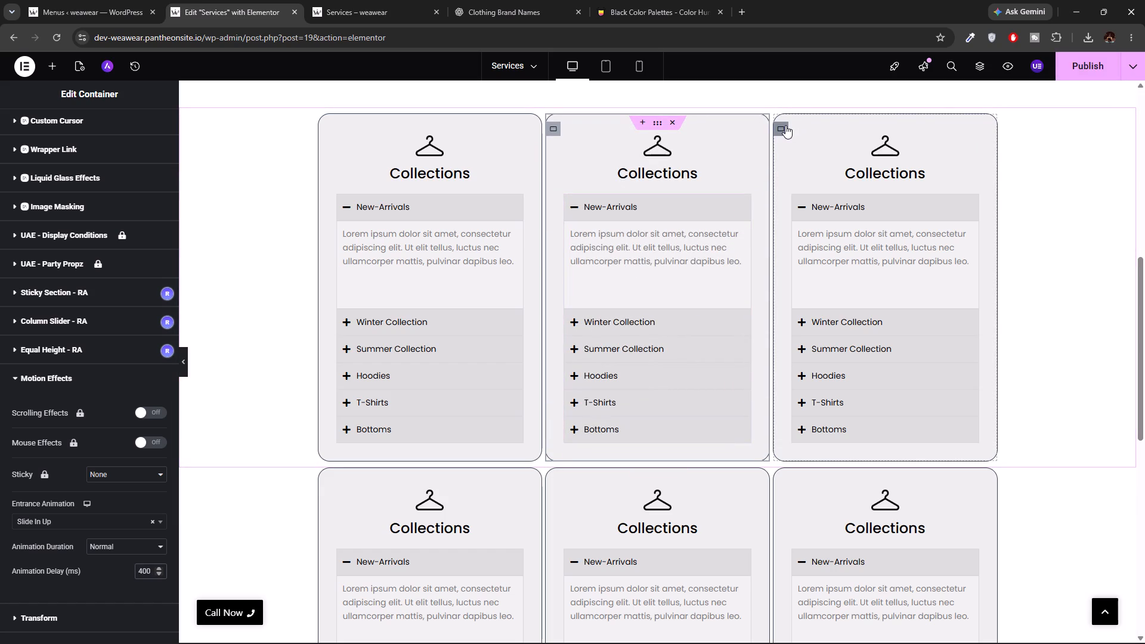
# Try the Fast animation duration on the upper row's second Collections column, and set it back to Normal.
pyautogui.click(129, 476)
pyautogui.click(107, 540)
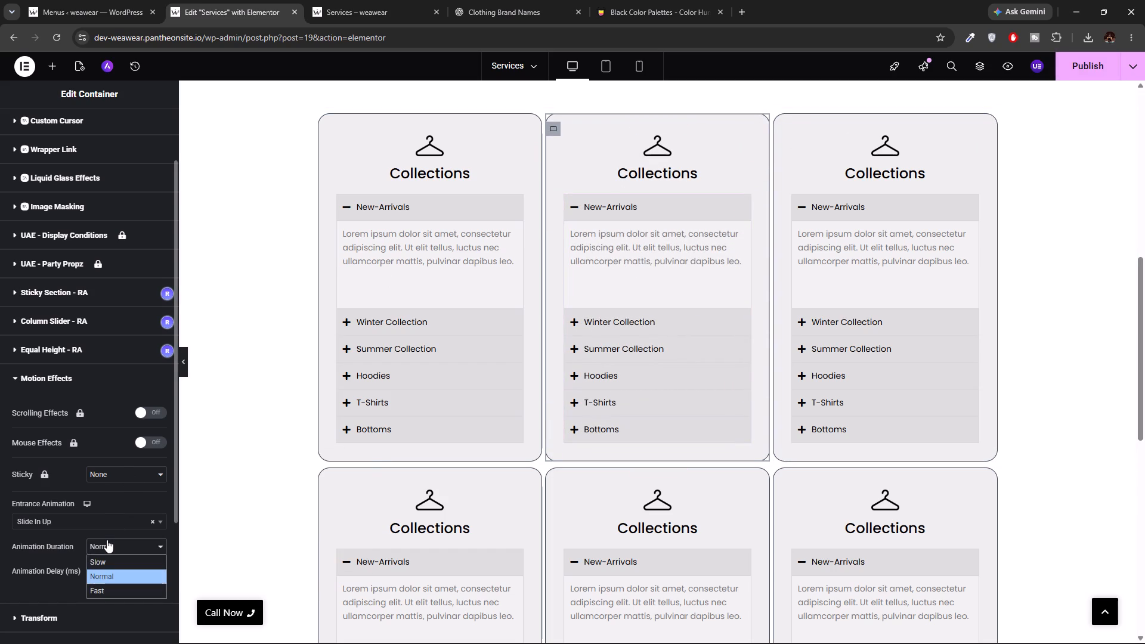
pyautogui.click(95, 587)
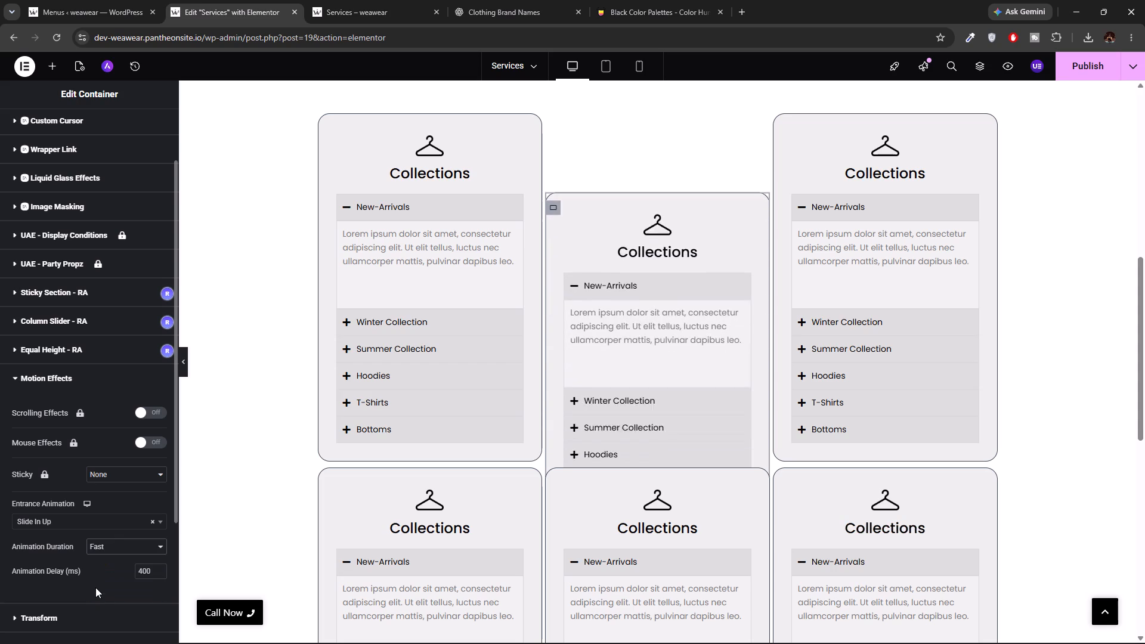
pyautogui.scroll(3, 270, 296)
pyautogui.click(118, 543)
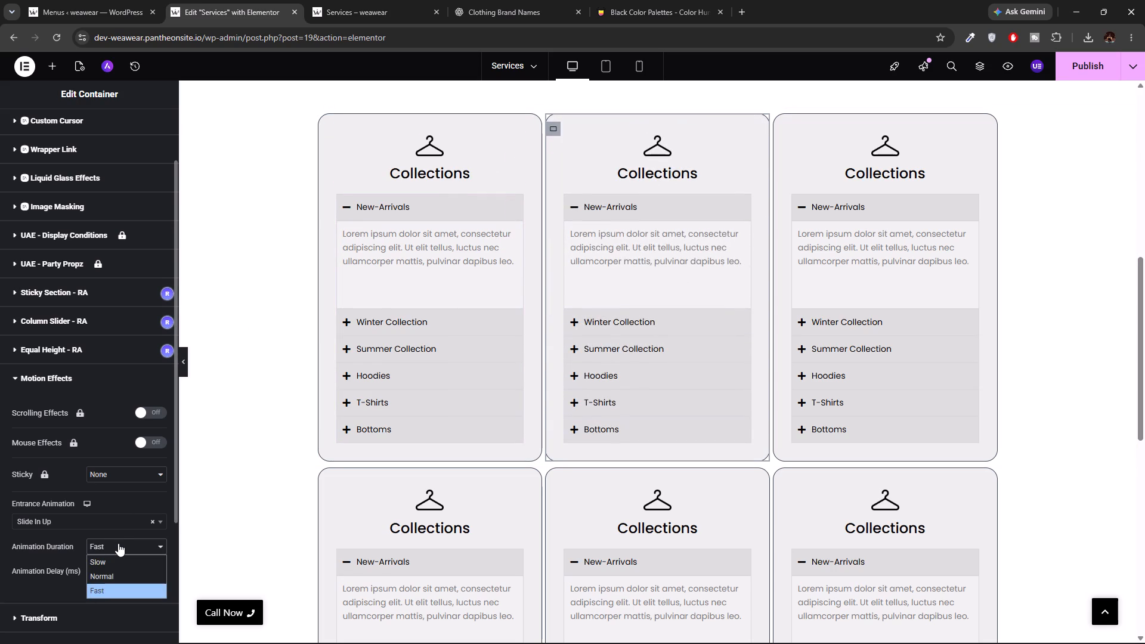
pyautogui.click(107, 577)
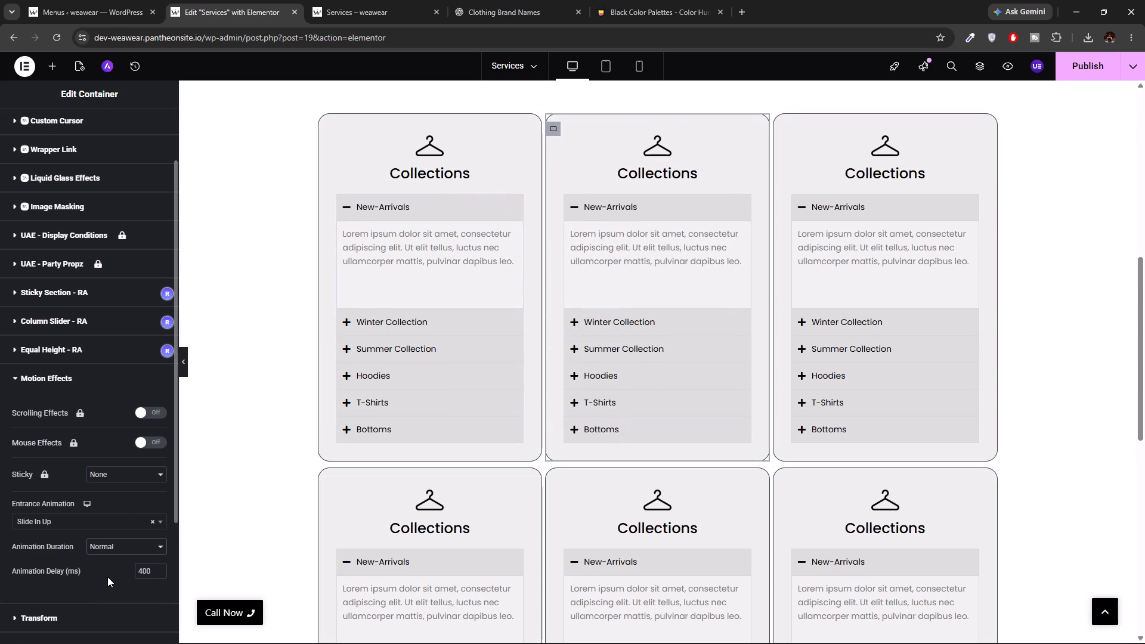
# Give the upper row's third Collections column a Slide In Up entrance animation with an 800 ms delay.
pyautogui.click(782, 126)
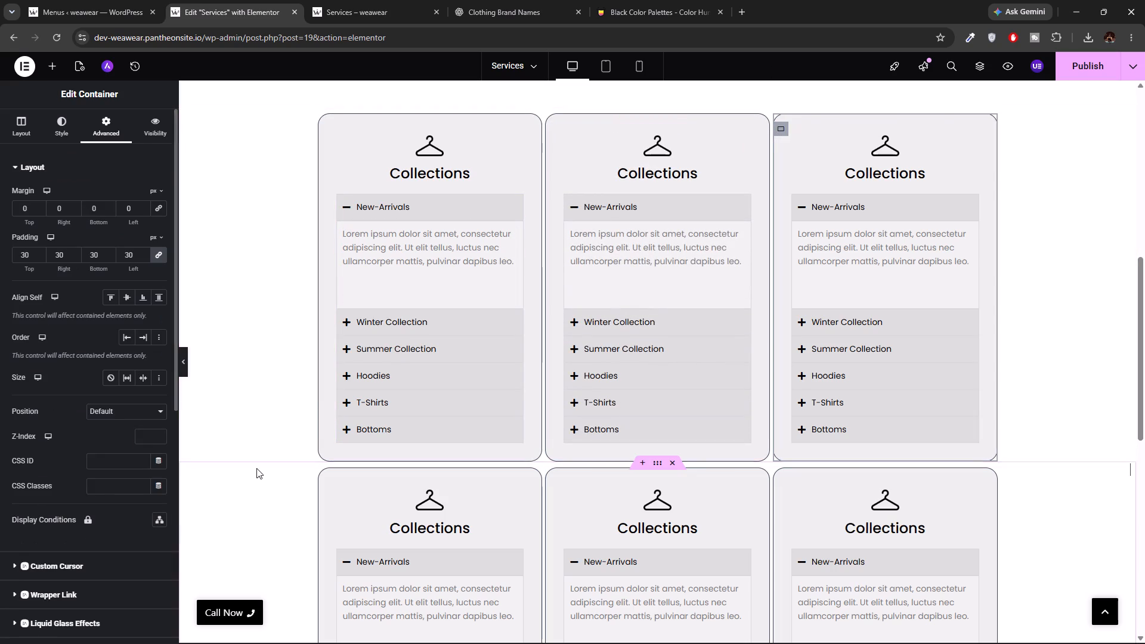
pyautogui.scroll(-6, 17, 595)
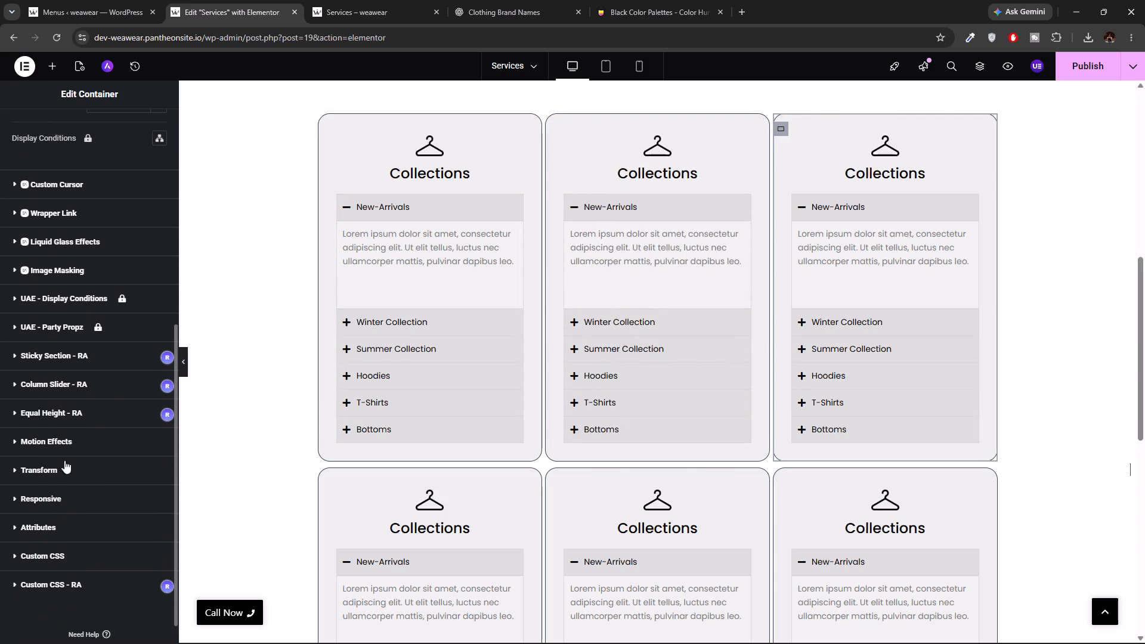
pyautogui.click(70, 434)
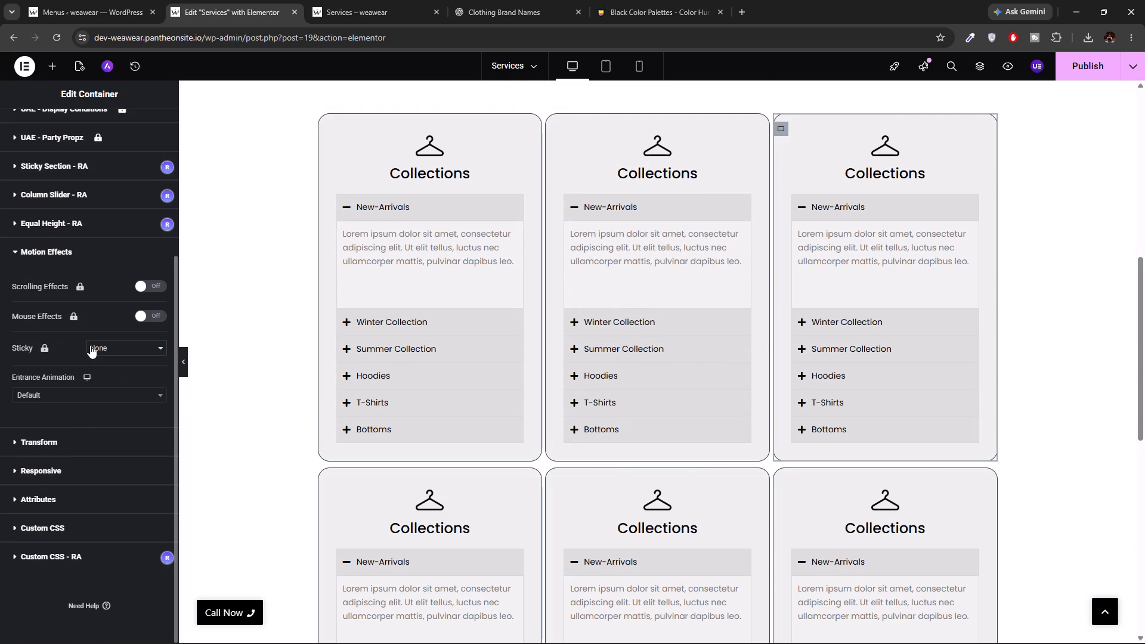
pyautogui.click(79, 390)
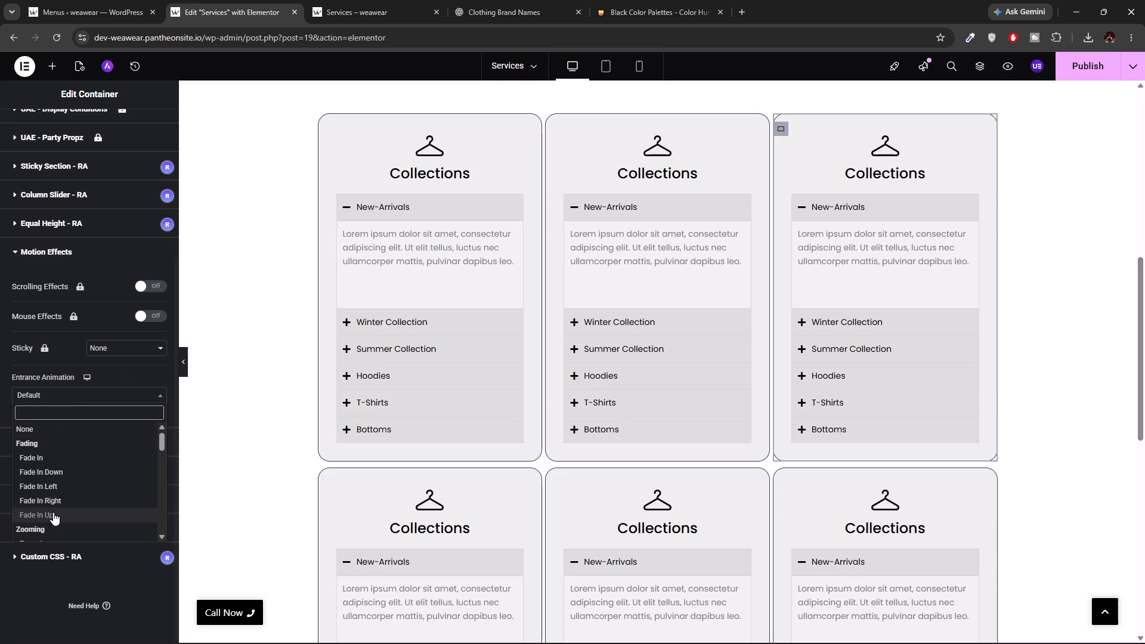
pyautogui.scroll(-7, 53, 512)
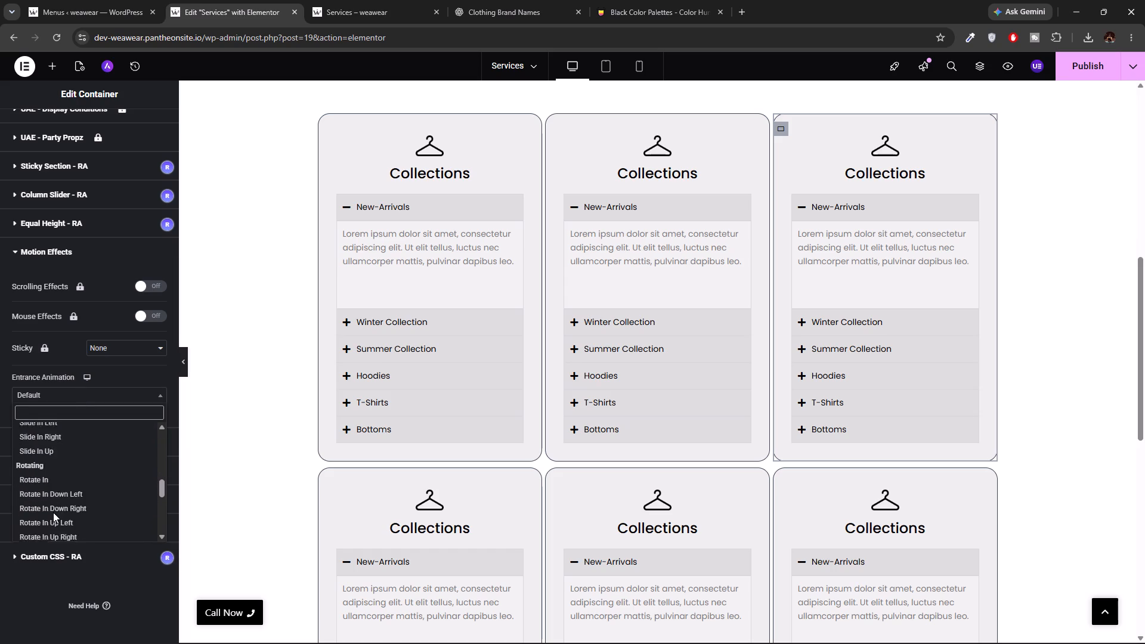
pyautogui.scroll(-3, 53, 512)
pyautogui.scroll(6, 53, 512)
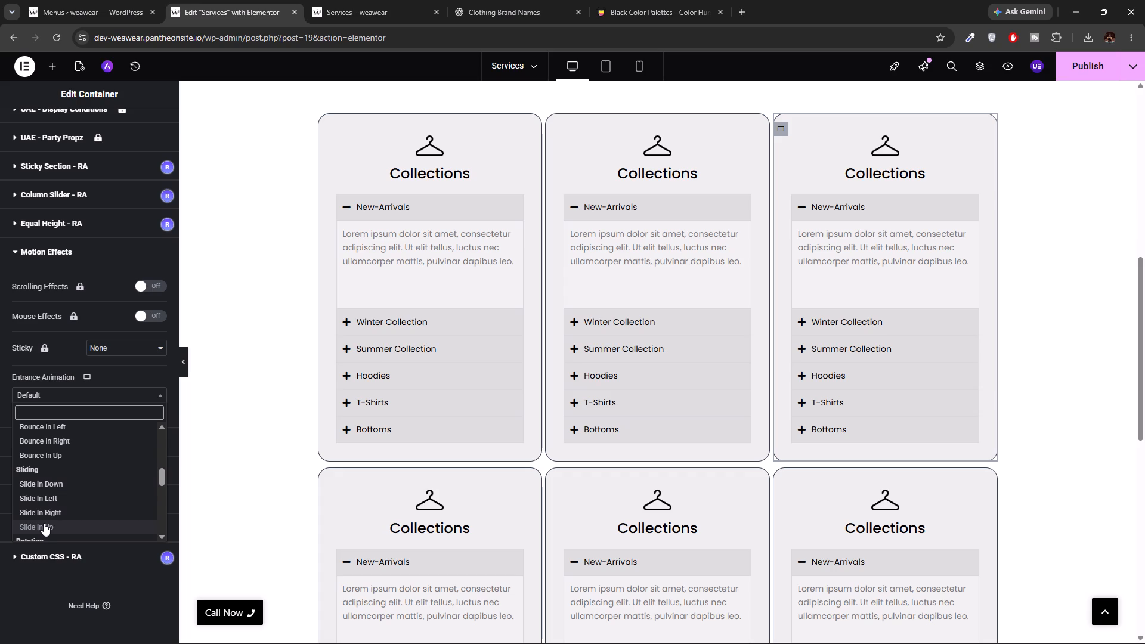
pyautogui.click(47, 528)
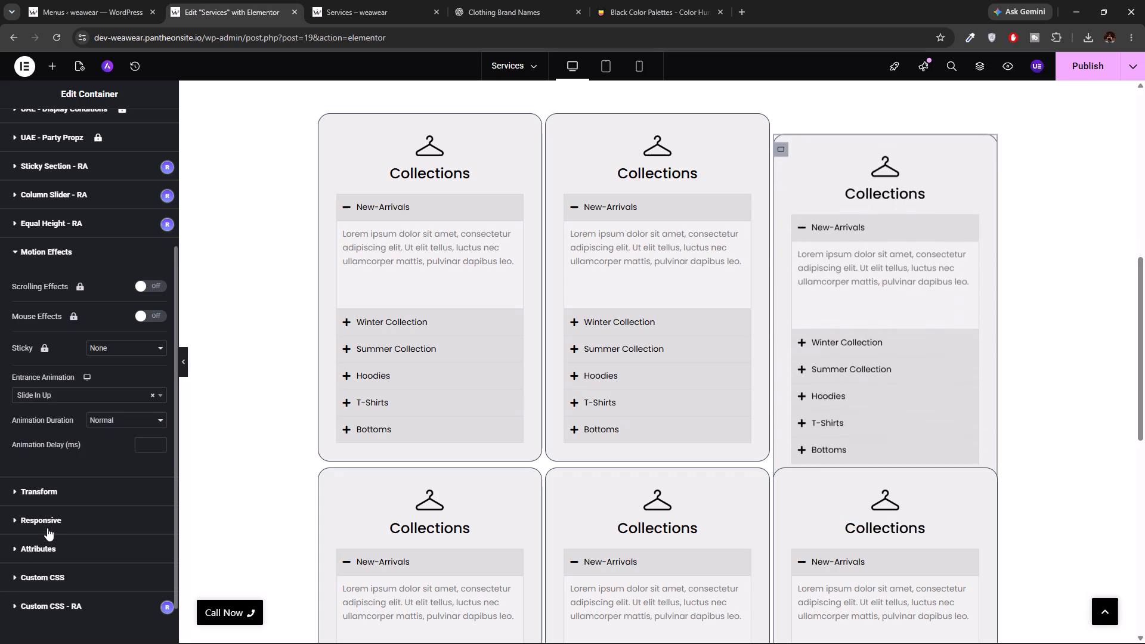
pyautogui.click(148, 444)
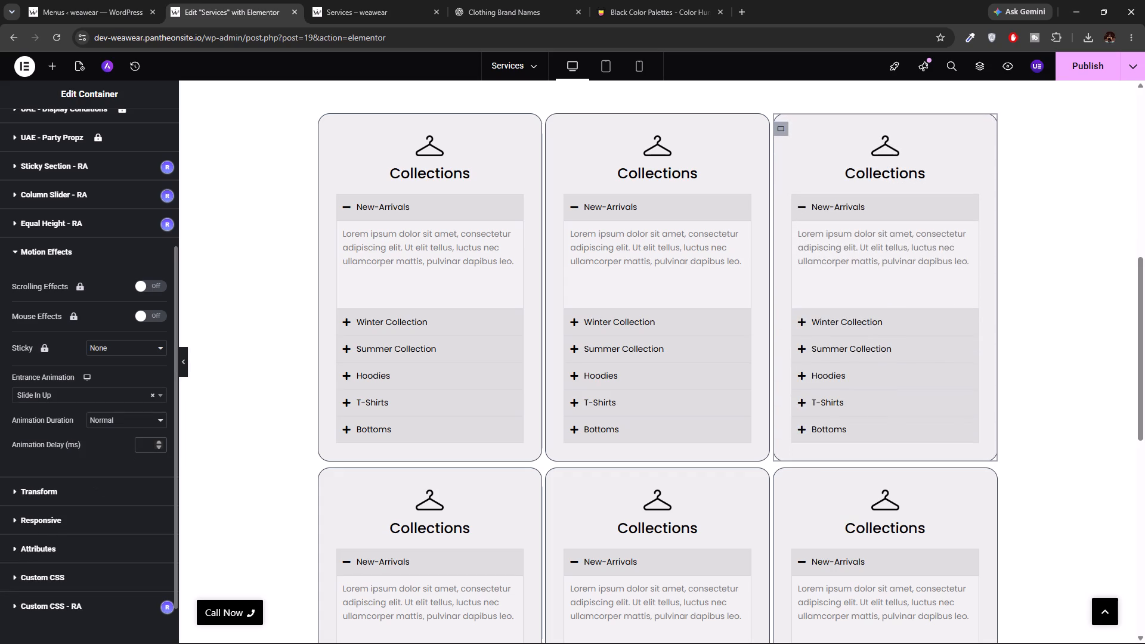
pyautogui.write('800')
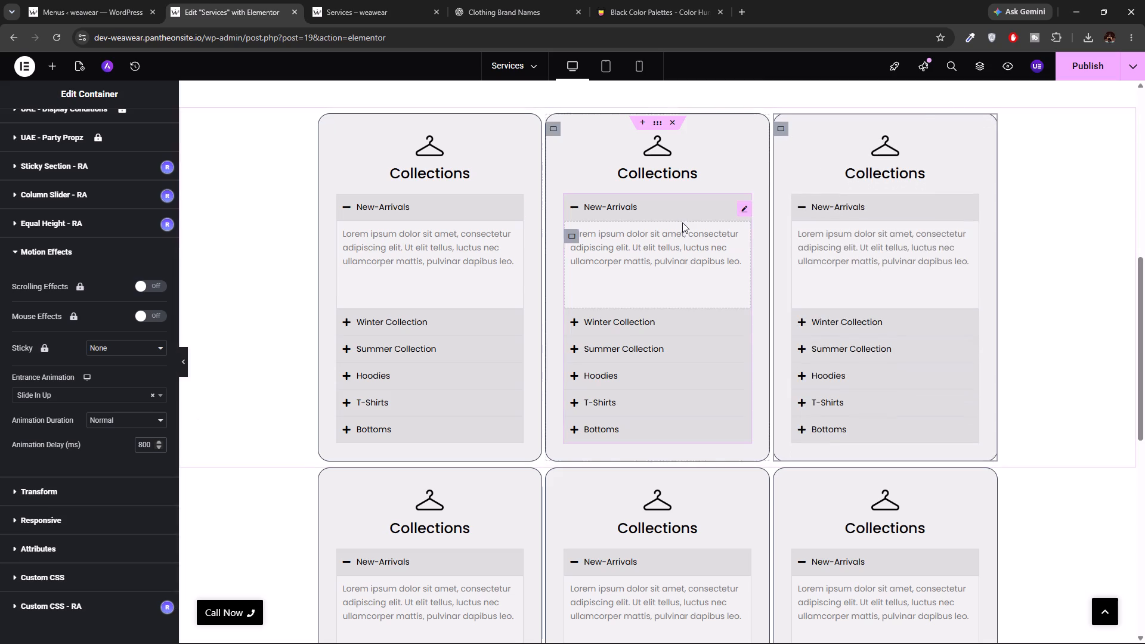
# Publish the Services page with the updated upper-row animations.
pyautogui.click(1063, 78)
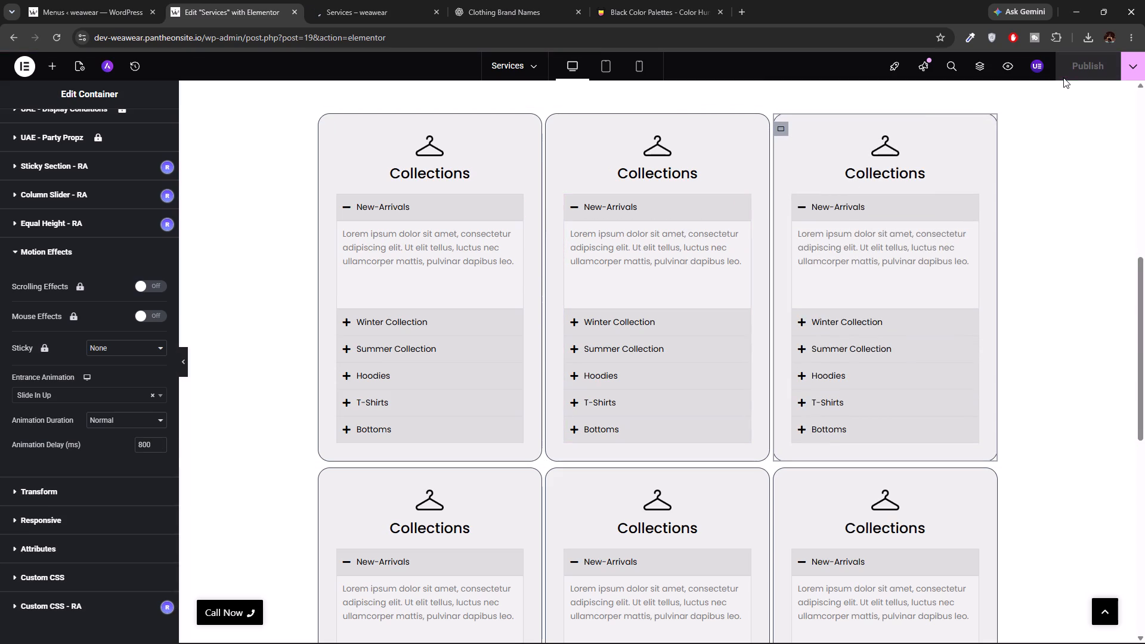
# Check the staggered entrance animations of the upper row's Collections columns in the Services page preview.
pyautogui.click(357, 0)
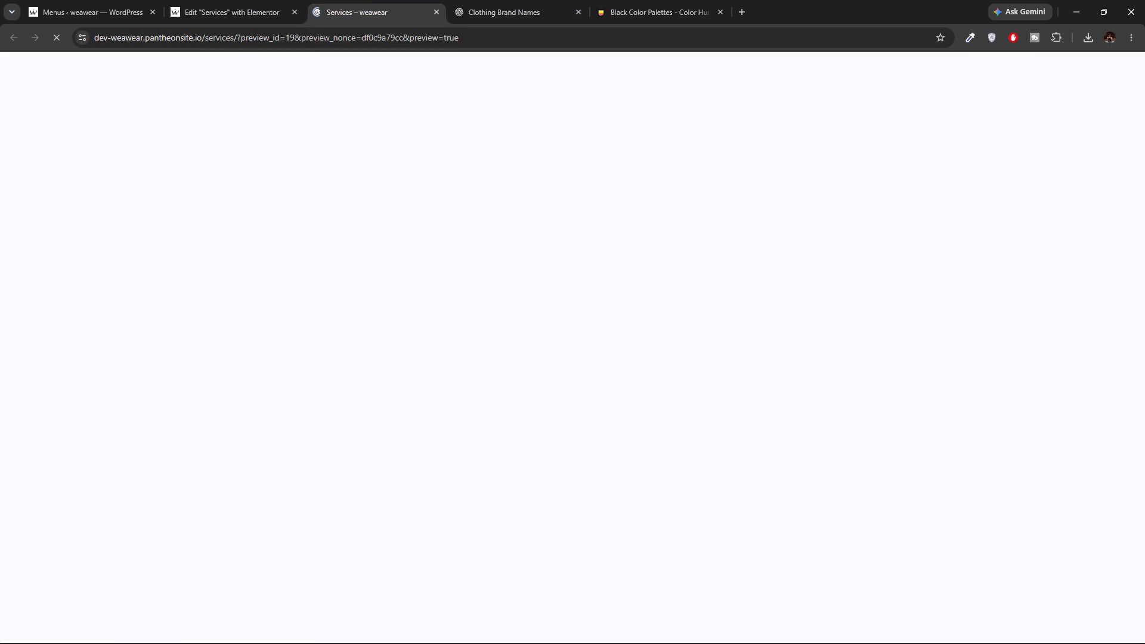
pyautogui.scroll(-10, 399, 307)
pyautogui.scroll(6, 411, 249)
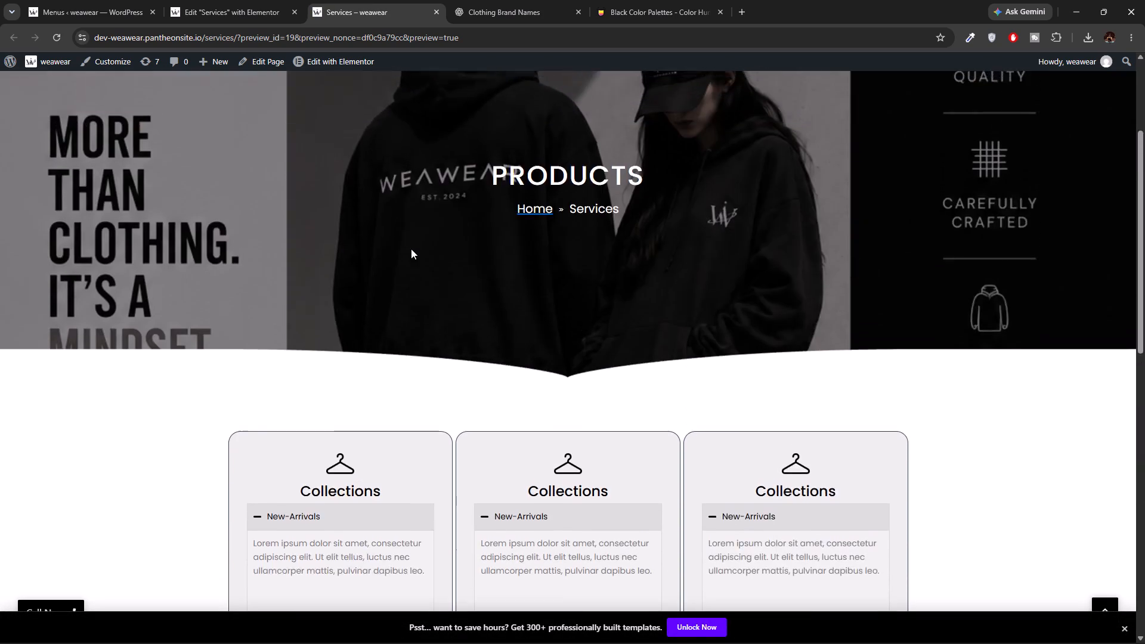
pyautogui.scroll(4, 411, 249)
pyautogui.scroll(-5, 411, 249)
pyautogui.scroll(7, 411, 249)
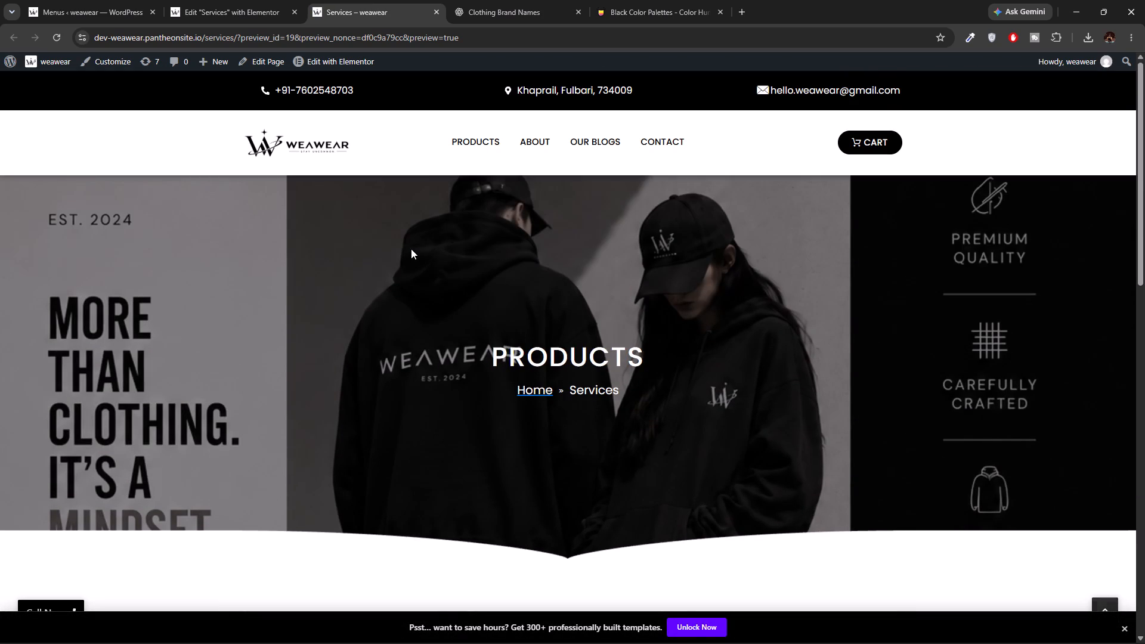
pyautogui.scroll(1, 411, 249)
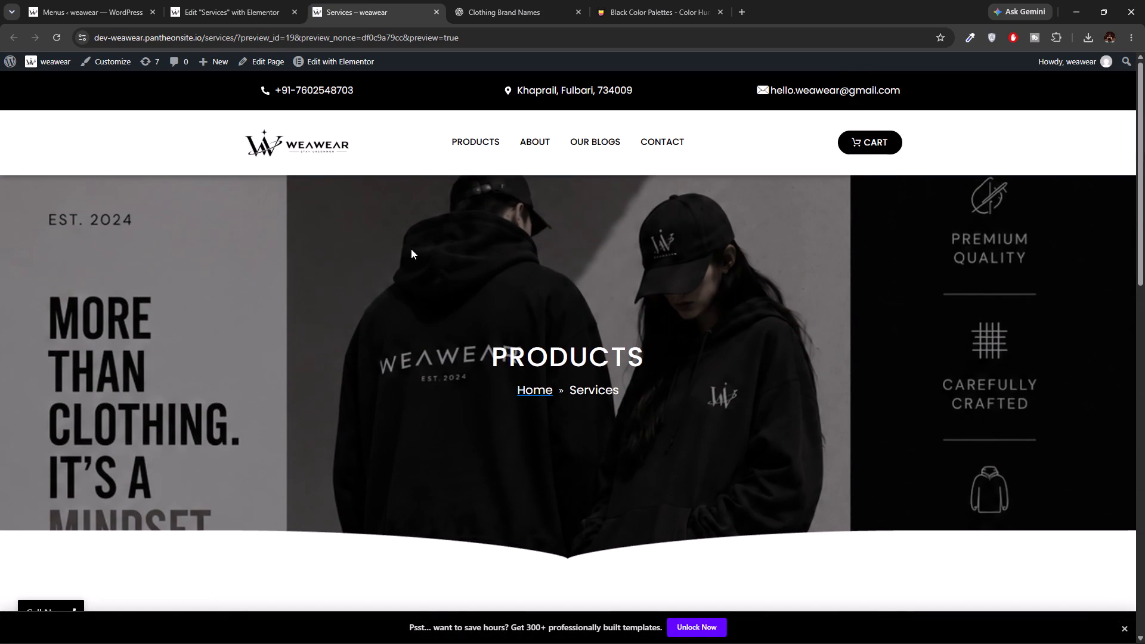
pyautogui.scroll(-8, 411, 249)
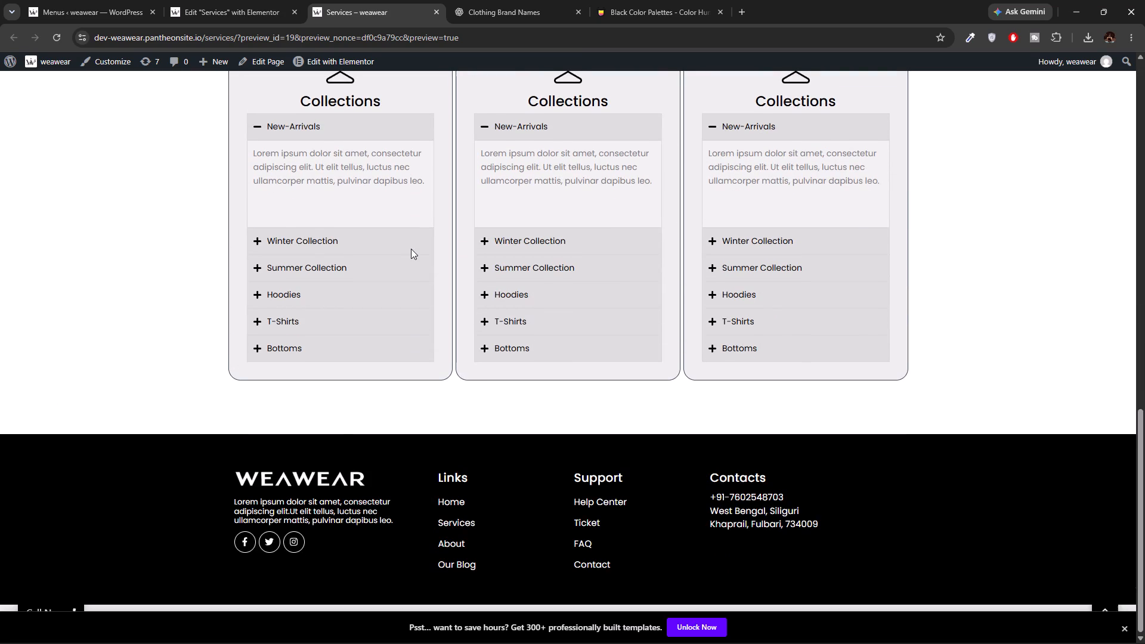
pyautogui.scroll(6, 411, 249)
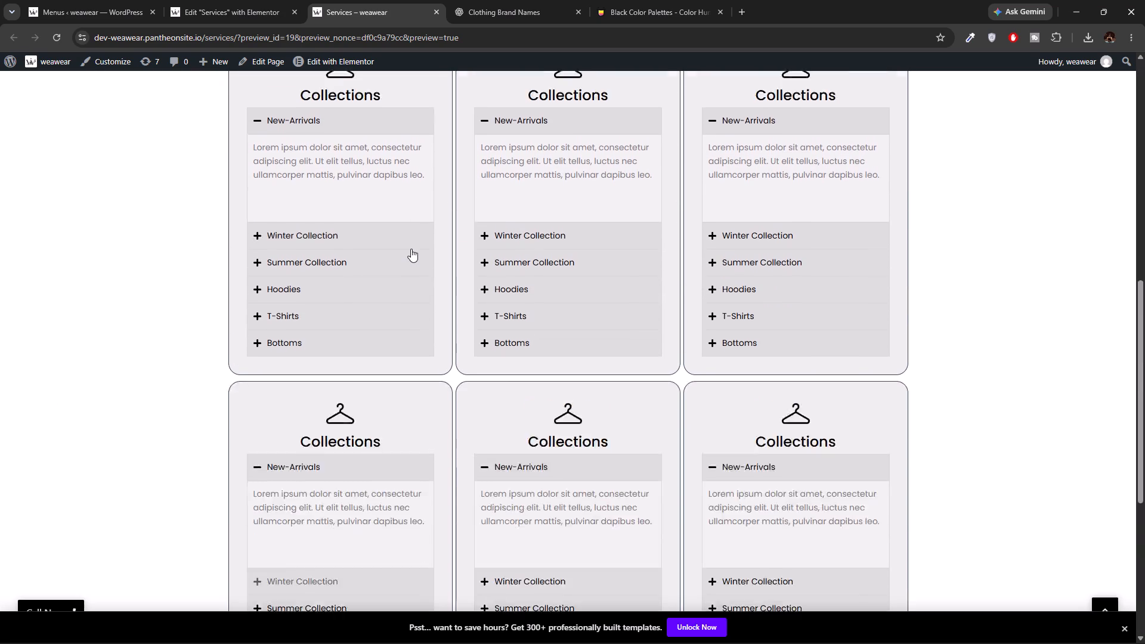
pyautogui.scroll(6, 411, 249)
pyautogui.scroll(-5, 411, 249)
pyautogui.scroll(9, 411, 249)
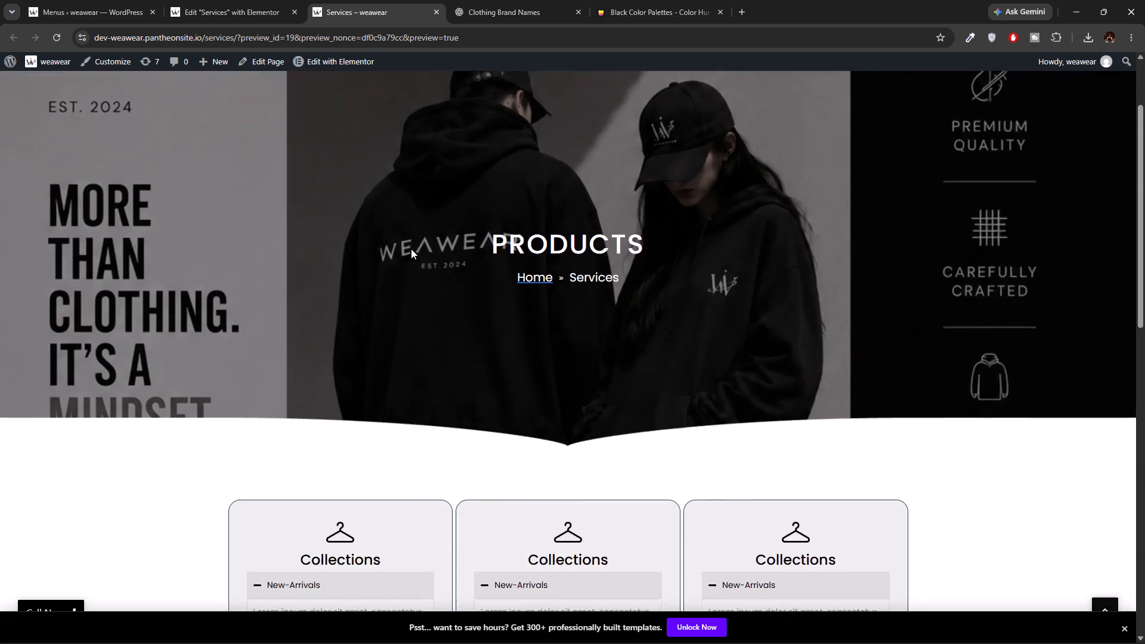
# Back in the Elementor editor, give the lower row's first Collections column a Slide In Up entrance animation with a 1200 ms delay.
pyautogui.click(217, 0)
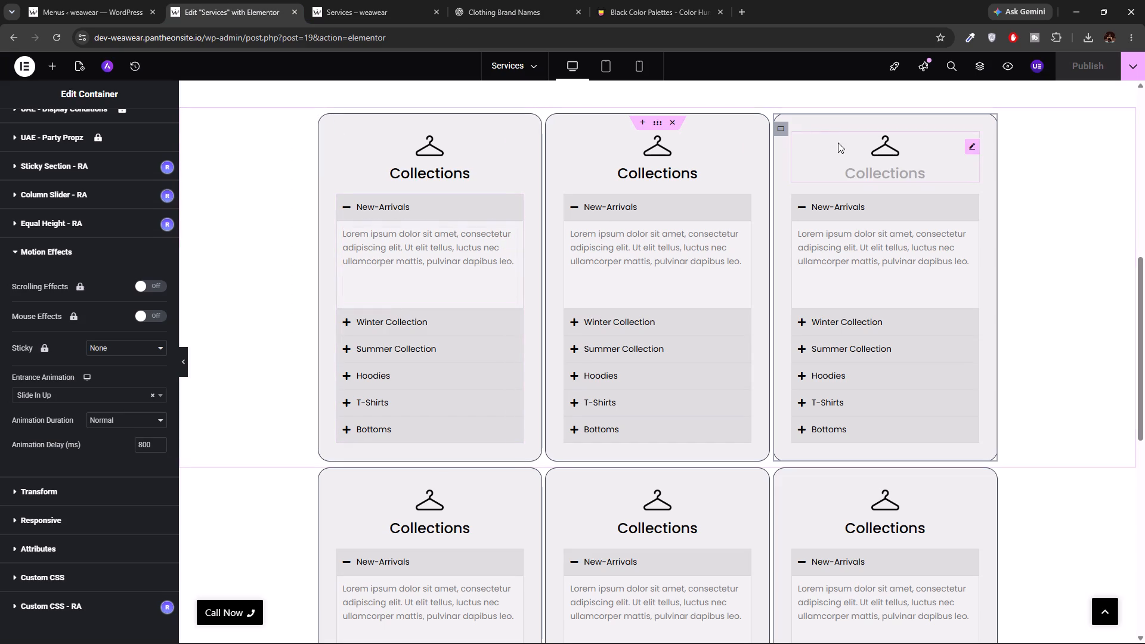
pyautogui.scroll(-4, 545, 333)
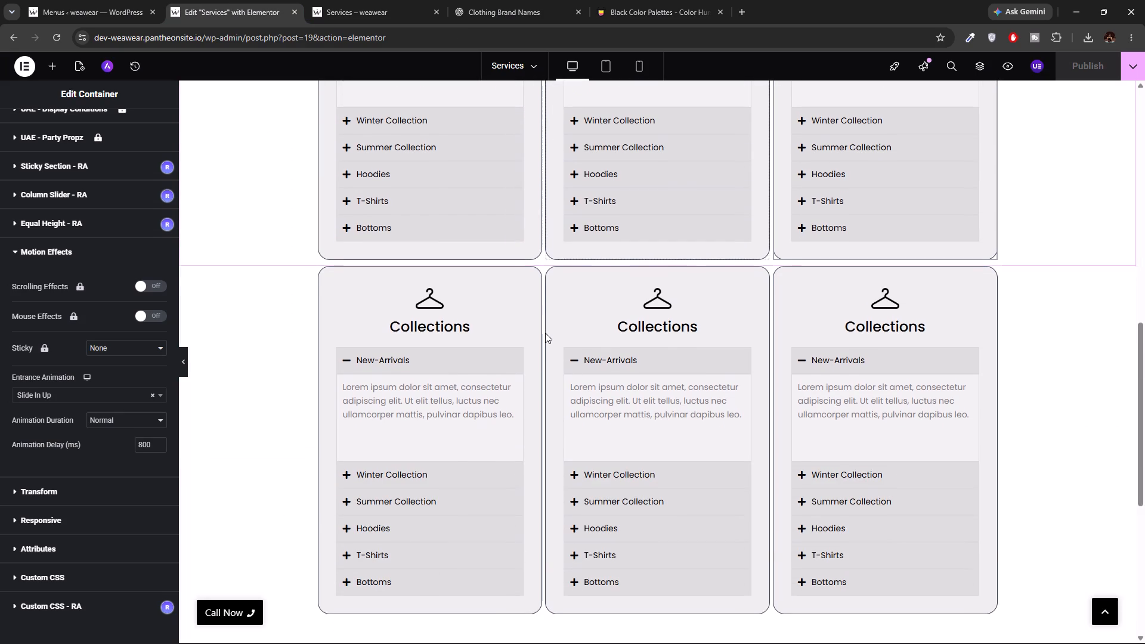
pyautogui.click(326, 280)
pyautogui.scroll(-6, 63, 509)
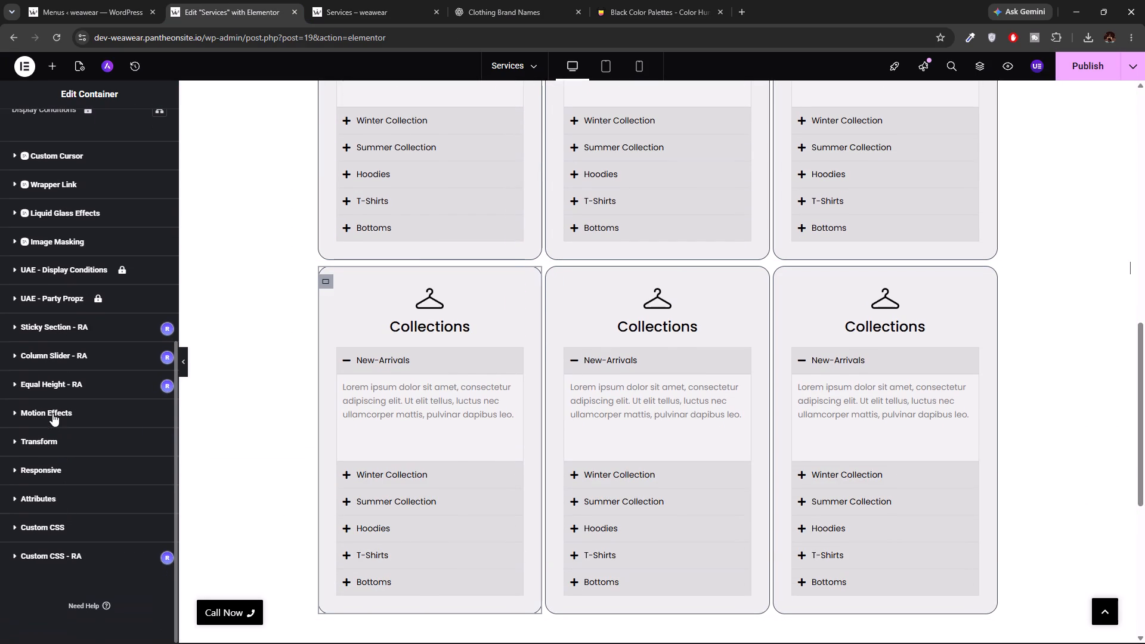
pyautogui.click(52, 413)
pyautogui.click(88, 388)
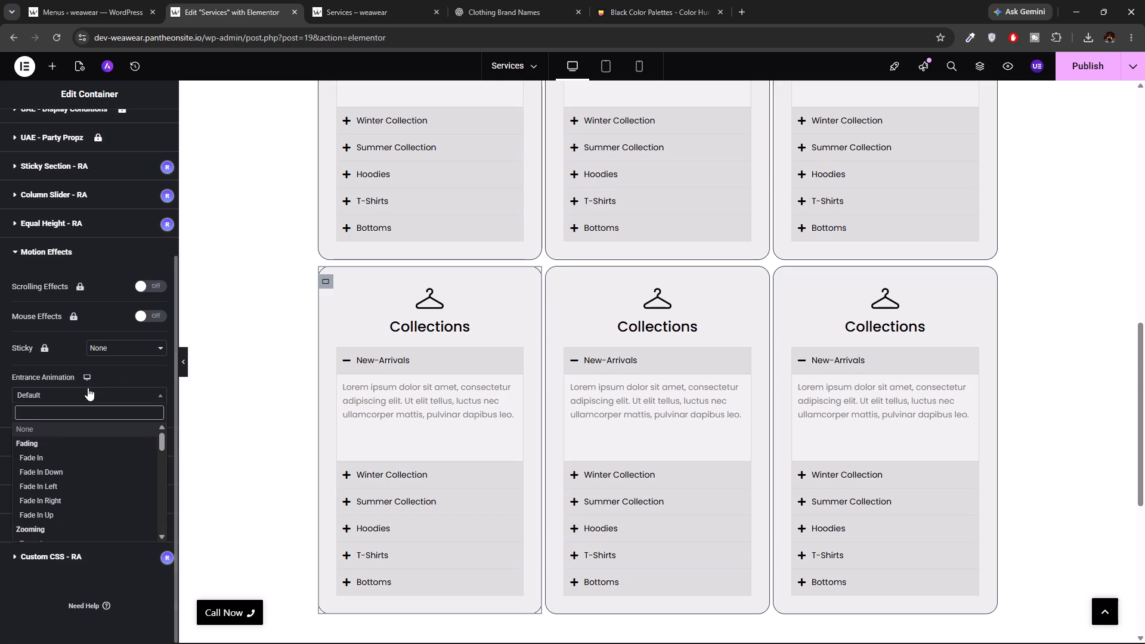
pyautogui.scroll(-5, 51, 515)
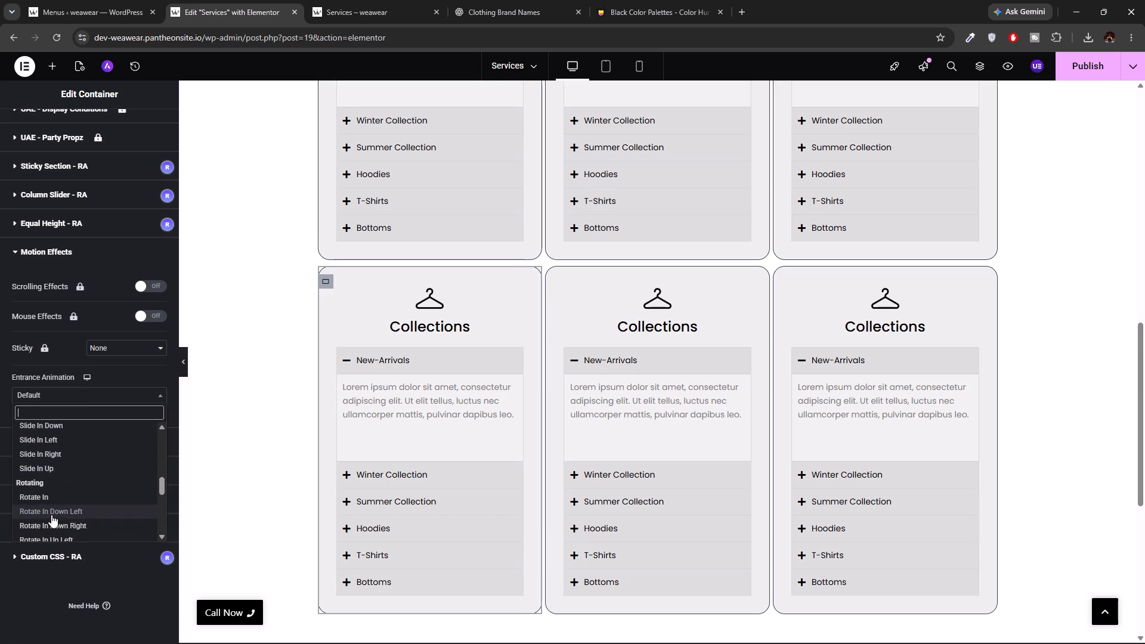
pyautogui.scroll(-1, 51, 515)
pyautogui.click(47, 469)
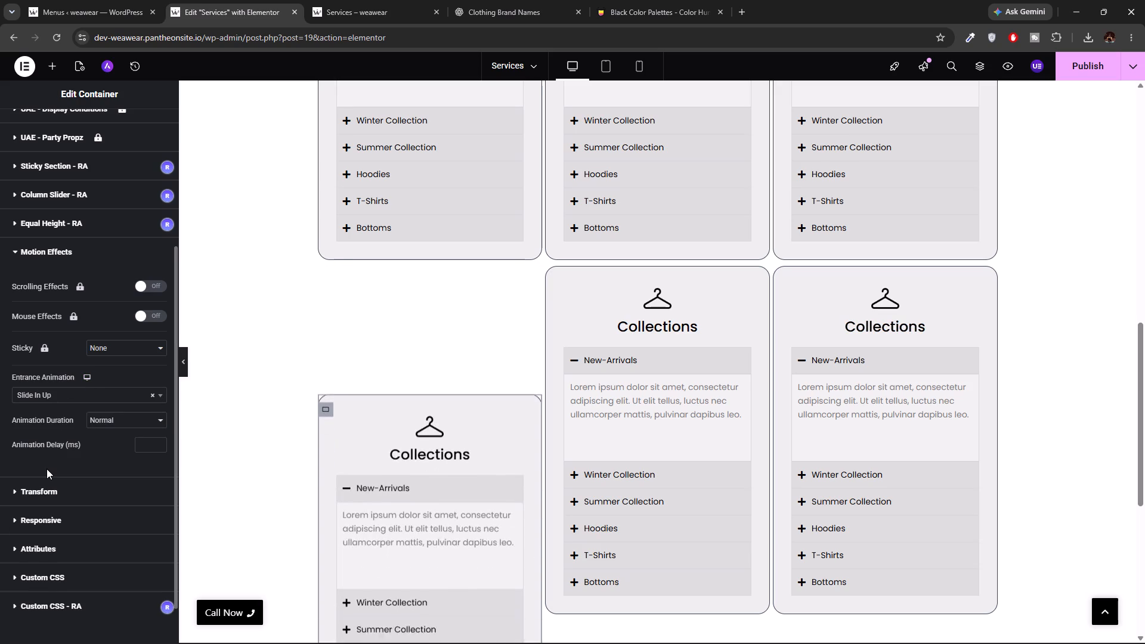
pyautogui.click(137, 444)
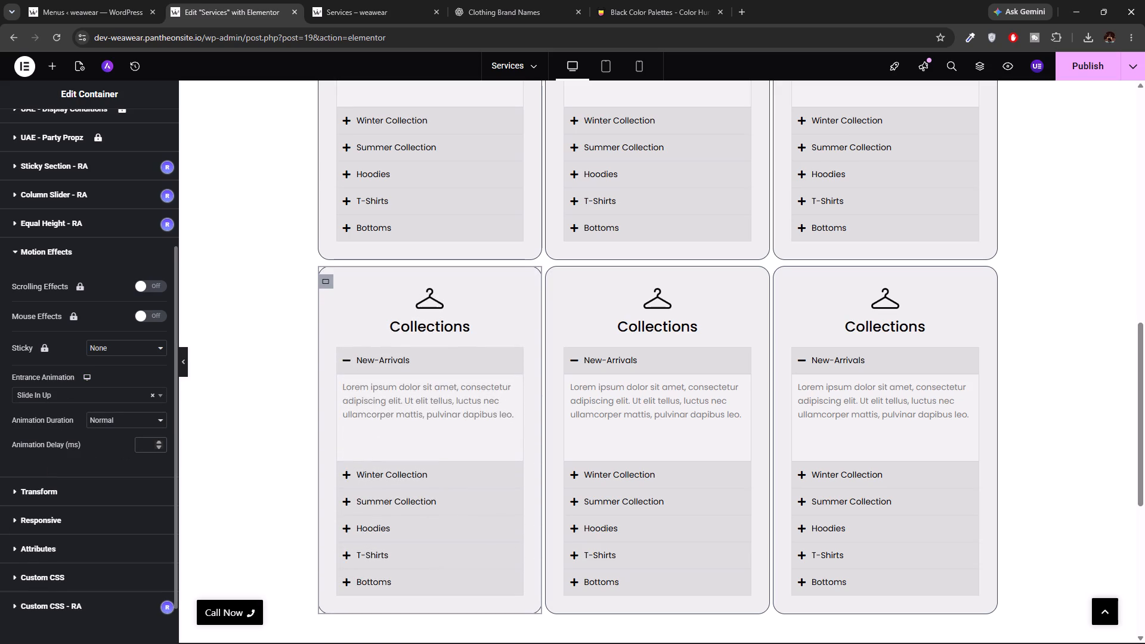
pyautogui.write('1200')
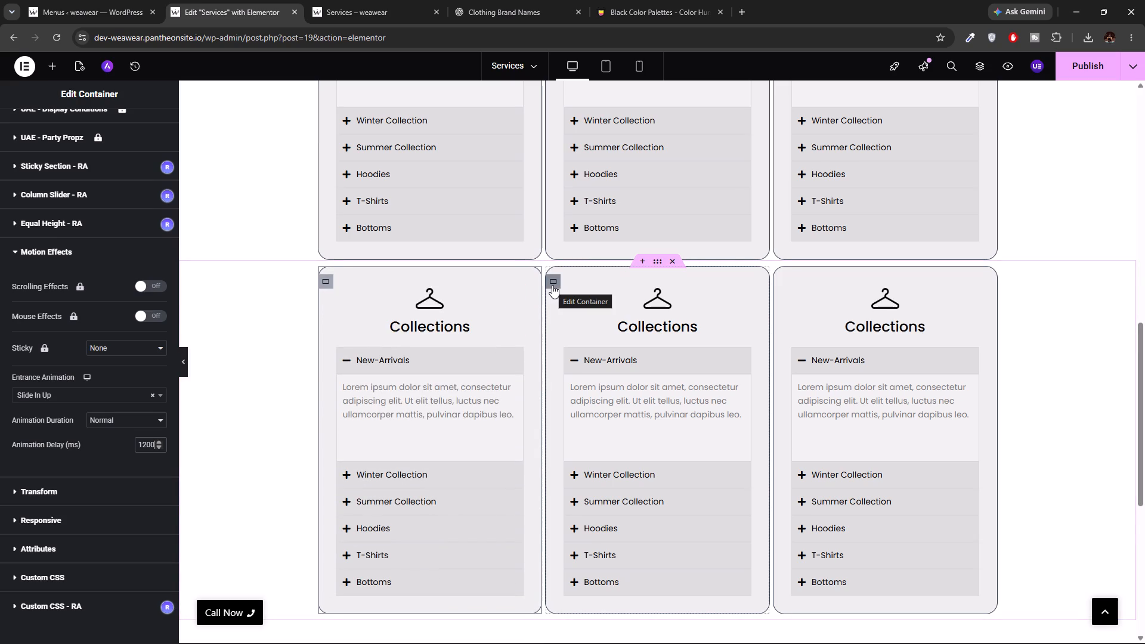
# Give the lower row's second Collections column a Slide In Up entrance animation with a 1600 ms delay.
pyautogui.click(552, 285)
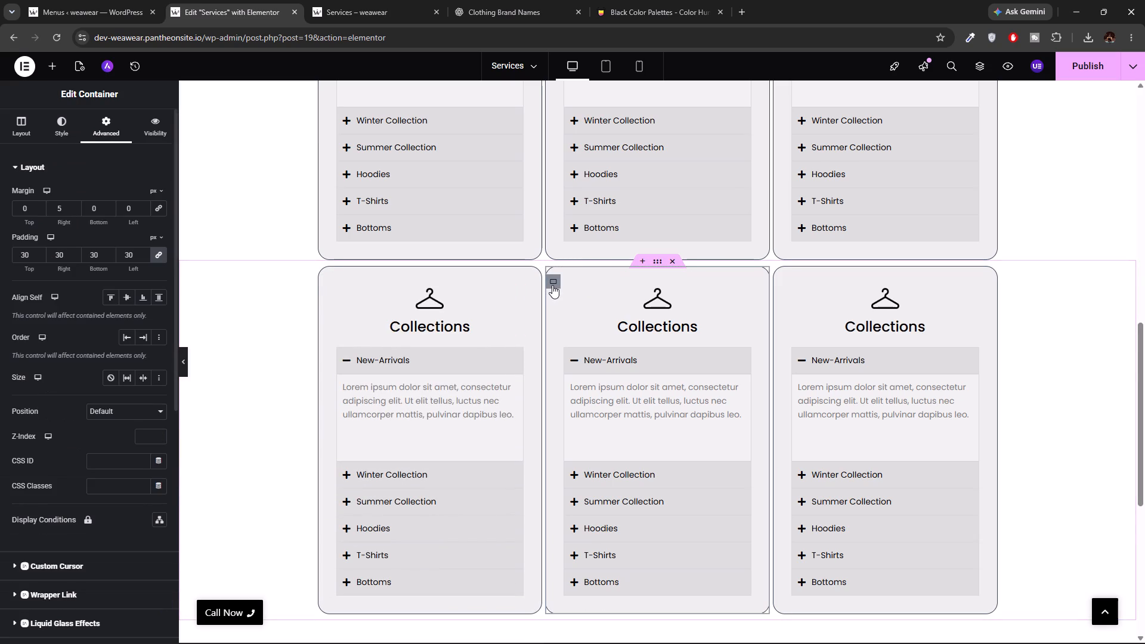
pyautogui.scroll(-7, 164, 497)
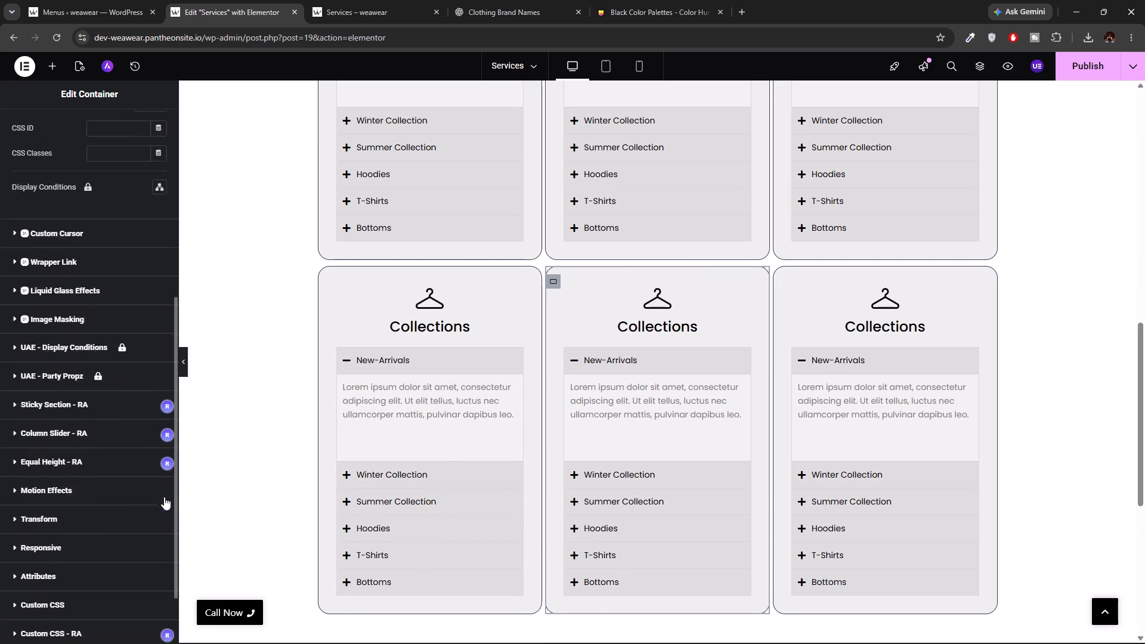
pyautogui.scroll(-1, 164, 497)
pyautogui.click(79, 456)
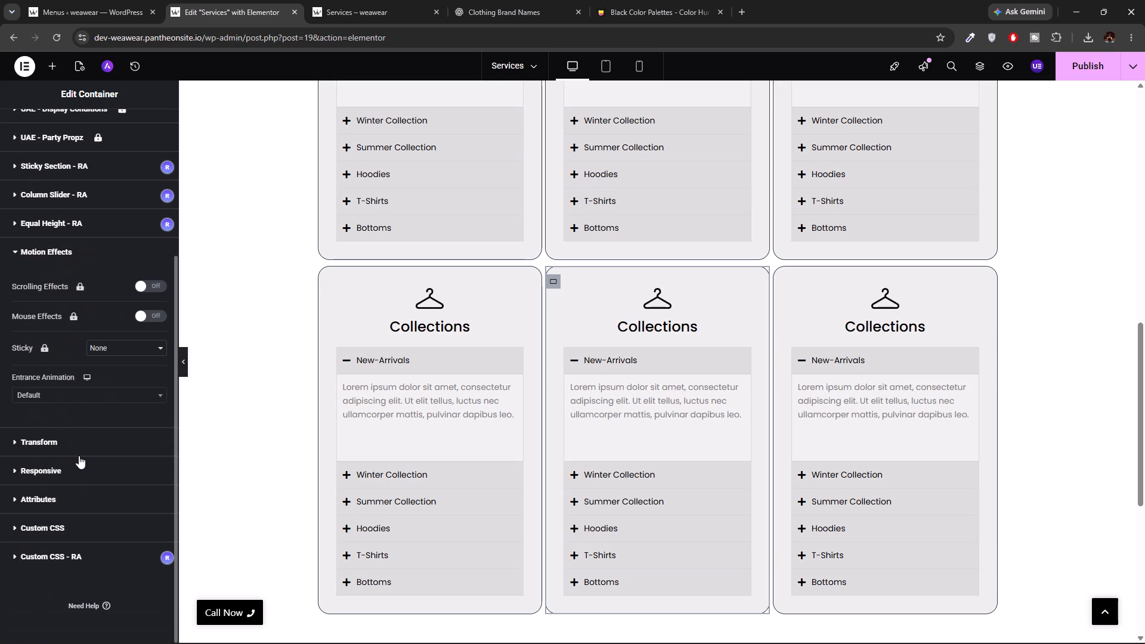
pyautogui.click(82, 388)
pyautogui.scroll(-1, 67, 530)
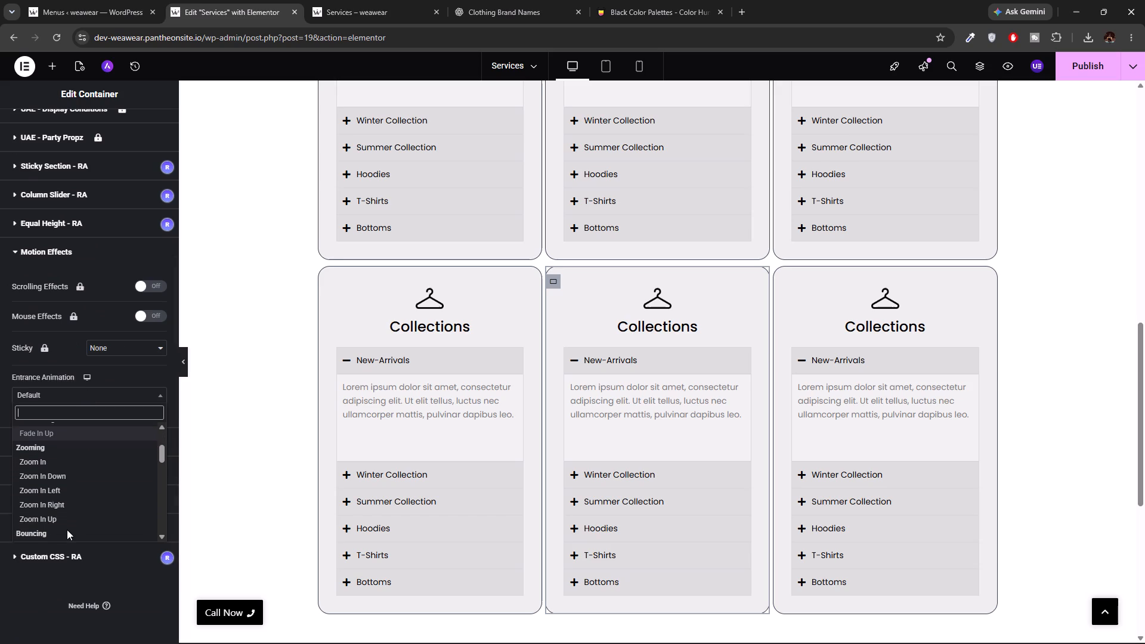
pyautogui.scroll(-4, 67, 530)
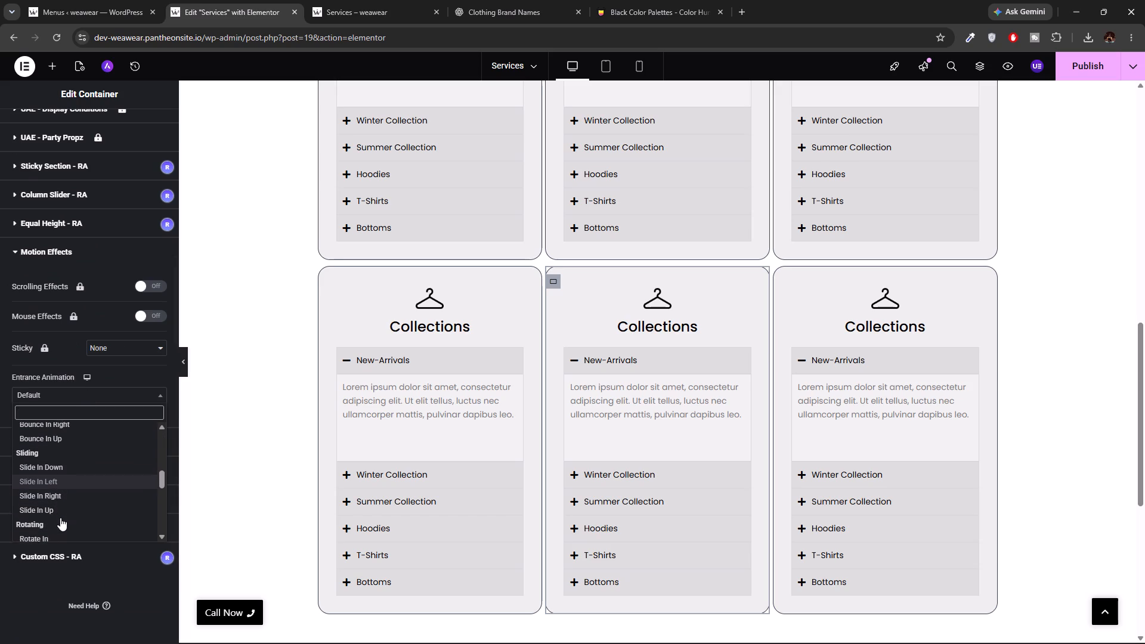
pyautogui.scroll(-1, 60, 518)
pyautogui.click(48, 504)
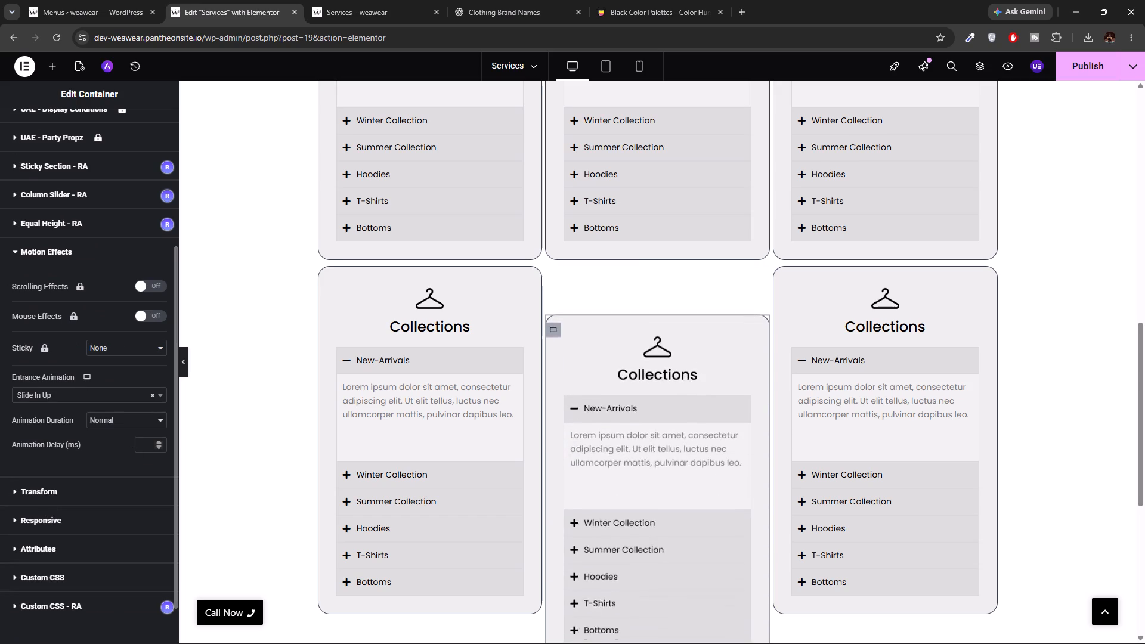
pyautogui.click(140, 446)
pyautogui.write('1600')
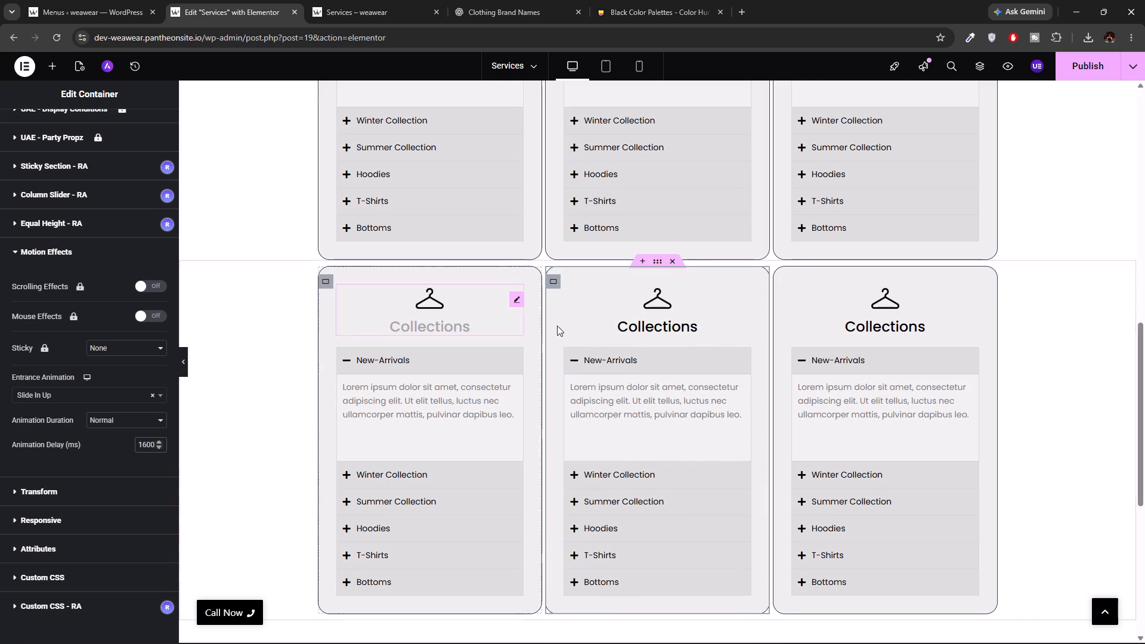
# Give the lower row's third Collections column a Slide In Up entrance animation with a 2000 ms delay.
pyautogui.click(786, 280)
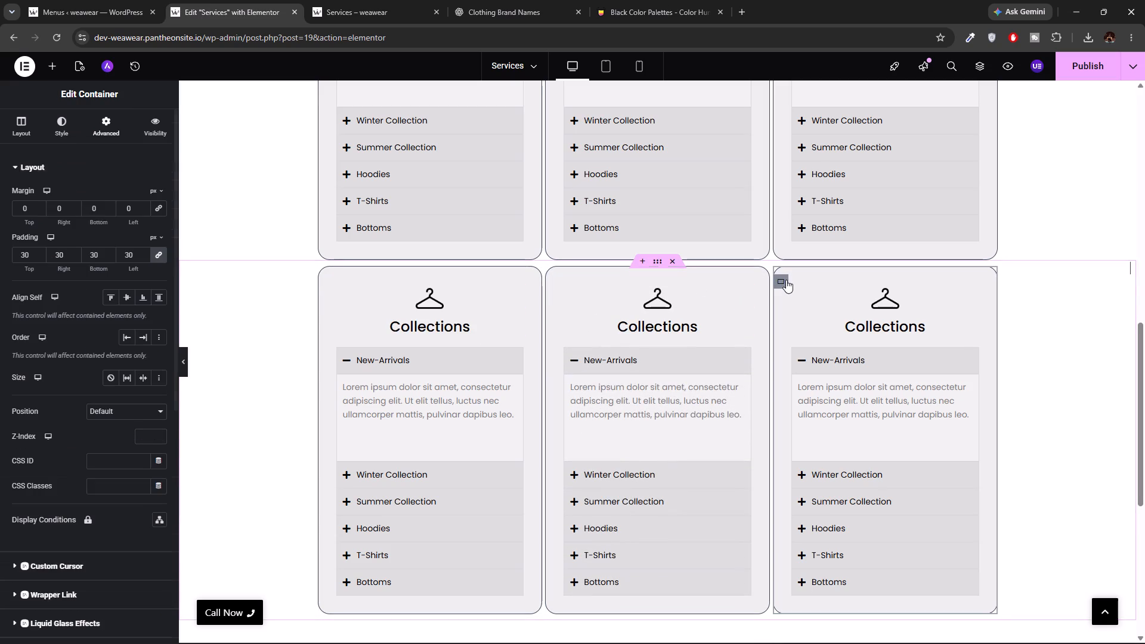
pyautogui.scroll(-5, 133, 522)
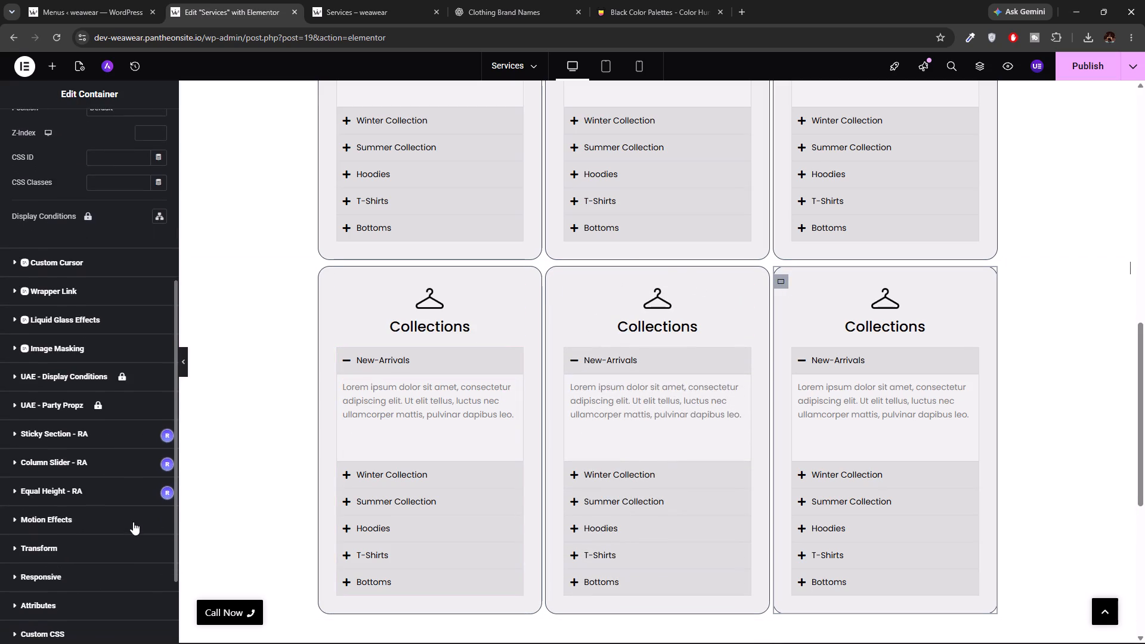
pyautogui.scroll(-1, 133, 522)
pyautogui.click(63, 412)
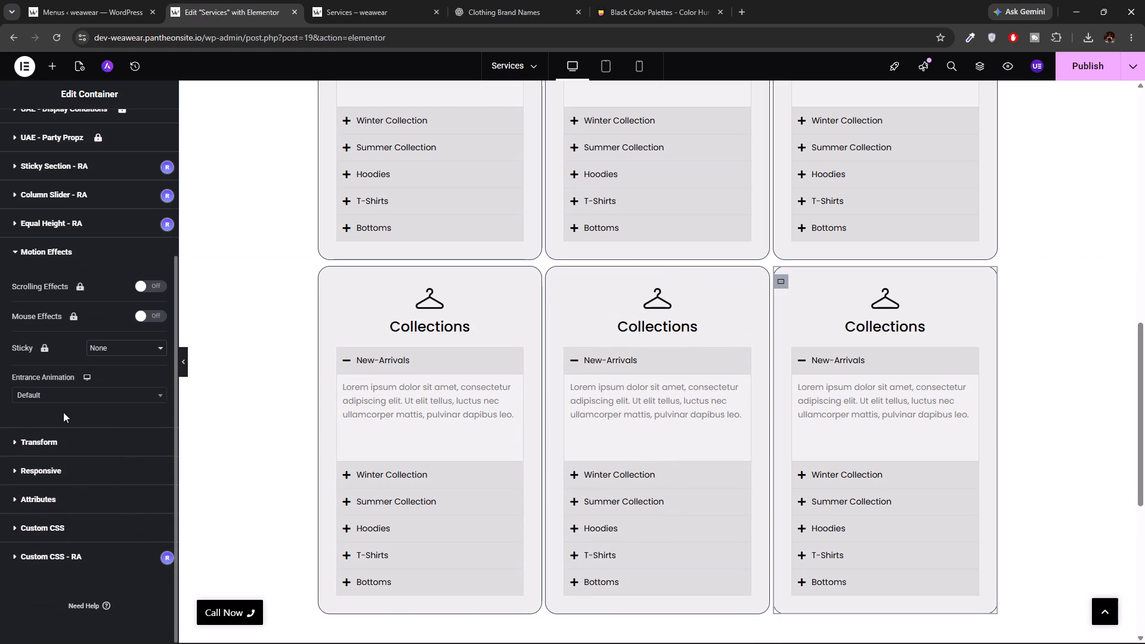
pyautogui.click(99, 401)
pyautogui.scroll(-1, 71, 472)
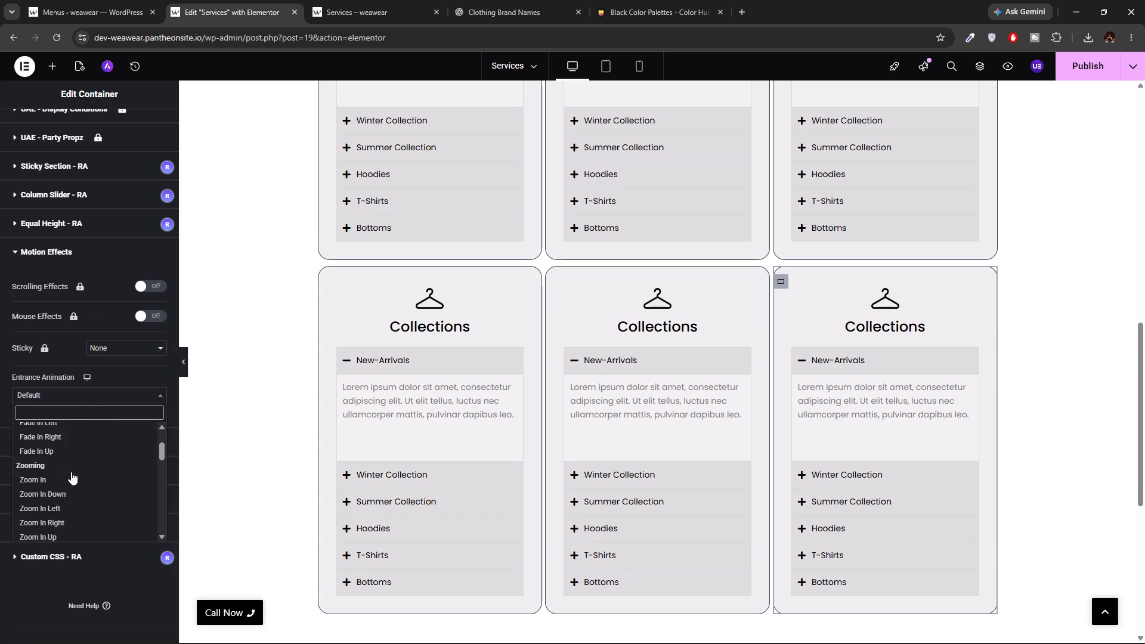
pyautogui.scroll(-3, 71, 472)
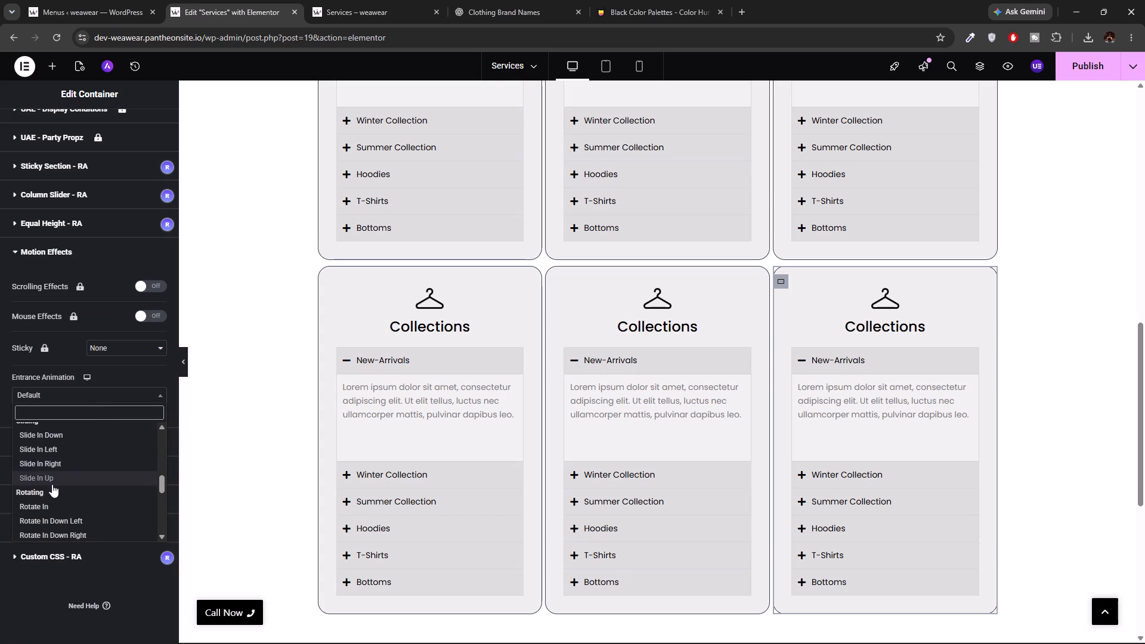
pyautogui.click(52, 484)
pyautogui.click(140, 444)
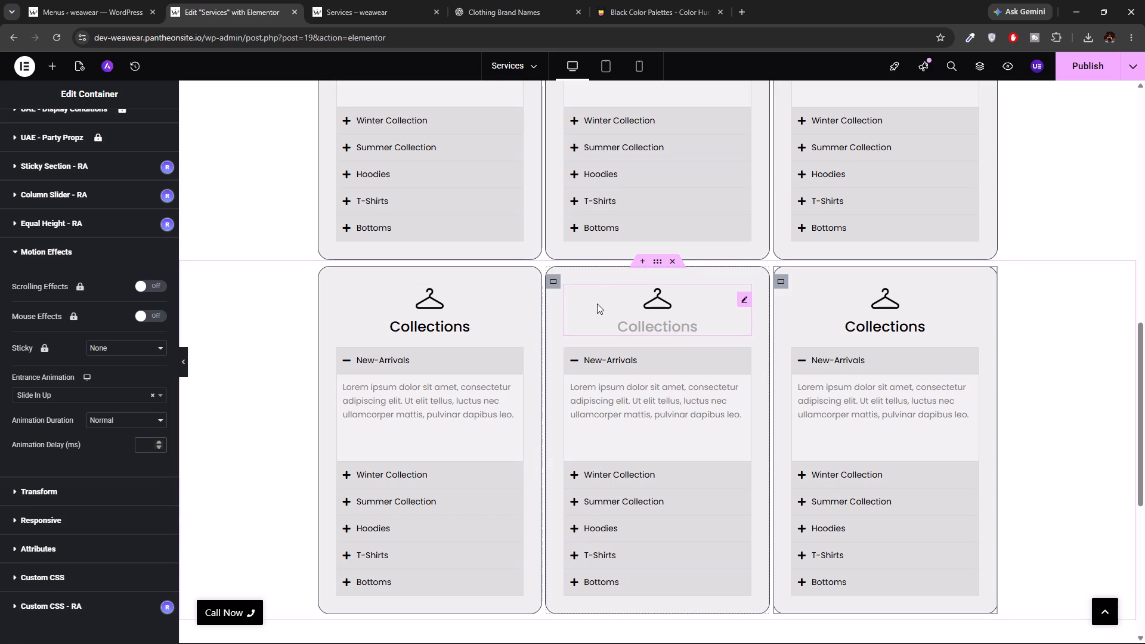
pyautogui.write('2000')
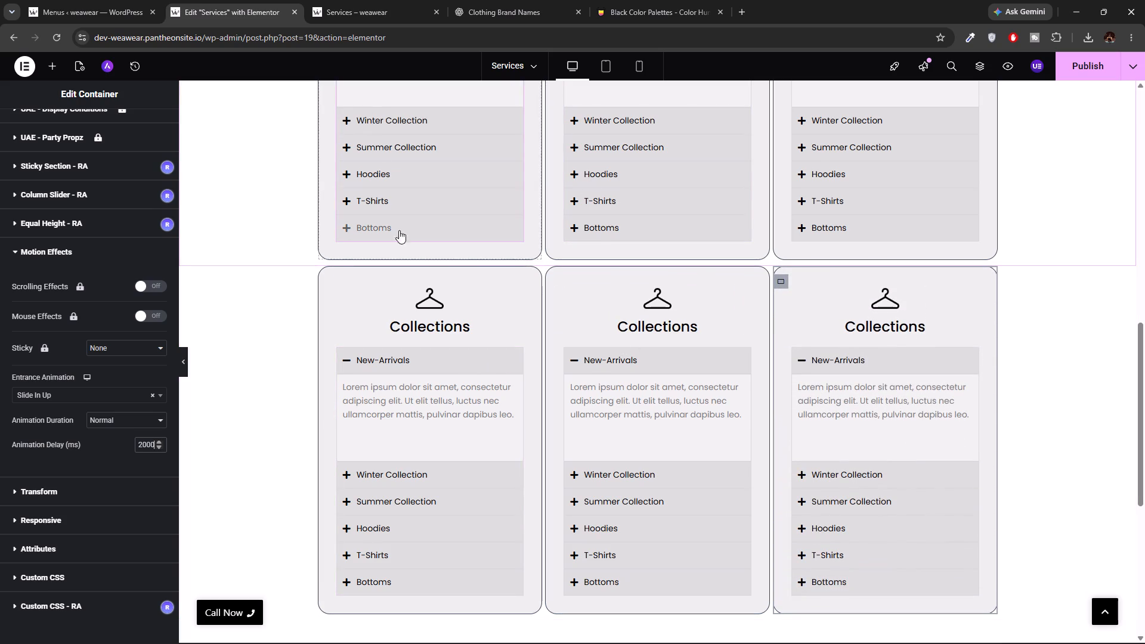
# Publish the Services page with the lower row's entrance animations.
pyautogui.click(1067, 62)
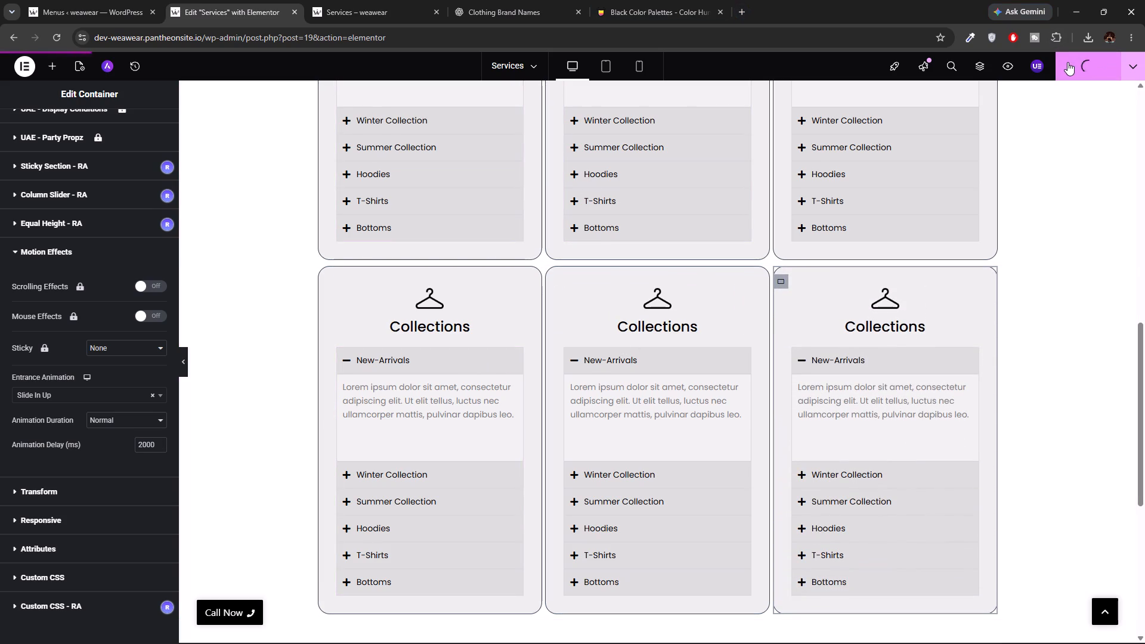
# Check the entrance animation timing of both Collections rows in the Services page preview.
pyautogui.click(335, 0)
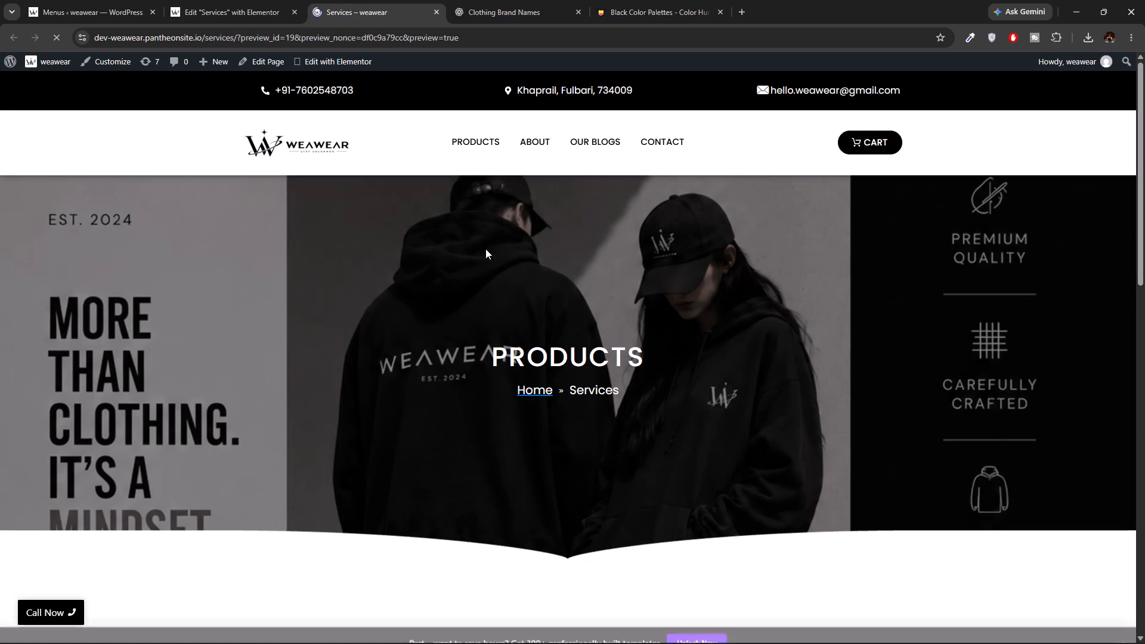
pyautogui.scroll(-6, 485, 249)
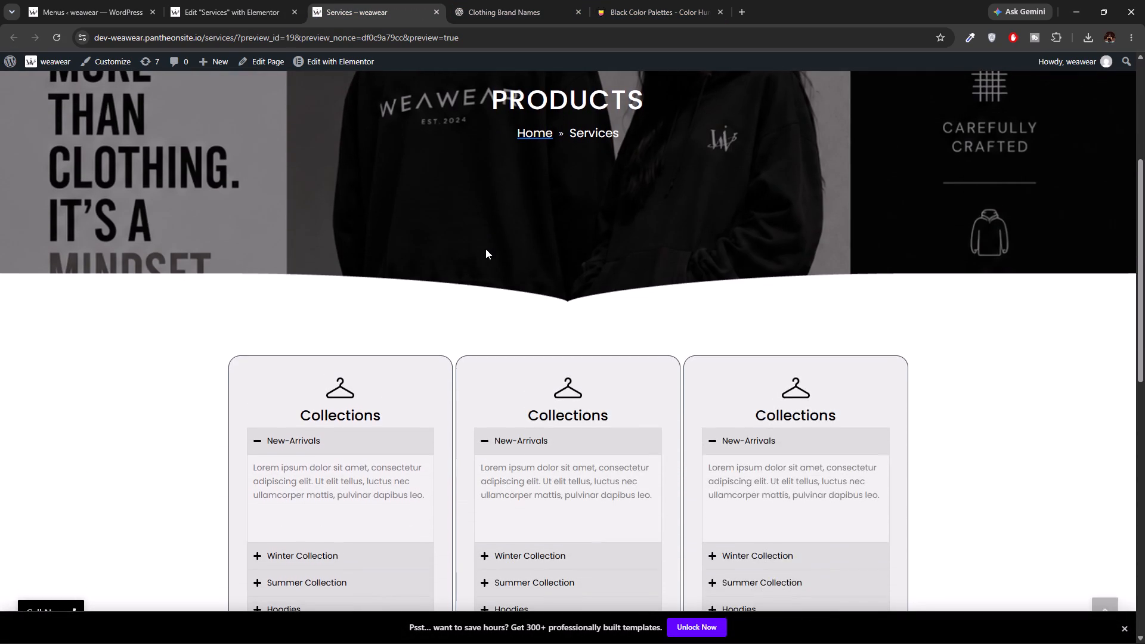
pyautogui.scroll(-1, 485, 249)
pyautogui.scroll(1, 485, 249)
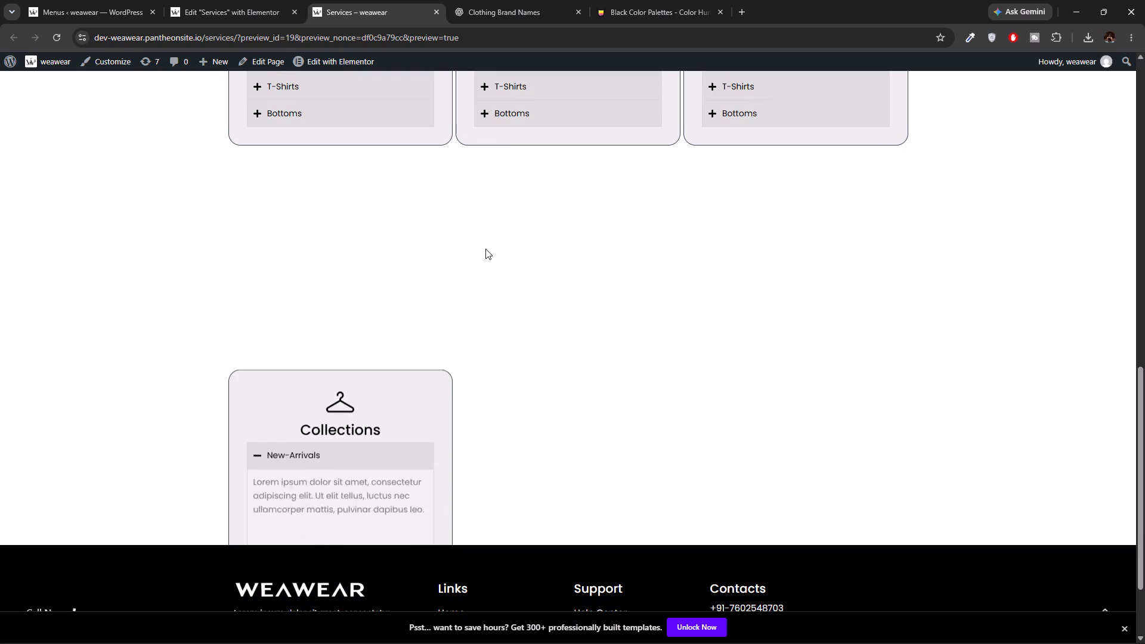
pyautogui.scroll(3, 485, 249)
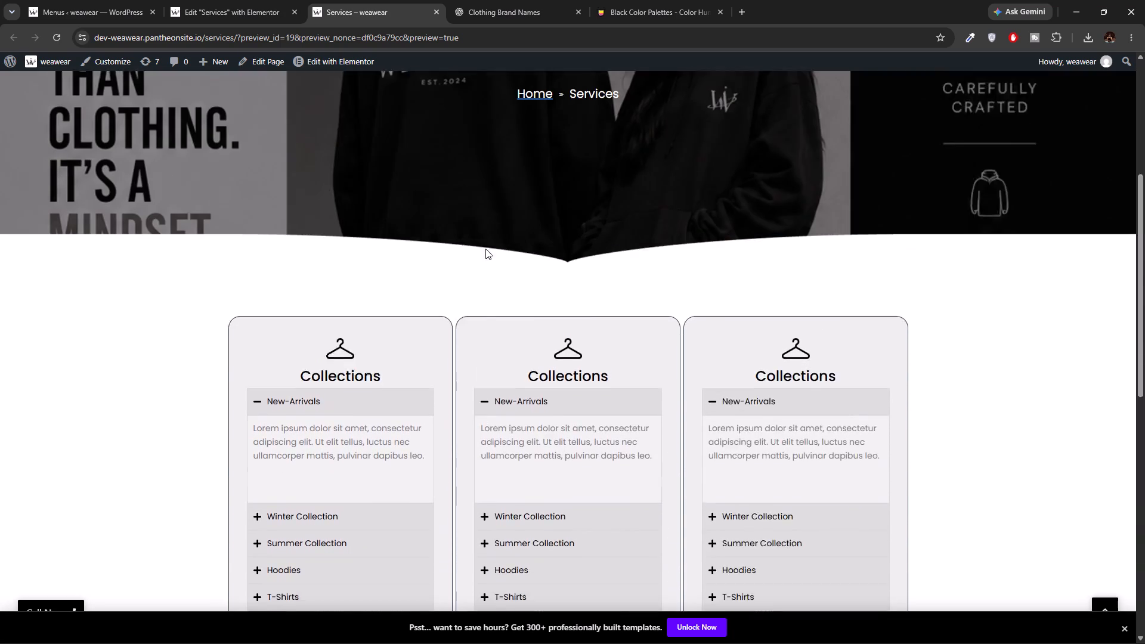
pyautogui.scroll(-2, 485, 249)
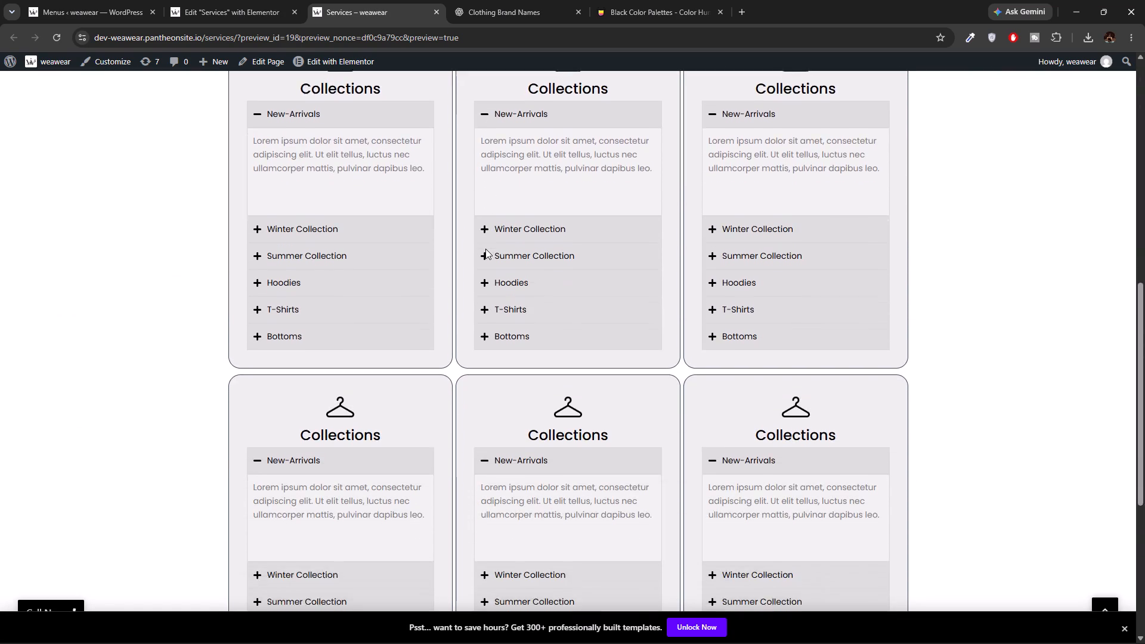
pyautogui.scroll(2, 485, 249)
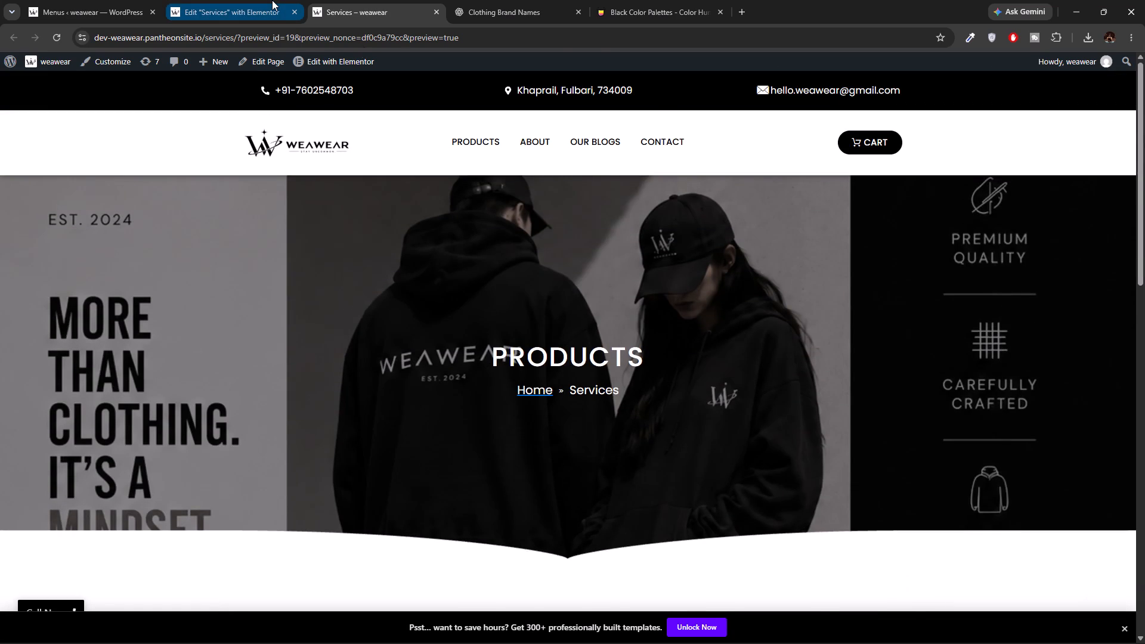
# Back in the Elementor editor, set the entrance animation delay of the lower row's first Collections column to 200 ms.
pyautogui.click(272, 0)
pyautogui.click(324, 281)
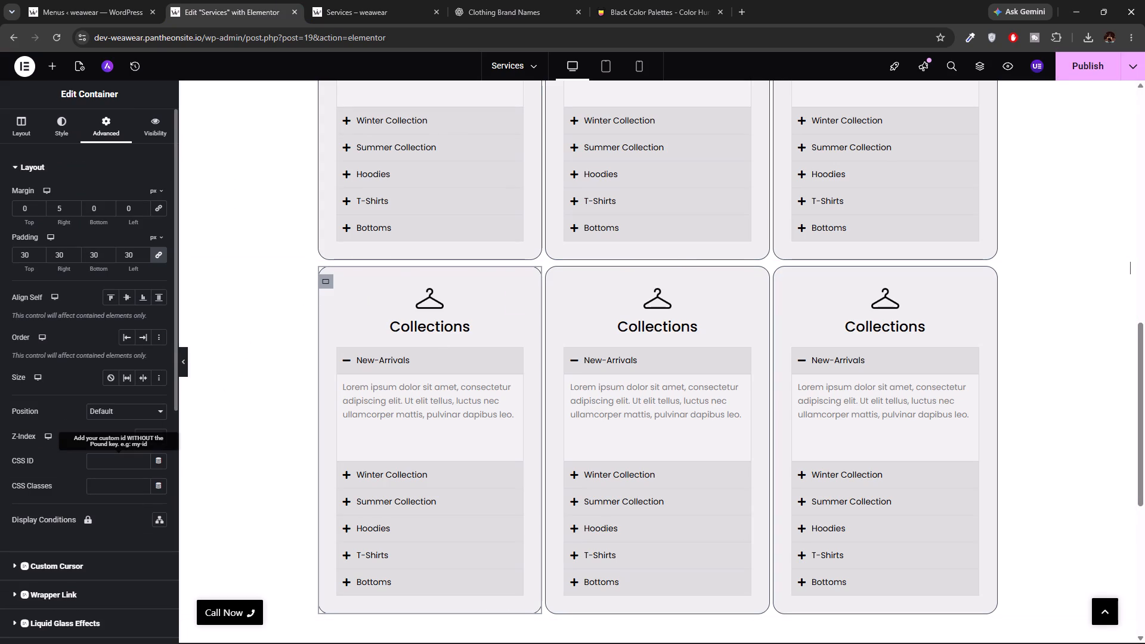
pyautogui.scroll(-3, 94, 460)
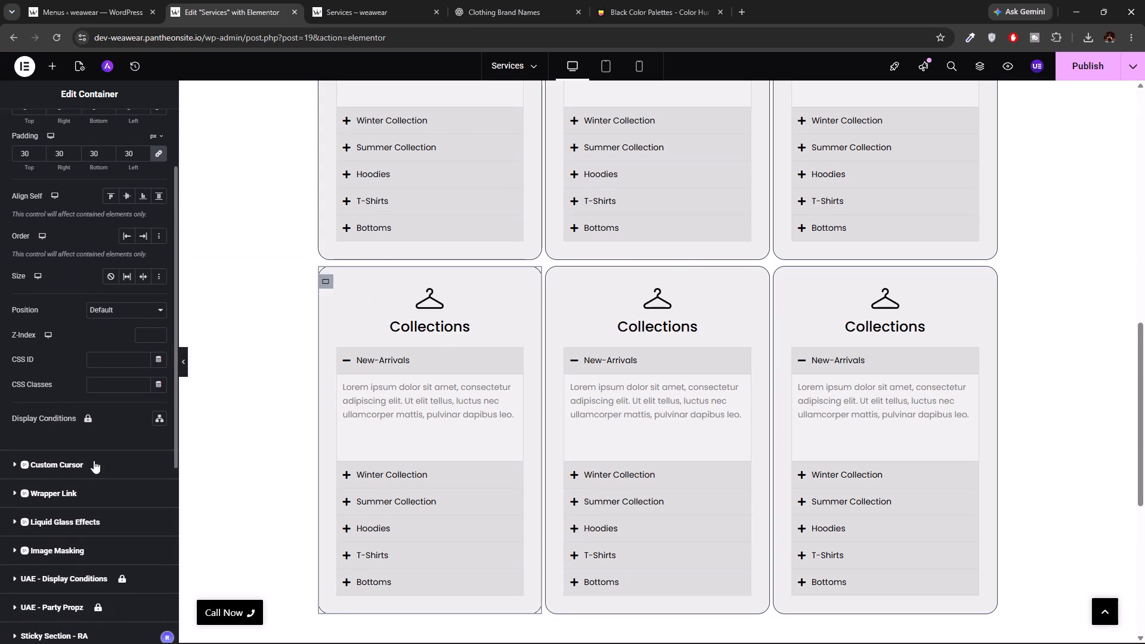
pyautogui.scroll(-3, 94, 460)
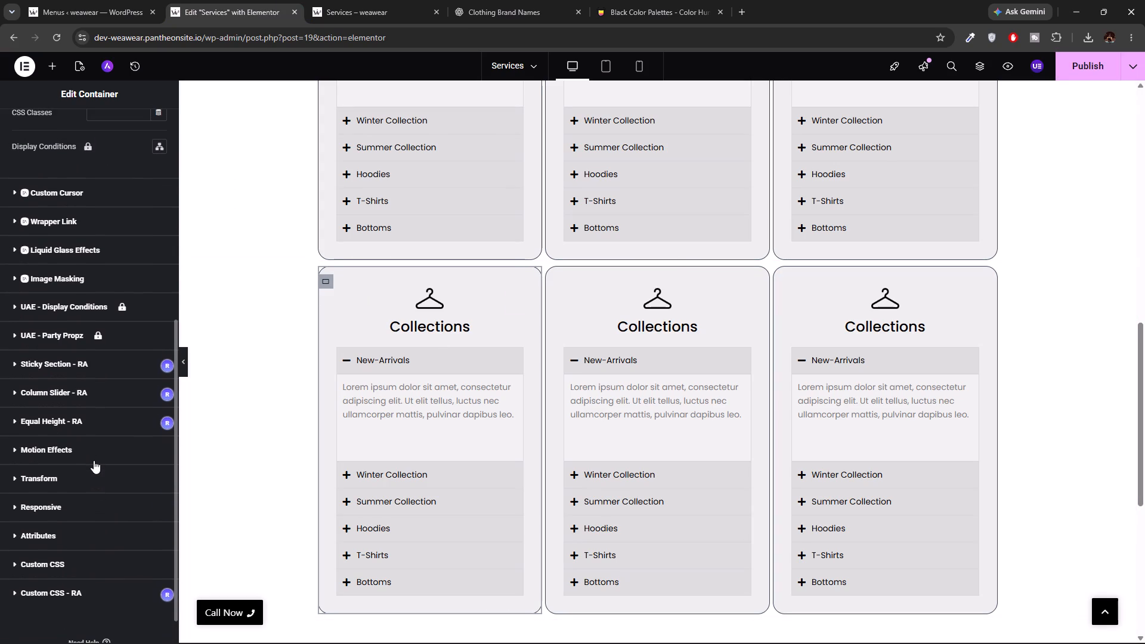
pyautogui.scroll(-1, 94, 460)
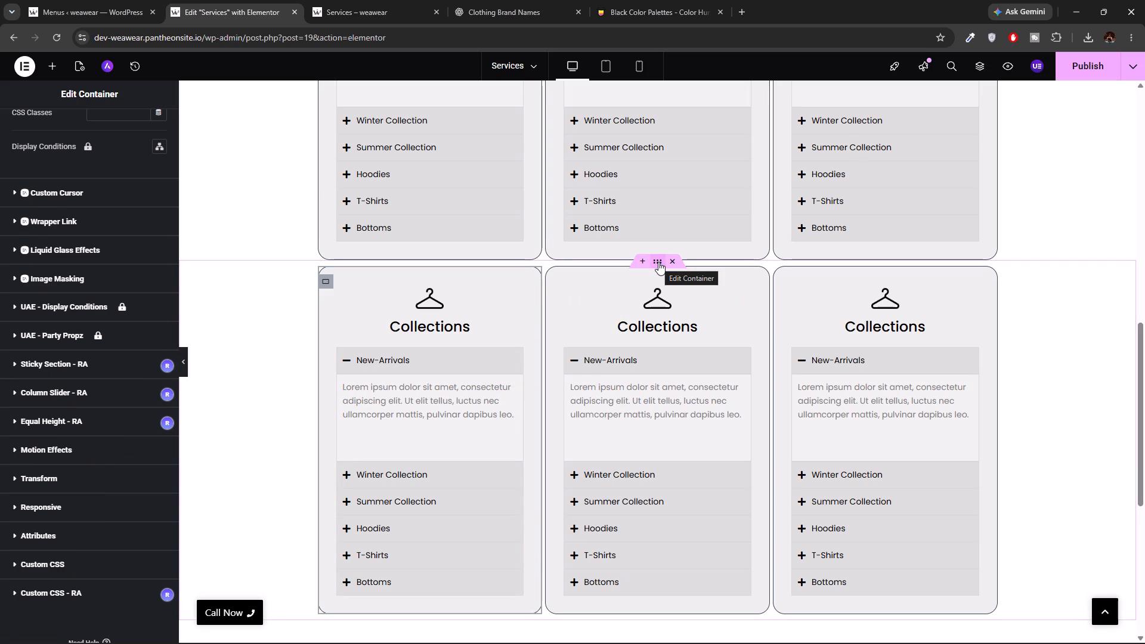
pyautogui.scroll(5, 646, 224)
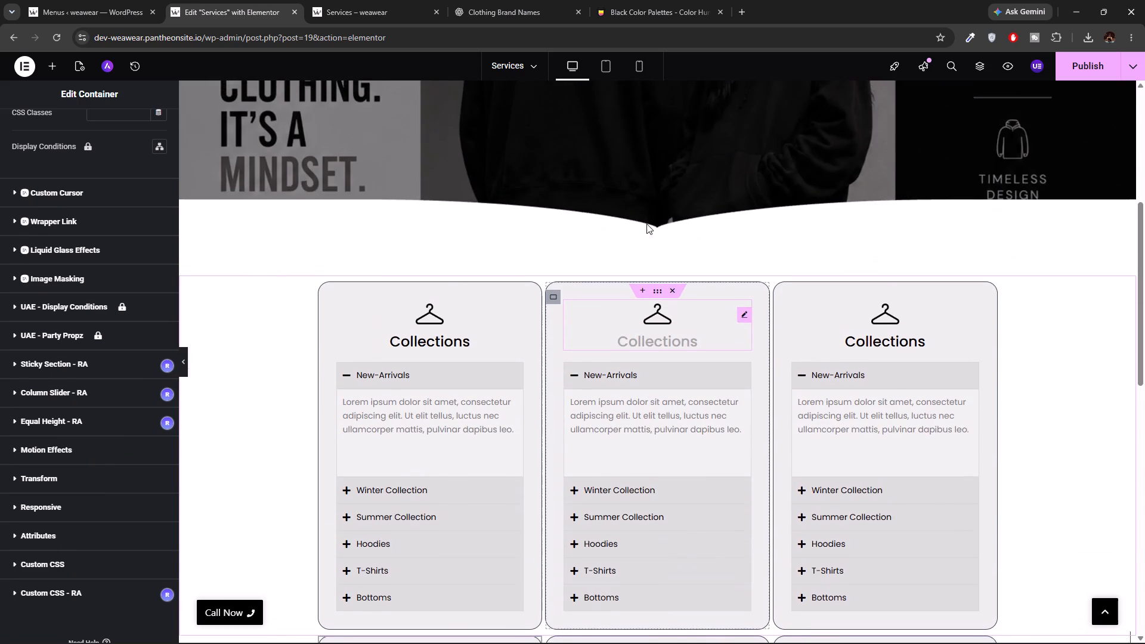
pyautogui.scroll(-3, 646, 224)
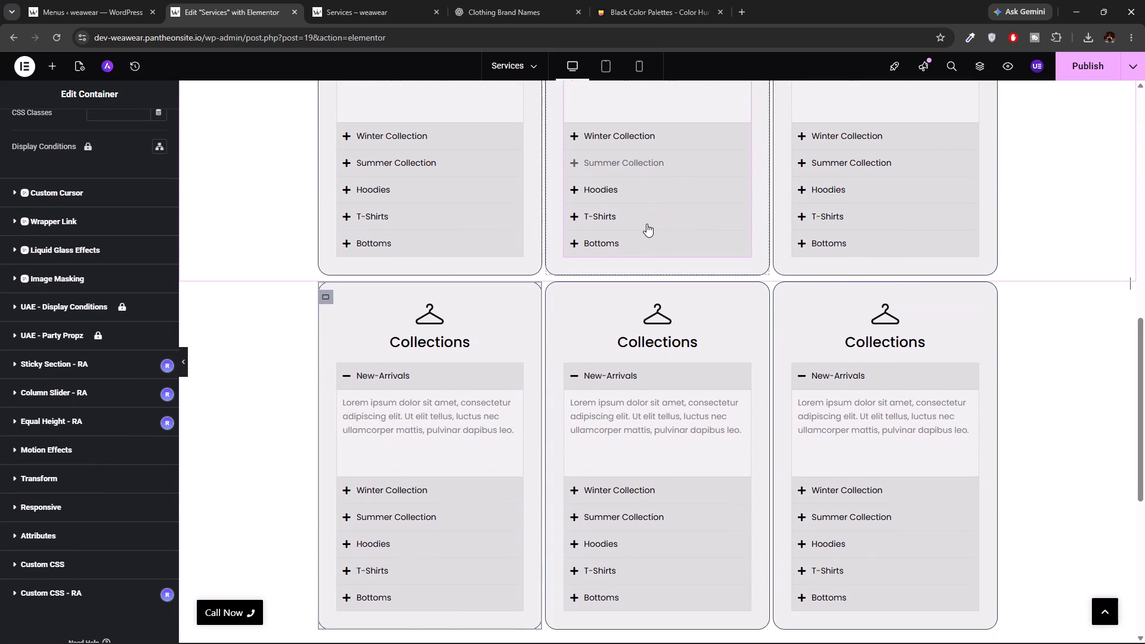
pyautogui.scroll(-1, 646, 224)
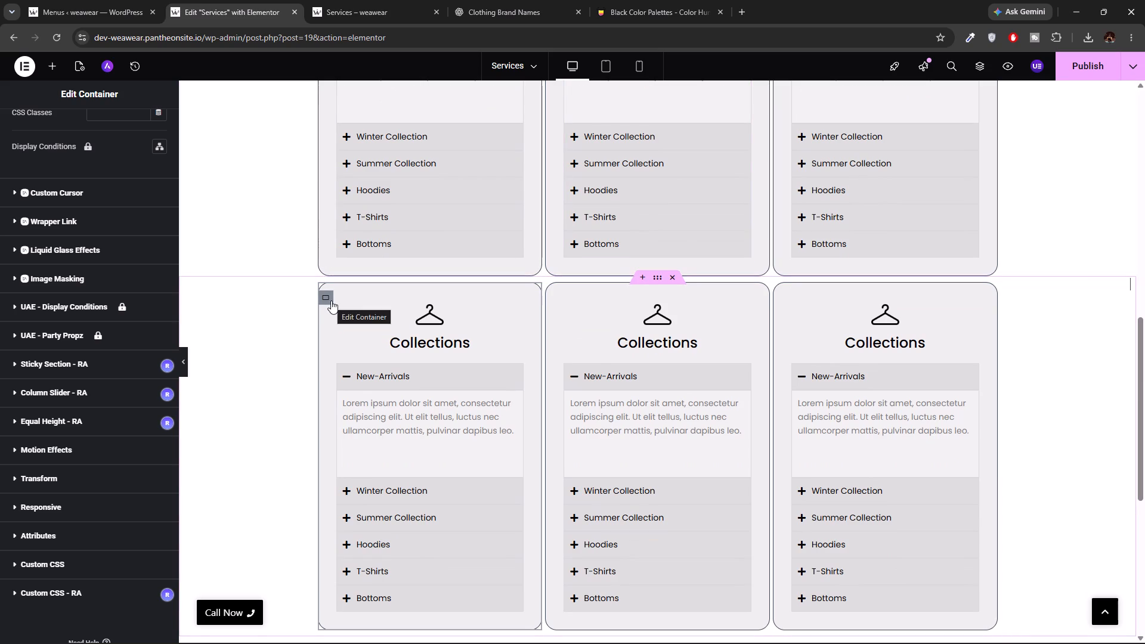
pyautogui.click(21, 449)
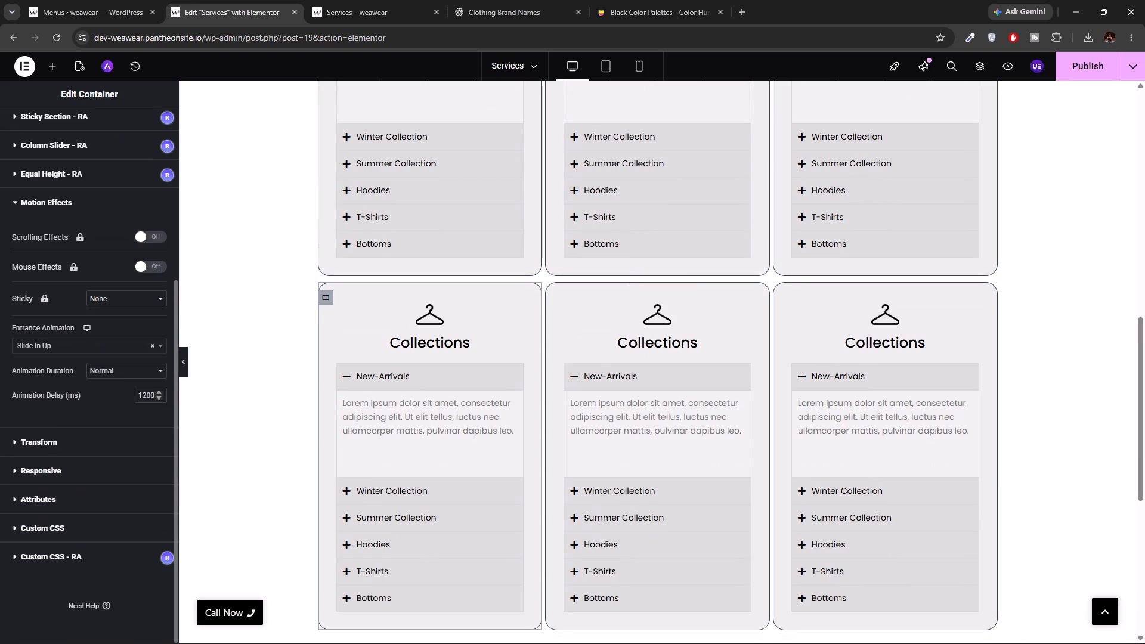
pyautogui.click(145, 394)
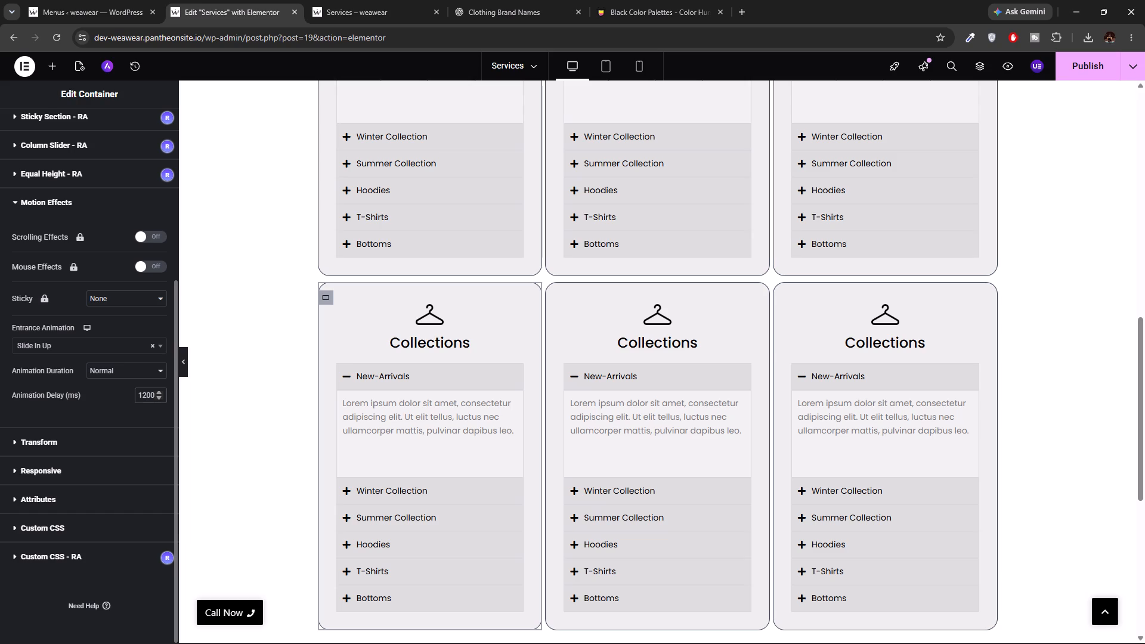
pyautogui.click(141, 394)
pyautogui.press('BackSpace')
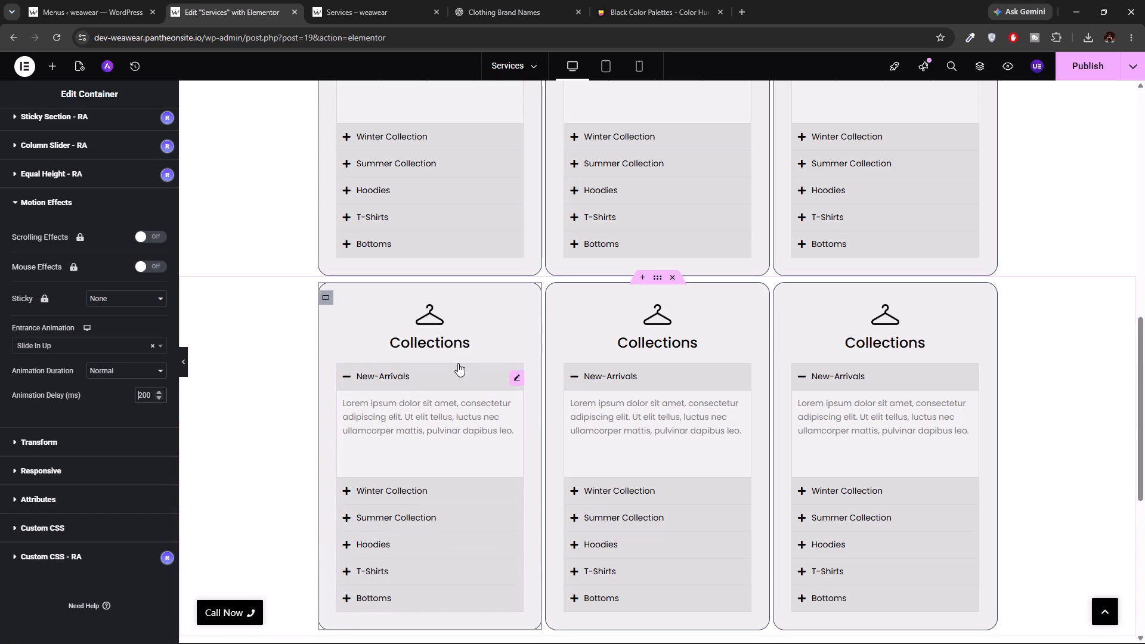
# Set the entrance animation delay of the lower row's second Collections column to 600 ms.
pyautogui.click(555, 293)
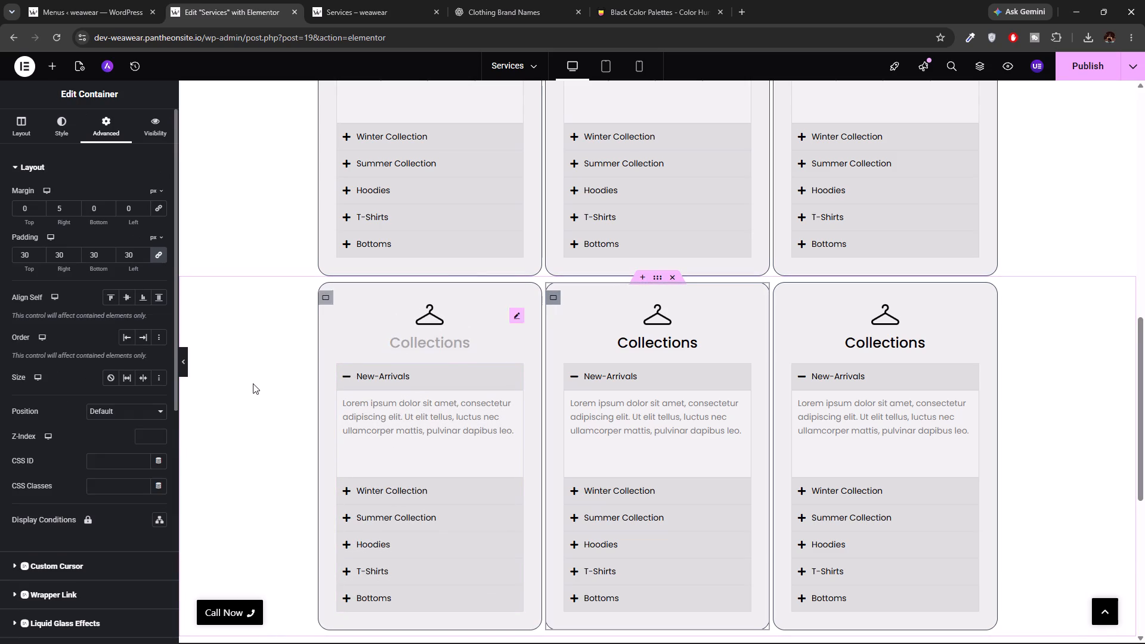
pyautogui.scroll(-4, 137, 457)
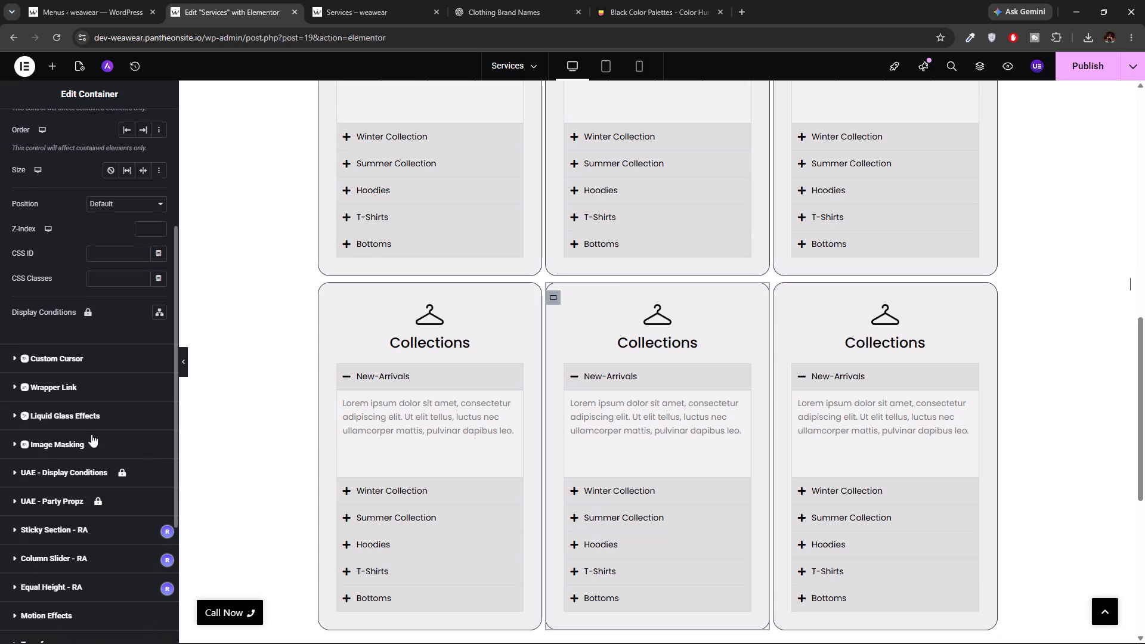
pyautogui.scroll(-2, 49, 543)
pyautogui.click(53, 431)
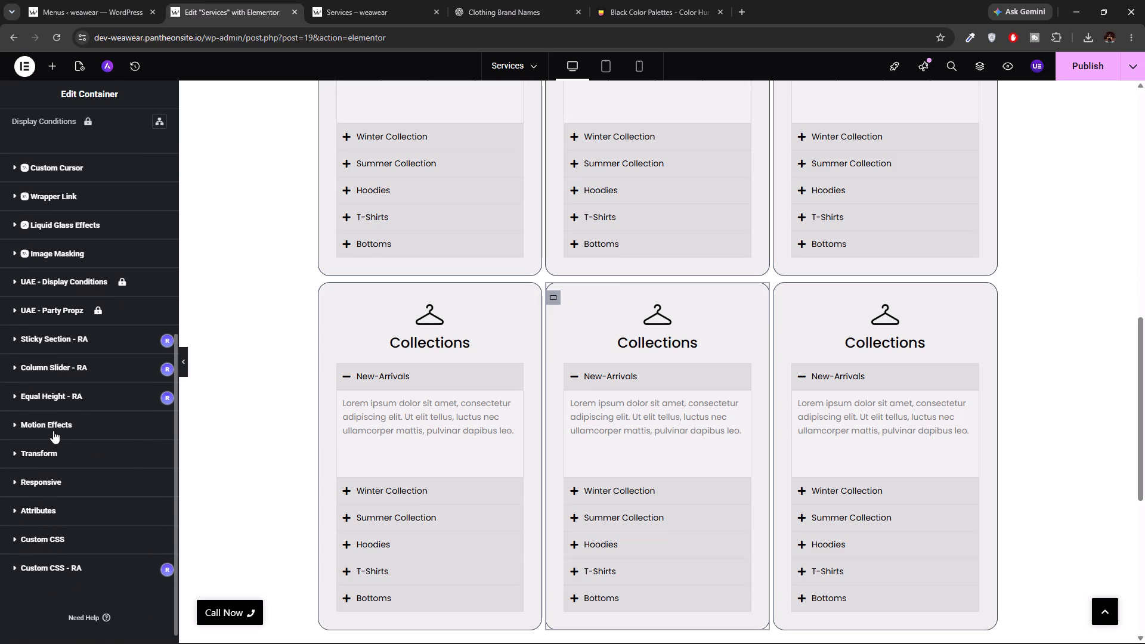
pyautogui.click(141, 397)
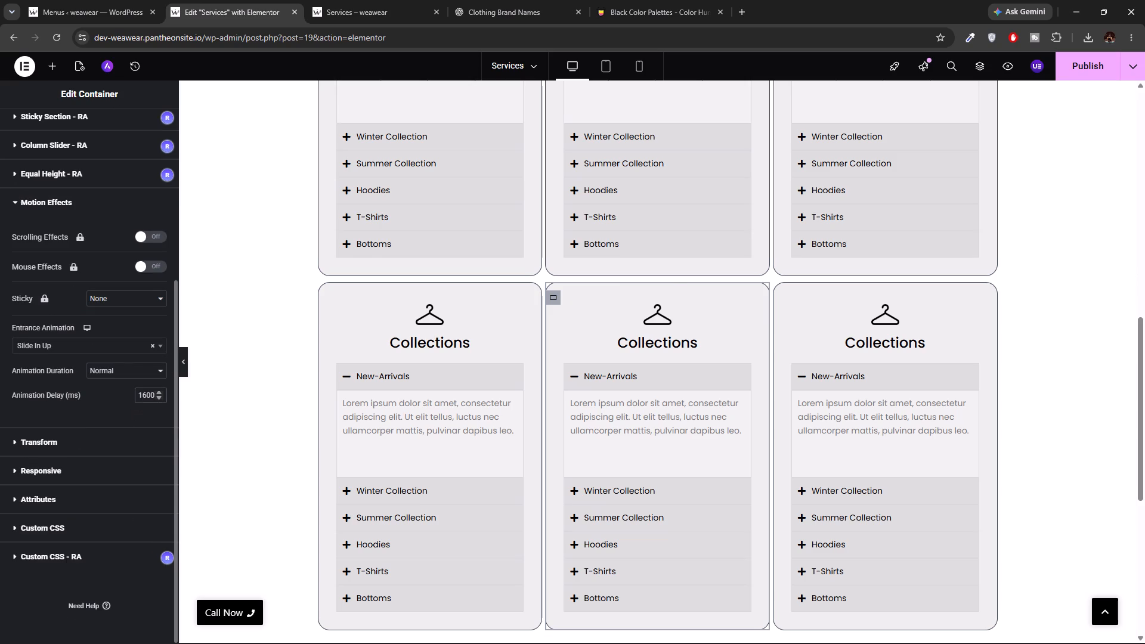
pyautogui.press('BackSpace')
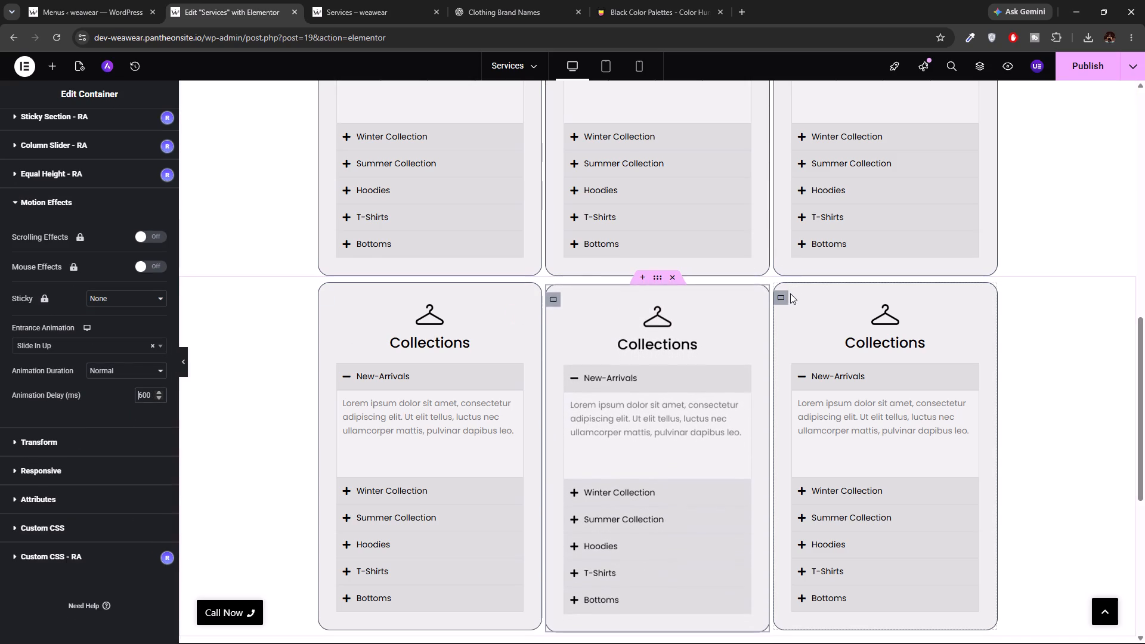
# Set the entrance animation delay of the lower row's third Collections column to 1000 ms.
pyautogui.click(781, 296)
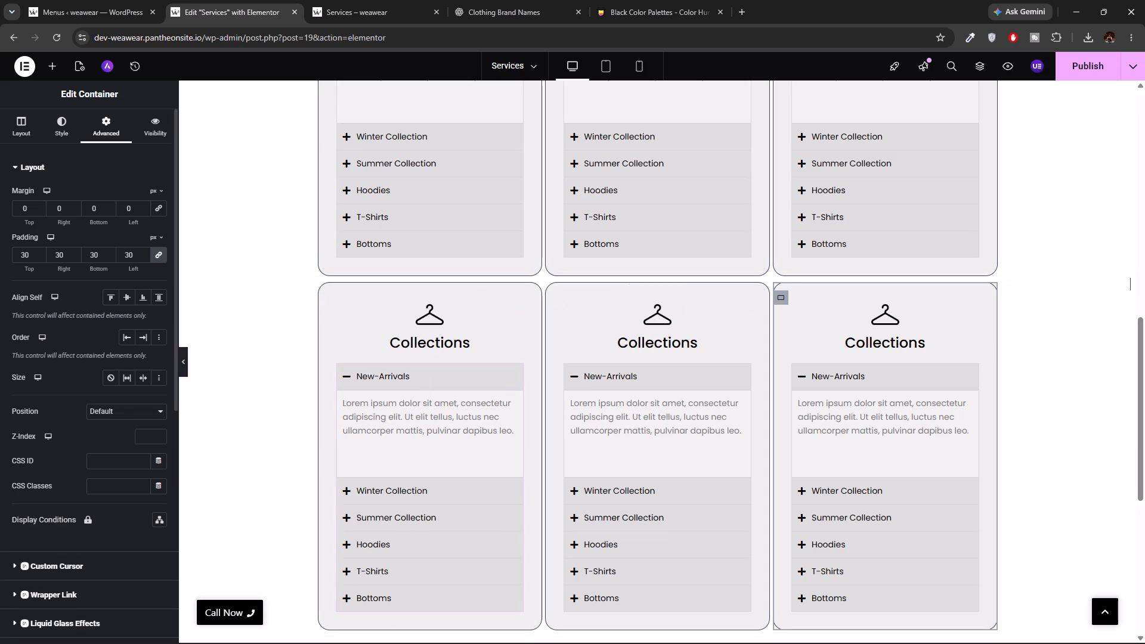
pyautogui.scroll(-5, 143, 486)
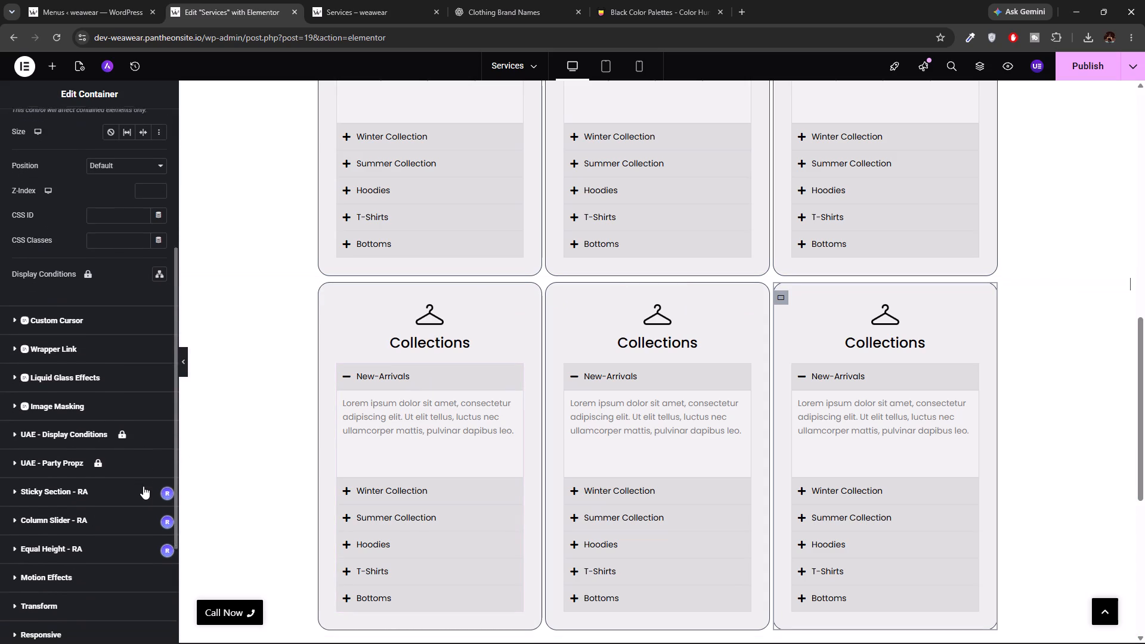
pyautogui.scroll(-3, 143, 486)
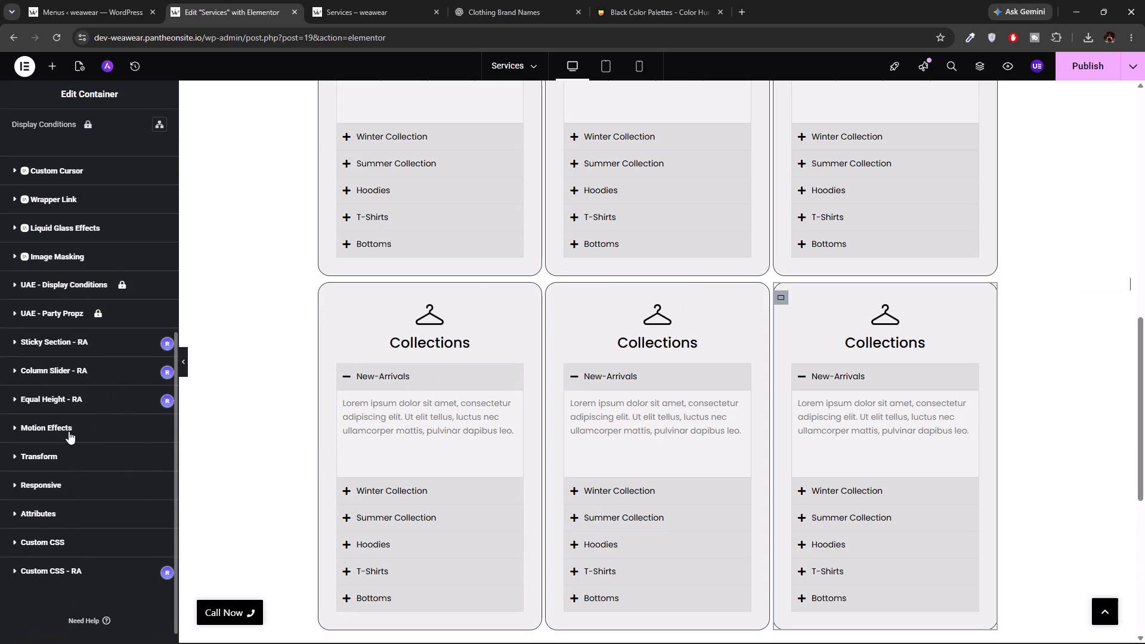
pyautogui.click(62, 424)
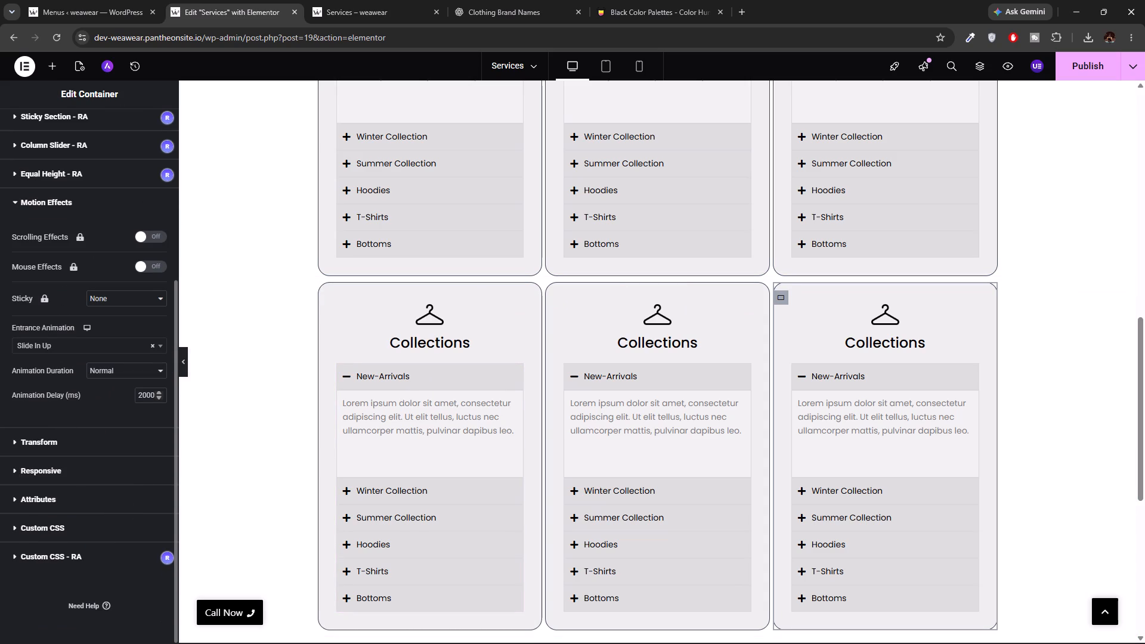
pyautogui.click(143, 394)
pyautogui.press('BackSpace')
pyautogui.press('1')
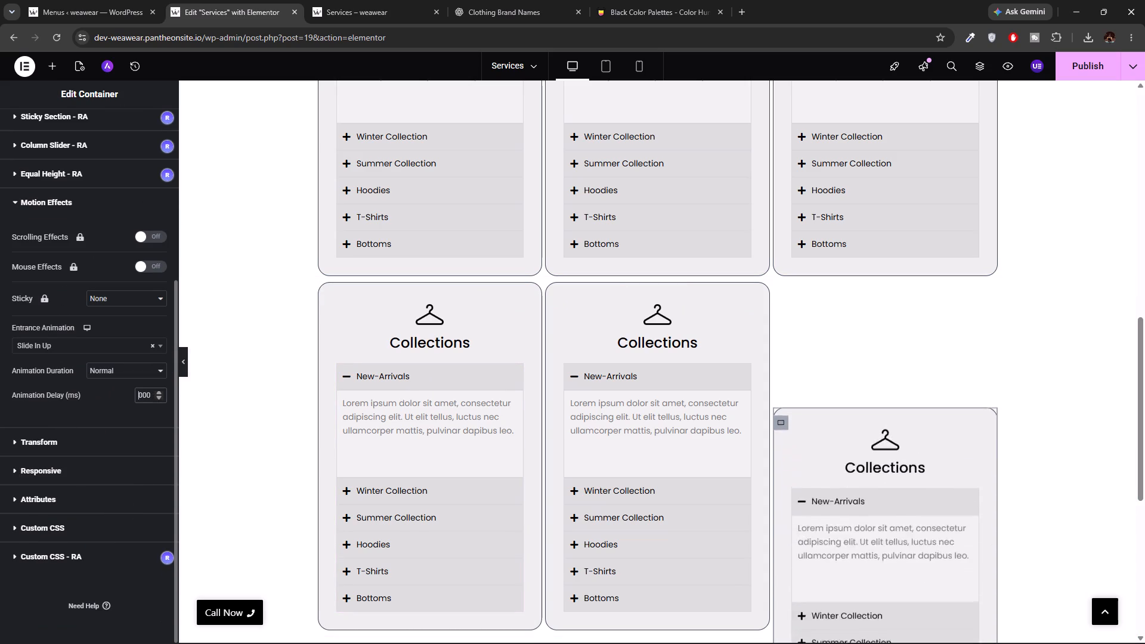
# Set the entrance animation delay of the upper row's first Collections column to 200 ms.
pyautogui.scroll(5, 322, 375)
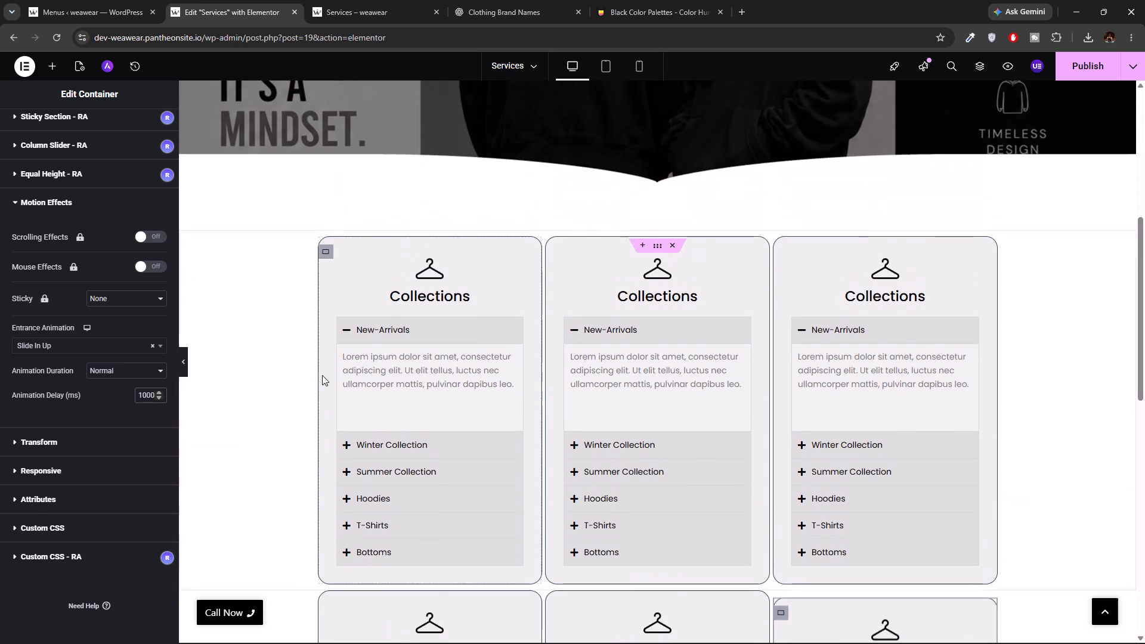
pyautogui.scroll(1, 322, 375)
pyautogui.click(327, 258)
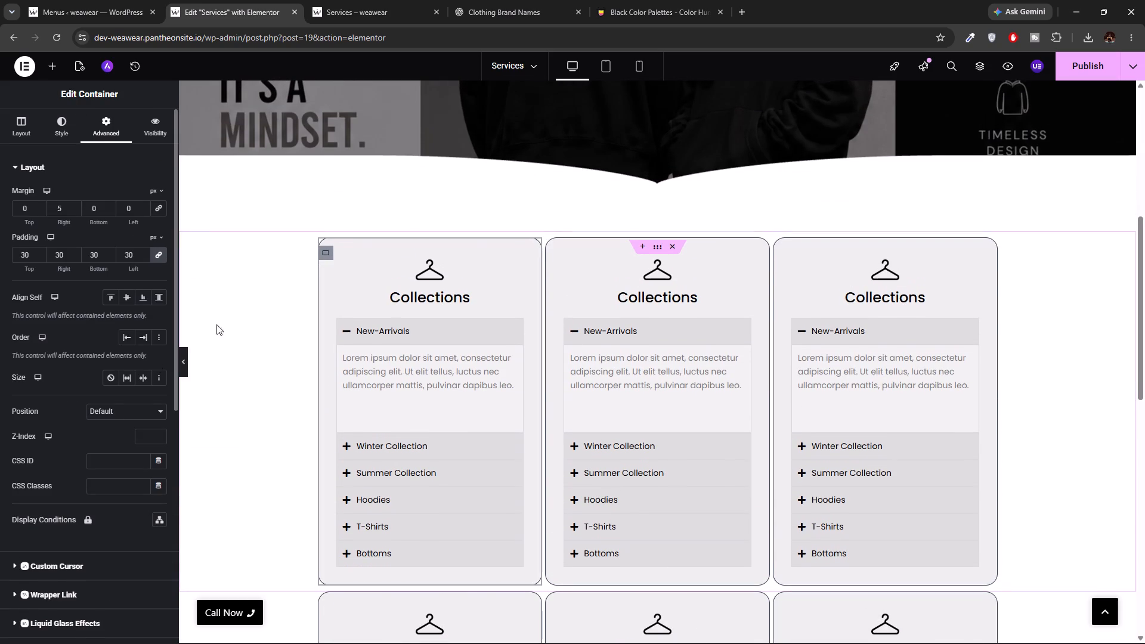
pyautogui.scroll(-2, 104, 397)
pyautogui.scroll(-1, 23, 545)
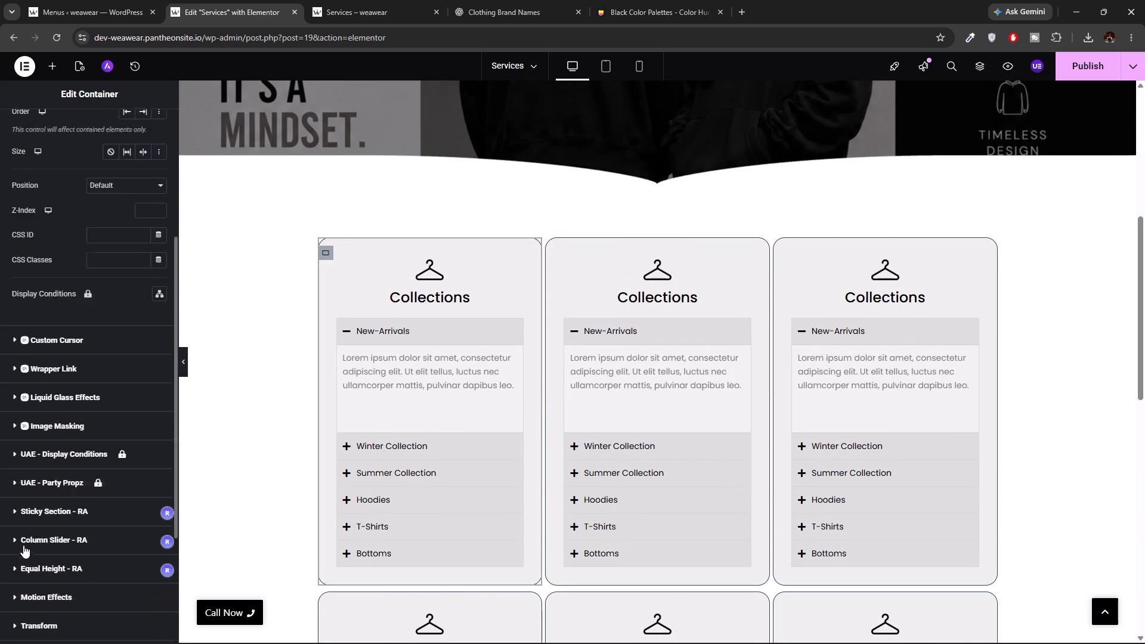
pyautogui.scroll(-2, 23, 545)
pyautogui.click(47, 498)
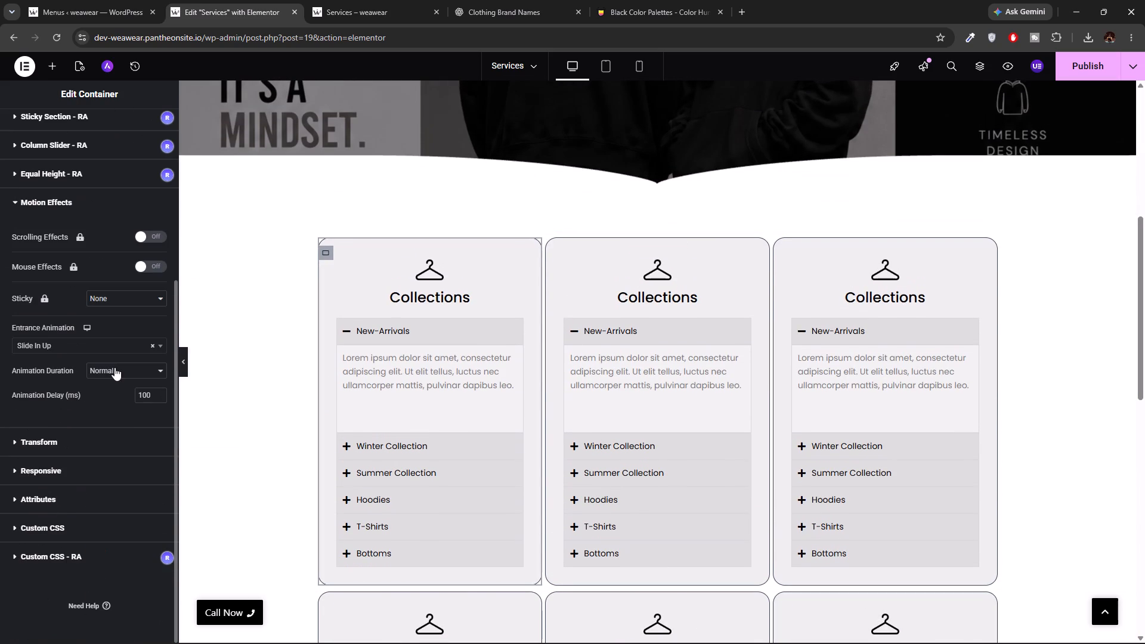
pyautogui.click(140, 394)
pyautogui.click(142, 394)
pyautogui.press('BackSpace')
pyautogui.press('2')
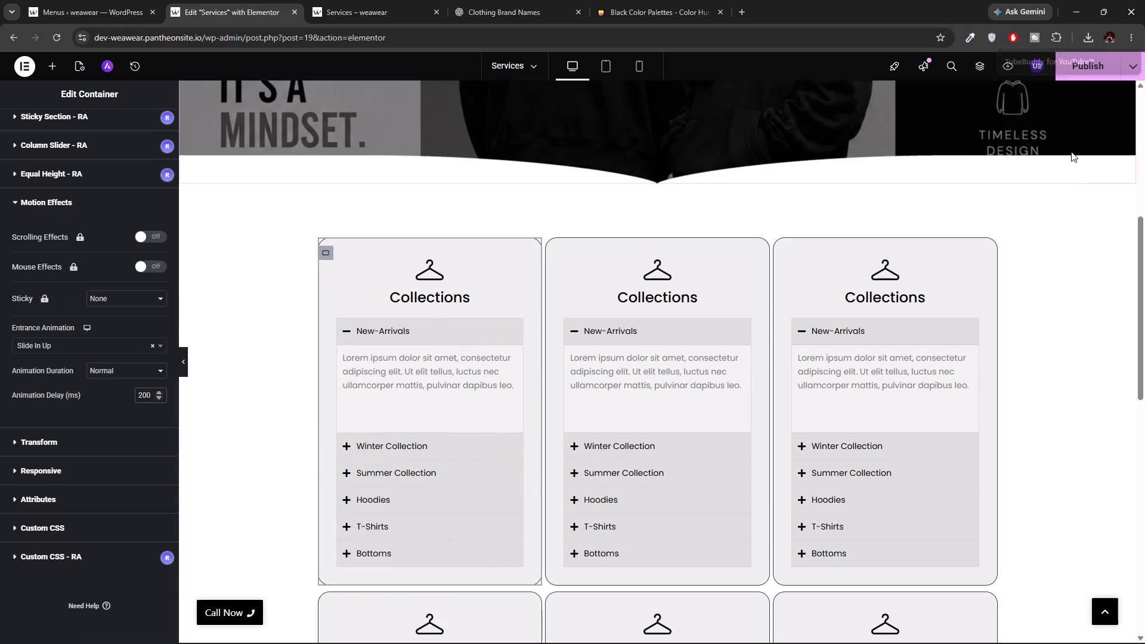
# Publish the updated Services page.
pyautogui.click(1078, 71)
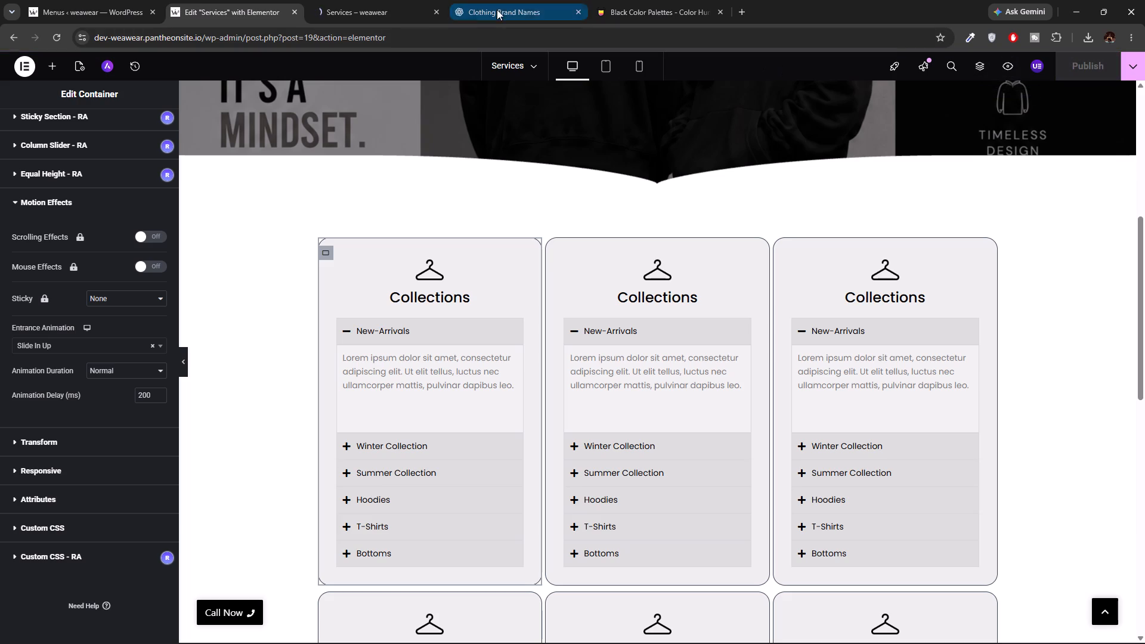
# Switch to the Services page preview, reload it, and examine the entrance animation timing of both Collections rows.
pyautogui.click(369, 4)
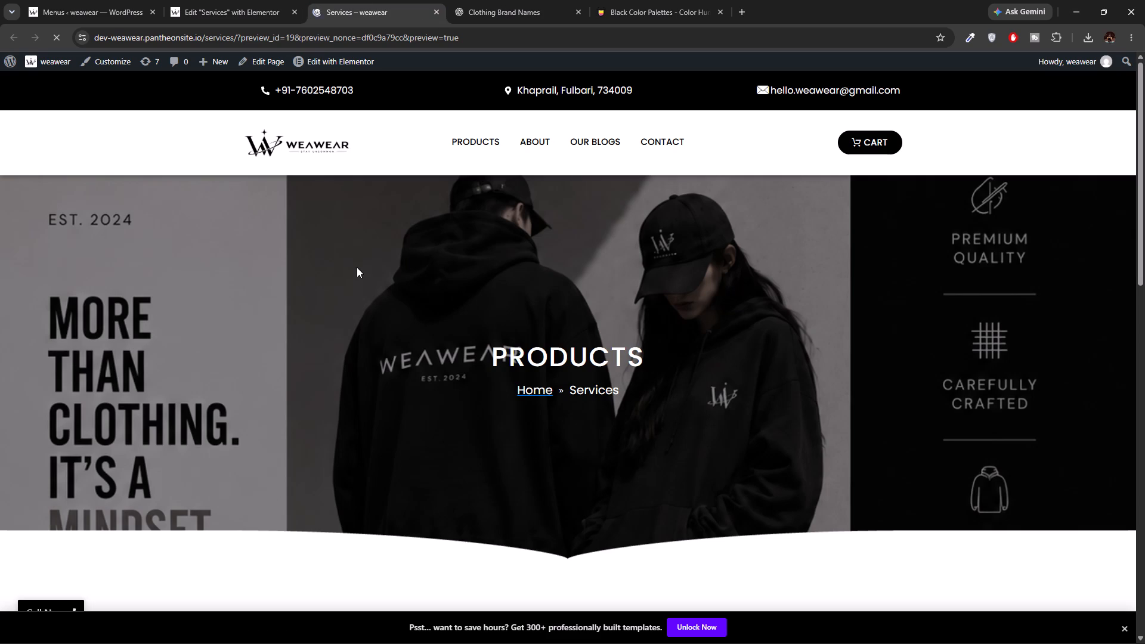
pyautogui.scroll(-5, 357, 267)
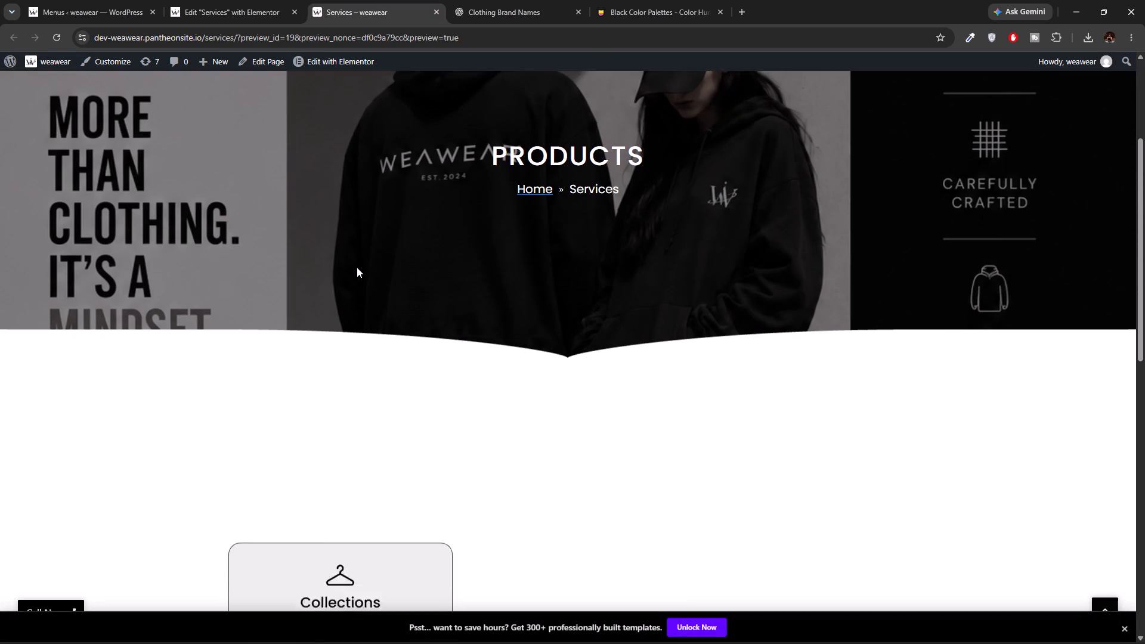
pyautogui.scroll(-5, 357, 267)
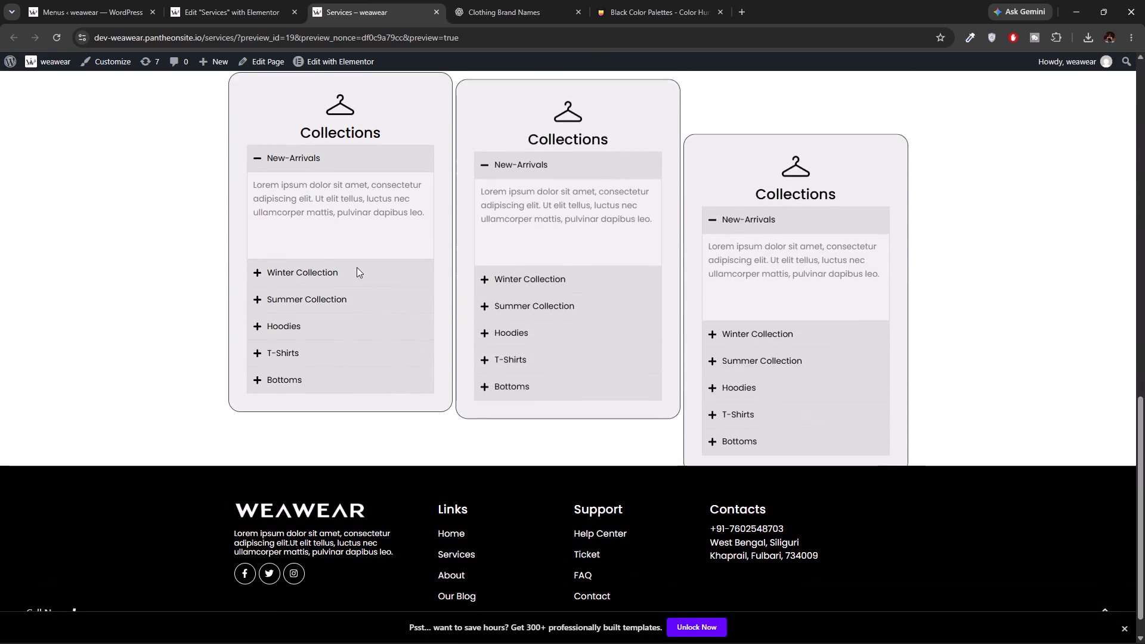
pyautogui.scroll(9, 357, 267)
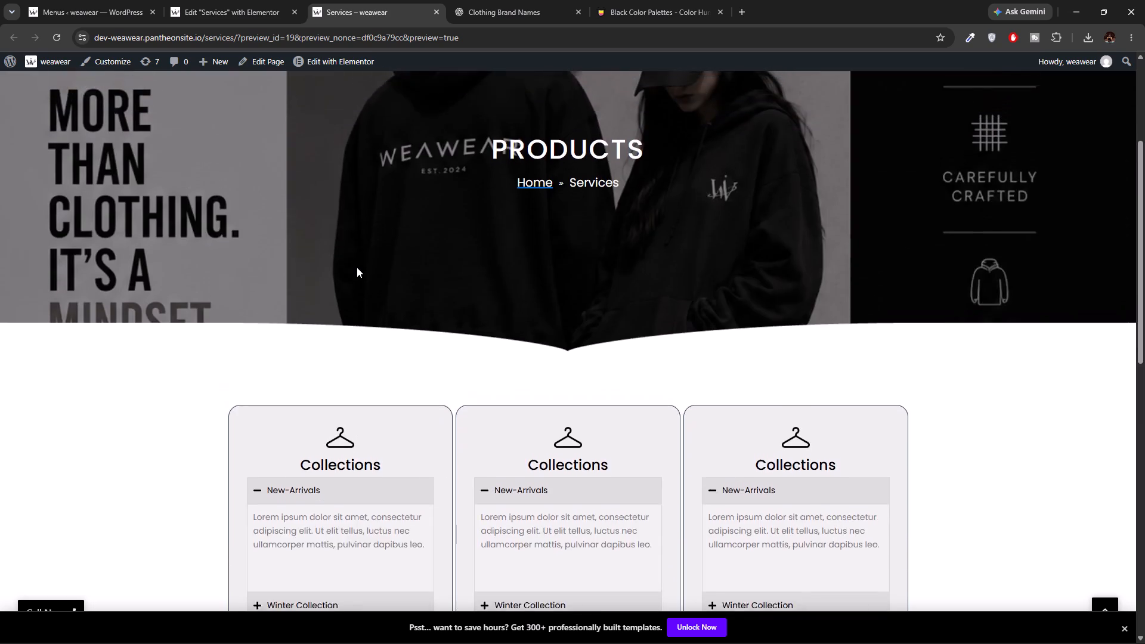
pyautogui.scroll(5, 357, 267)
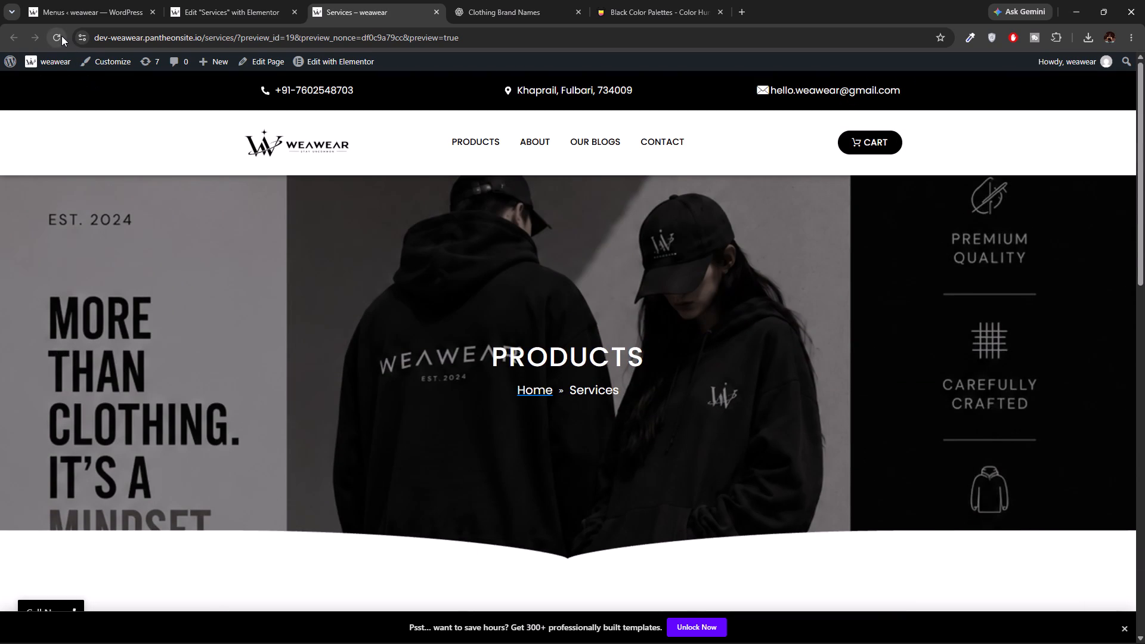
pyautogui.click(61, 36)
pyautogui.scroll(-6, 584, 348)
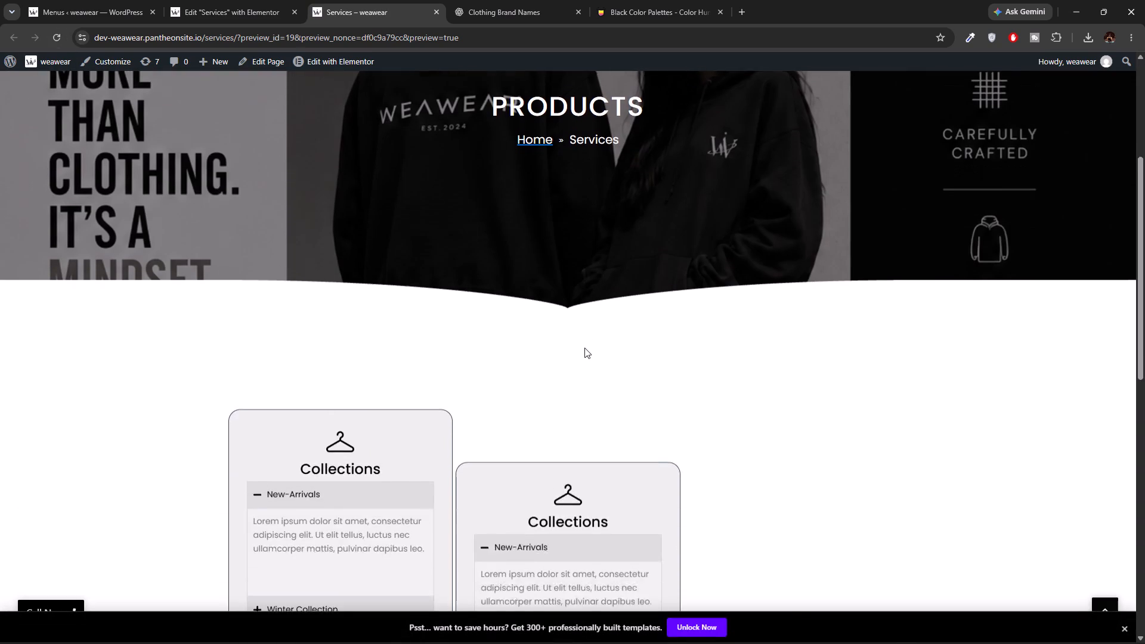
pyautogui.scroll(-7, 584, 348)
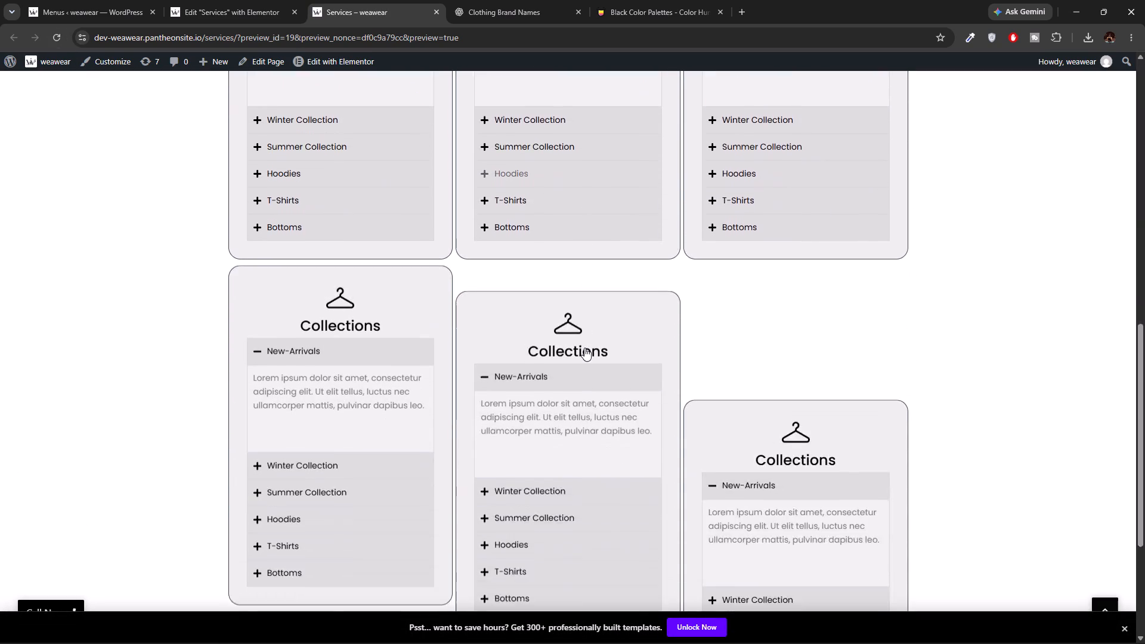
pyautogui.scroll(-3, 584, 348)
pyautogui.scroll(7, 584, 348)
pyautogui.scroll(-1, 584, 348)
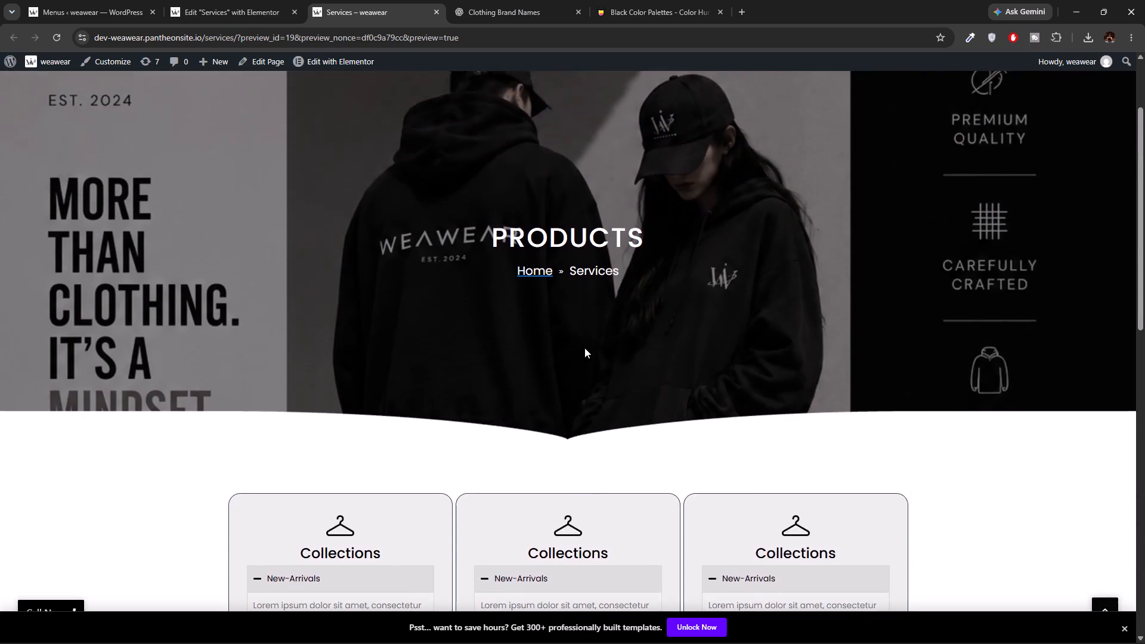
pyautogui.scroll(-1, 584, 348)
pyautogui.scroll(2, 584, 348)
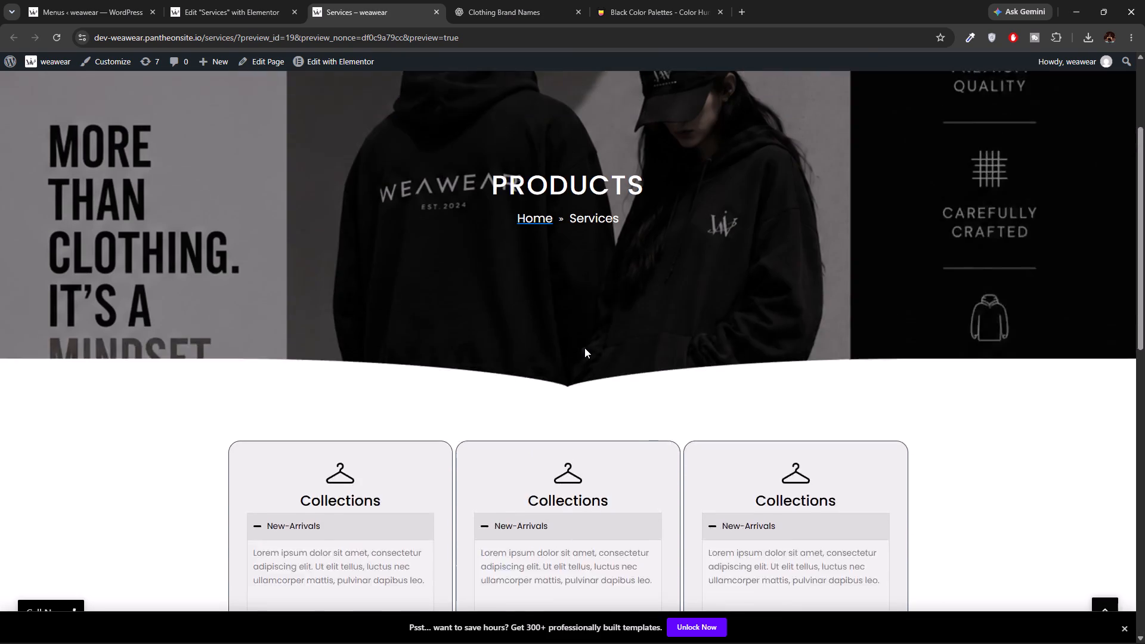
pyautogui.scroll(-1, 584, 348)
pyautogui.scroll(-6, 552, 397)
pyautogui.scroll(1, 509, 230)
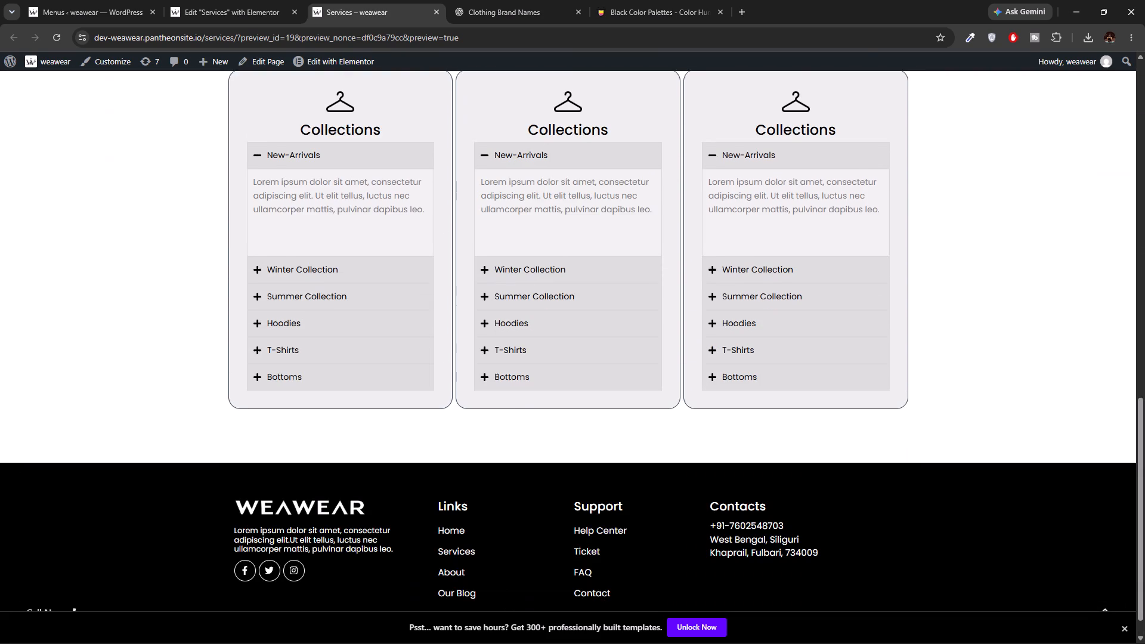
pyautogui.scroll(2, 509, 230)
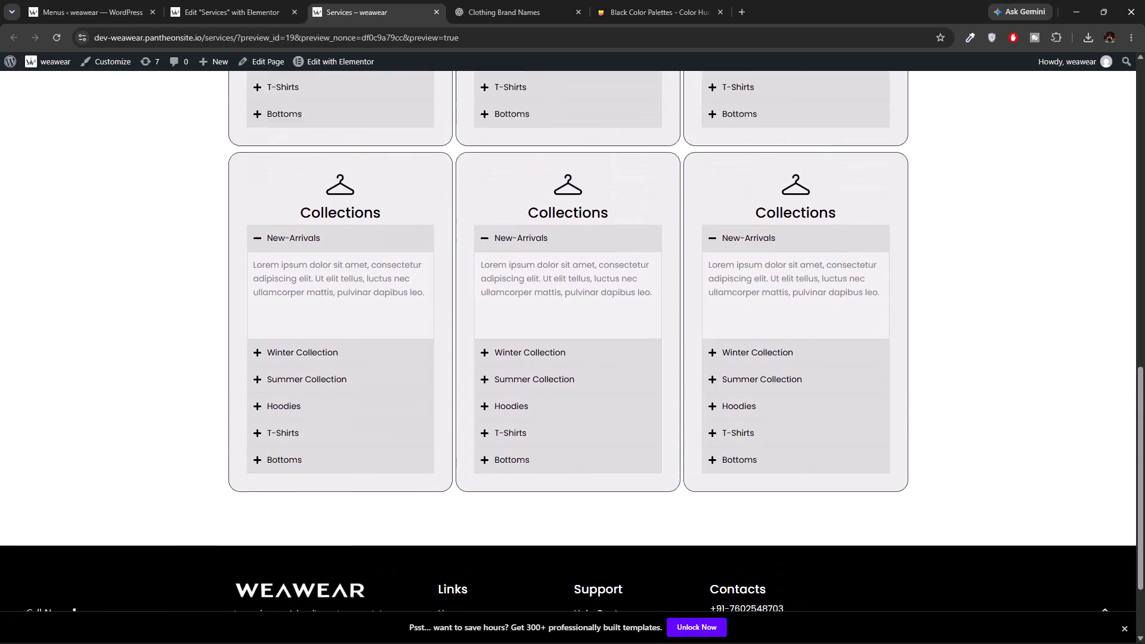
pyautogui.scroll(1, 509, 230)
pyautogui.scroll(-2, 509, 230)
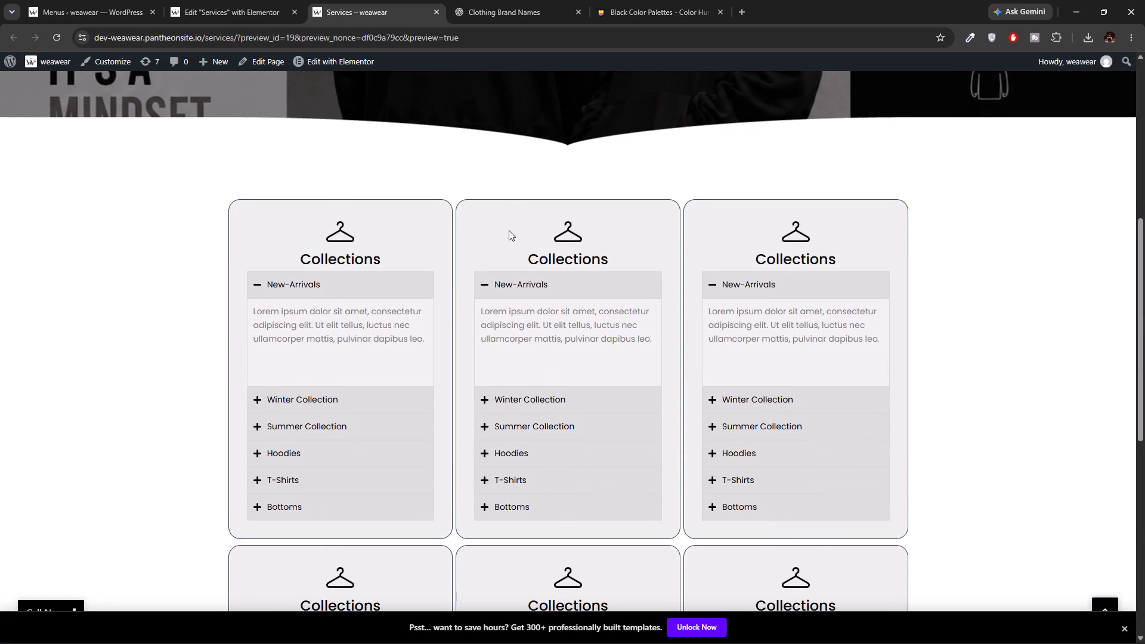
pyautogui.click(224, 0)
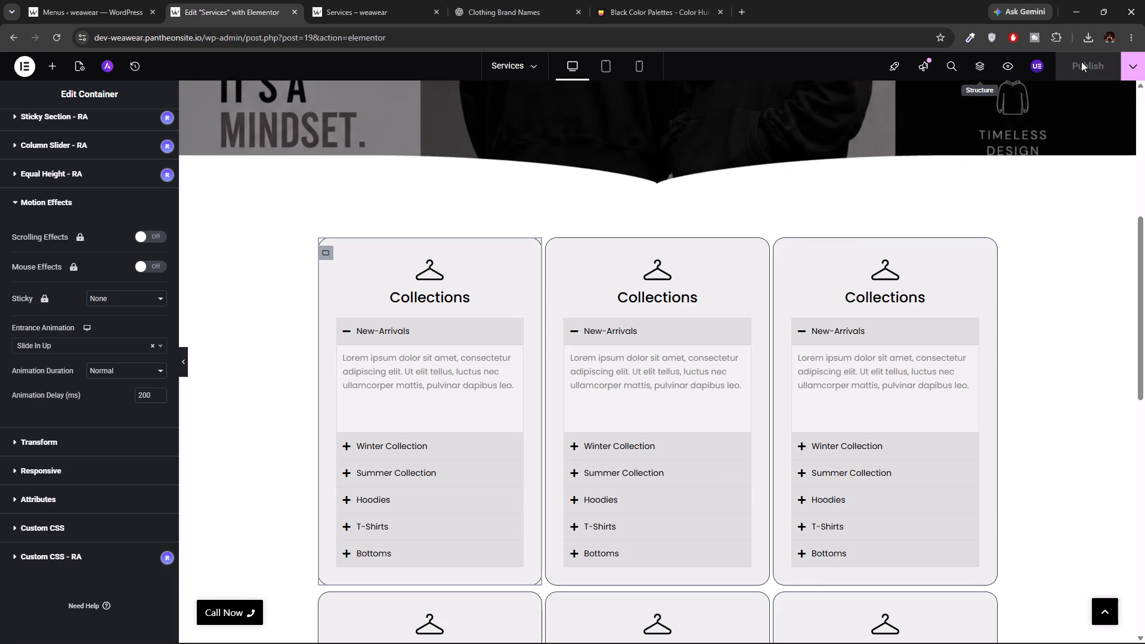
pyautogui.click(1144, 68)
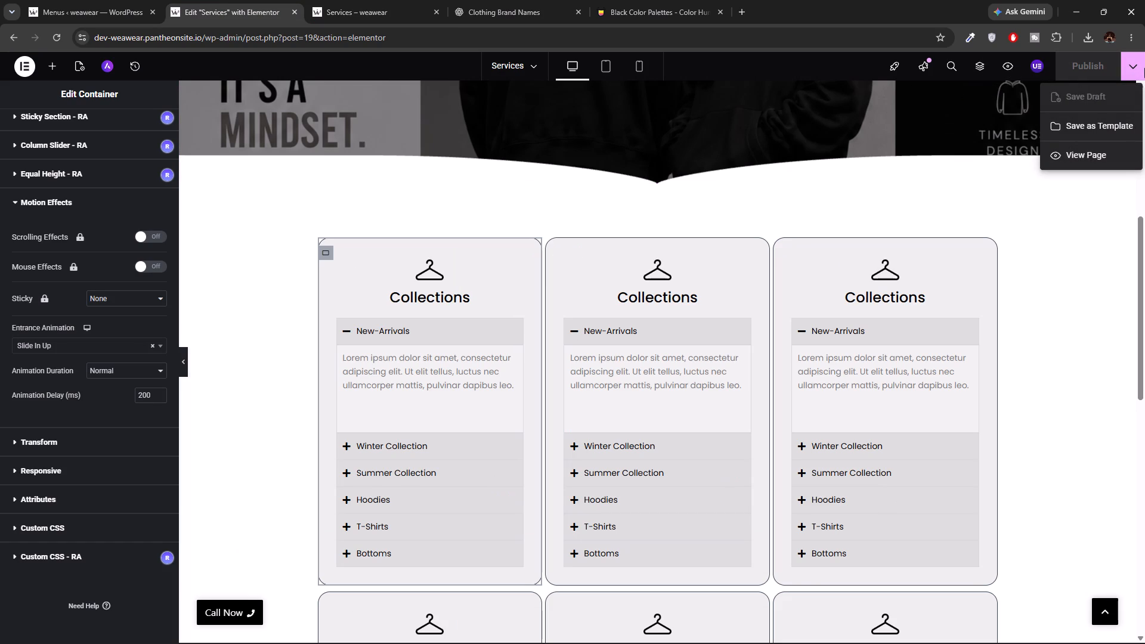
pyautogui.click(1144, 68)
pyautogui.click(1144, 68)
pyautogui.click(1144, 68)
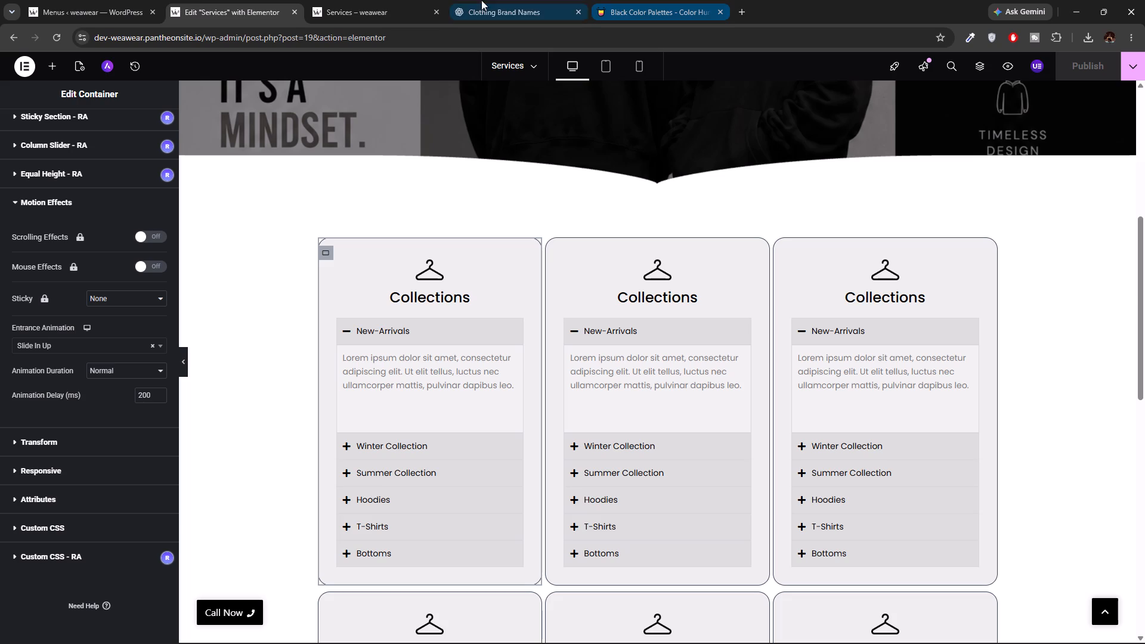
# Open the weawear site in a new tab from the WordPress dashboard and follow its Products menu link to inspect the page.
pyautogui.click(93, 0)
pyautogui.rightClick(33, 64)
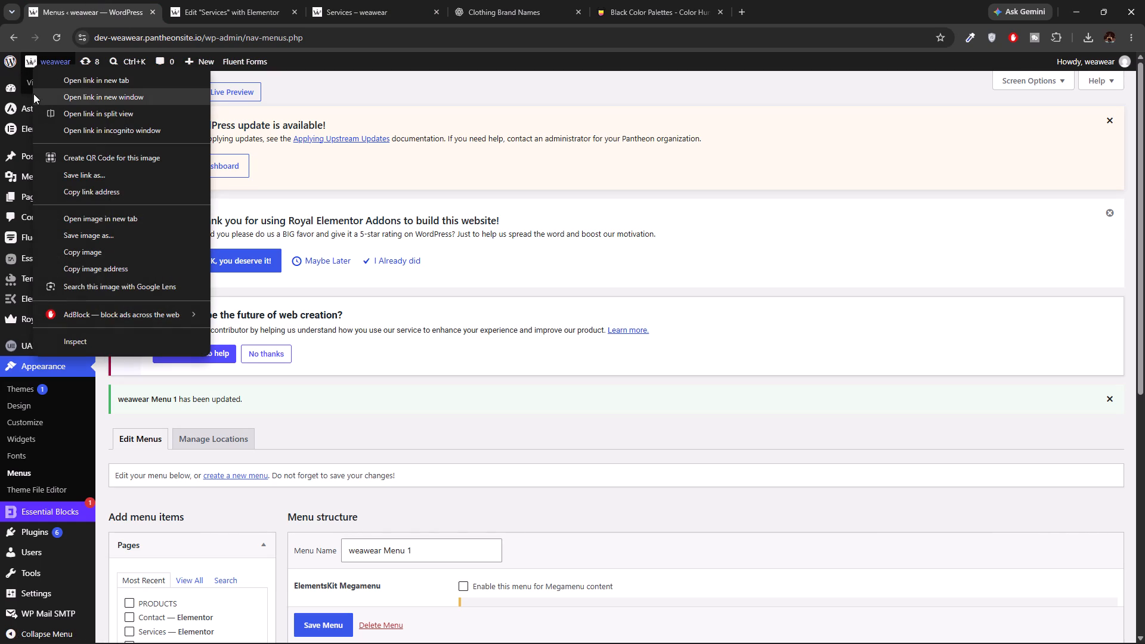
pyautogui.click(85, 75)
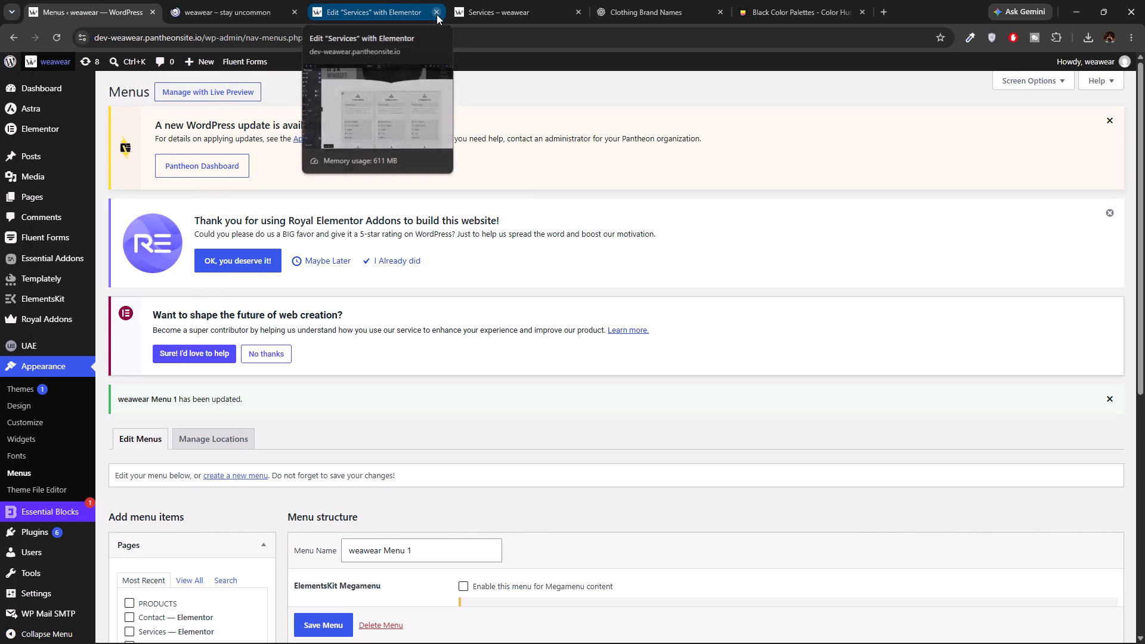
pyautogui.click(216, 0)
pyautogui.click(382, 0)
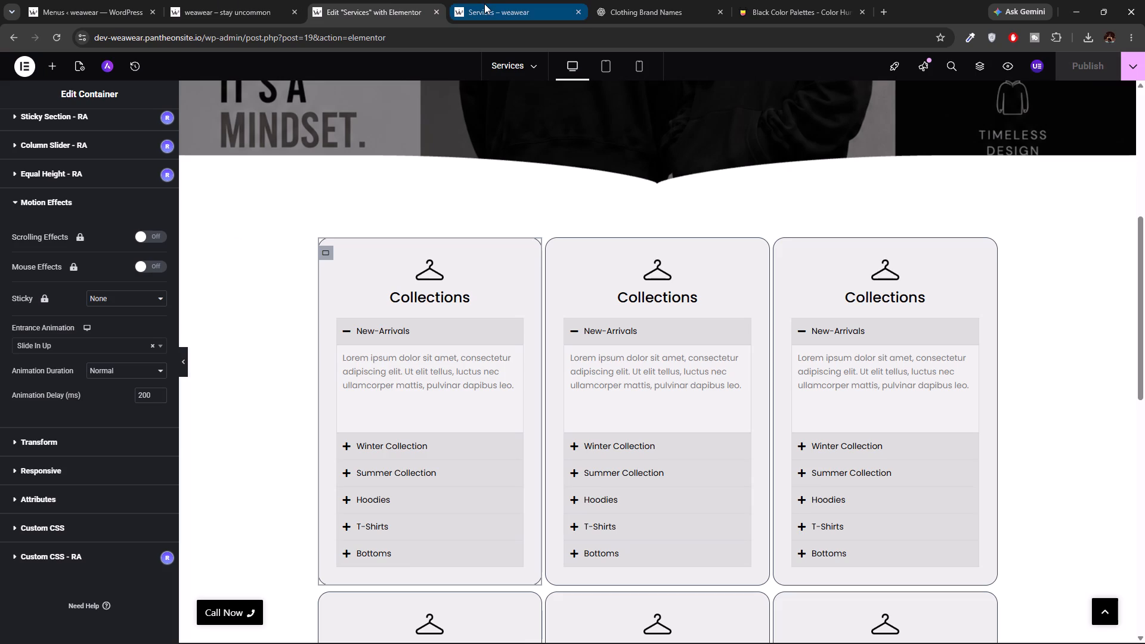
pyautogui.click(484, 4)
pyautogui.scroll(3, 497, 172)
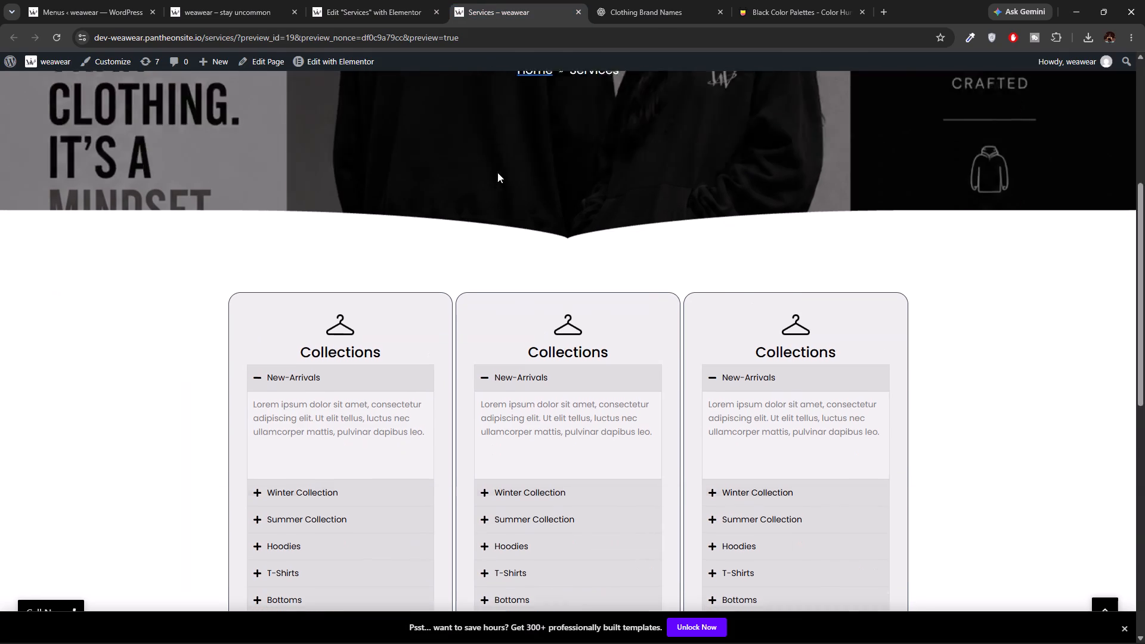
pyautogui.scroll(4, 497, 172)
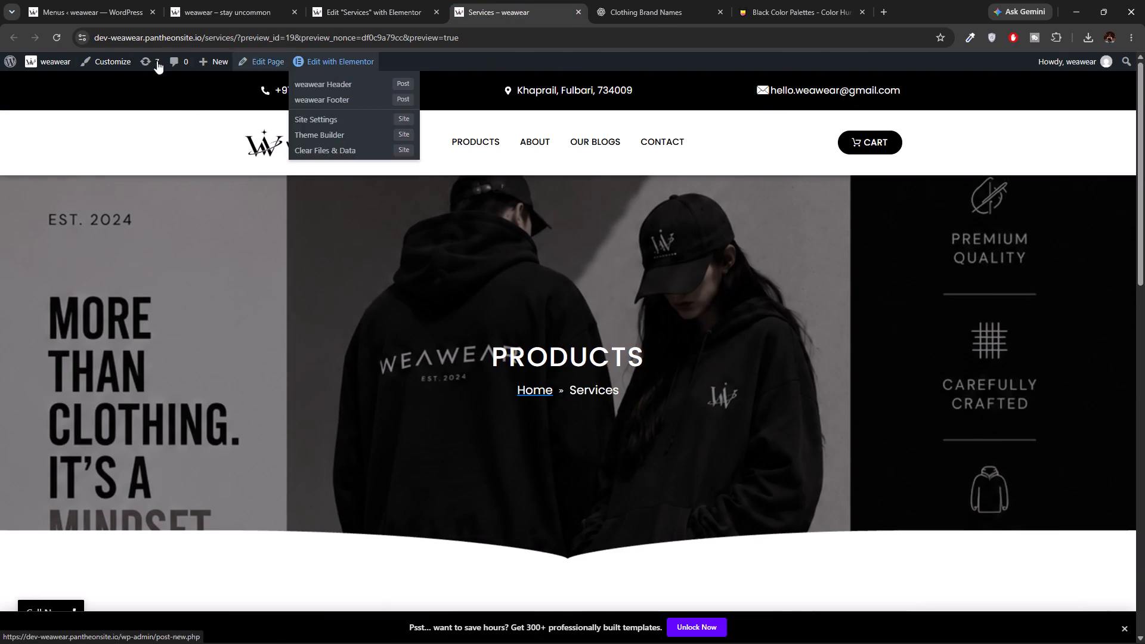
pyautogui.click(328, 0)
pyautogui.click(214, 0)
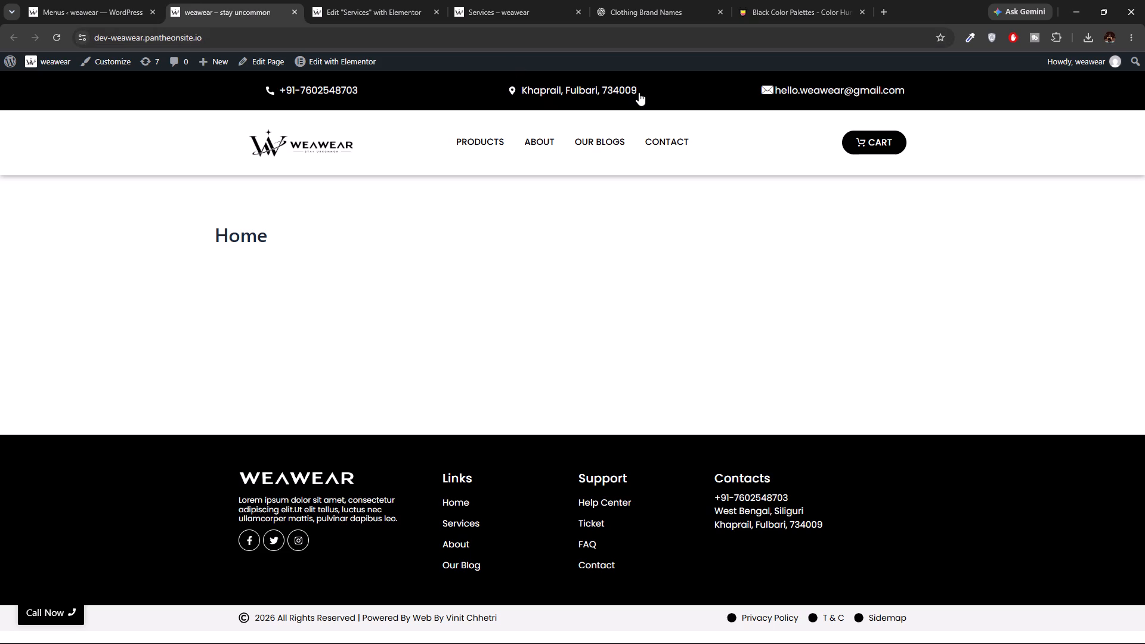
pyautogui.click(499, 143)
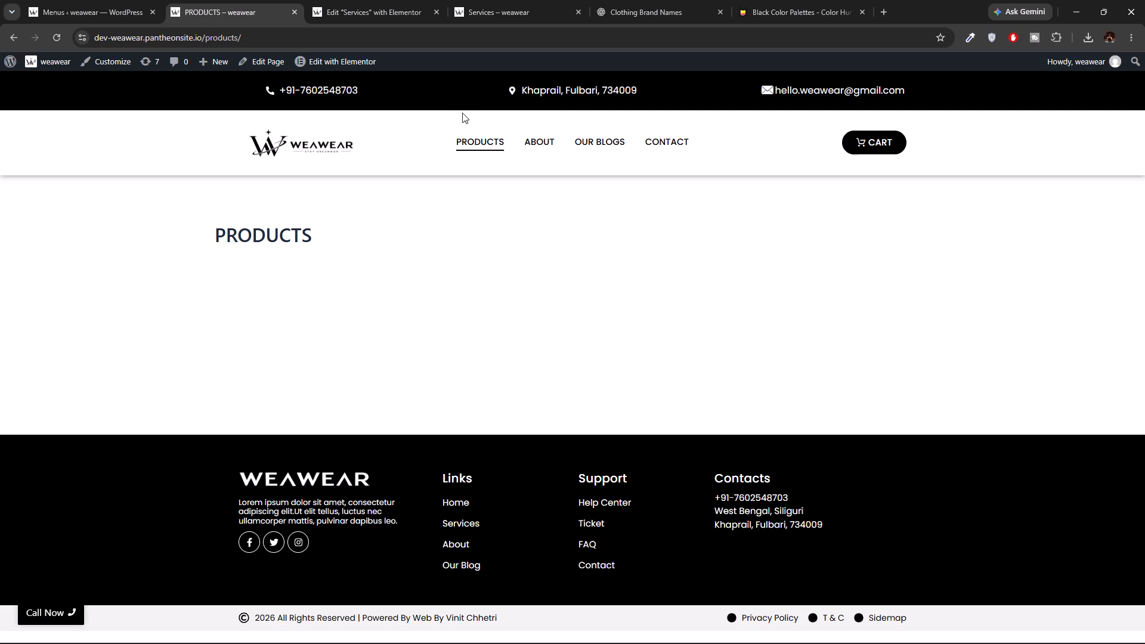
# Try the header's Products link in the Services page editor and return to the Services page preview.
pyautogui.click(370, 0)
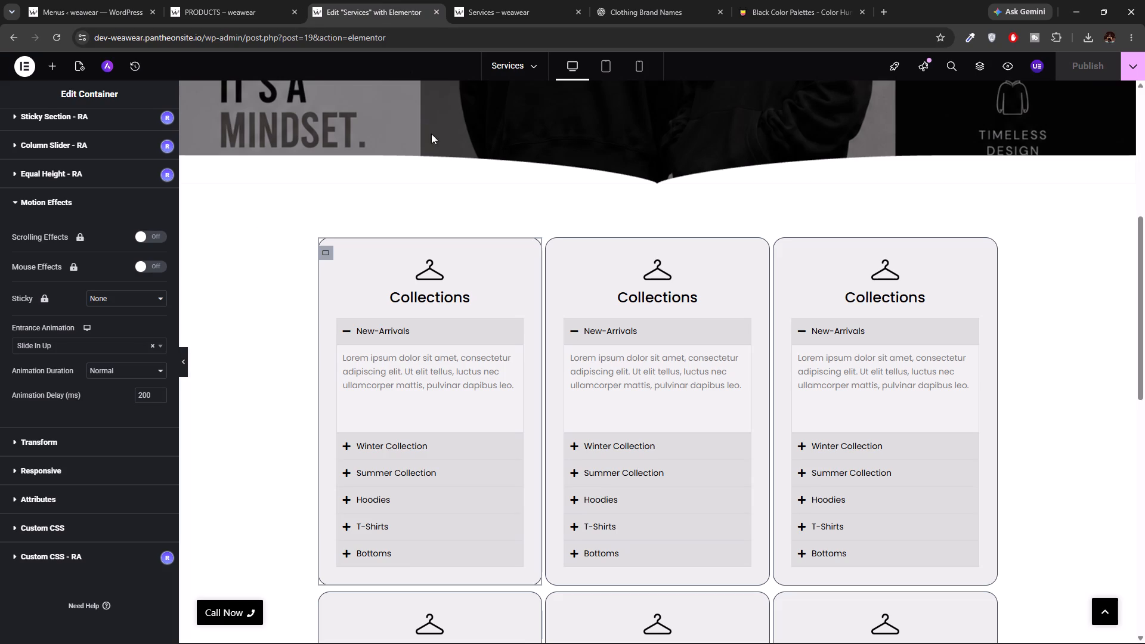
pyautogui.scroll(6, 416, 192)
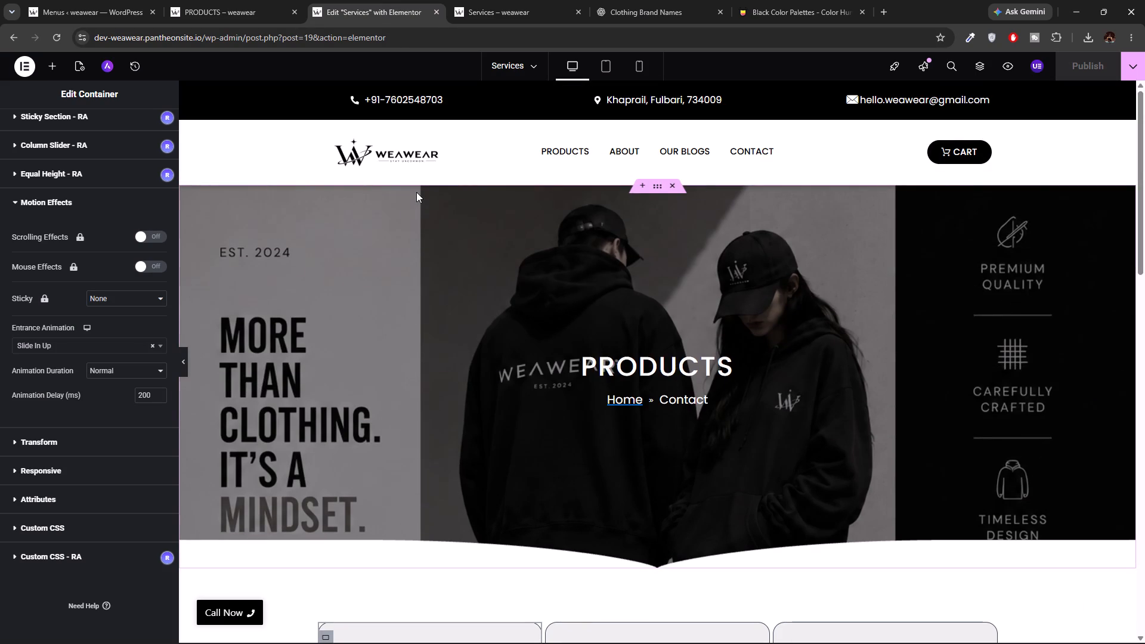
pyautogui.click(565, 147)
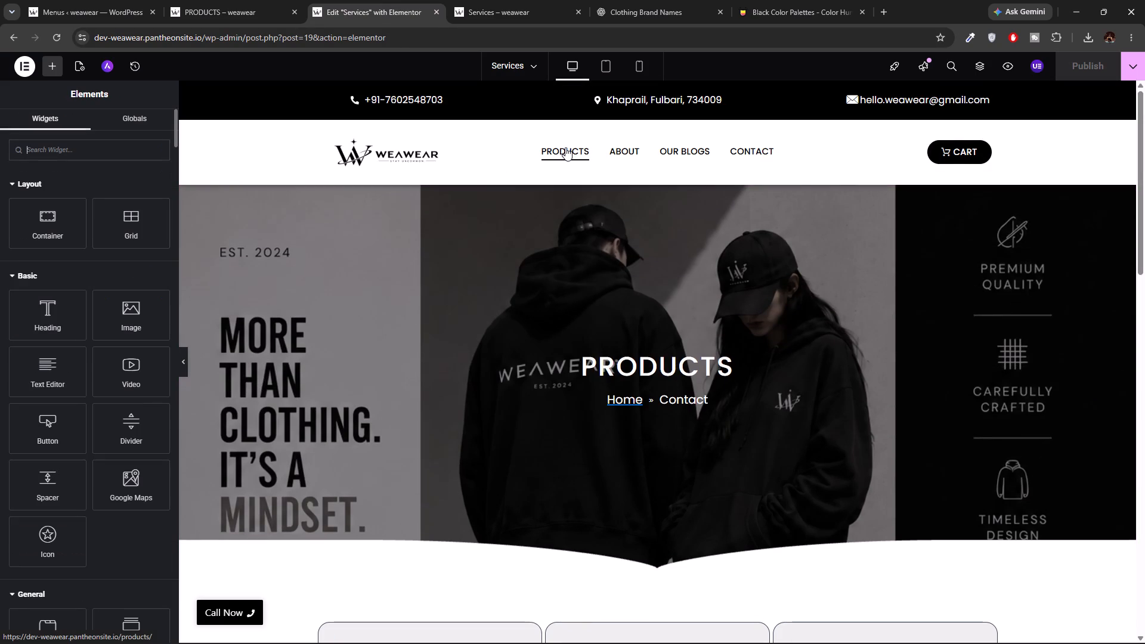
pyautogui.click(565, 147)
pyautogui.click(480, 0)
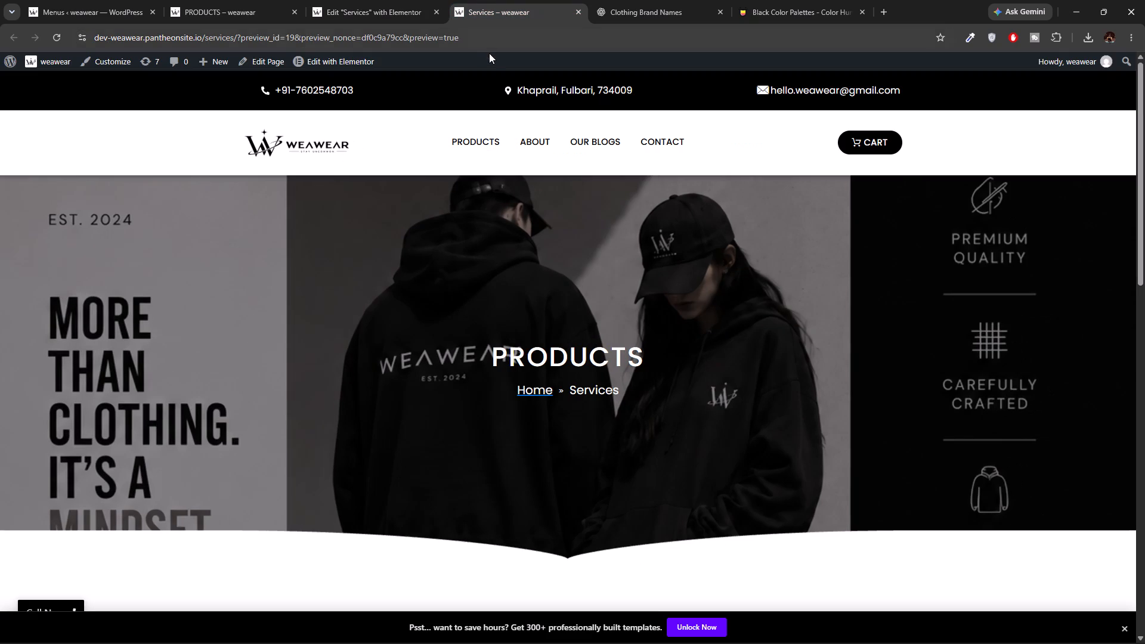
# Follow the Products menu link from the Services page preview to check its destination, and return to the Services editor.
pyautogui.click(471, 145)
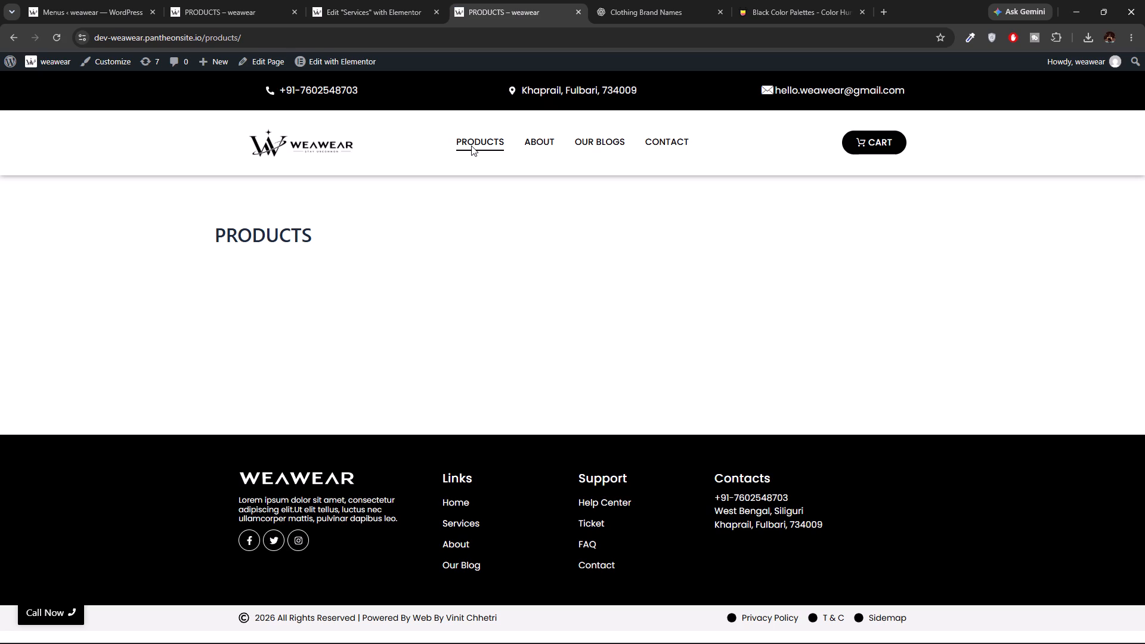
pyautogui.click(382, 0)
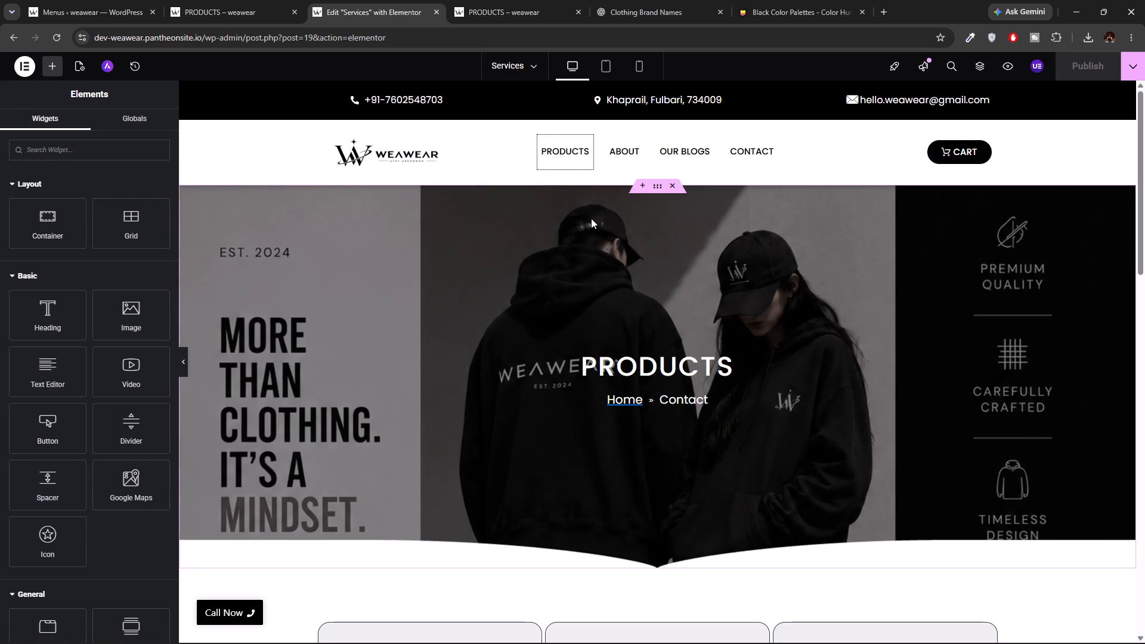
# Open the page reached by the Products menu link for editing with Elementor.
pyautogui.click(253, 5)
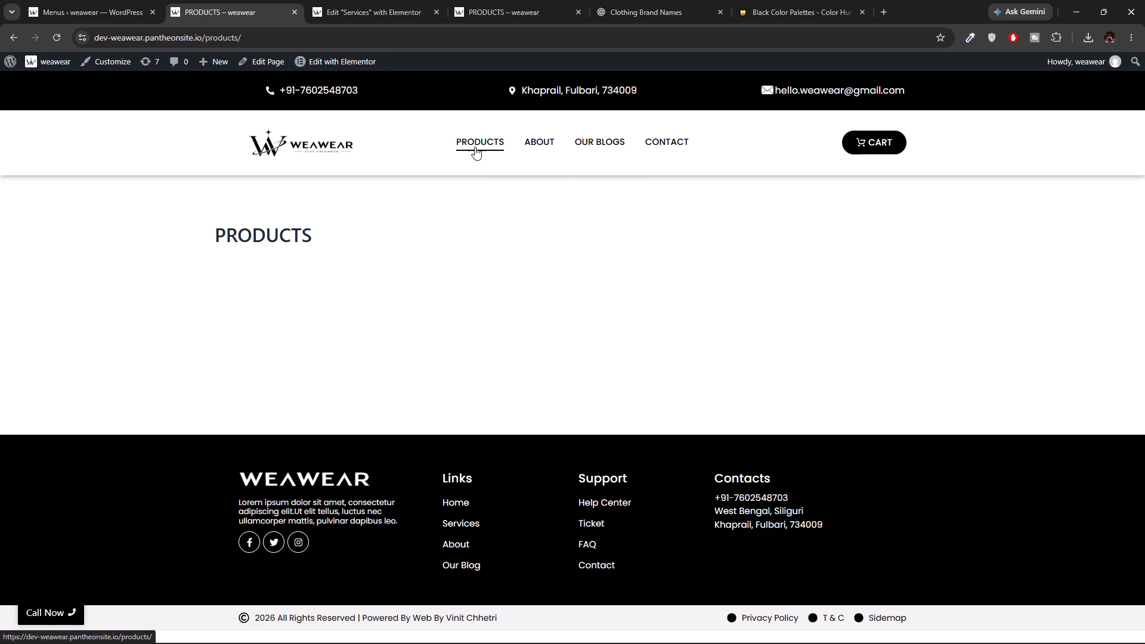
pyautogui.click(265, 57)
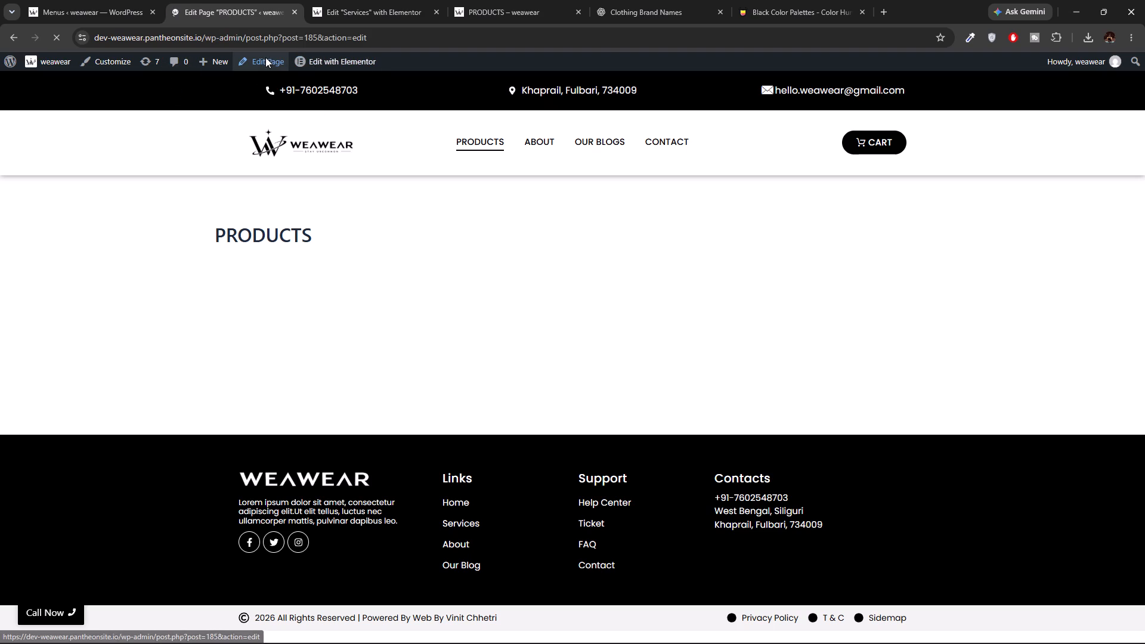
pyautogui.click(403, 0)
pyautogui.click(261, 2)
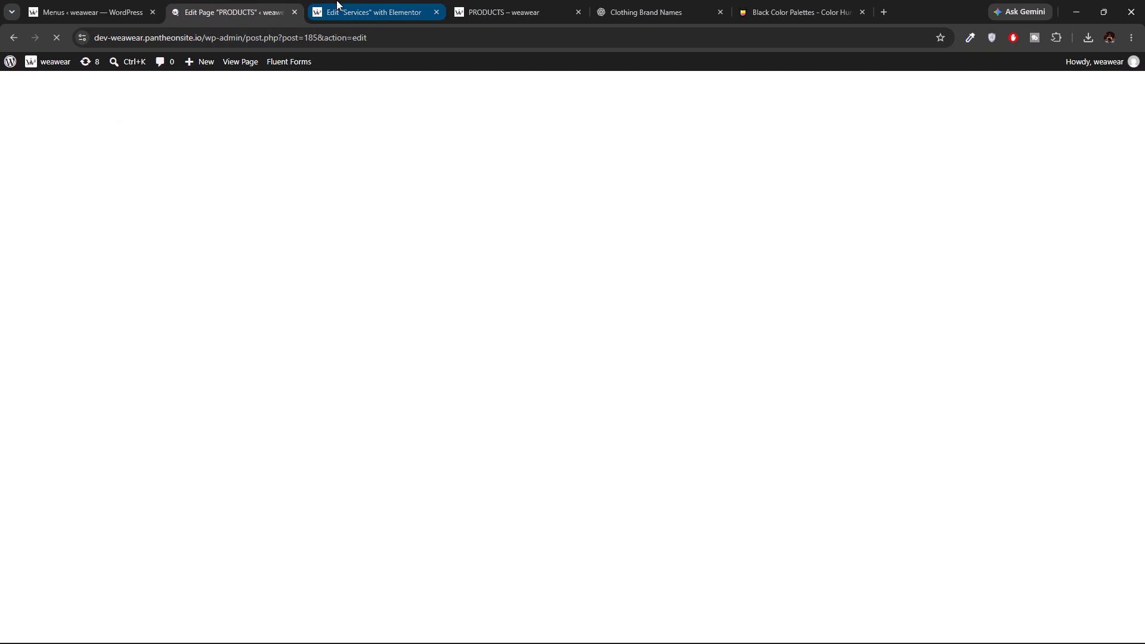
pyautogui.click(388, 90)
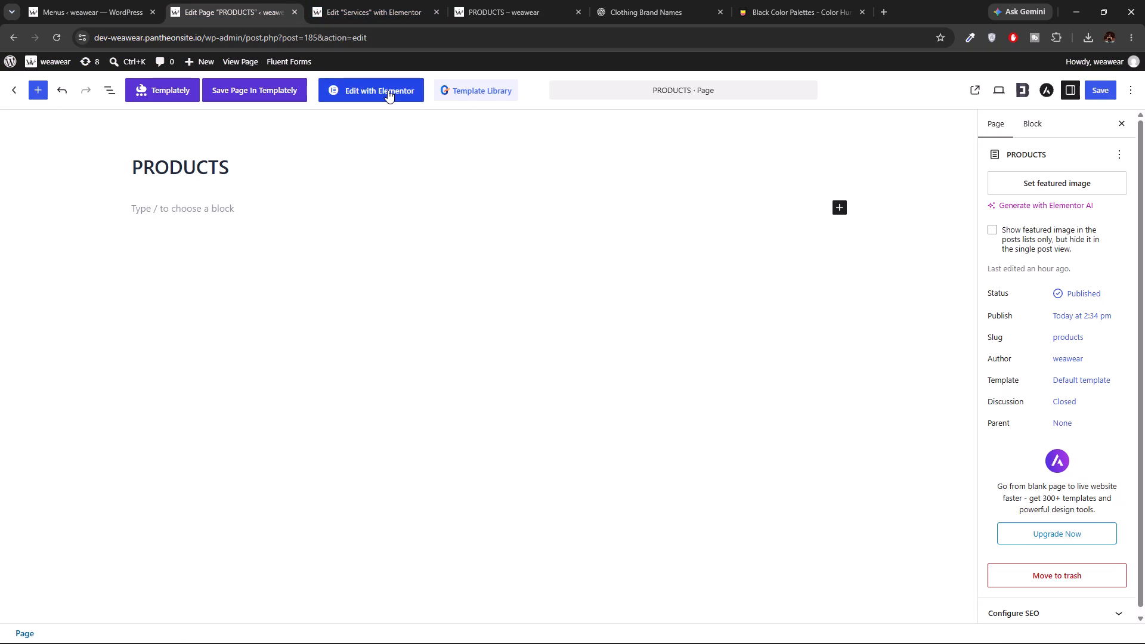
pyautogui.click(615, 114)
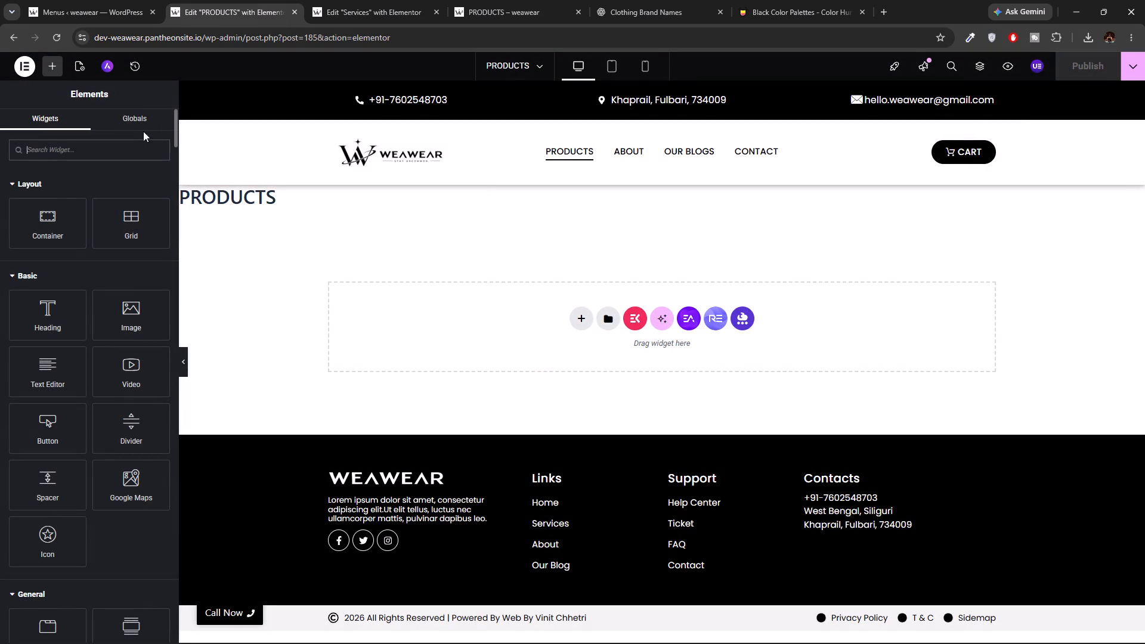
# Turn on Hide Title in the general page settings of the PRODUCTS page.
pyautogui.click(140, 125)
pyautogui.click(54, 120)
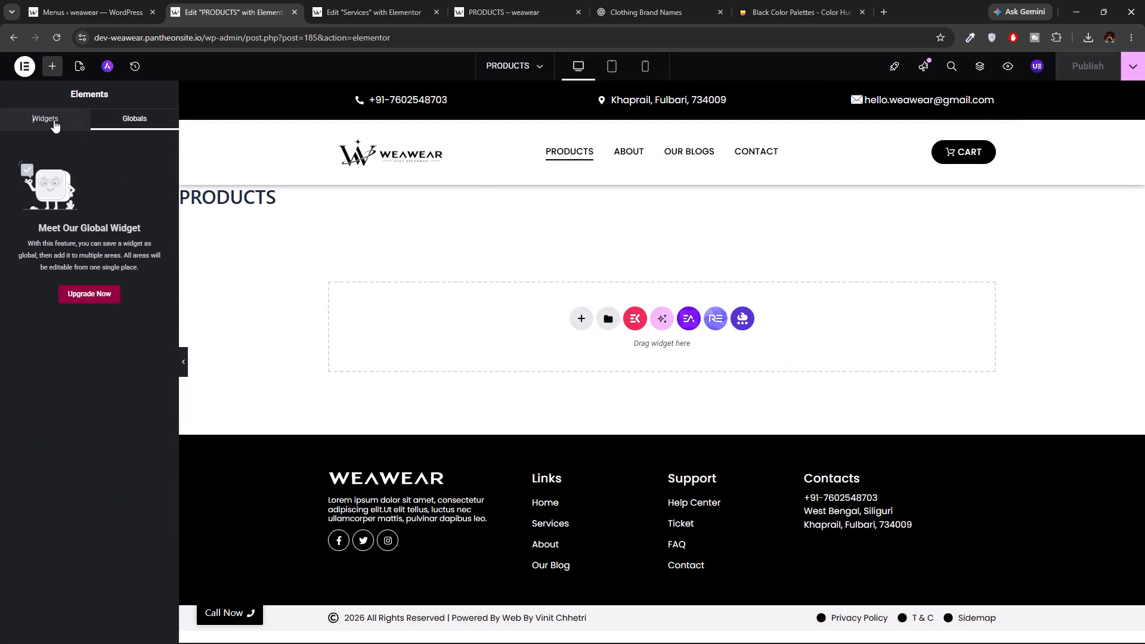
pyautogui.click(204, 200)
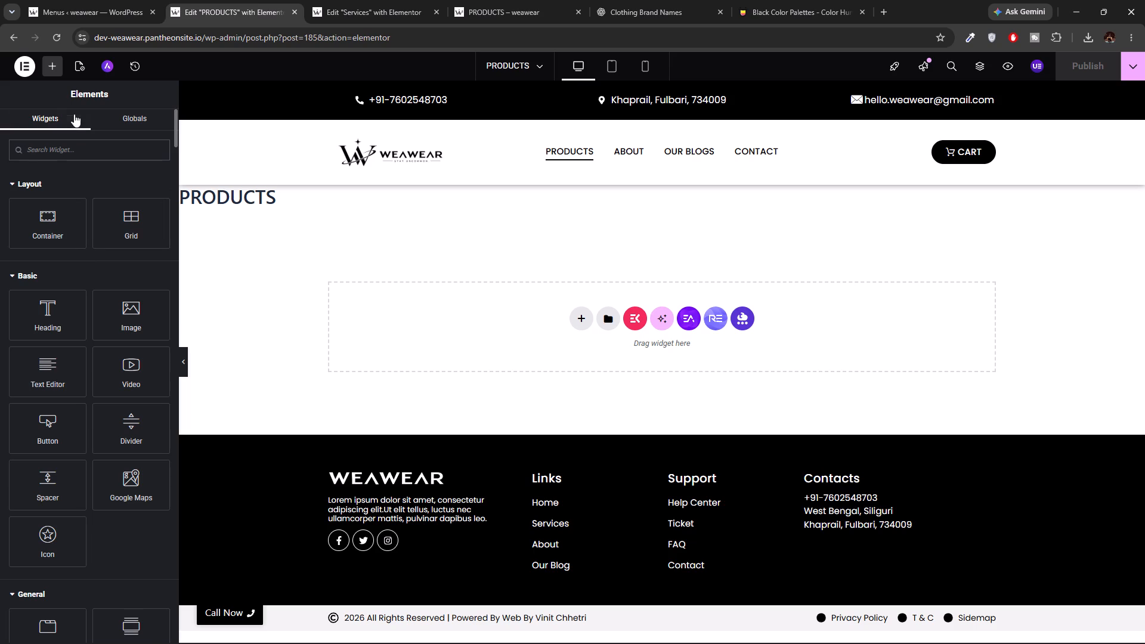
pyautogui.click(78, 67)
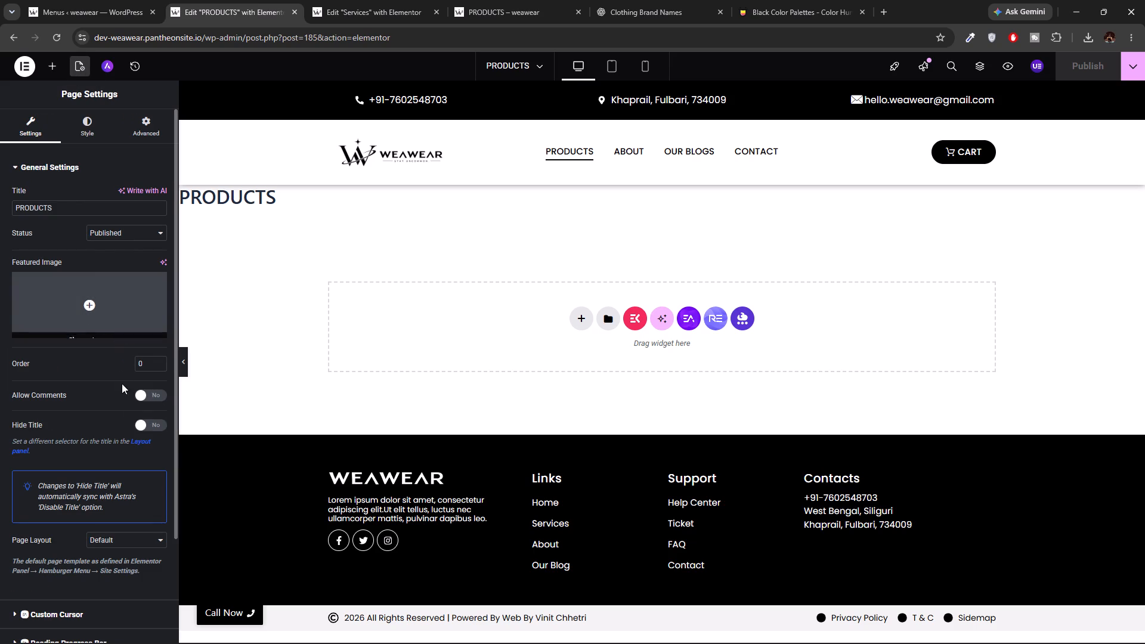
pyautogui.click(144, 426)
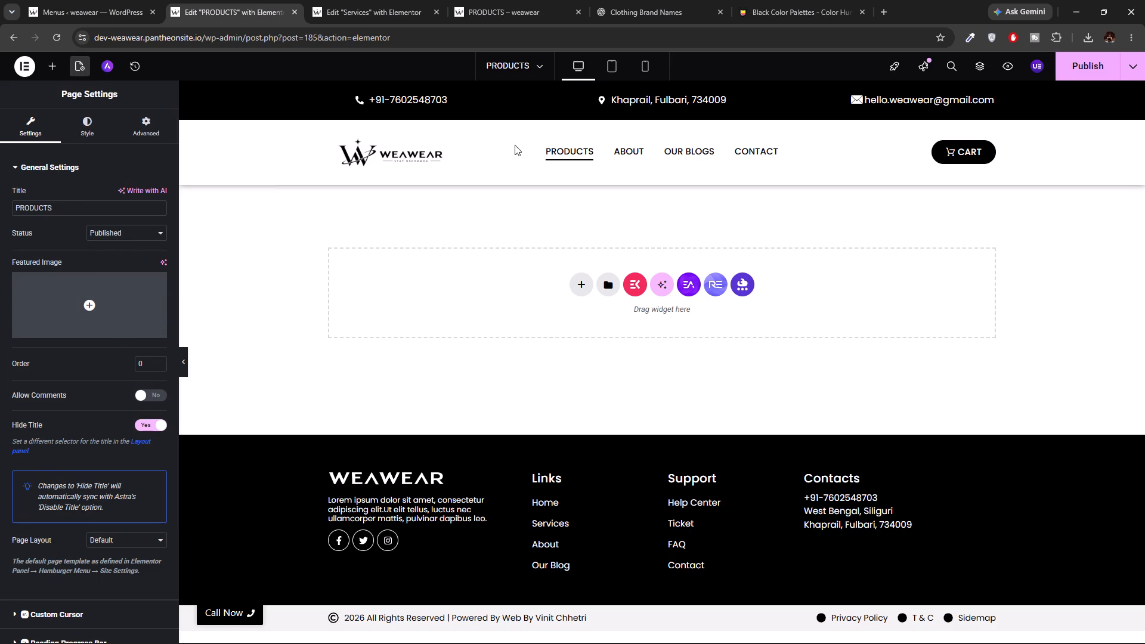
# Copy the hero banner container from the Services page and paste it into the empty PRODUCTS page.
pyautogui.click(375, 0)
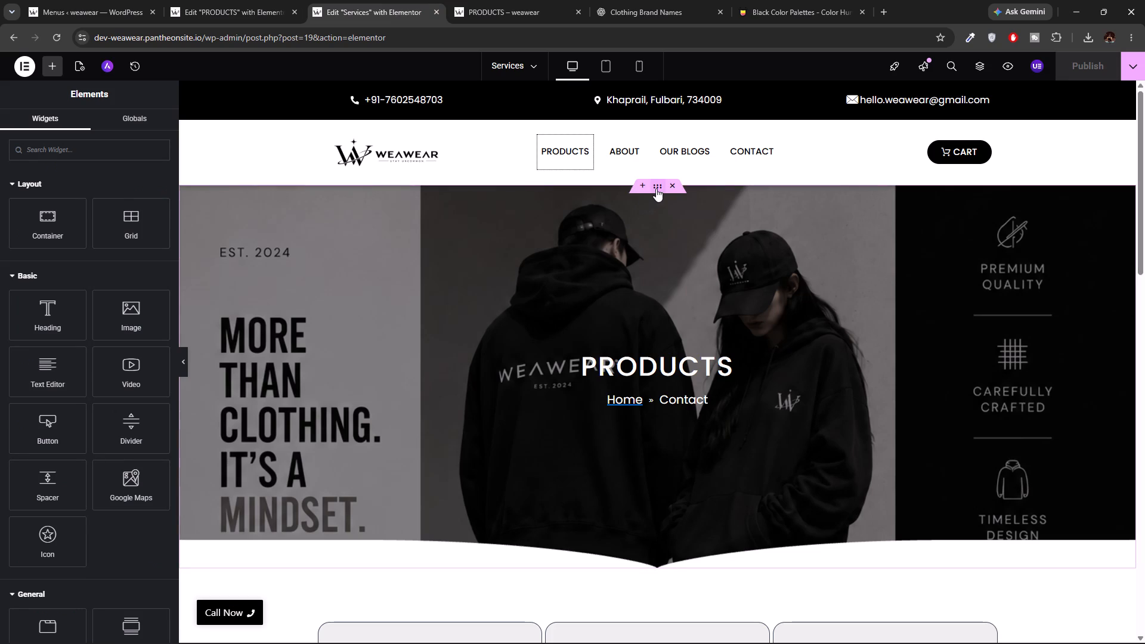
pyautogui.click(657, 188)
pyautogui.rightClick(657, 188)
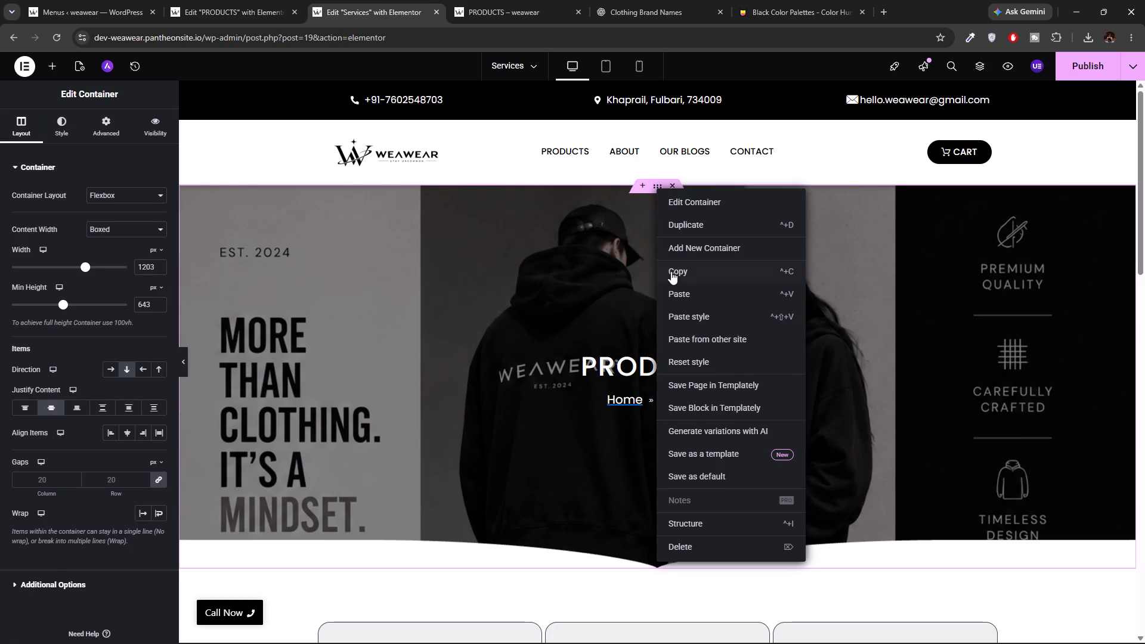
pyautogui.click(671, 272)
pyautogui.click(505, 0)
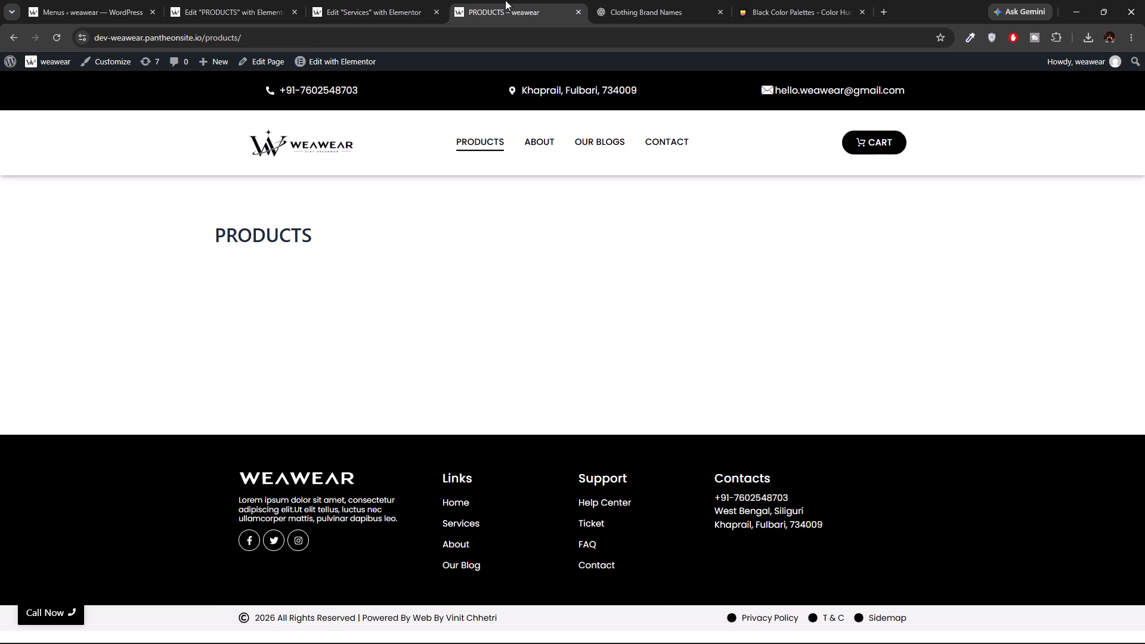
pyautogui.click(257, 14)
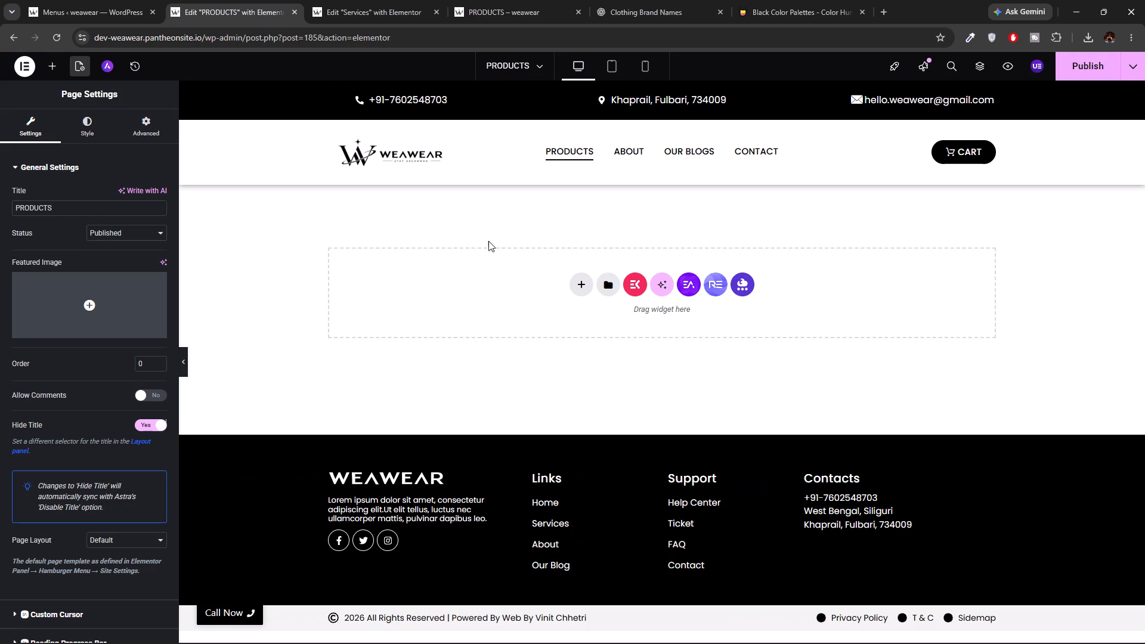
pyautogui.rightClick(524, 281)
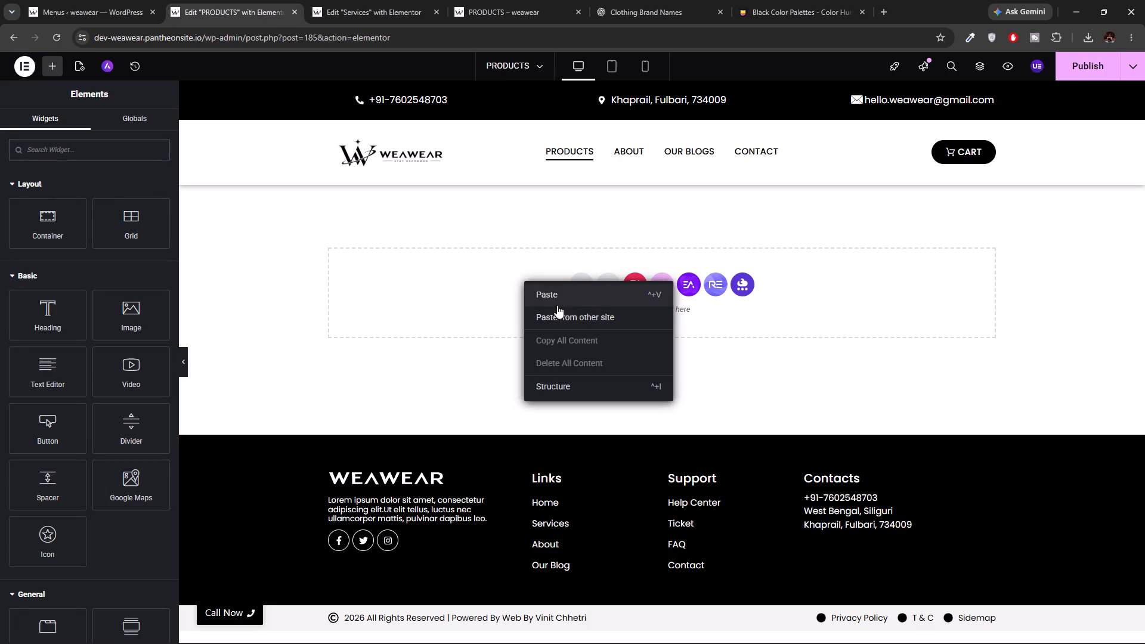
pyautogui.click(557, 300)
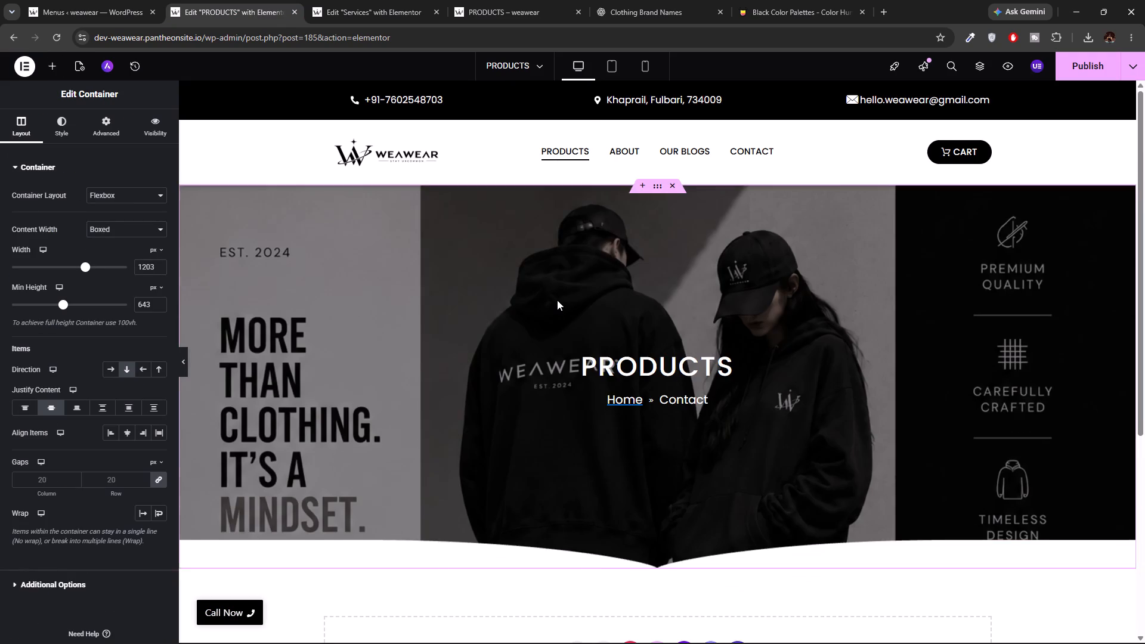
# Copy the first three-card Collections row from the Services page and paste it below the hero banner on the PRODUCTS page.
pyautogui.scroll(-2, 557, 300)
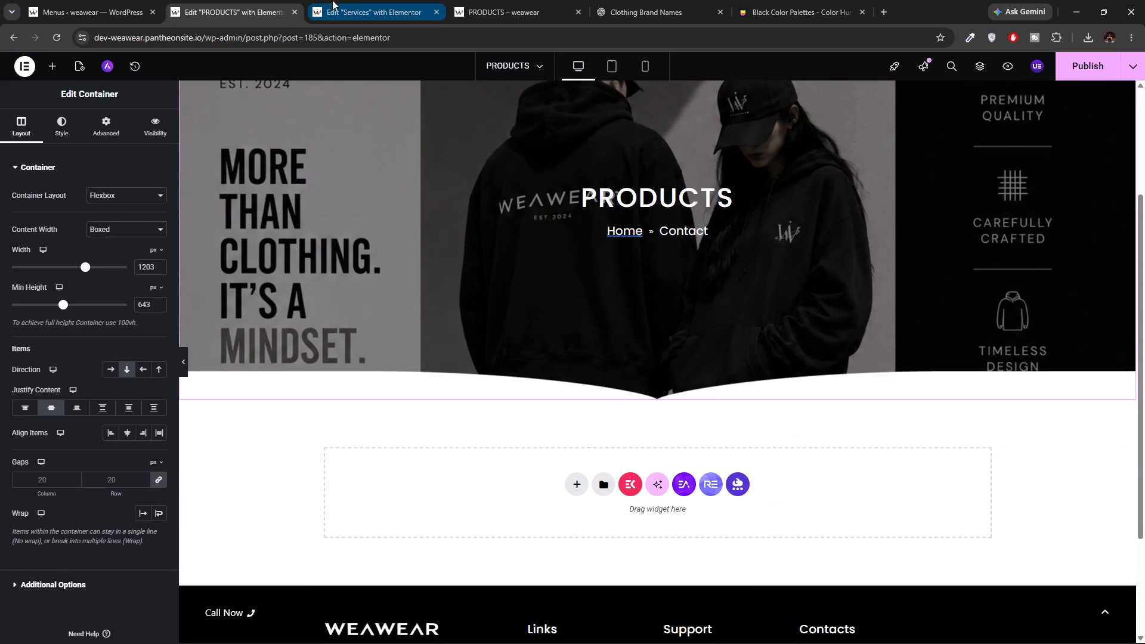
pyautogui.click(332, 0)
pyautogui.click(495, 0)
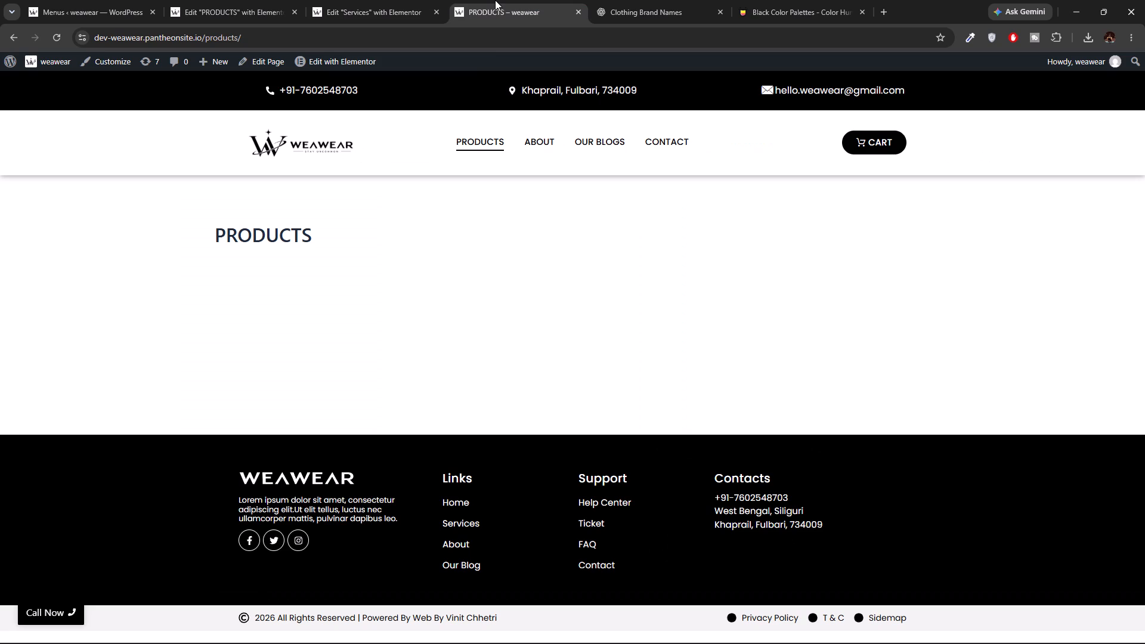
pyautogui.click(346, 0)
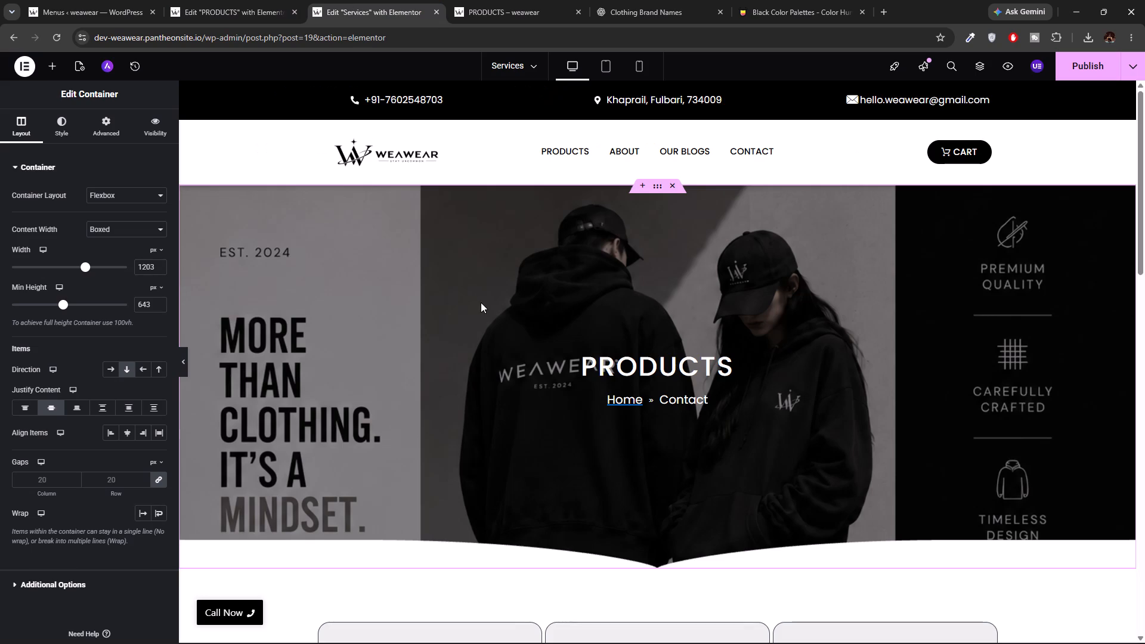
pyautogui.scroll(-4, 481, 302)
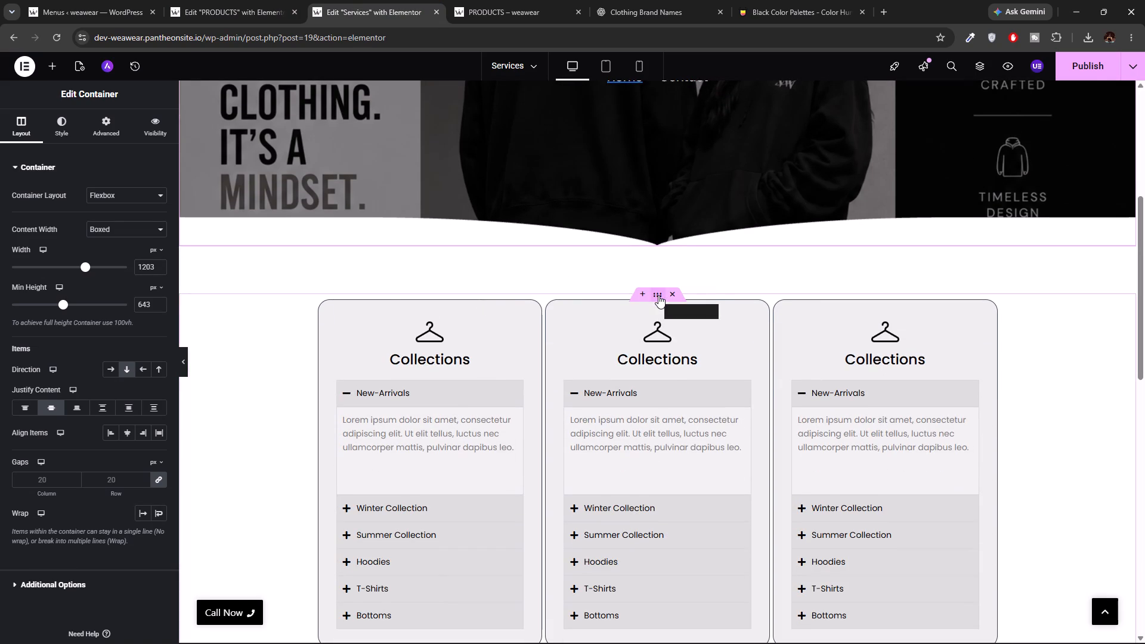
pyautogui.rightClick(658, 295)
pyautogui.click(679, 352)
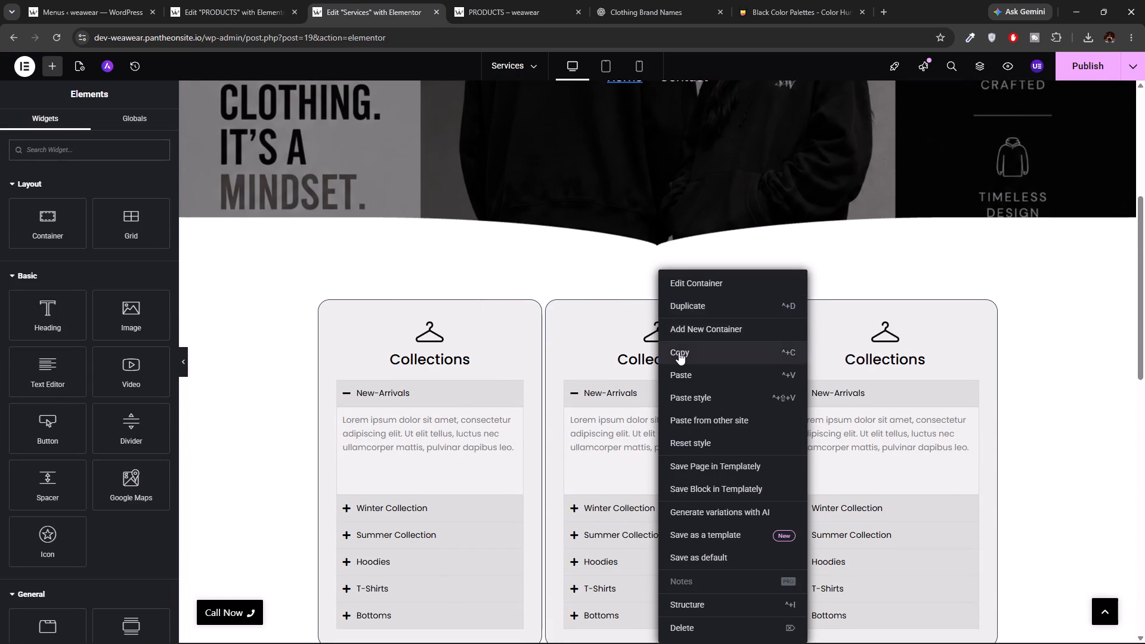
pyautogui.click(271, 0)
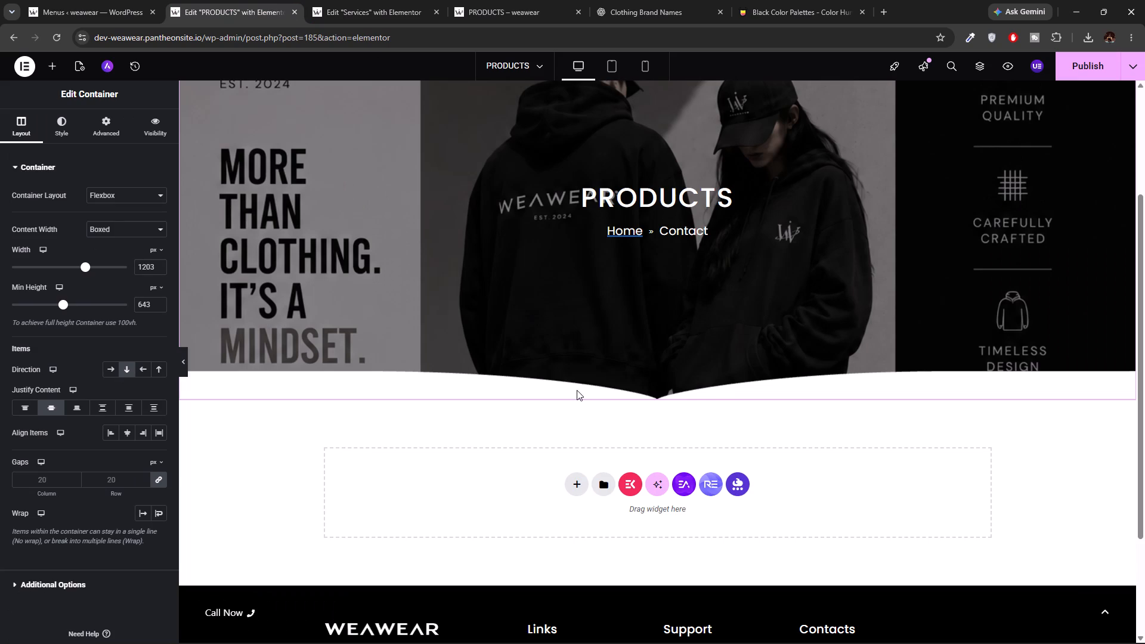
pyautogui.scroll(-1, 577, 390)
pyautogui.rightClick(543, 386)
pyautogui.click(556, 394)
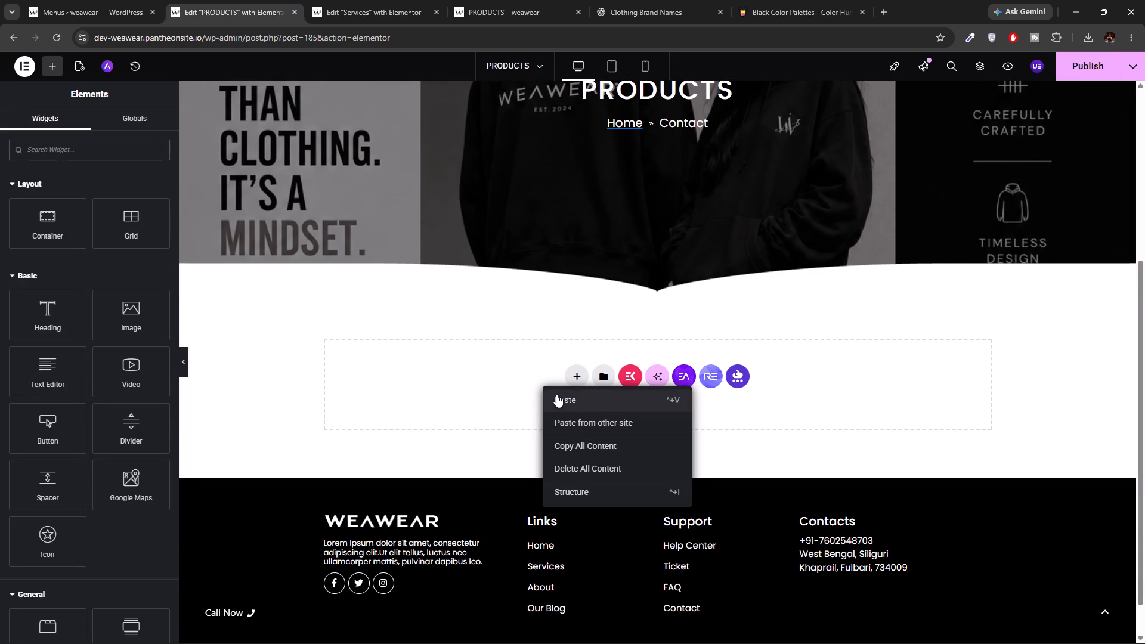
pyautogui.click(556, 394)
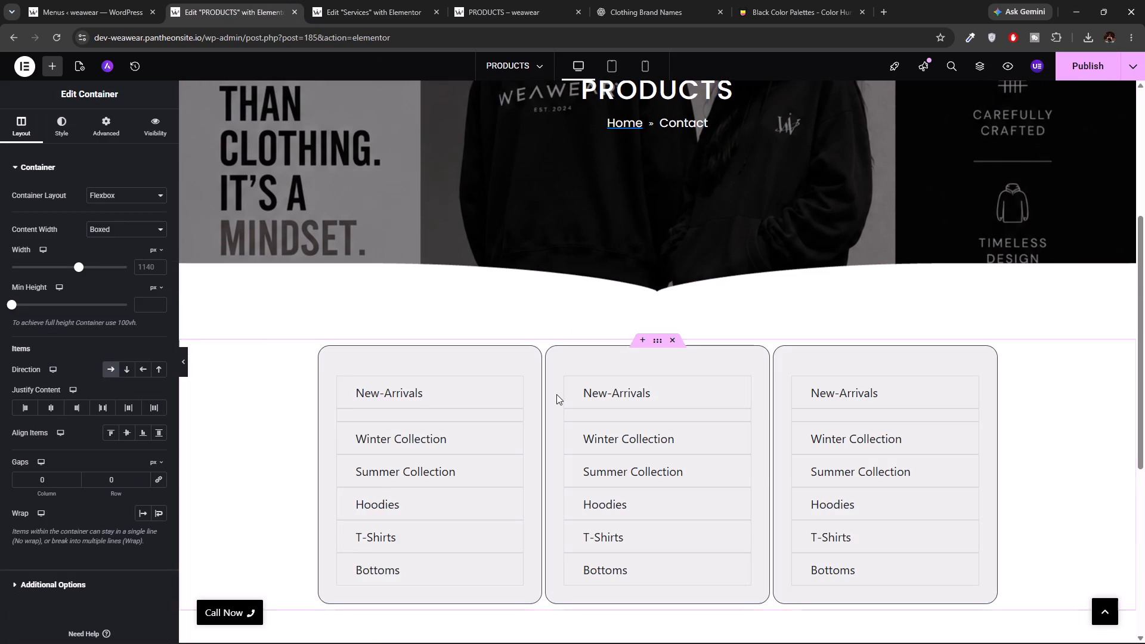
# Paste a second copy of the Collections row below the first one on the PRODUCTS page.
pyautogui.scroll(-3, 556, 394)
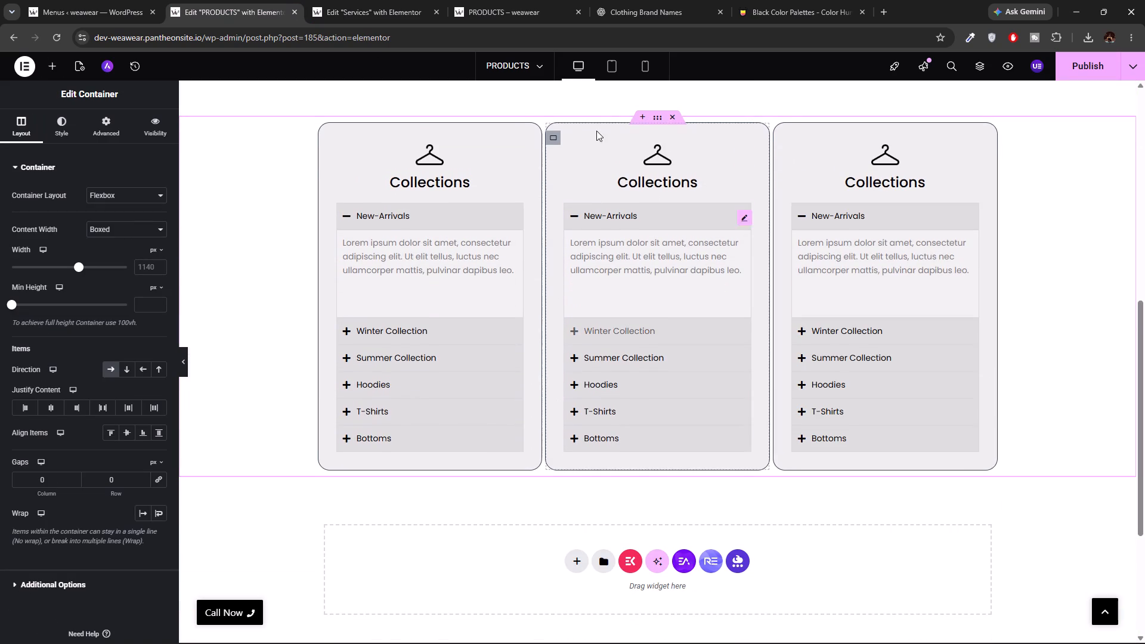
pyautogui.scroll(-2, 452, 247)
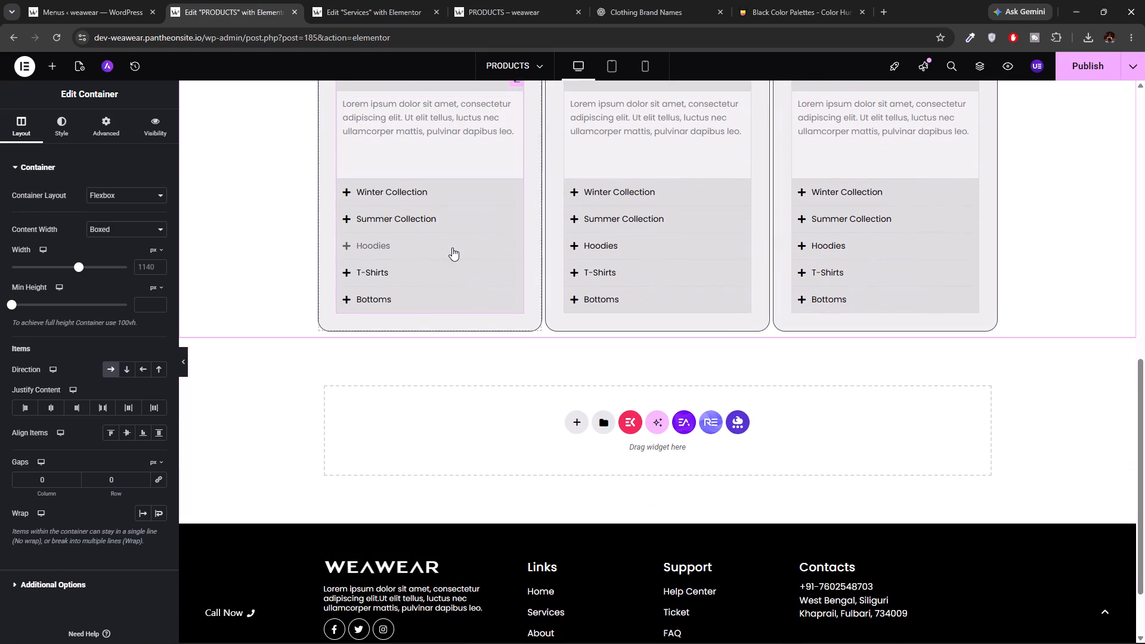
pyautogui.rightClick(565, 426)
pyautogui.click(581, 436)
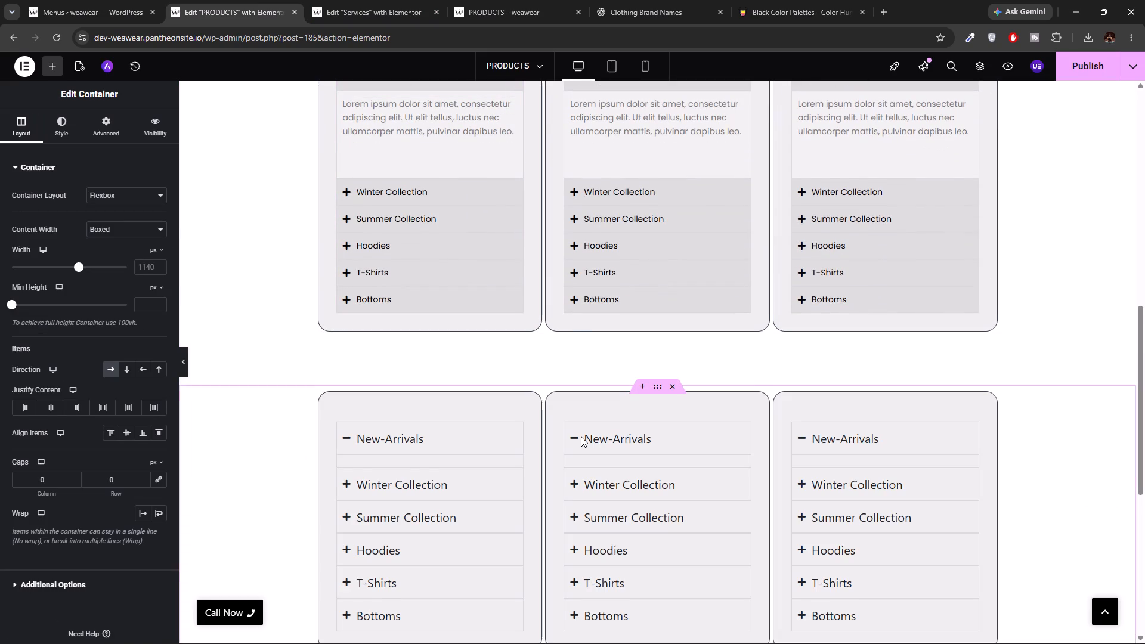
# Set the top margin of the second Collections row's container to -10 px.
pyautogui.scroll(-4, 581, 436)
pyautogui.scroll(1, 581, 436)
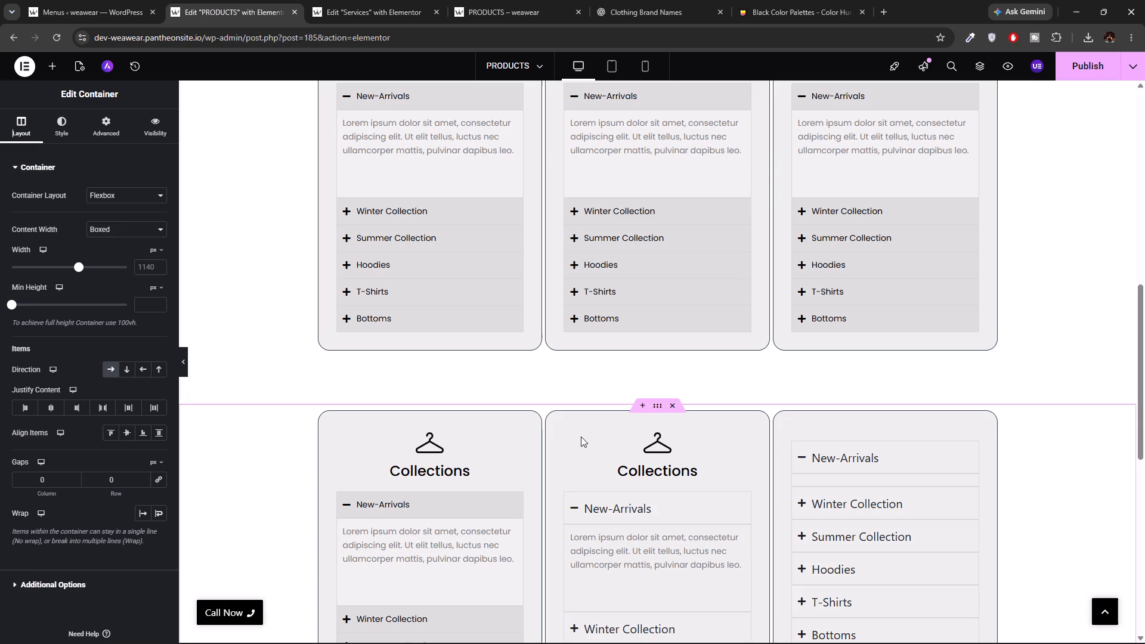
pyautogui.click(658, 402)
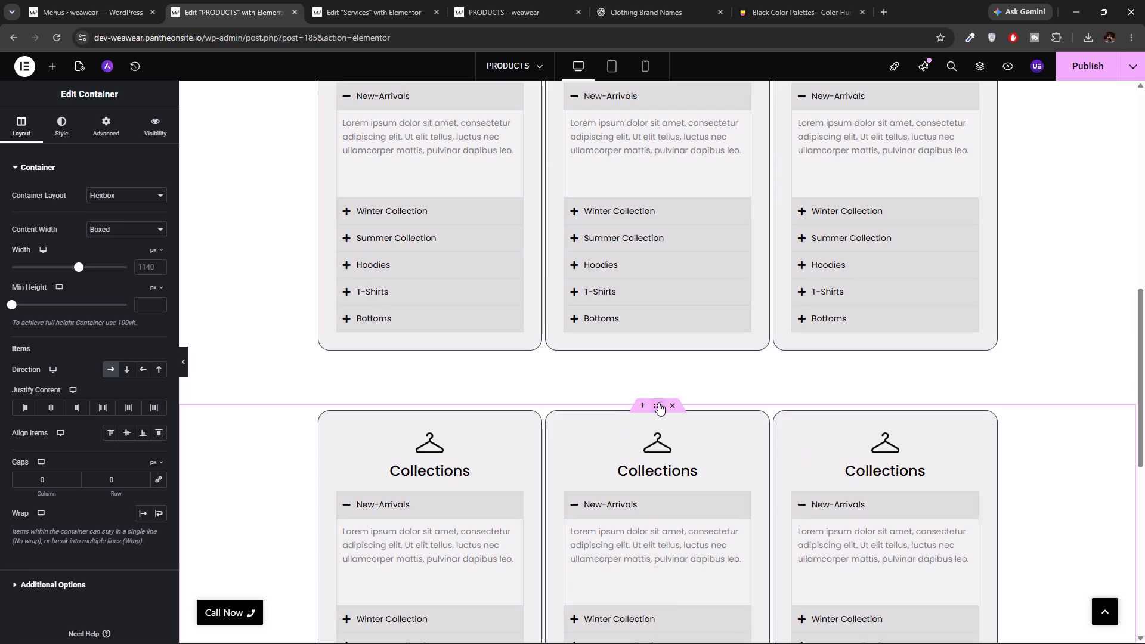
pyautogui.click(112, 138)
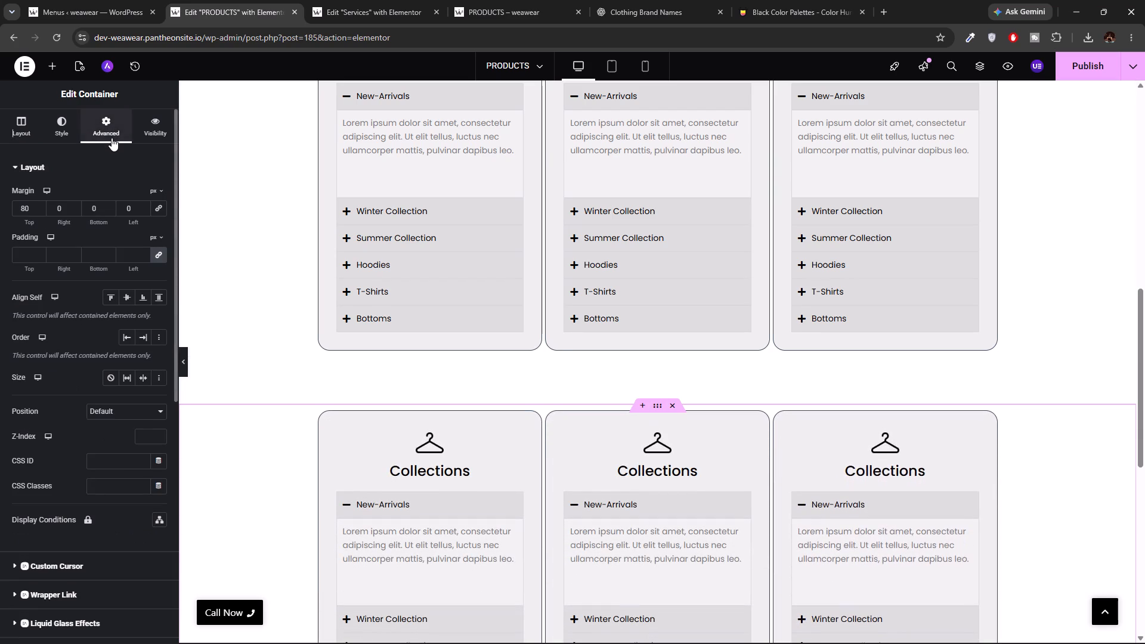
pyautogui.click(38, 209)
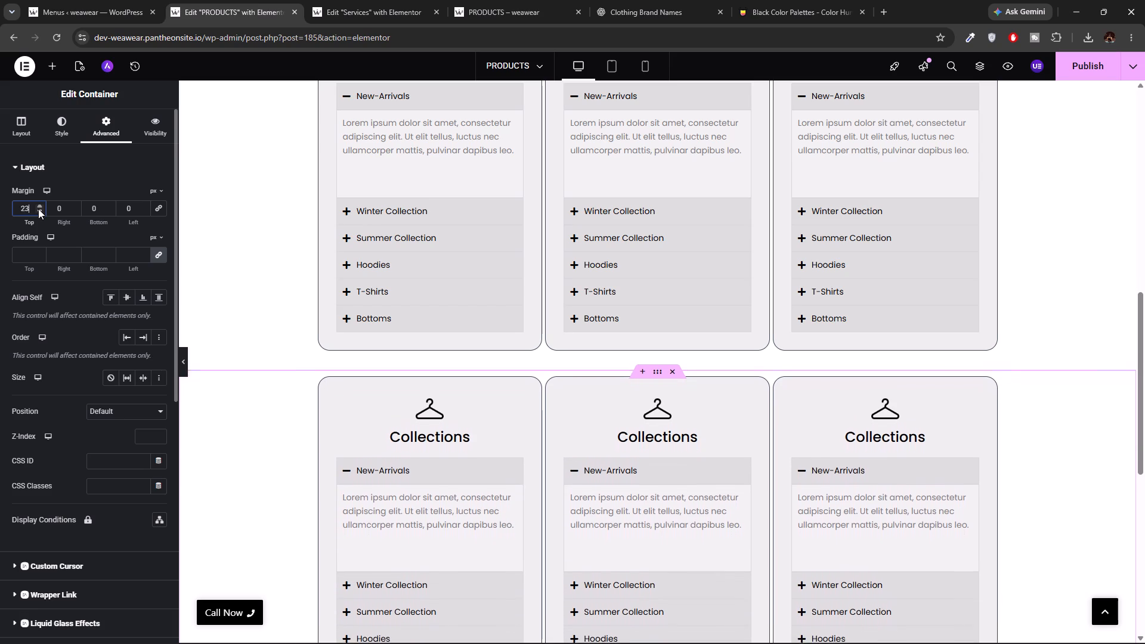
pyautogui.doubleClick(38, 209)
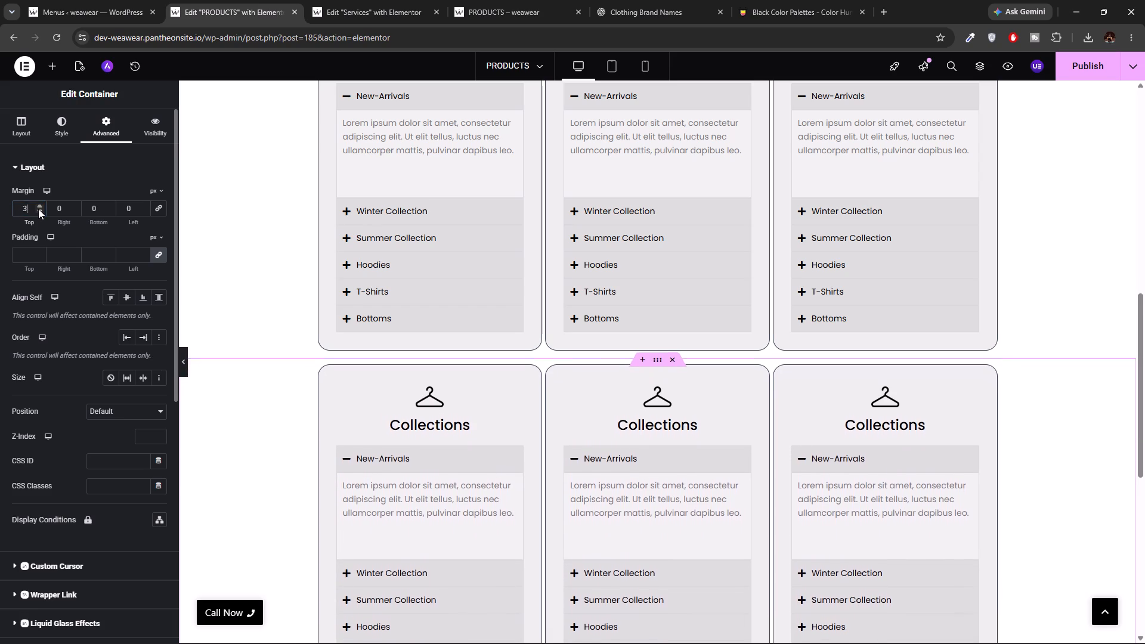
pyautogui.tripleClick(38, 209)
pyautogui.tripleClick(38, 209)
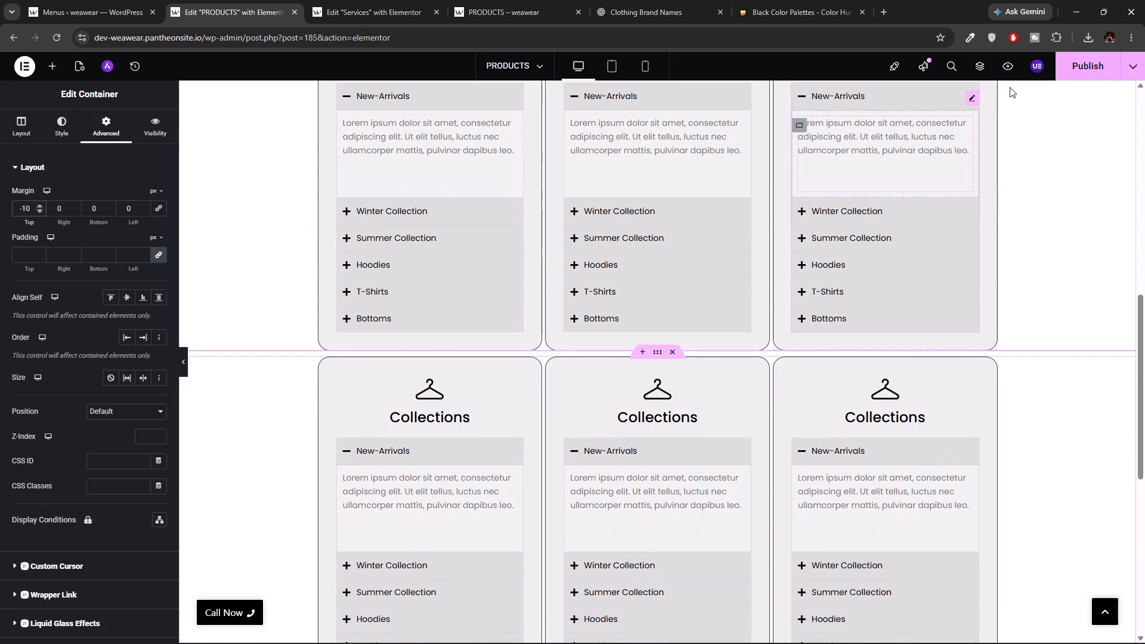
# Publish the updated PRODUCTS page.
pyautogui.click(1092, 75)
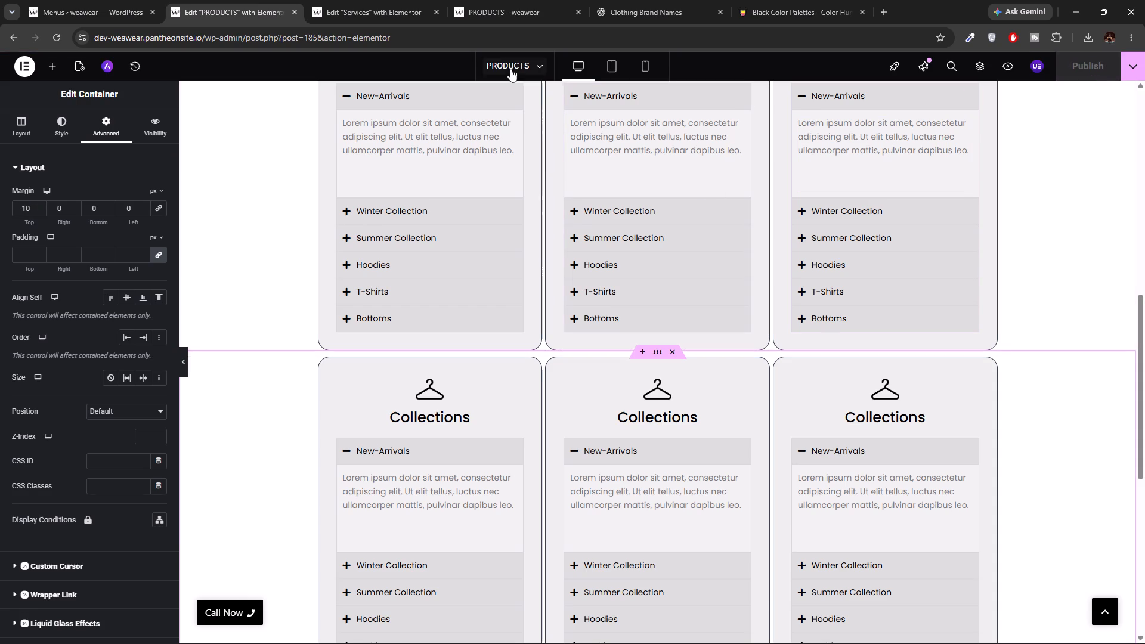
# Delete the hero banner and both Collections rows from the Services page, and publish the emptied page.
pyautogui.click(378, 0)
pyautogui.scroll(5, 584, 229)
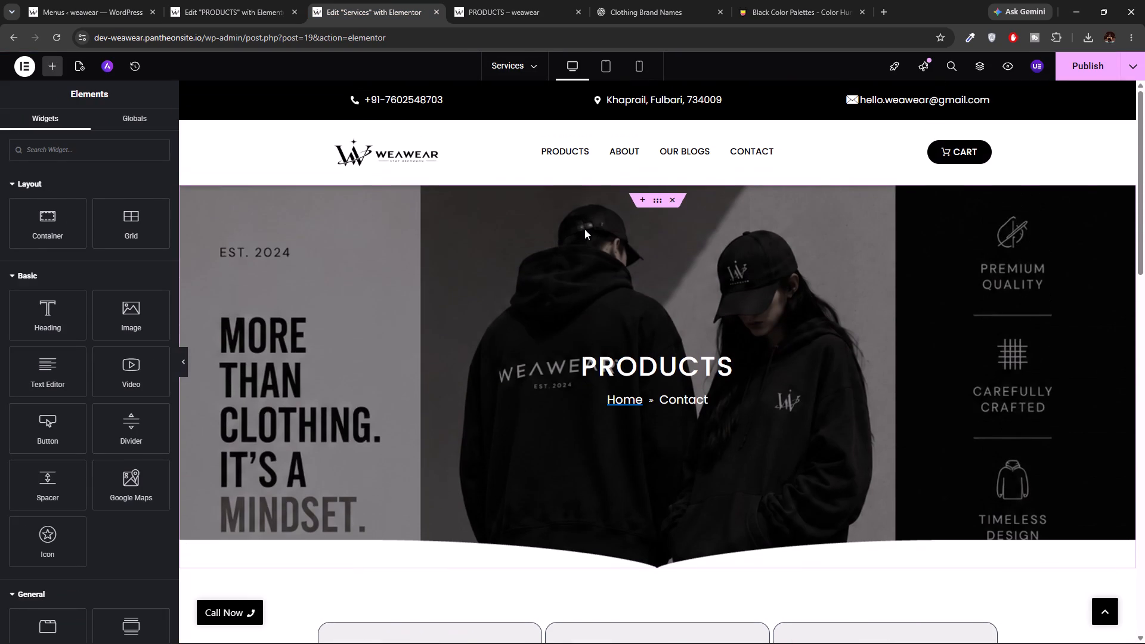
pyautogui.click(673, 197)
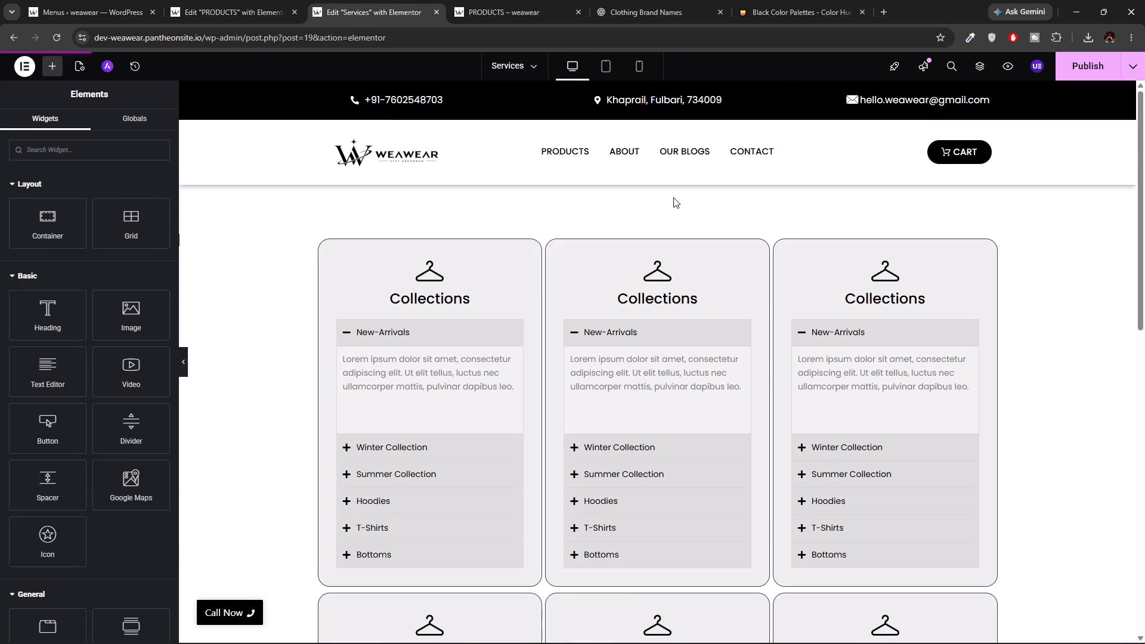
pyautogui.click(674, 236)
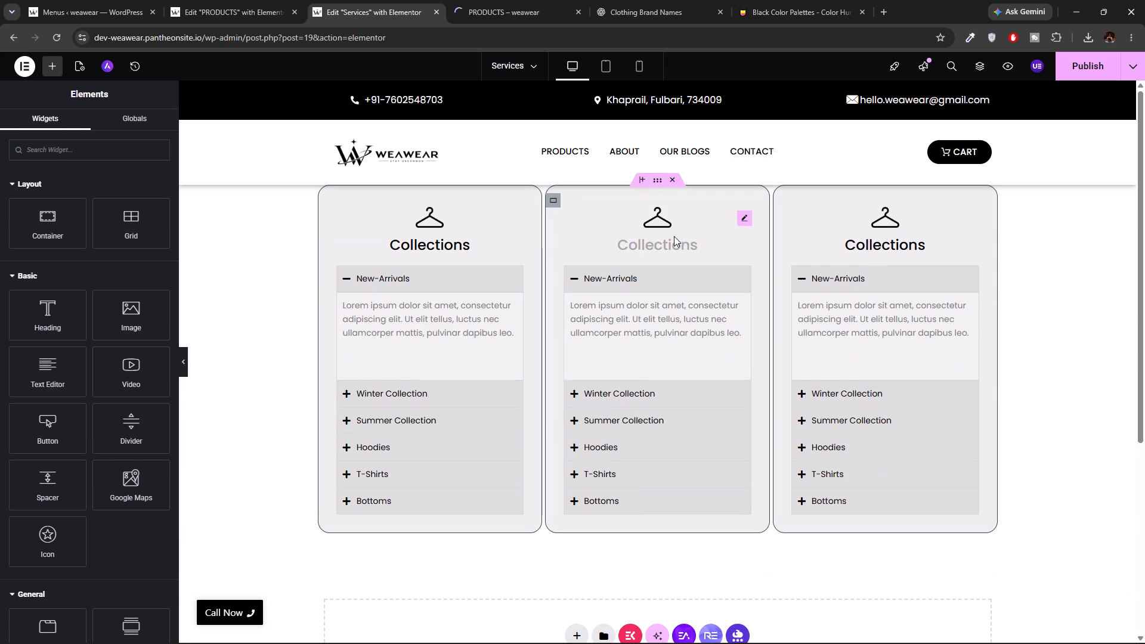
pyautogui.click(672, 181)
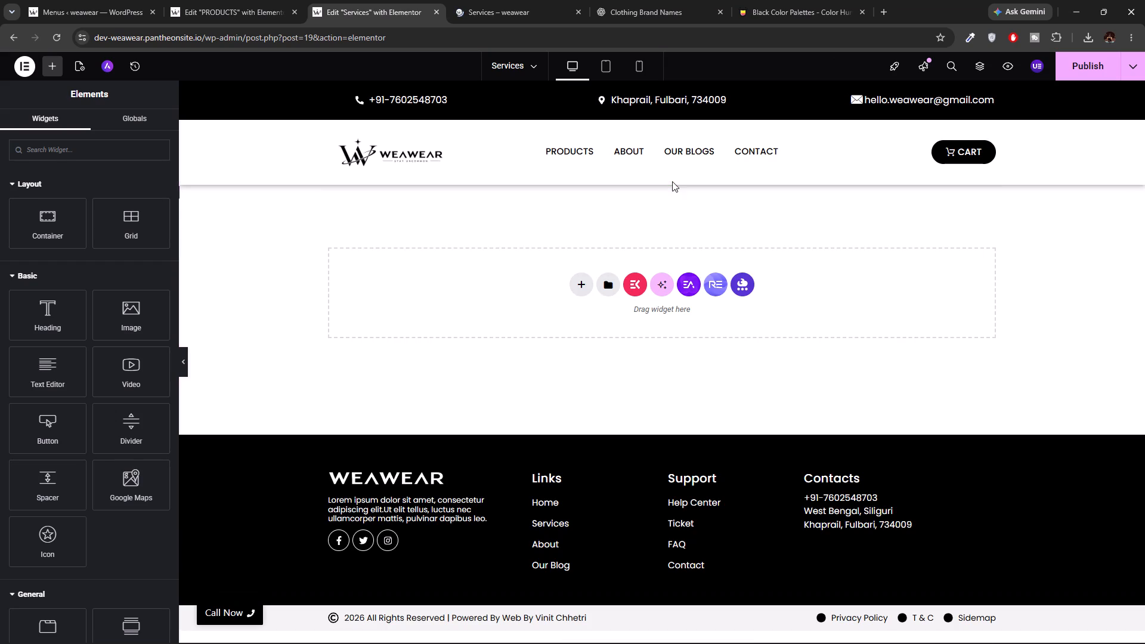
pyautogui.hscroll(-1, 571, 298)
pyautogui.click(1088, 57)
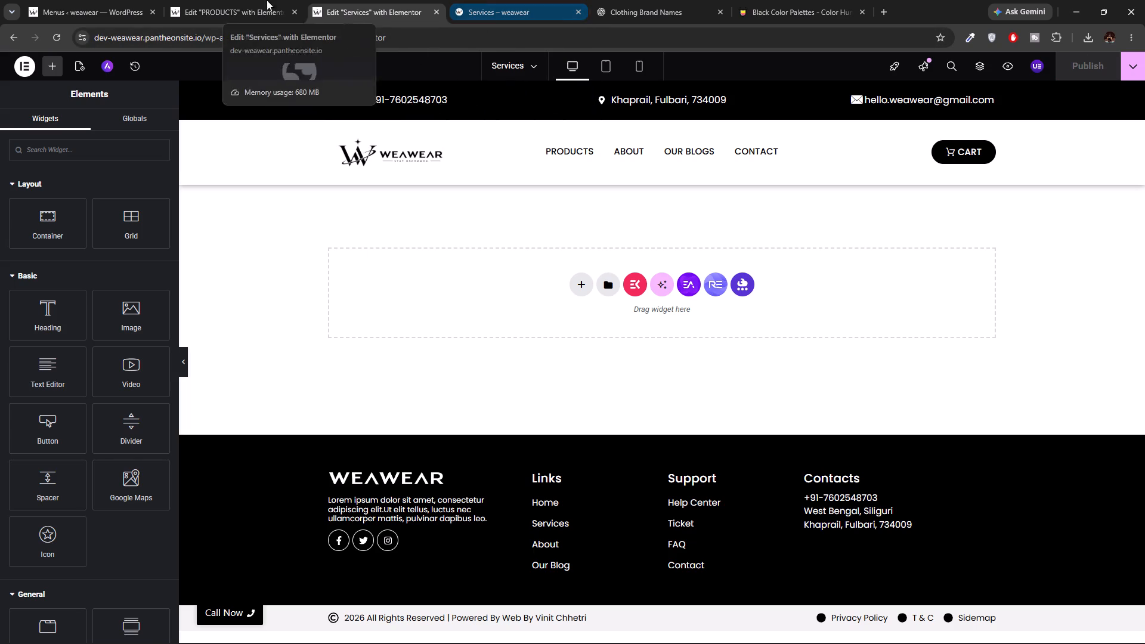
# Preview the Services page and follow its Products menu link to review the live PRODUCTS page's banner and Collections rows.
pyautogui.click(243, 0)
pyautogui.scroll(7, 551, 230)
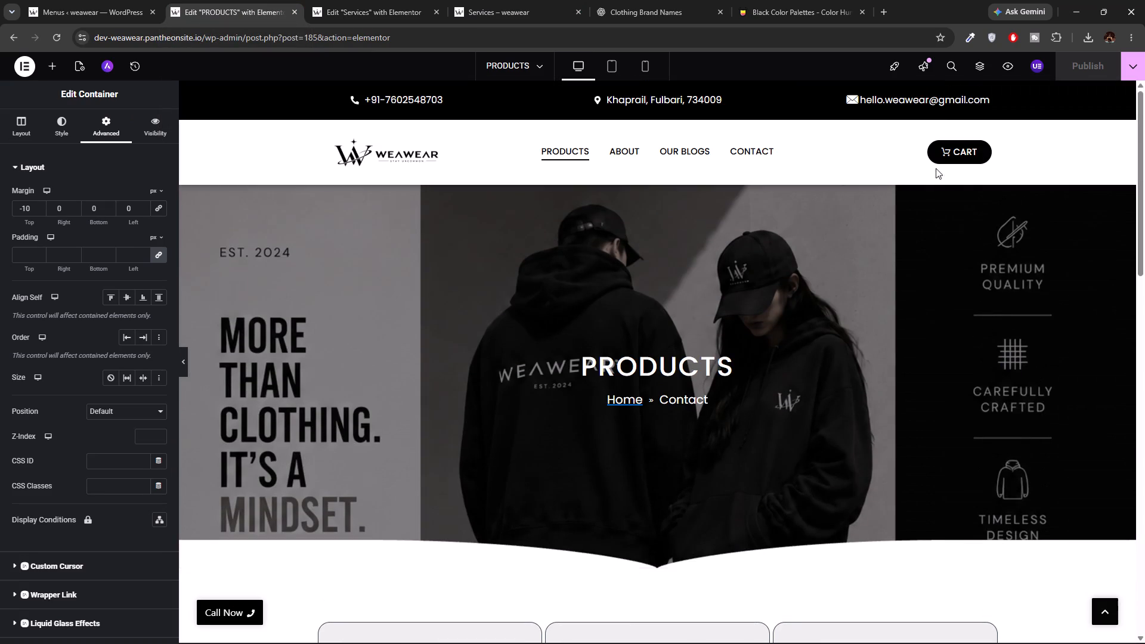
pyautogui.click(531, 0)
pyautogui.click(575, 10)
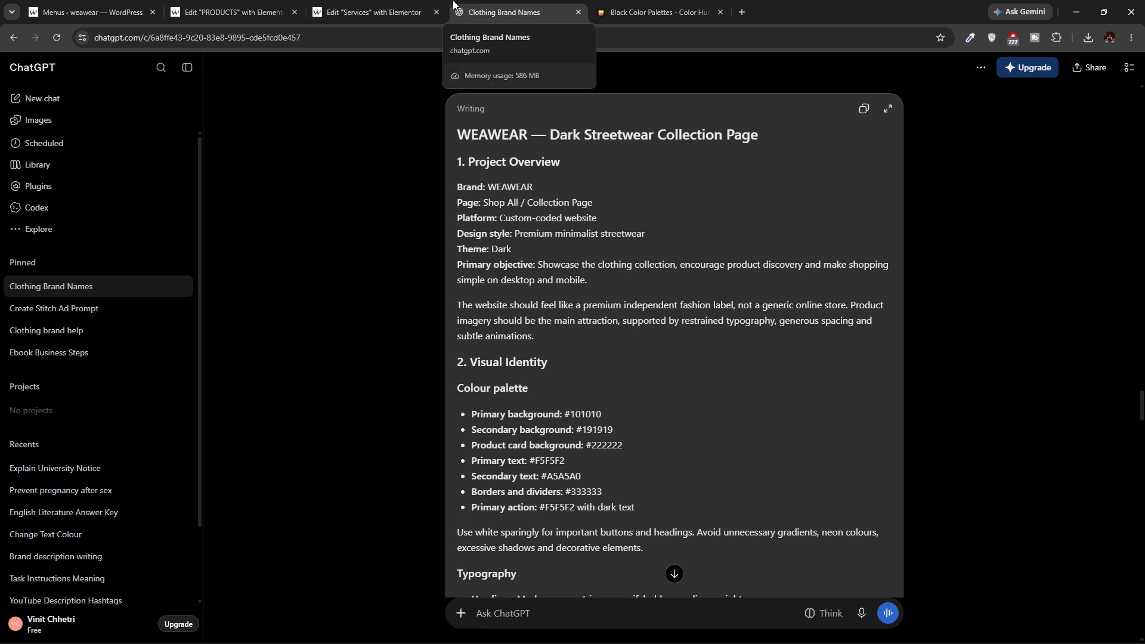
pyautogui.click(389, 0)
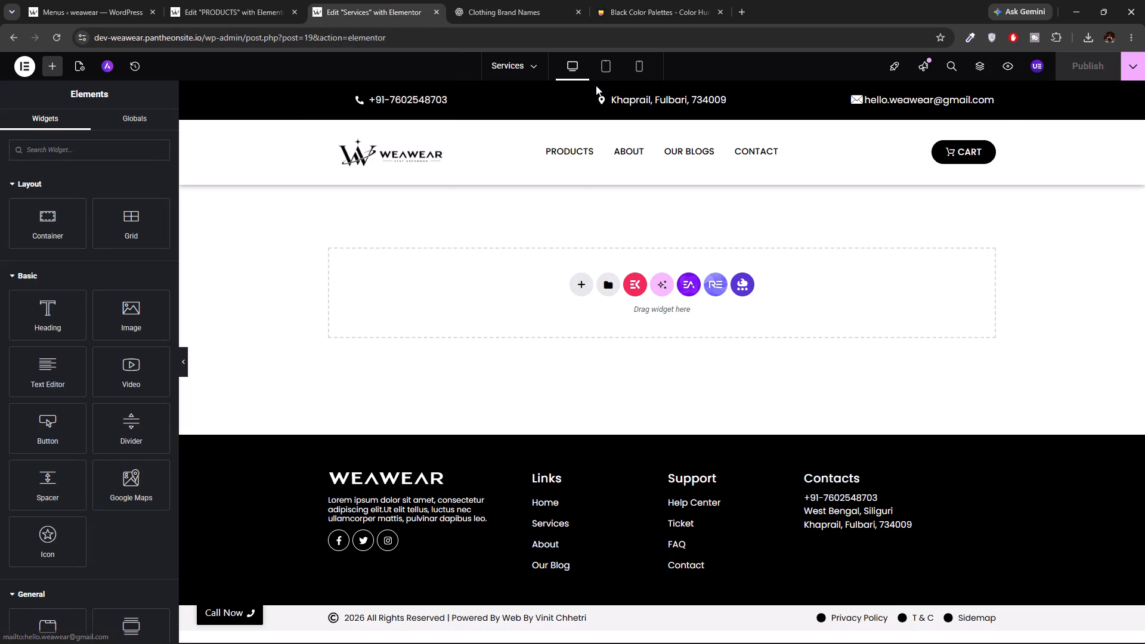
pyautogui.click(1005, 67)
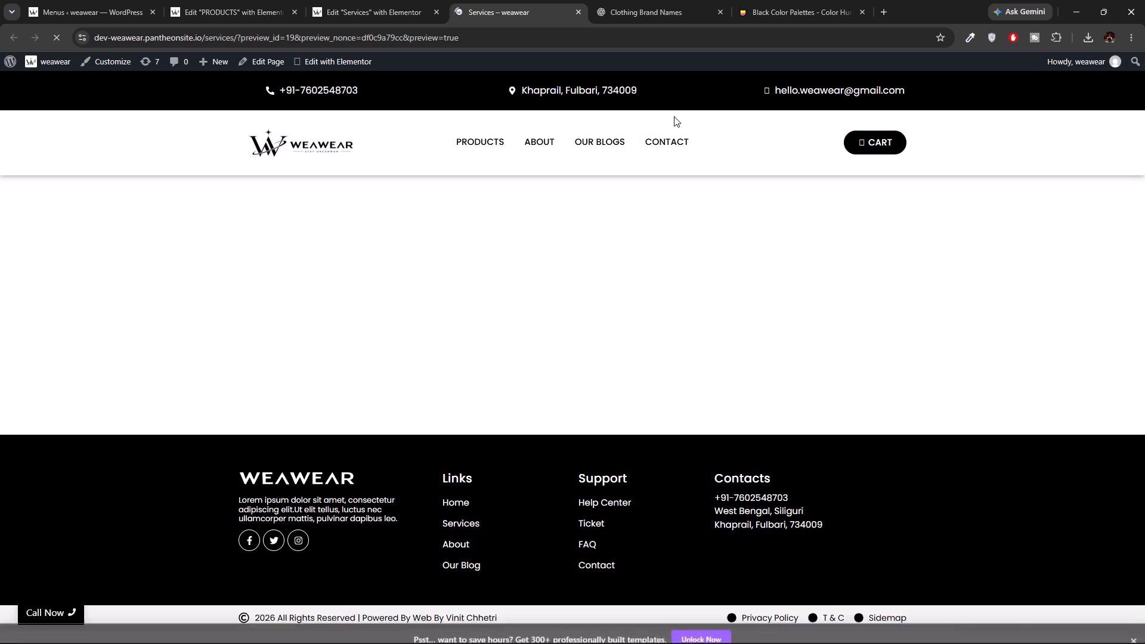
pyautogui.click(494, 143)
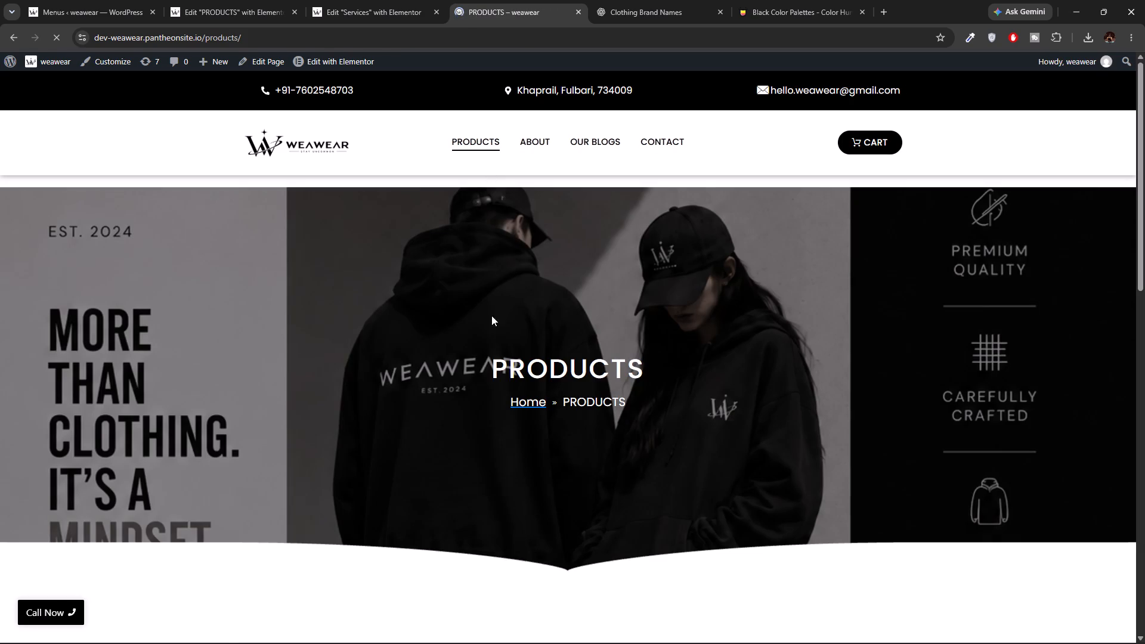
pyautogui.scroll(-9, 492, 336)
pyautogui.scroll(1, 492, 336)
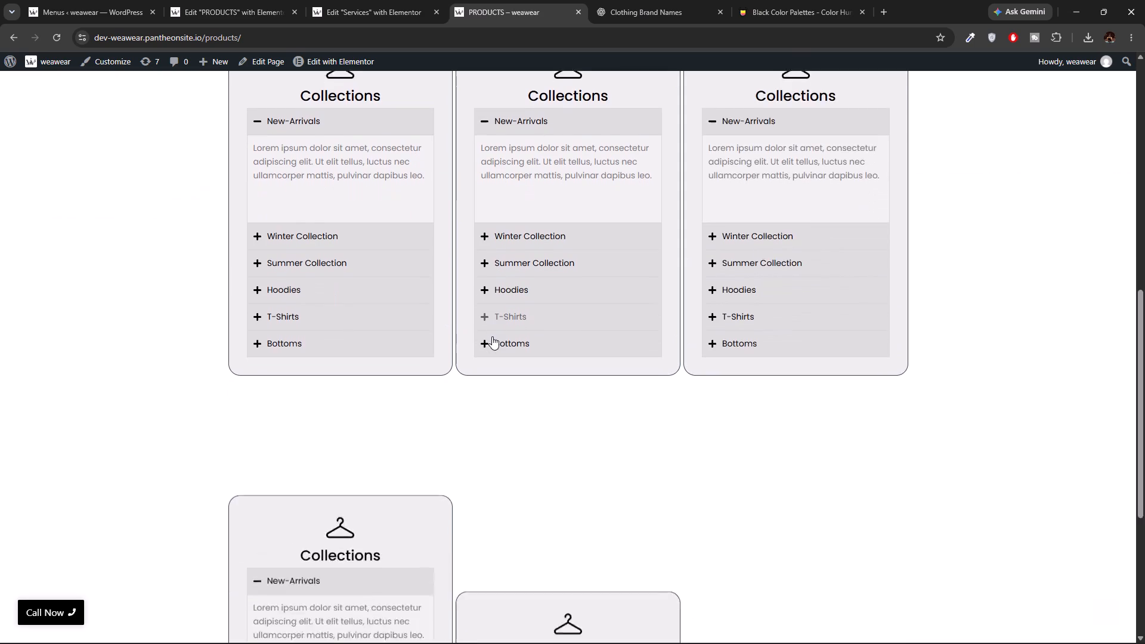
pyautogui.scroll(2, 492, 336)
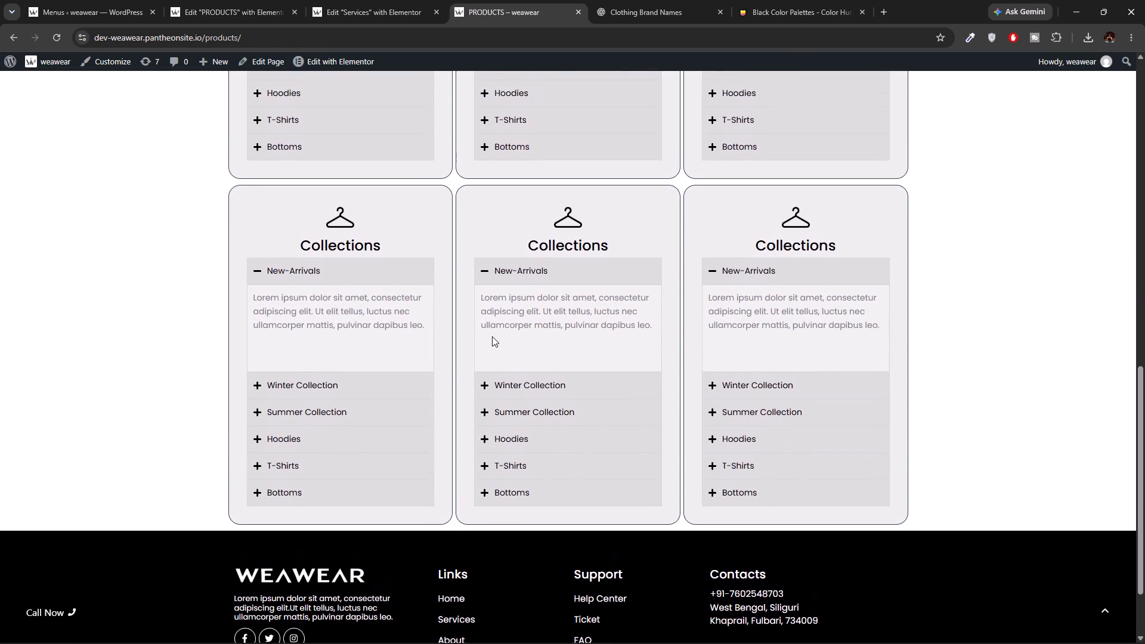
pyautogui.scroll(1, 492, 336)
pyautogui.scroll(-1, 492, 336)
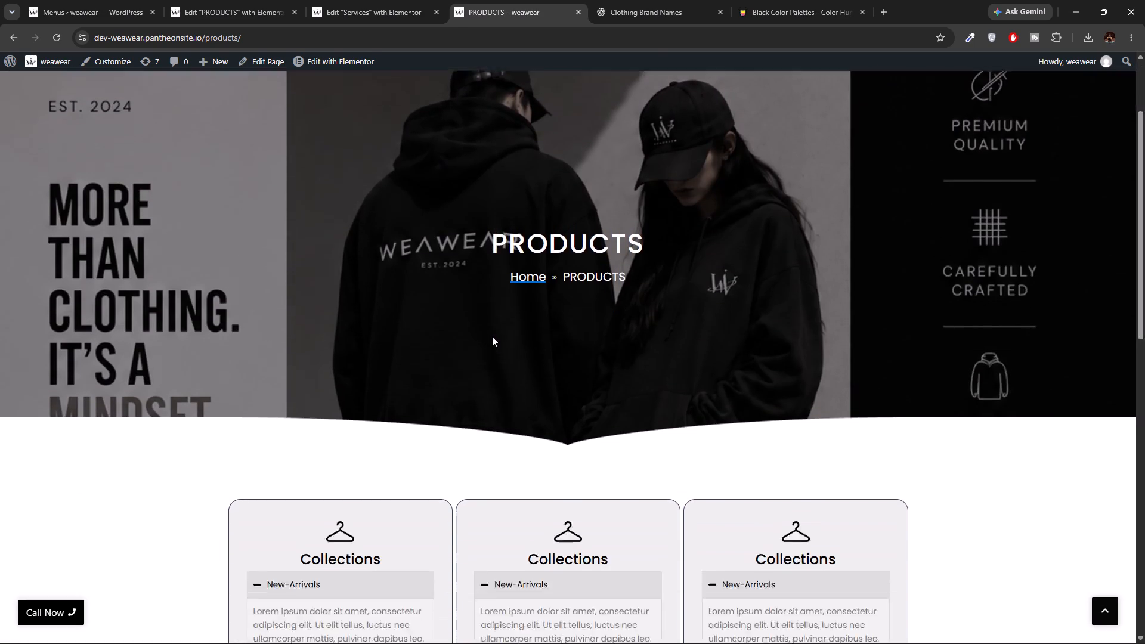
pyautogui.scroll(-5, 492, 336)
pyautogui.scroll(7, 492, 336)
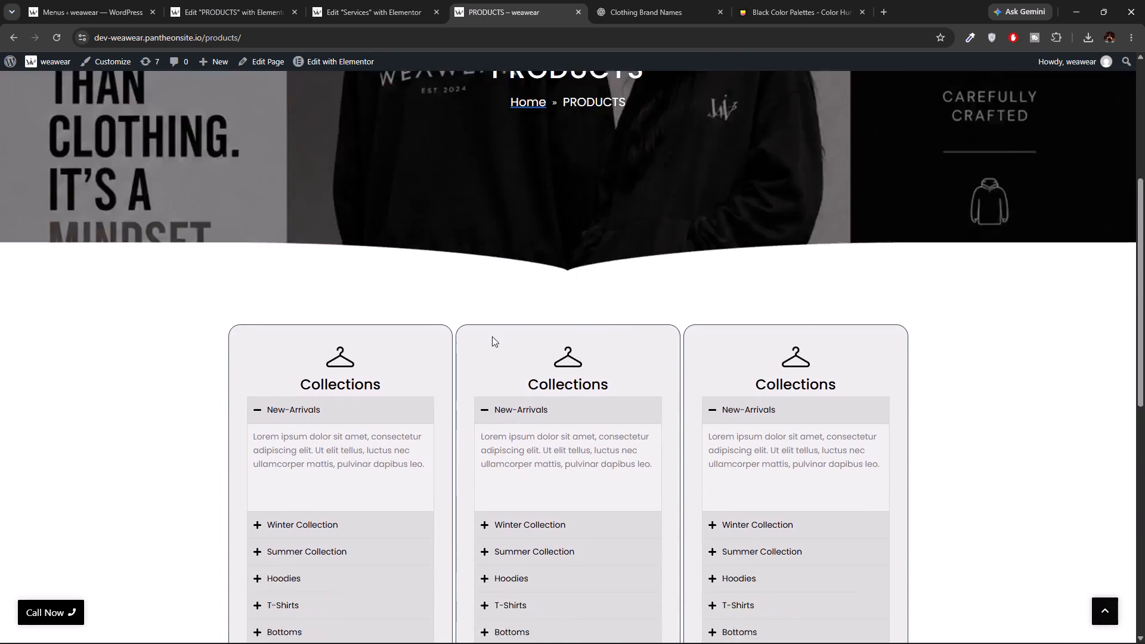
pyautogui.scroll(1, 492, 336)
# Turn off Hide Title in the Services page's settings.
pyautogui.click(369, 0)
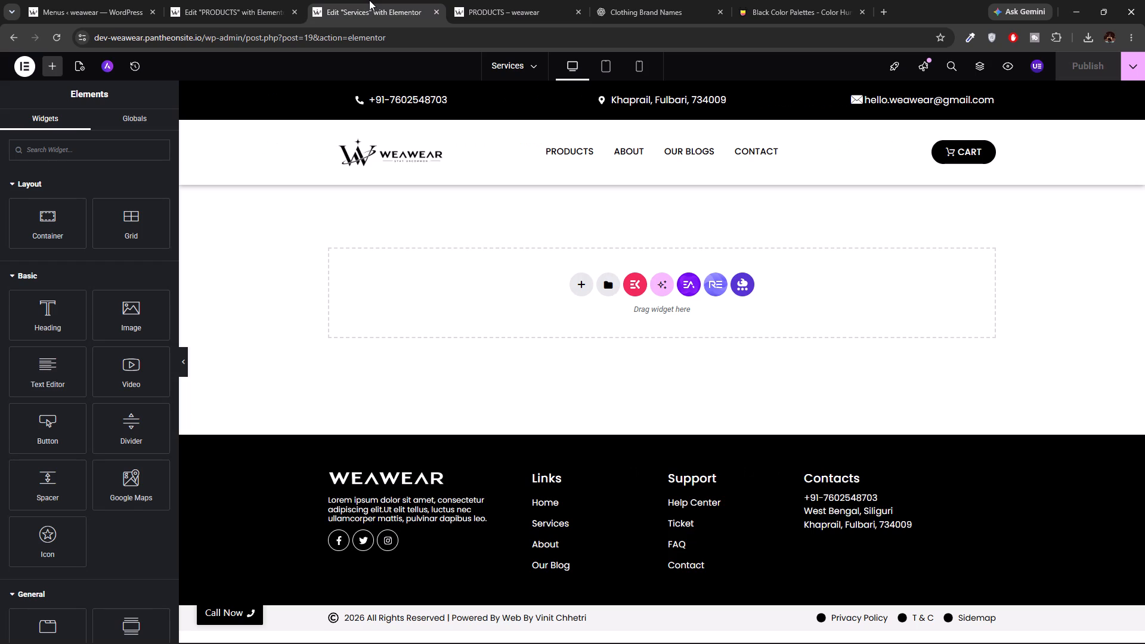
pyautogui.click(86, 71)
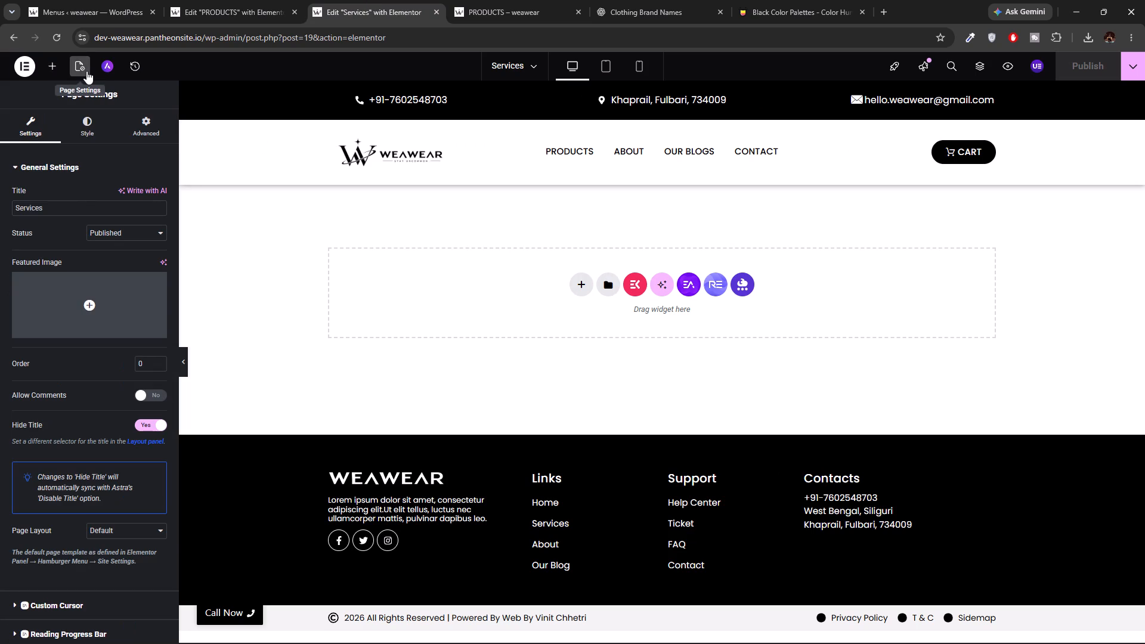
pyautogui.click(146, 420)
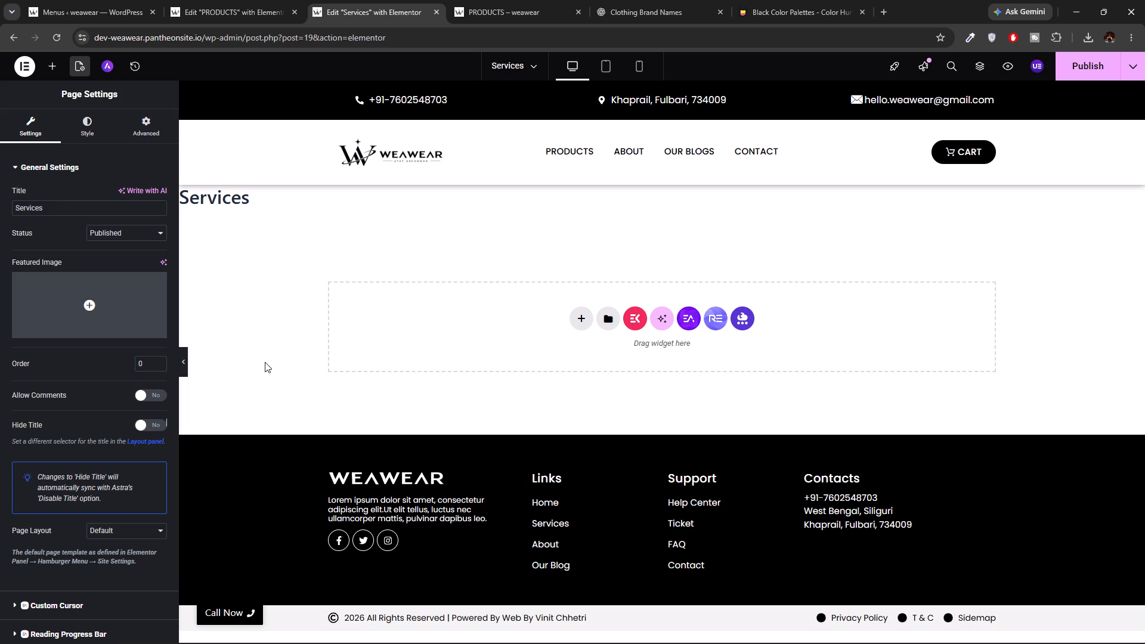
# Examine the pages and menu structure of weawear Menu 1 in the WordPress Menus screen.
pyautogui.click(101, 0)
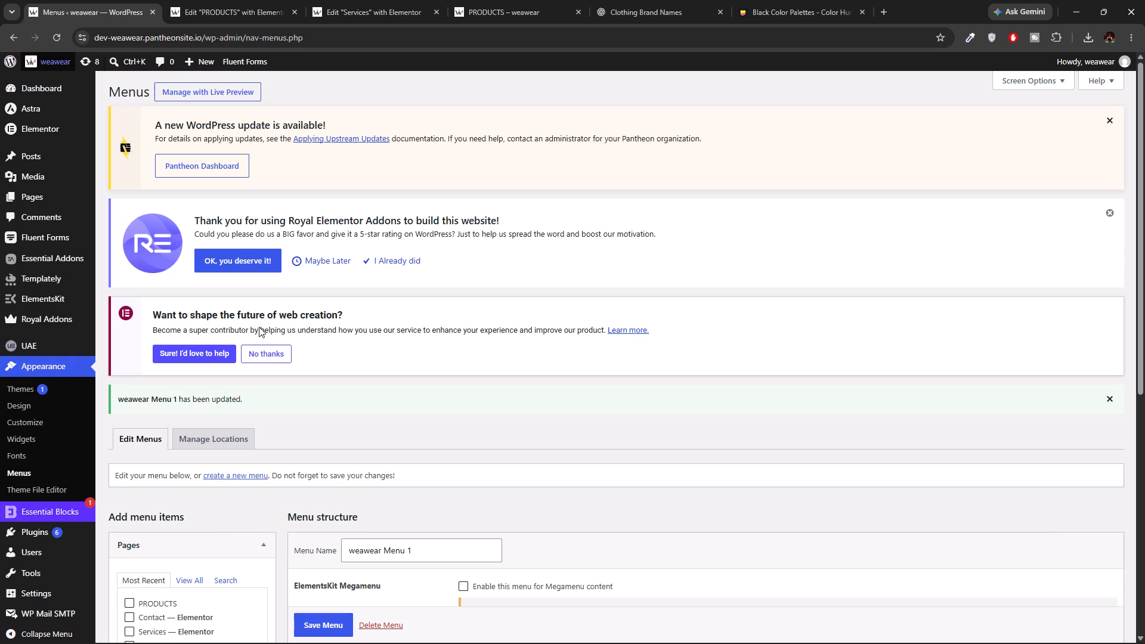
pyautogui.scroll(-3, 263, 340)
pyautogui.scroll(1, 263, 340)
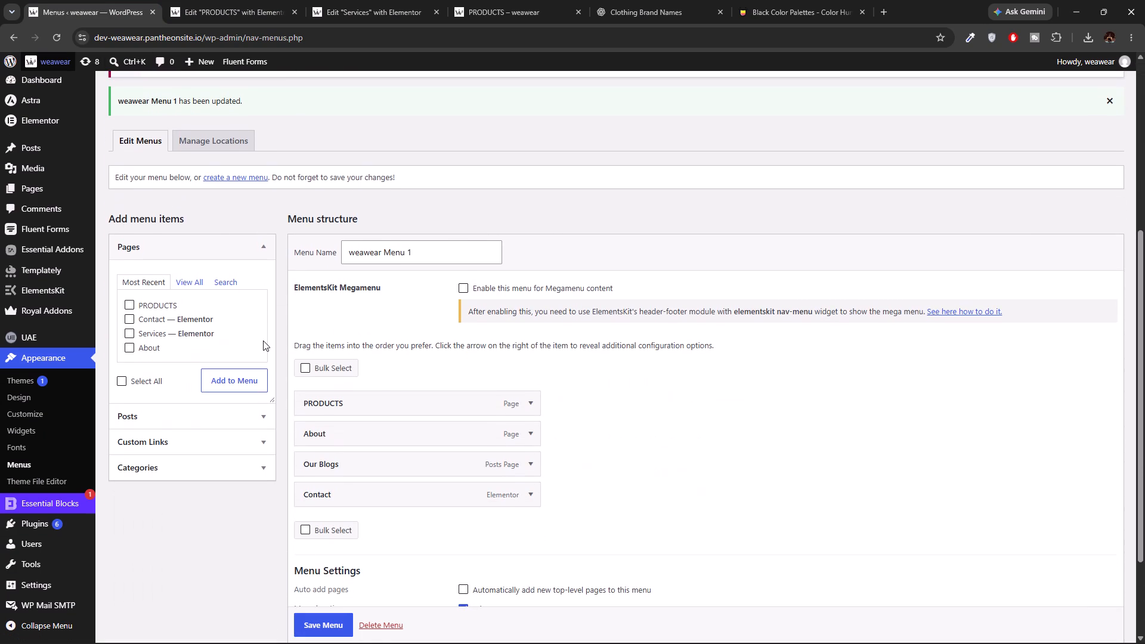
pyautogui.scroll(1, 263, 340)
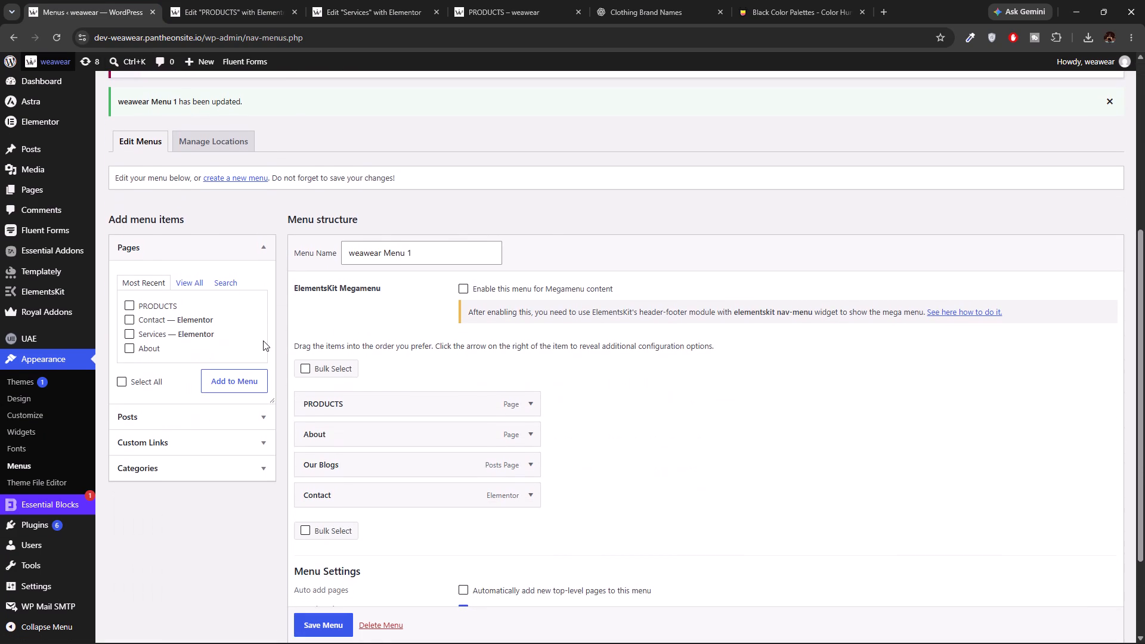
pyautogui.scroll(1, 263, 340)
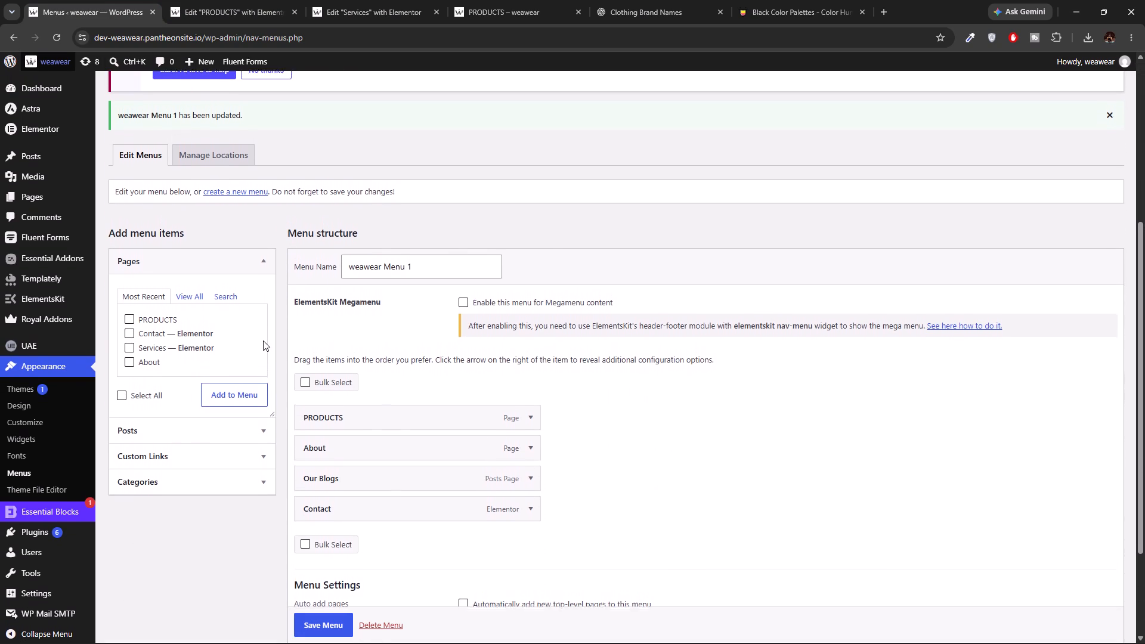
pyautogui.scroll(8, 263, 340)
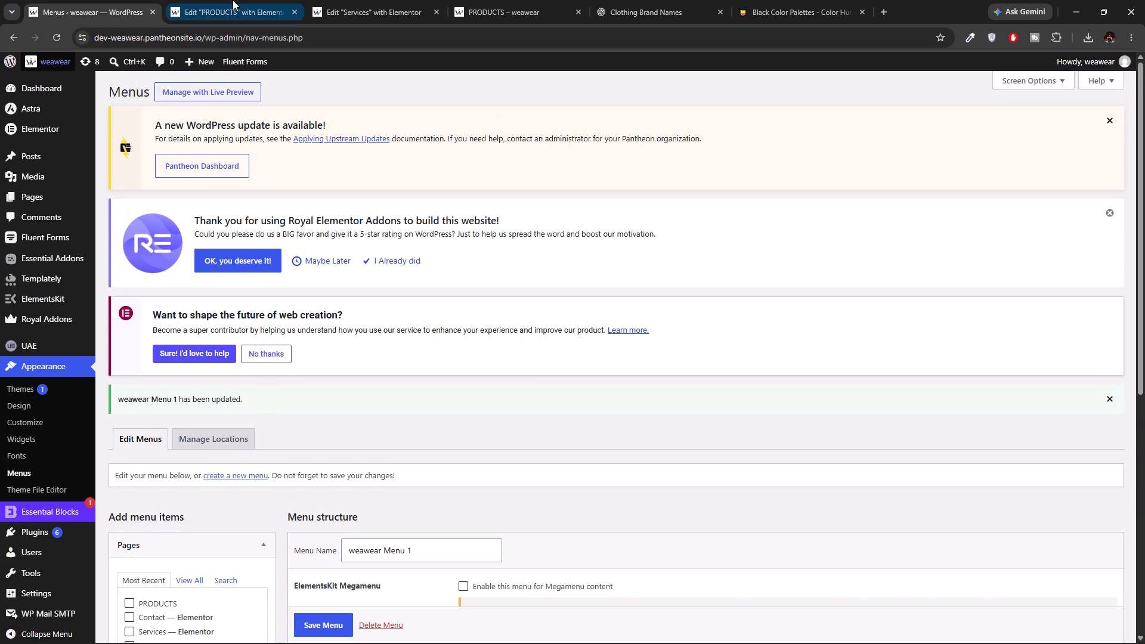
pyautogui.click(231, 0)
# Publish the Services page with its title setting changed.
pyautogui.click(361, 0)
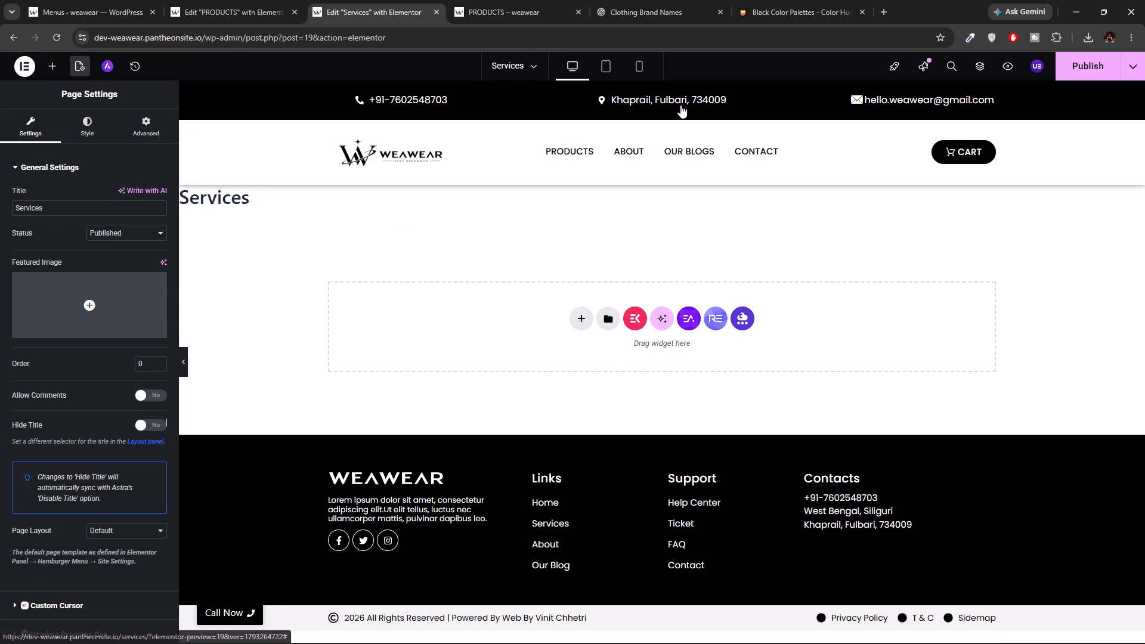
pyautogui.click(1087, 57)
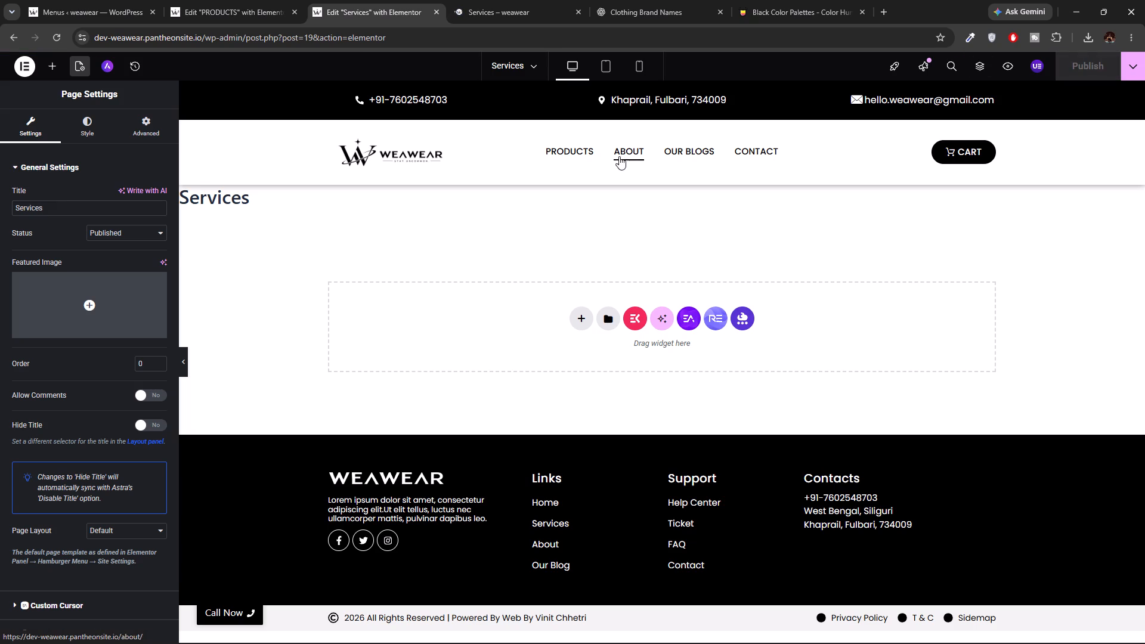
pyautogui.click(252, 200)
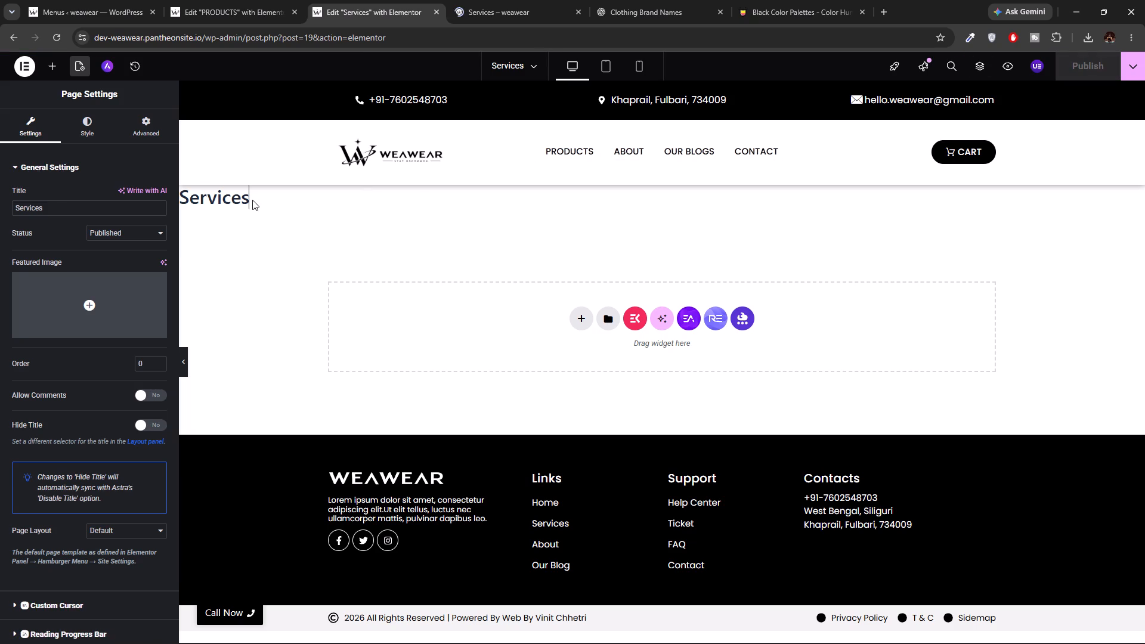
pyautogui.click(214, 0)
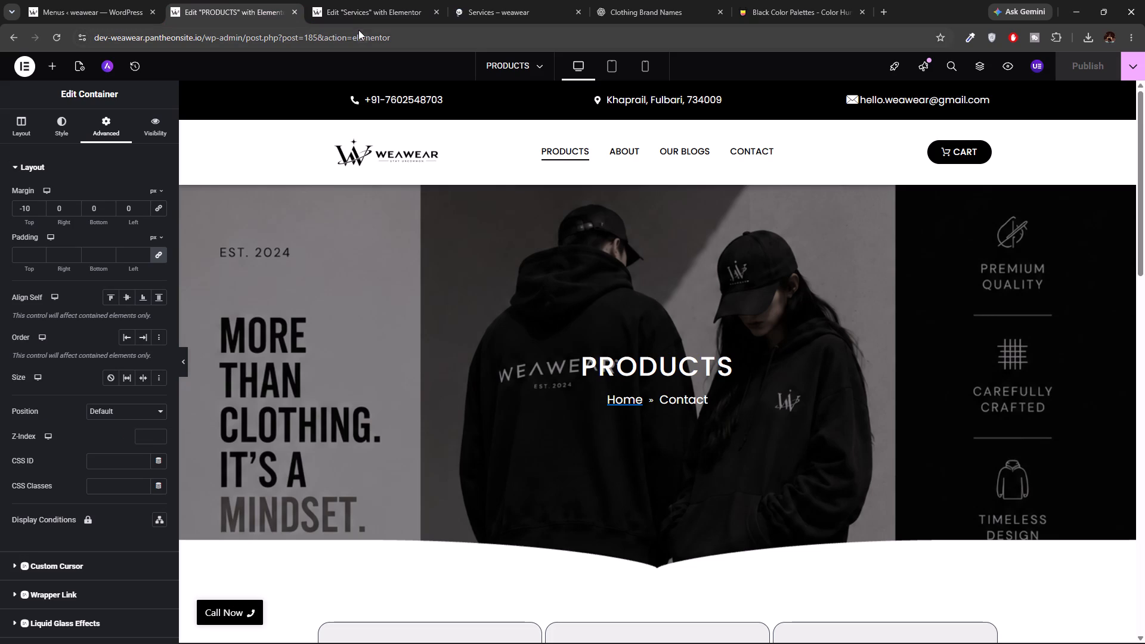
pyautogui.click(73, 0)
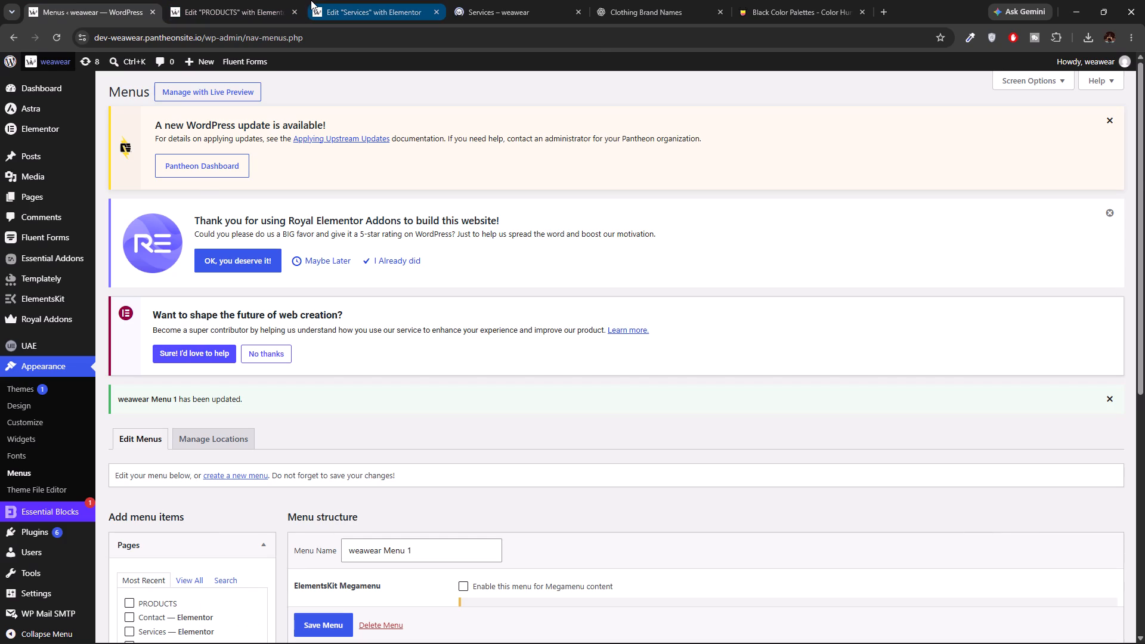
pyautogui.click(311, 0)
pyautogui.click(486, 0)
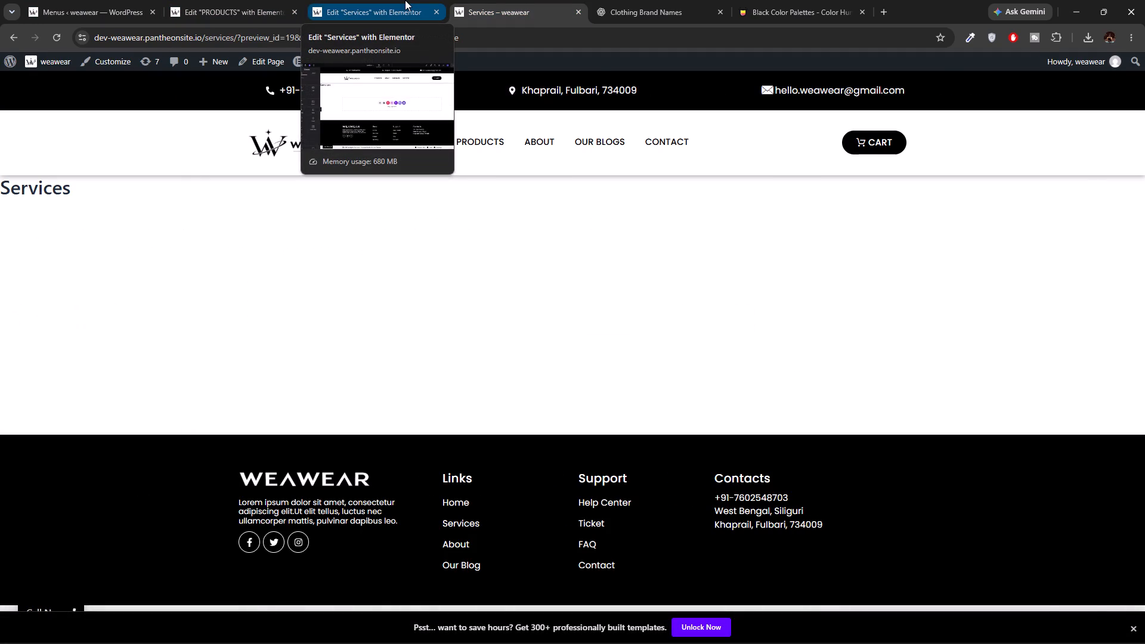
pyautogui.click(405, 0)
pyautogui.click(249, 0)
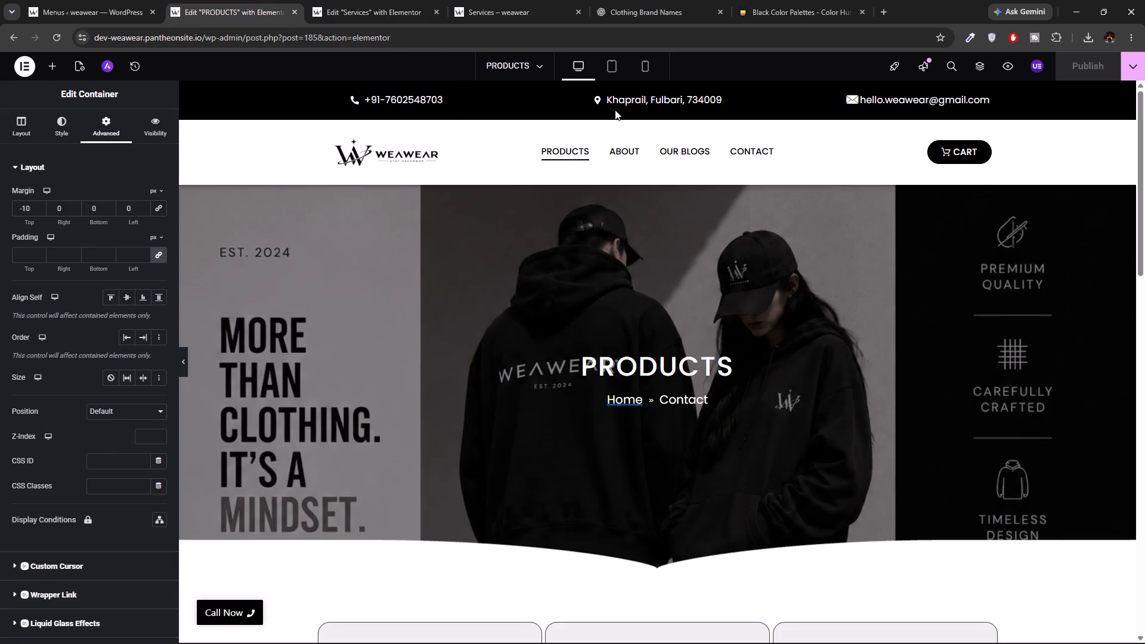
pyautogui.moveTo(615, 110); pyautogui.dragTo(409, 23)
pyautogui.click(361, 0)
# Test the live site's header logo and its Products, About, Our Blogs and Contact links, then reload the Contact page.
pyautogui.click(508, 17)
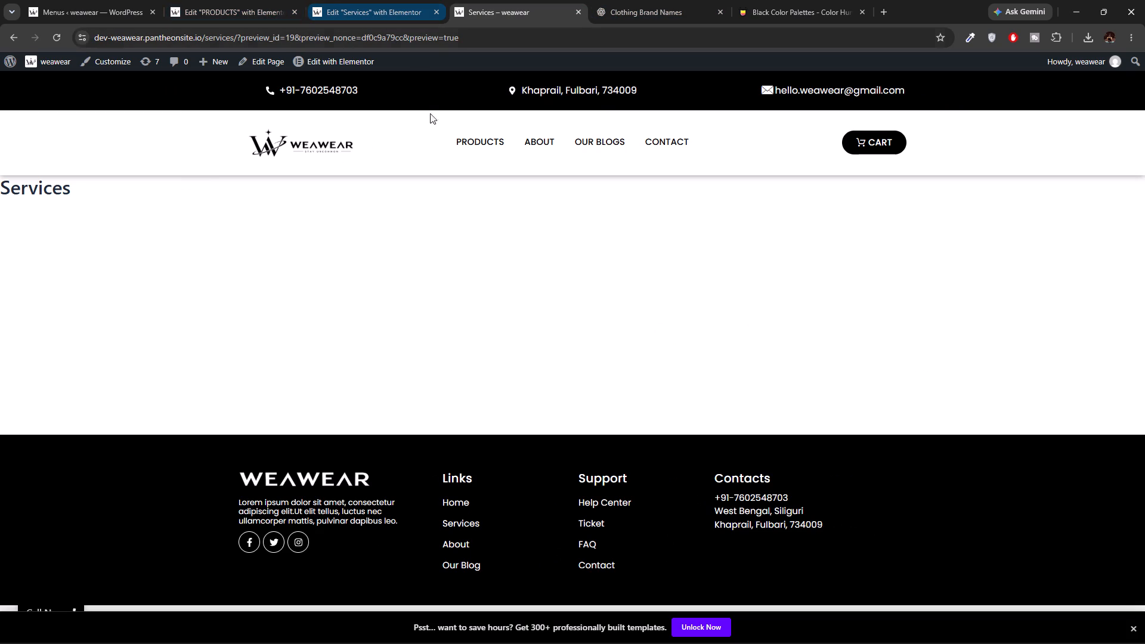
pyautogui.click(310, 143)
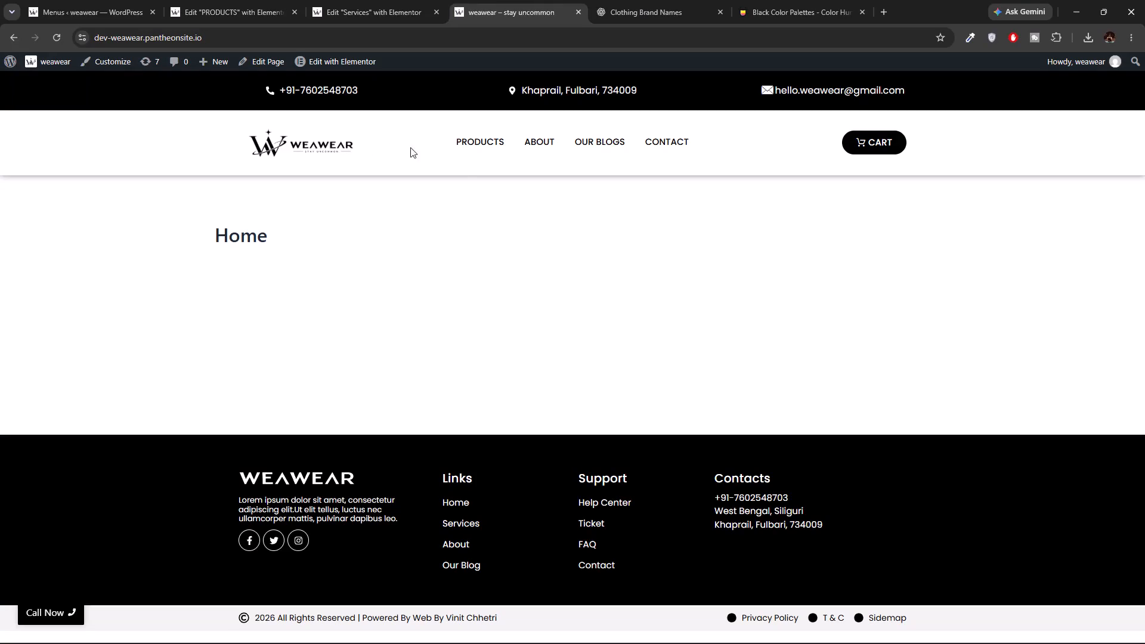
pyautogui.click(482, 143)
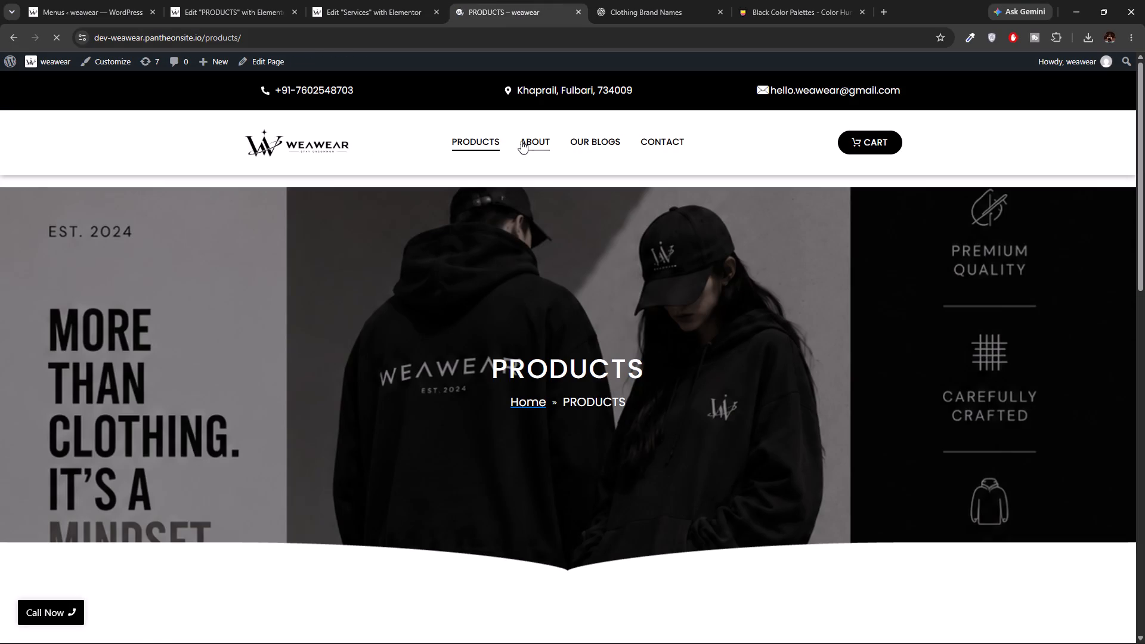
pyautogui.click(528, 141)
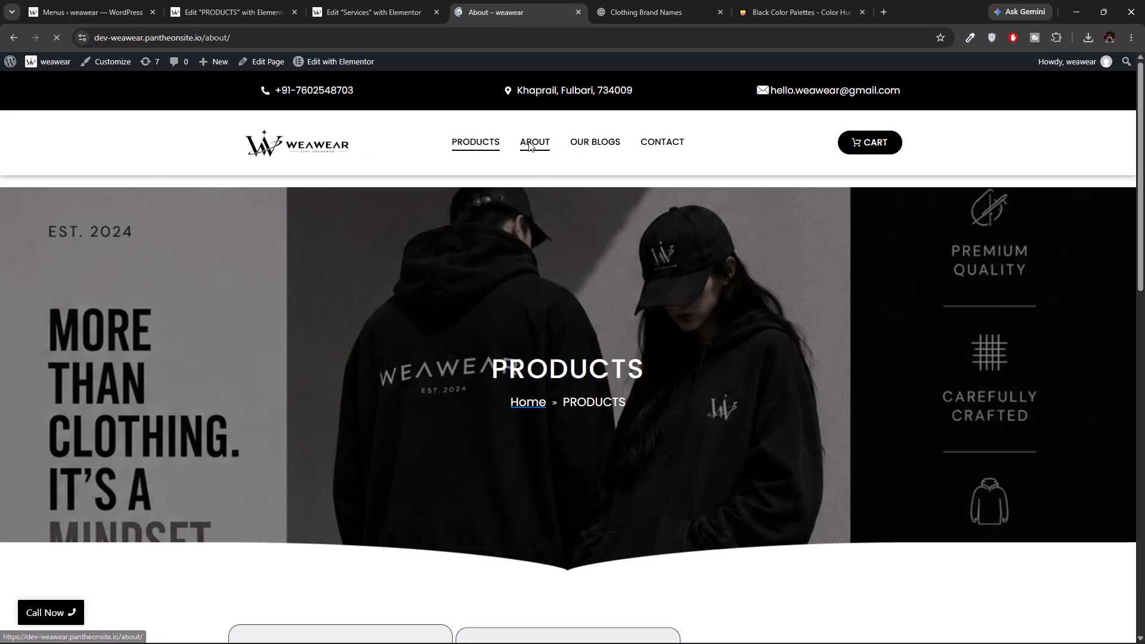
pyautogui.click(589, 143)
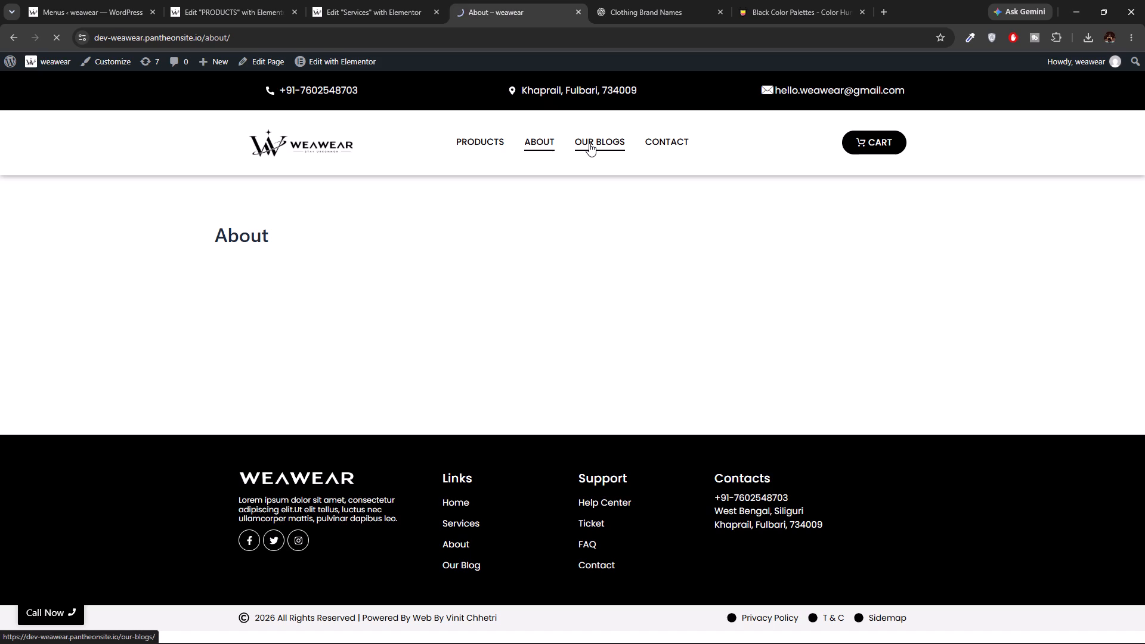
pyautogui.click(655, 143)
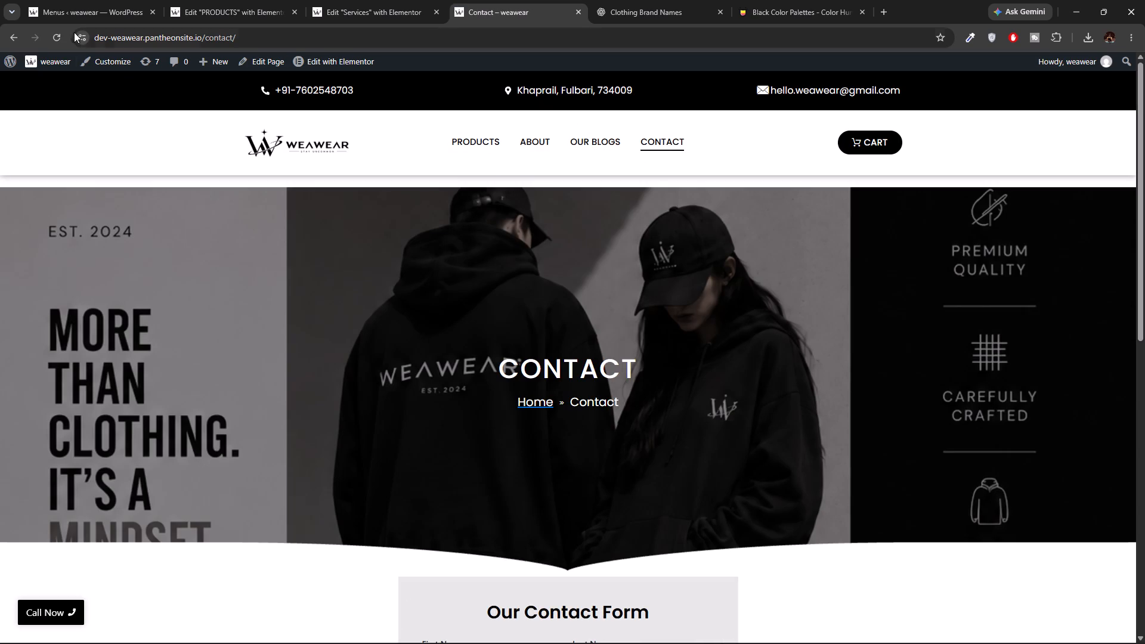
pyautogui.click(58, 39)
# Open the live PRODUCTS page from the header, review its Collections rows, and return to the home page through the logo.
pyautogui.click(478, 141)
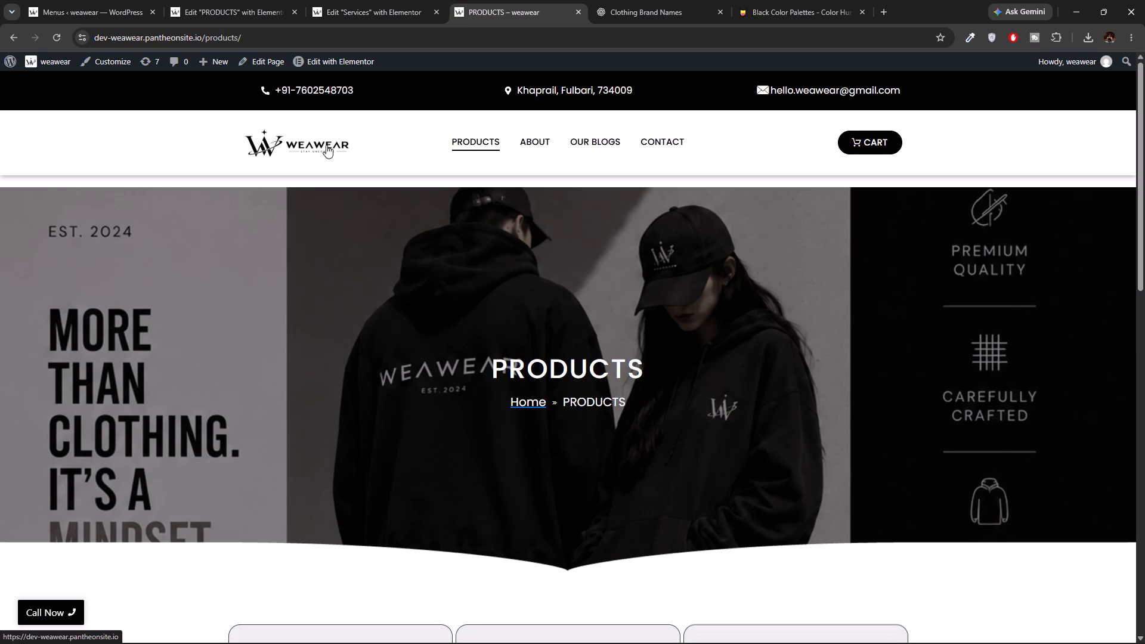
pyautogui.scroll(-8, 431, 246)
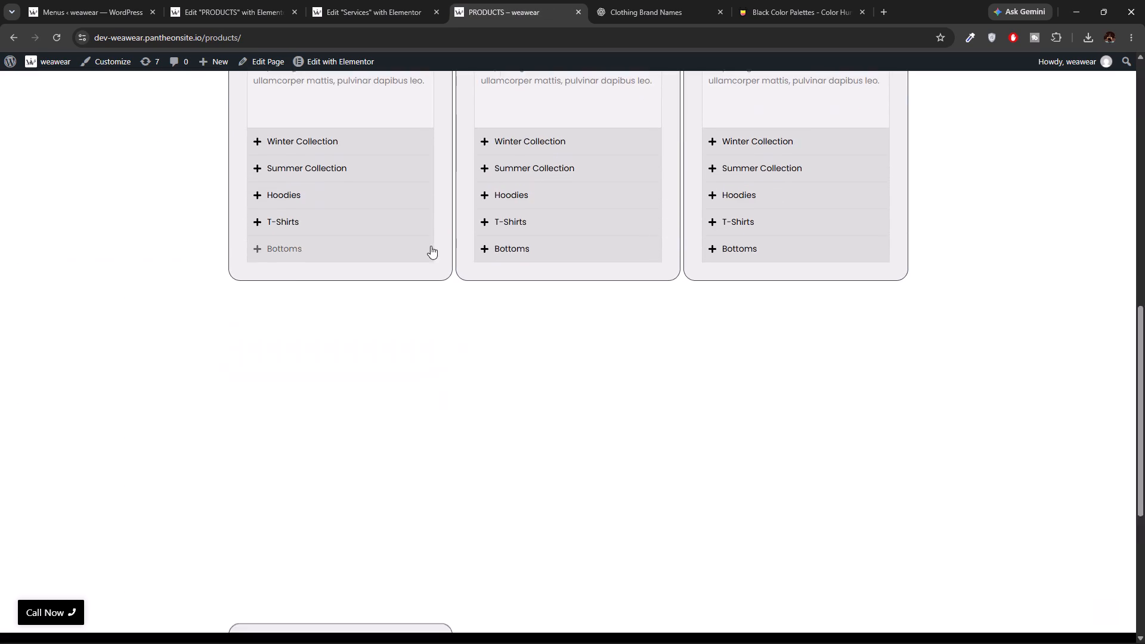
pyautogui.scroll(6, 431, 246)
pyautogui.click(332, 144)
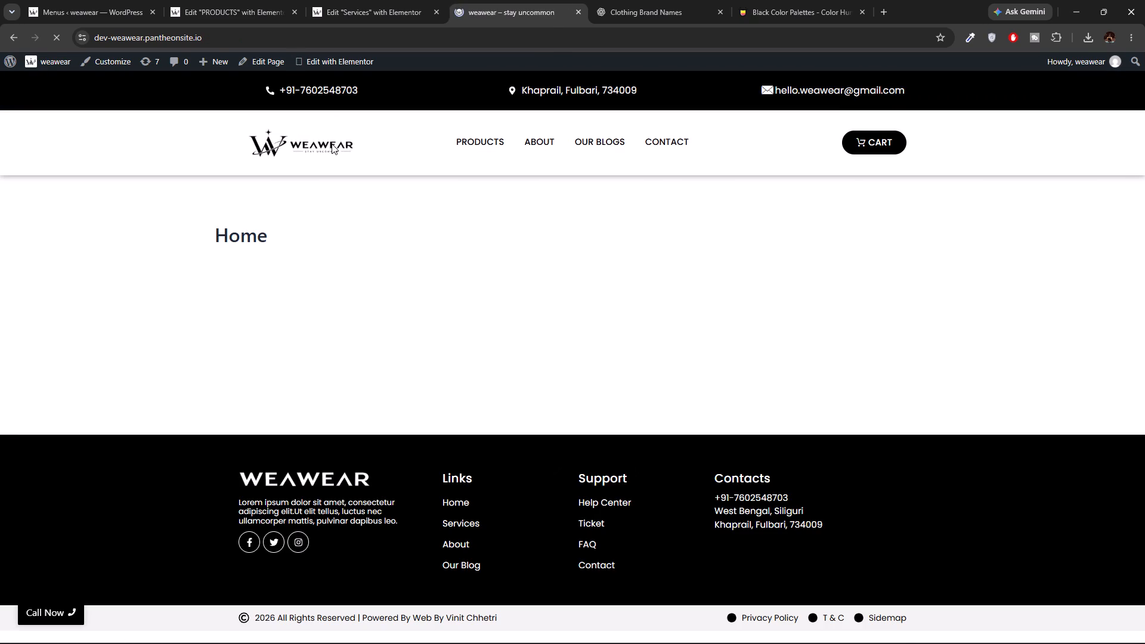
pyautogui.click(243, 234)
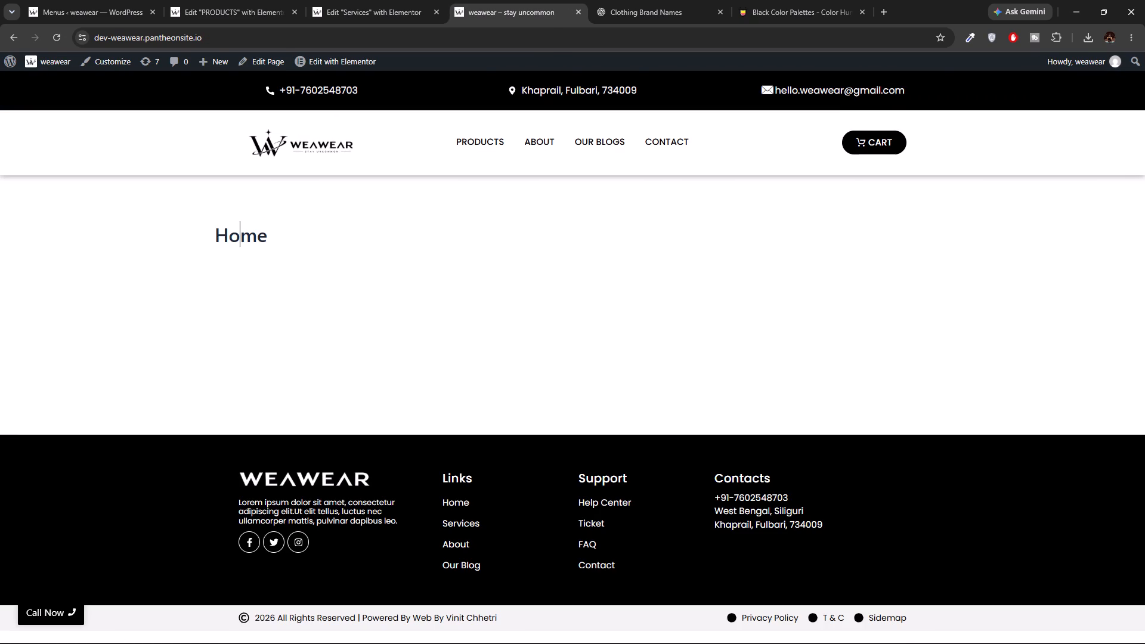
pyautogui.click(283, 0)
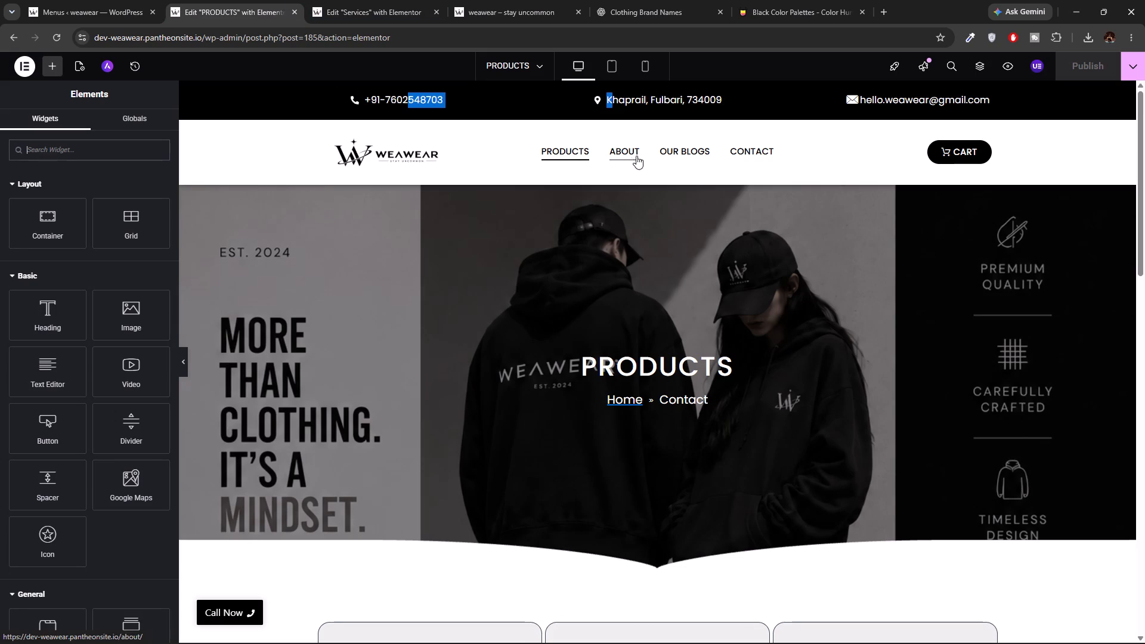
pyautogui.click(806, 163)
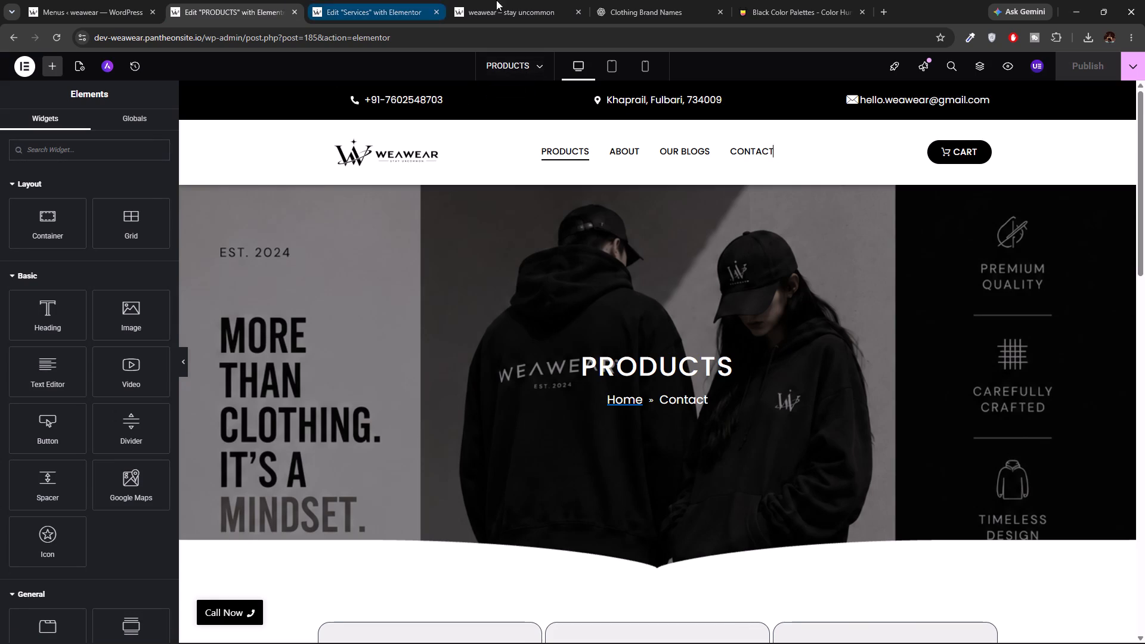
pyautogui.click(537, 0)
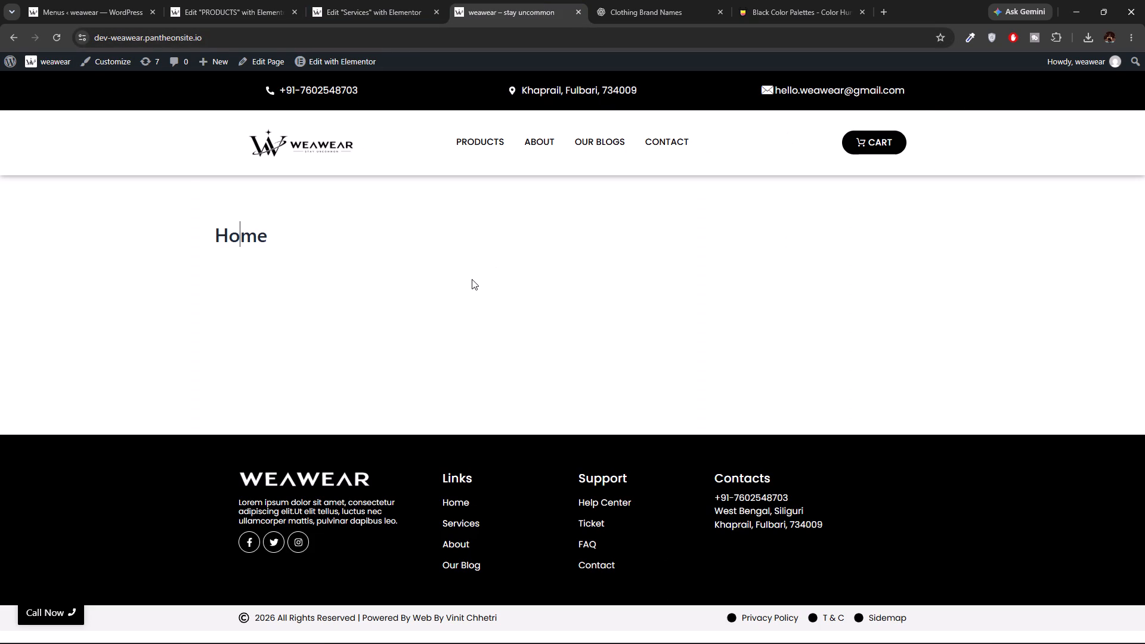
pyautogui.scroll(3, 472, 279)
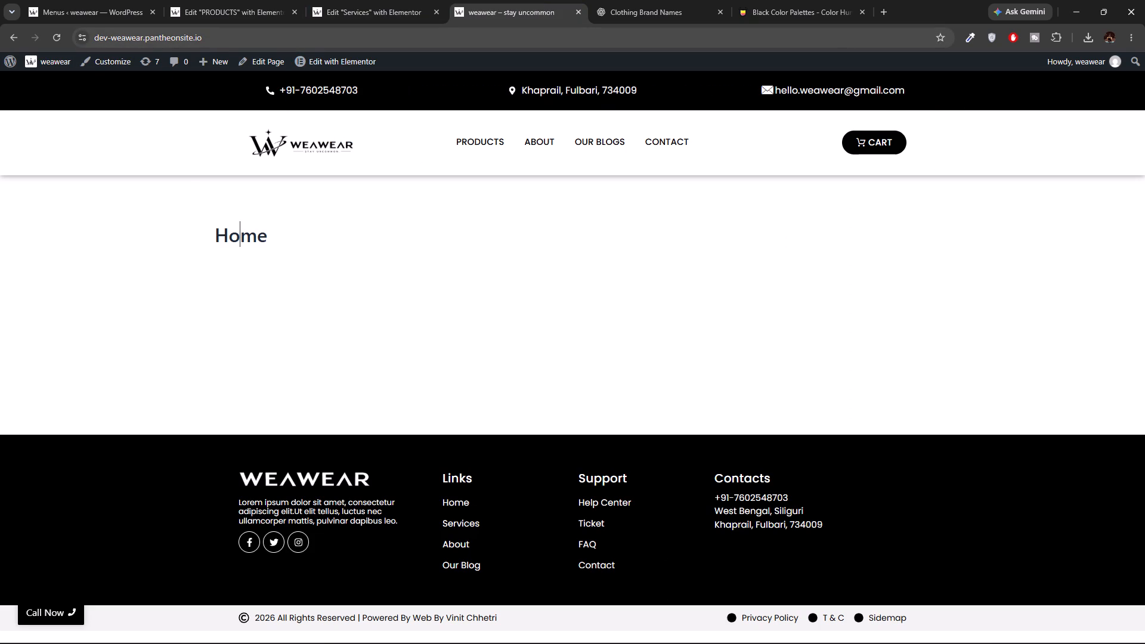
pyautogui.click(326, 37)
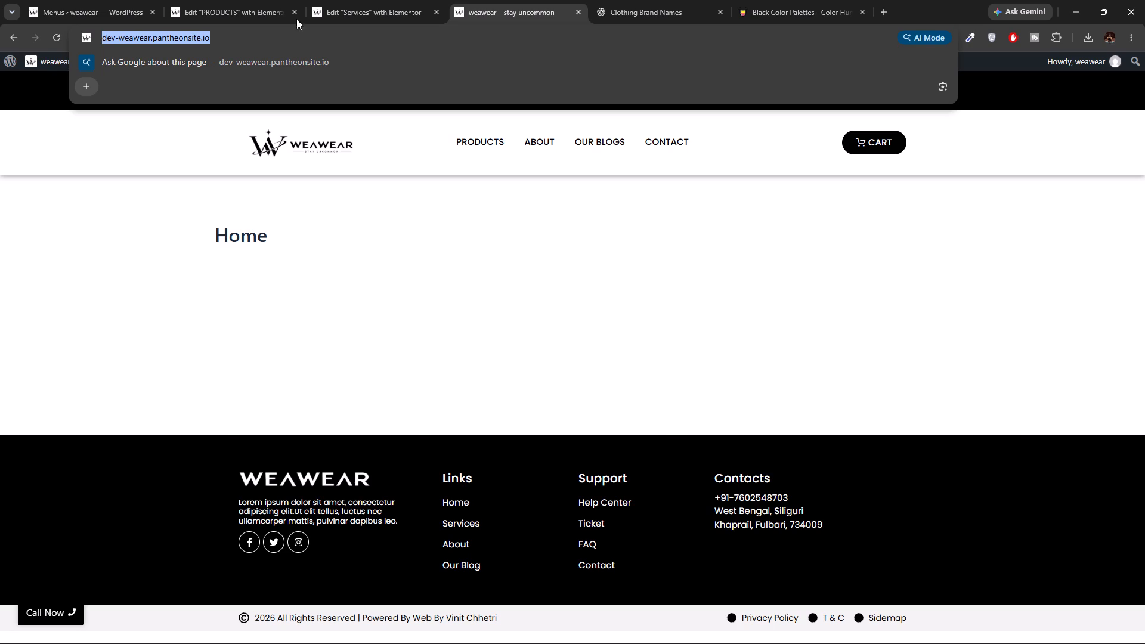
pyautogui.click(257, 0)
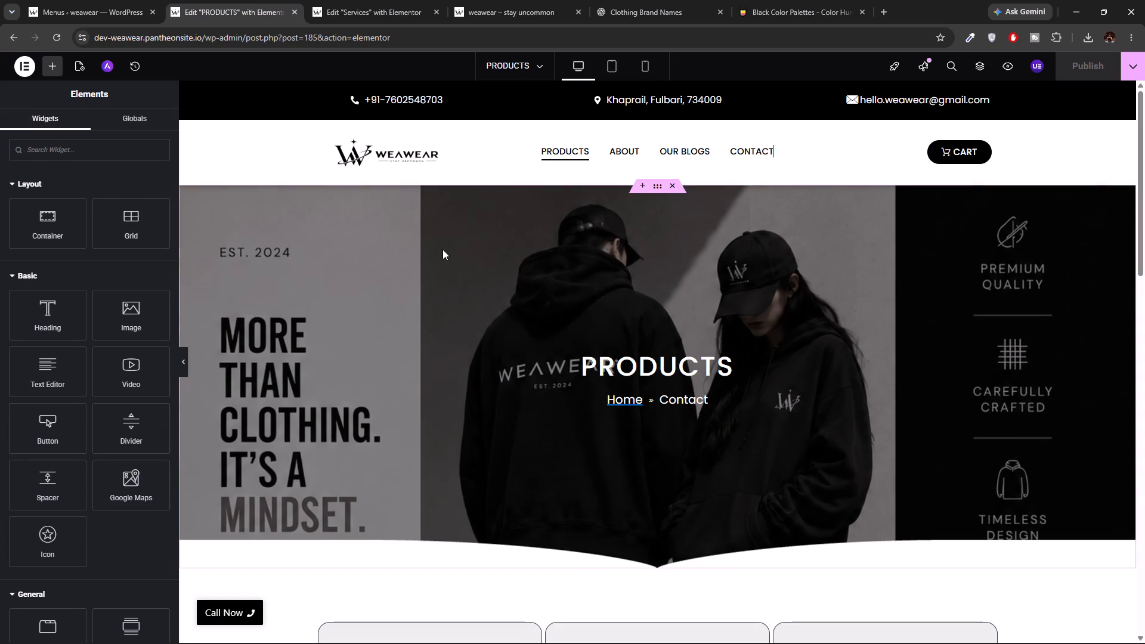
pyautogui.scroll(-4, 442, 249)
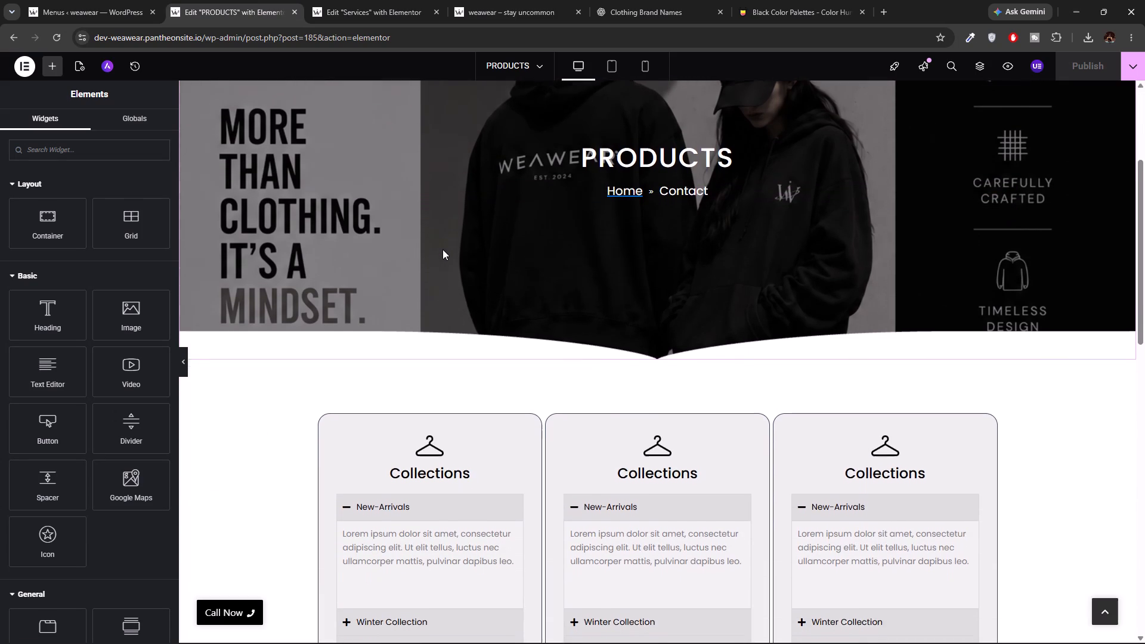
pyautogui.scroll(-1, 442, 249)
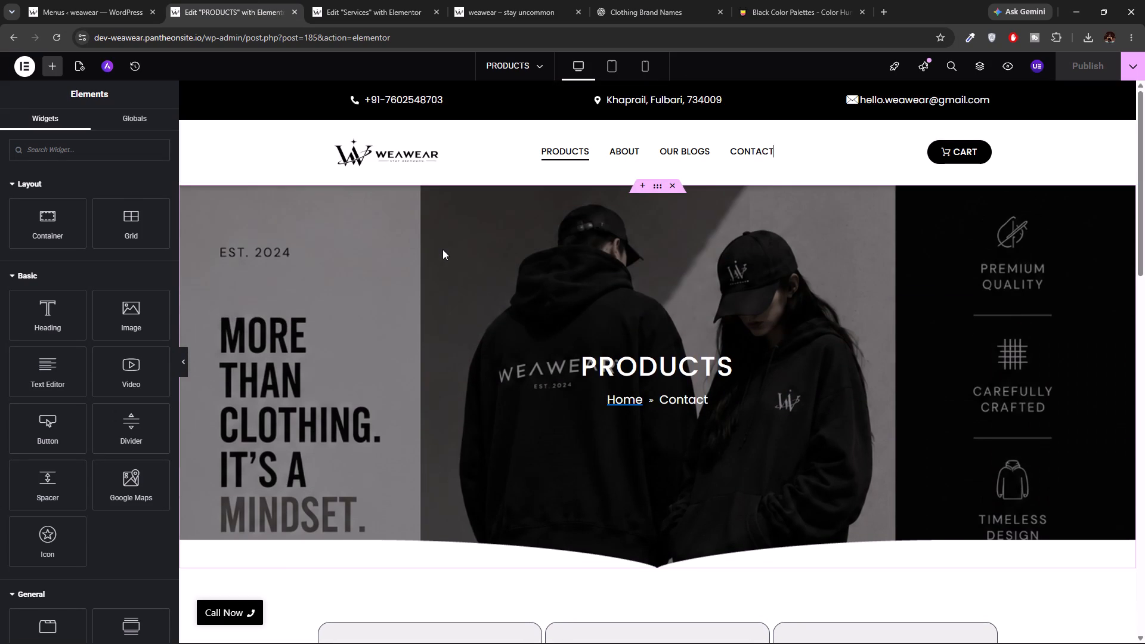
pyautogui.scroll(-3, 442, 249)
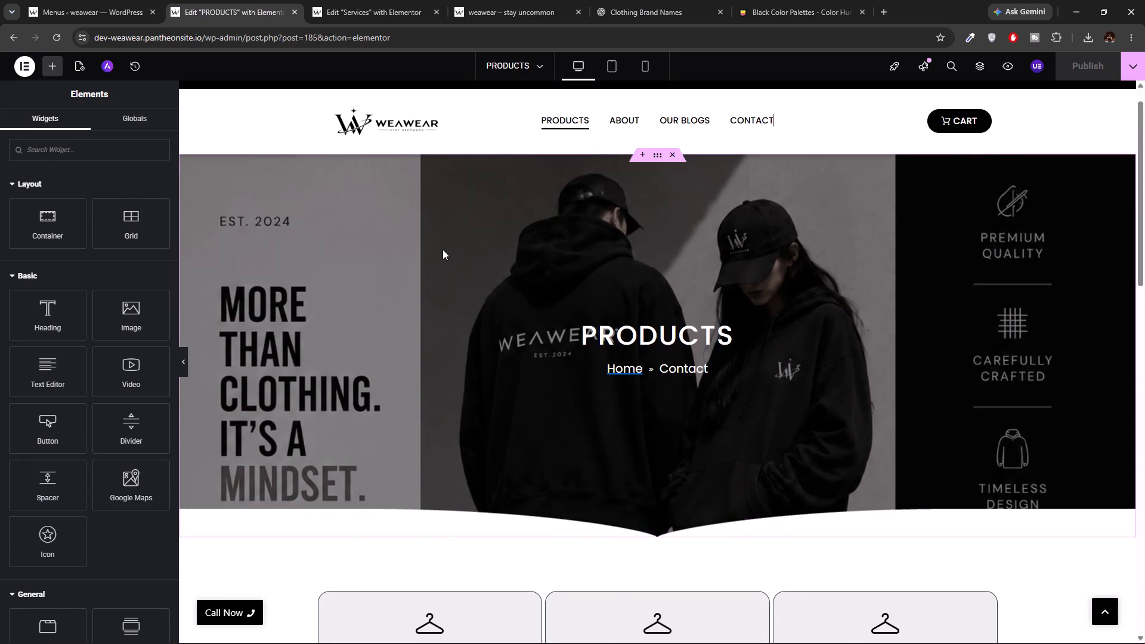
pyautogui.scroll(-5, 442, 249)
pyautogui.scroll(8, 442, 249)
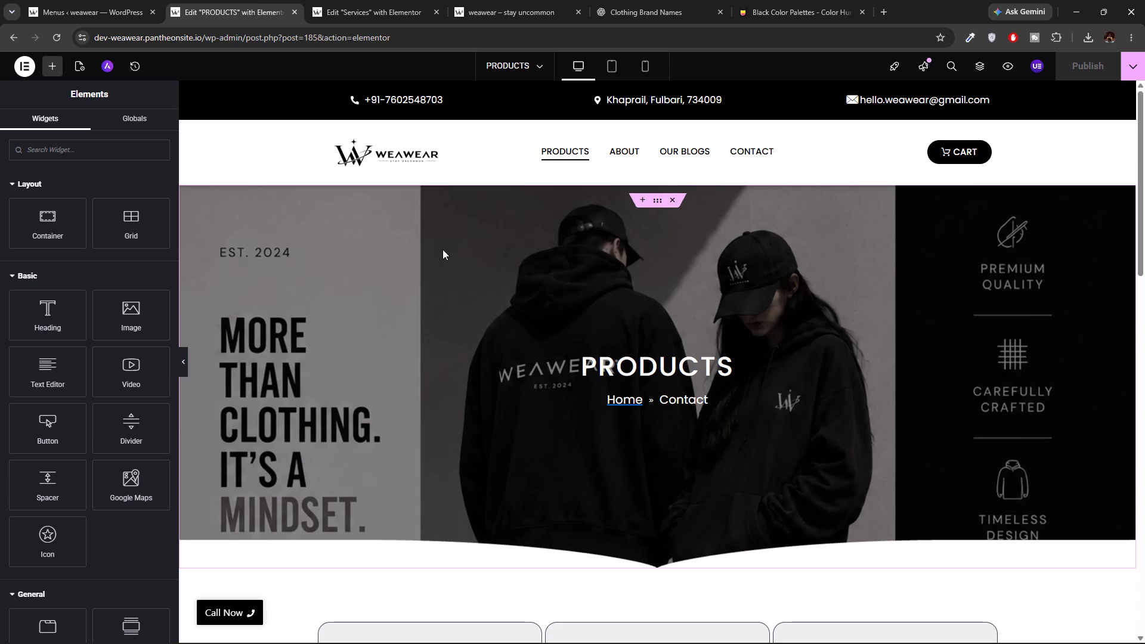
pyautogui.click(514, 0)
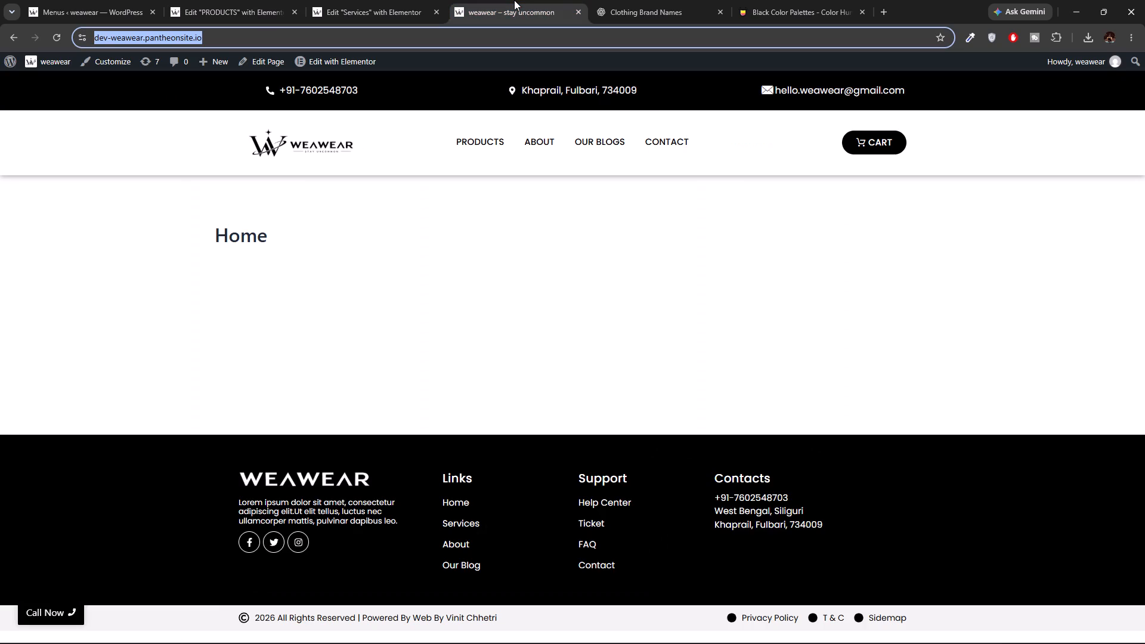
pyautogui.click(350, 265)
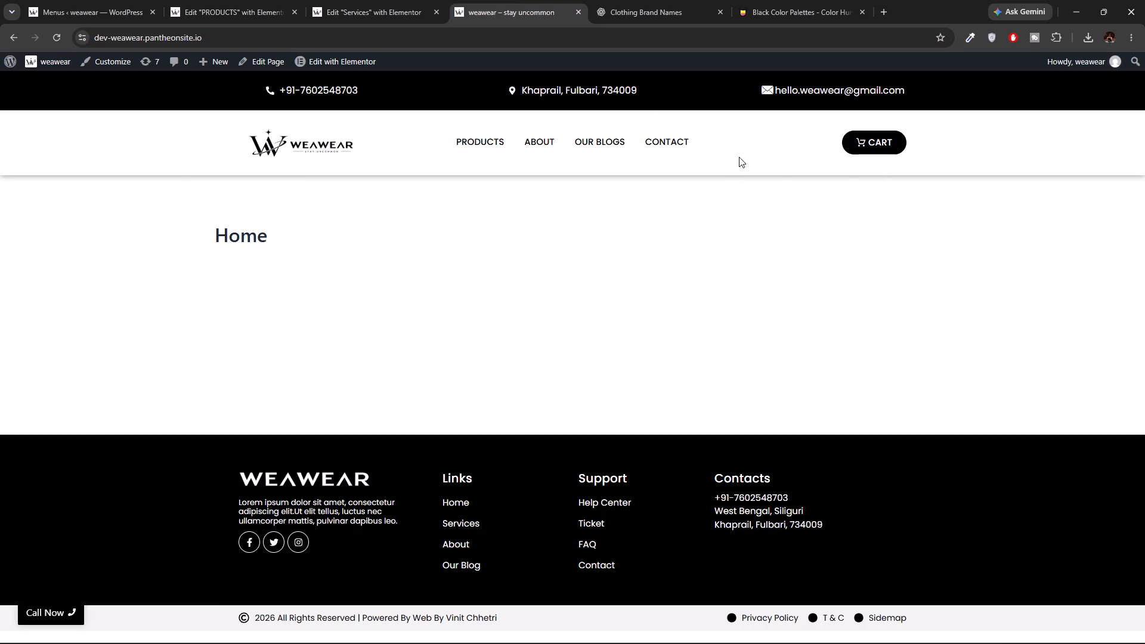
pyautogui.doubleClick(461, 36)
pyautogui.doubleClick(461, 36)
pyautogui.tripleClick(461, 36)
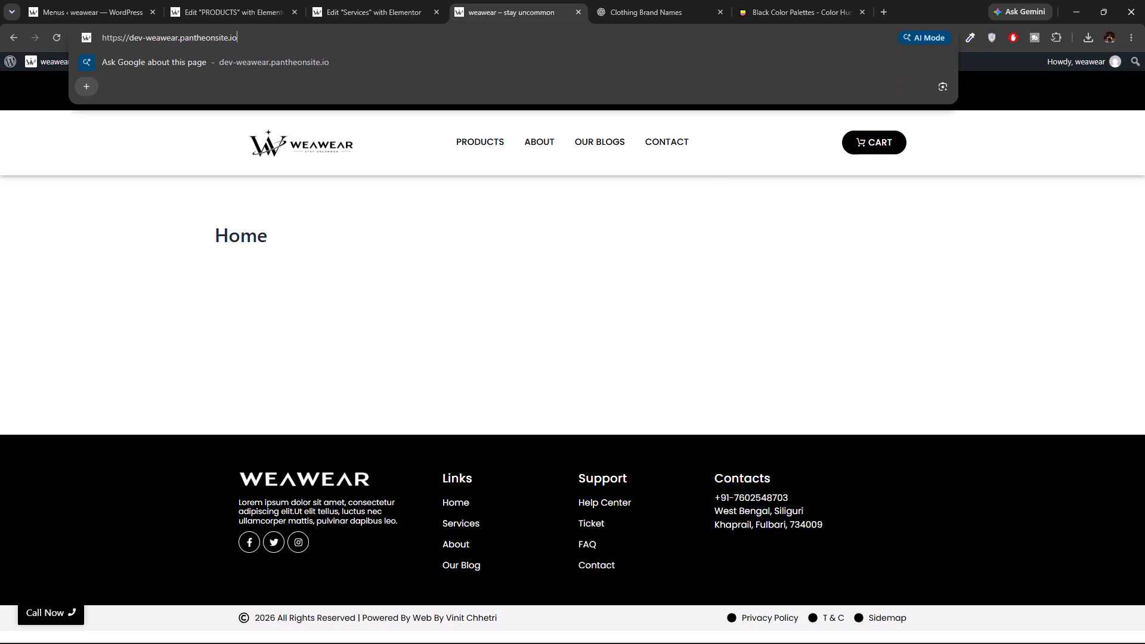
# Close the Services page's Elementor editor.
pyautogui.click(360, 0)
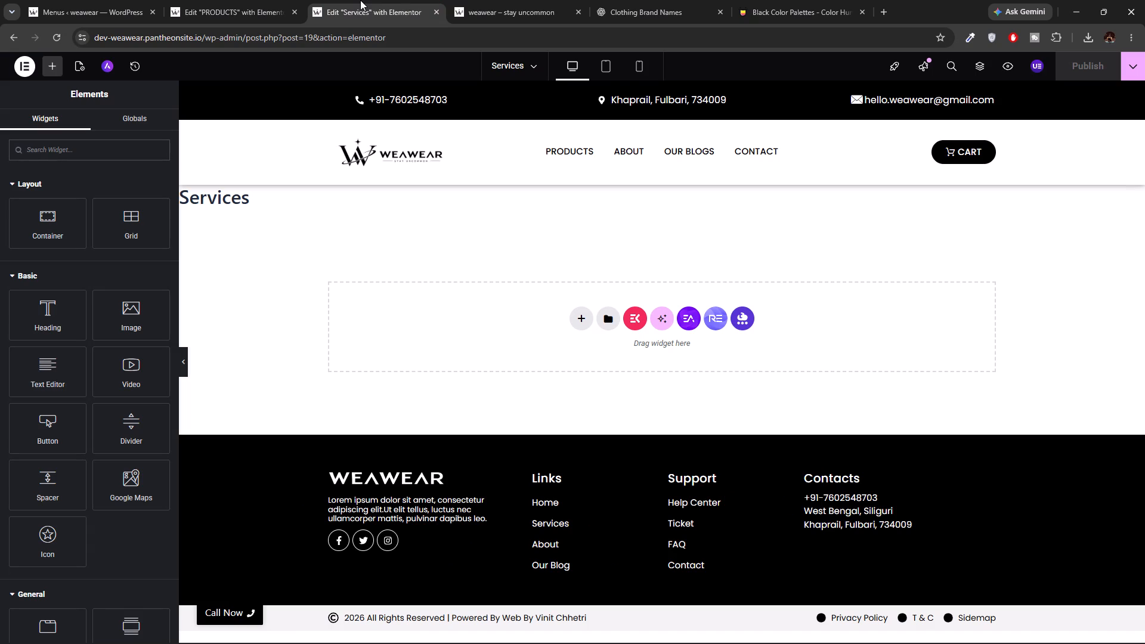
pyautogui.click(207, 0)
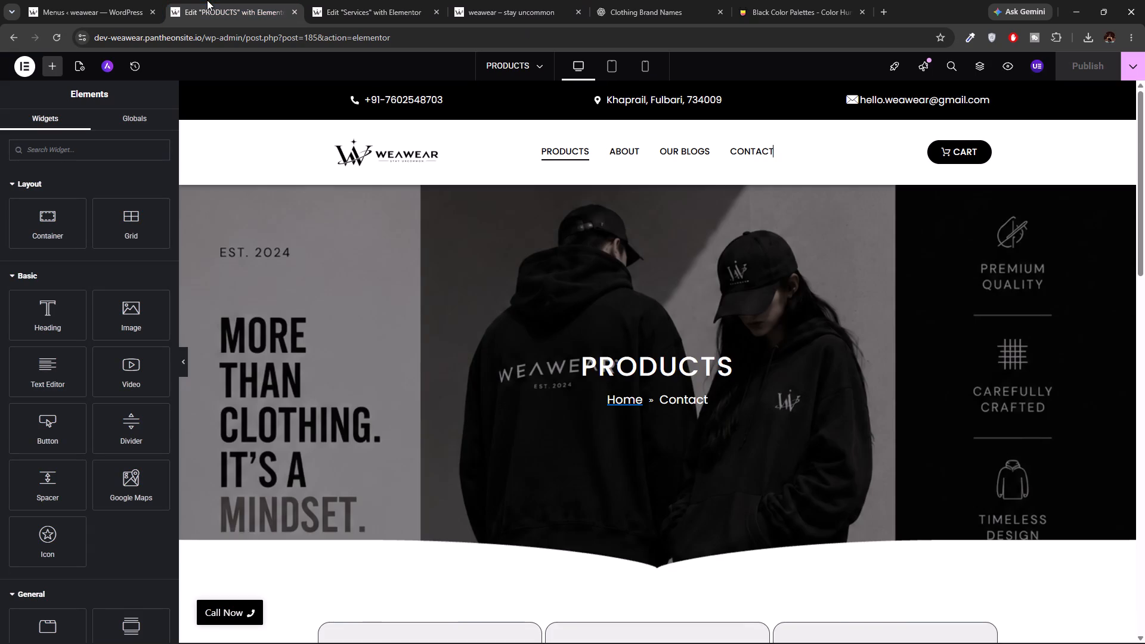
pyautogui.click(374, 17)
pyautogui.click(435, 13)
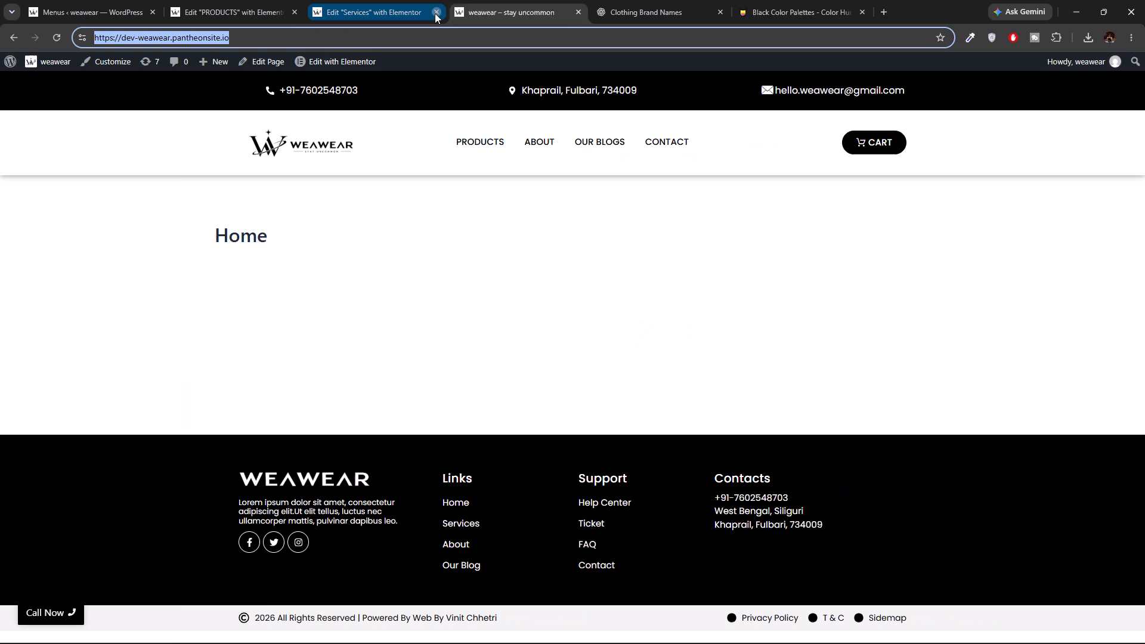
# Examine the PRODUCTS page in the Elementor editor's mobile view, from the header and banner through the Collections cards to the footer.
pyautogui.click(260, 0)
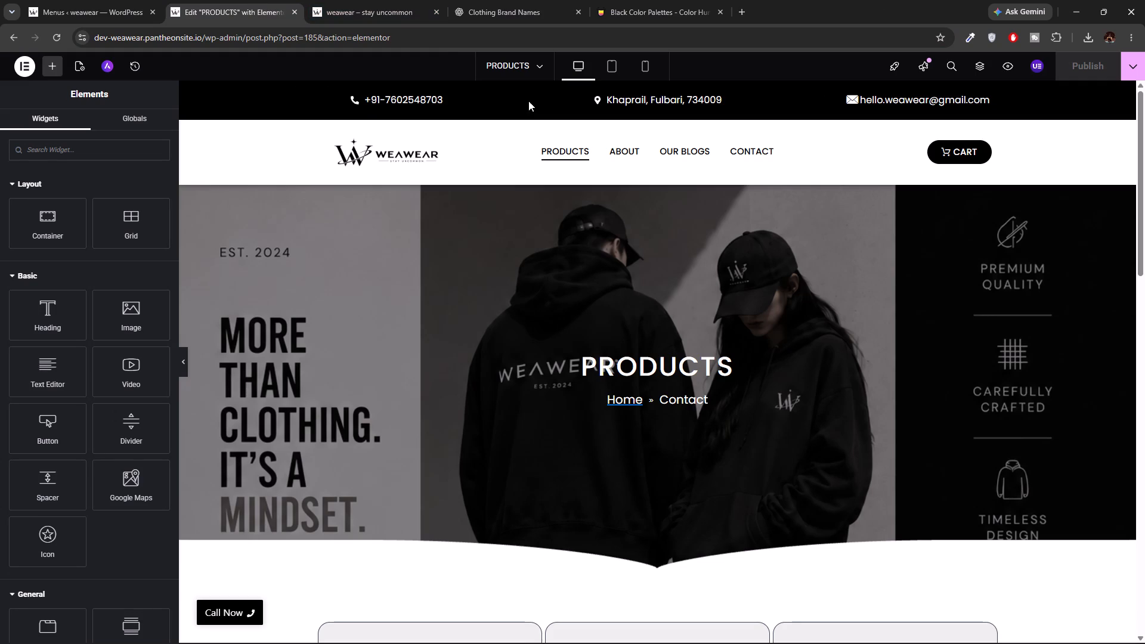
pyautogui.click(655, 64)
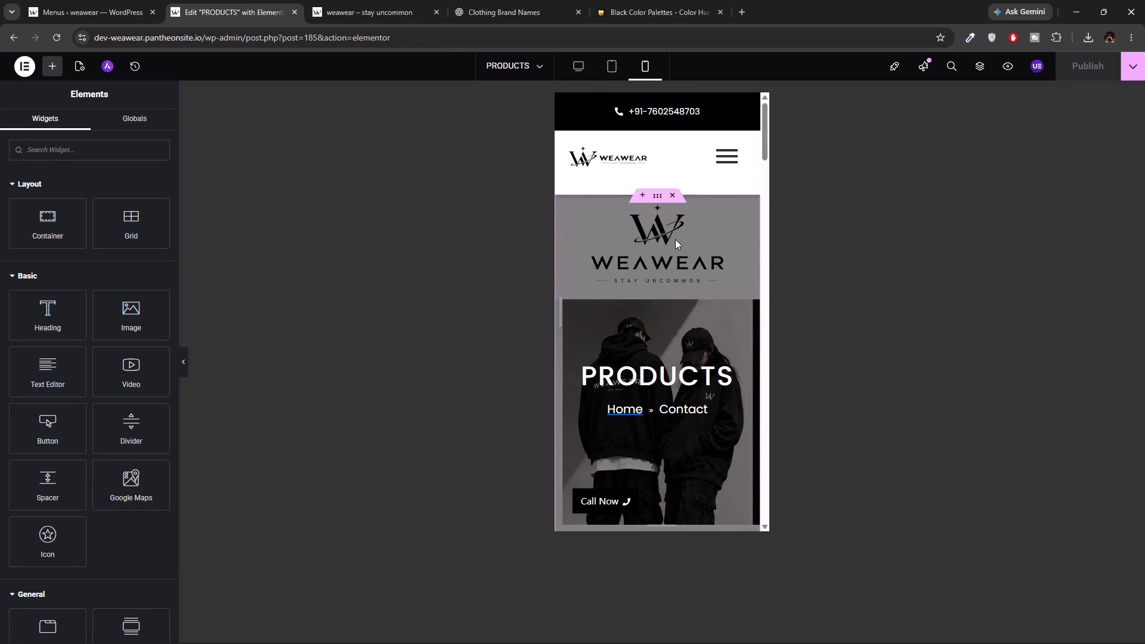
pyautogui.scroll(-3, 675, 239)
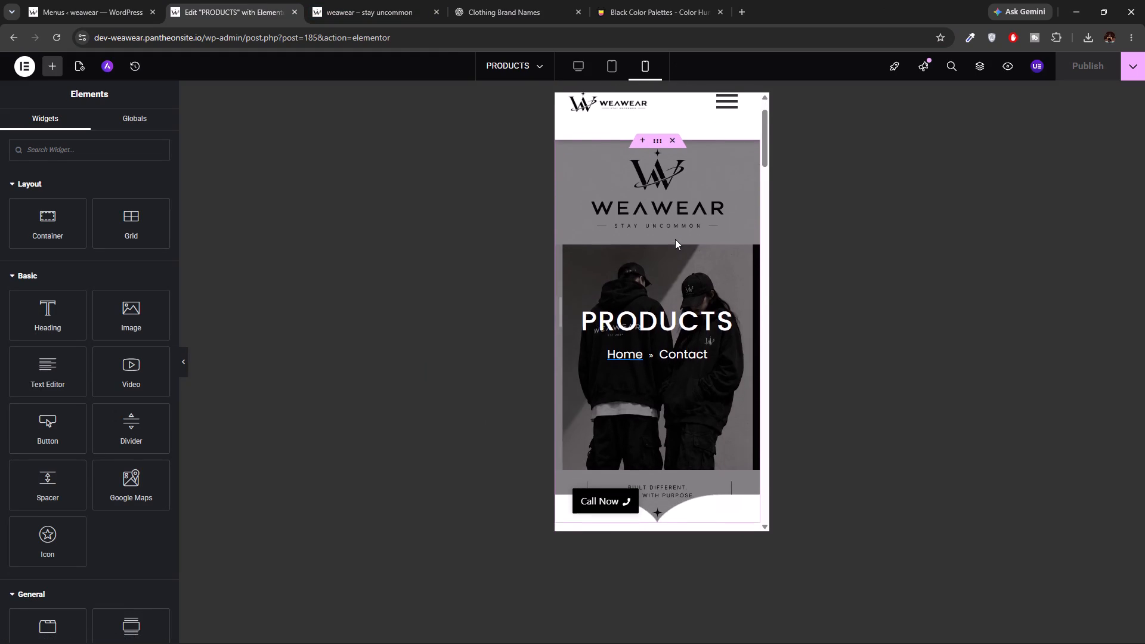
pyautogui.scroll(-2, 675, 239)
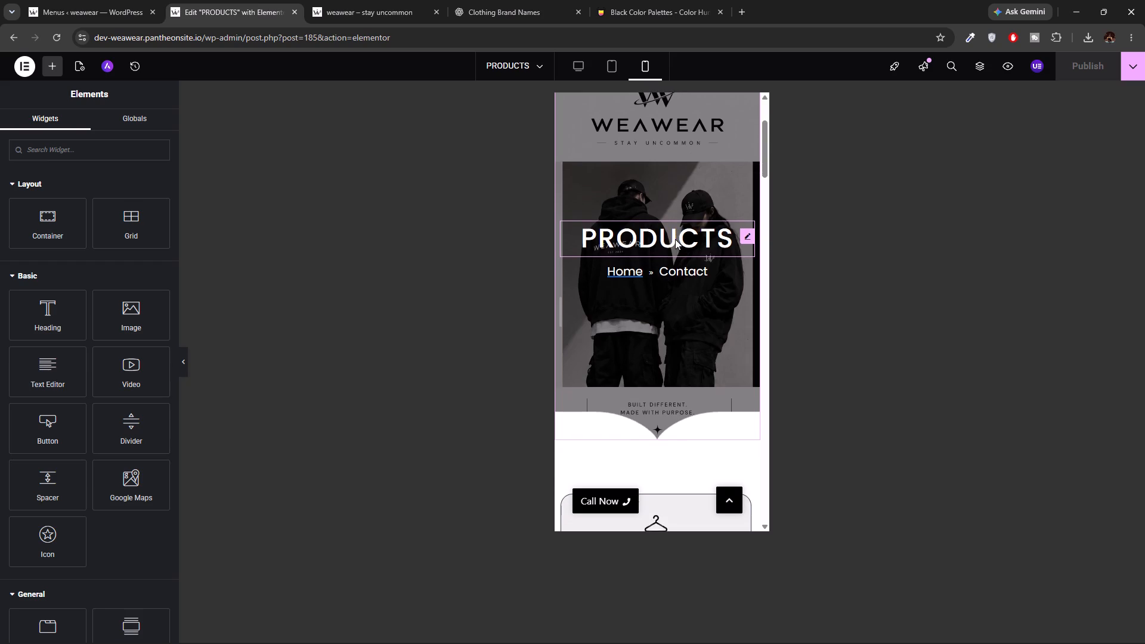
pyautogui.scroll(-1, 675, 239)
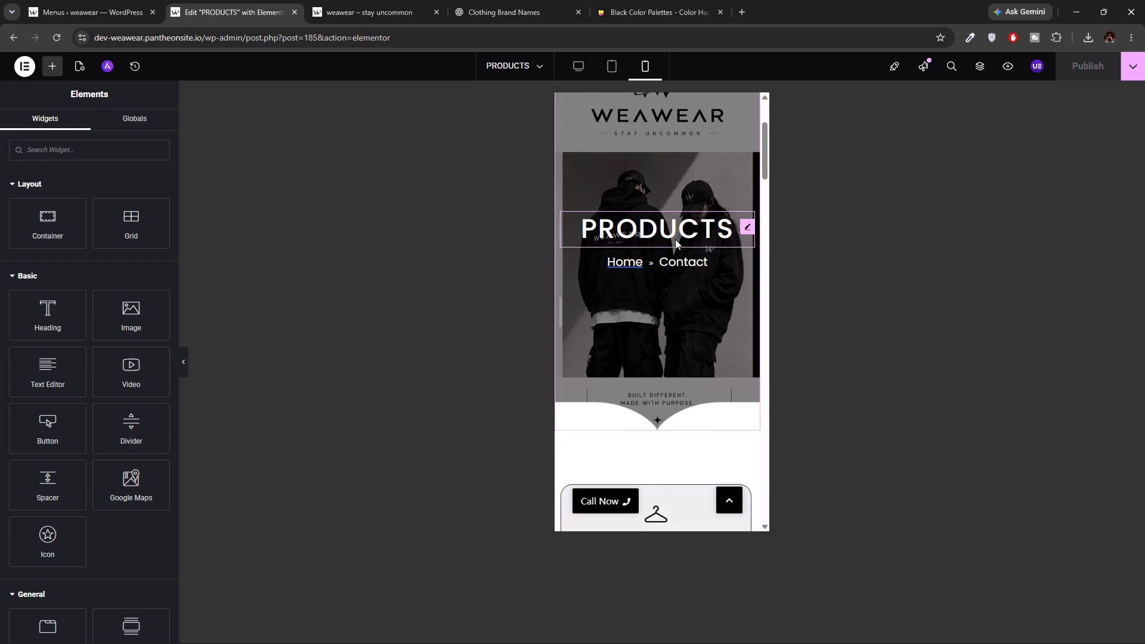
pyautogui.scroll(-2, 675, 239)
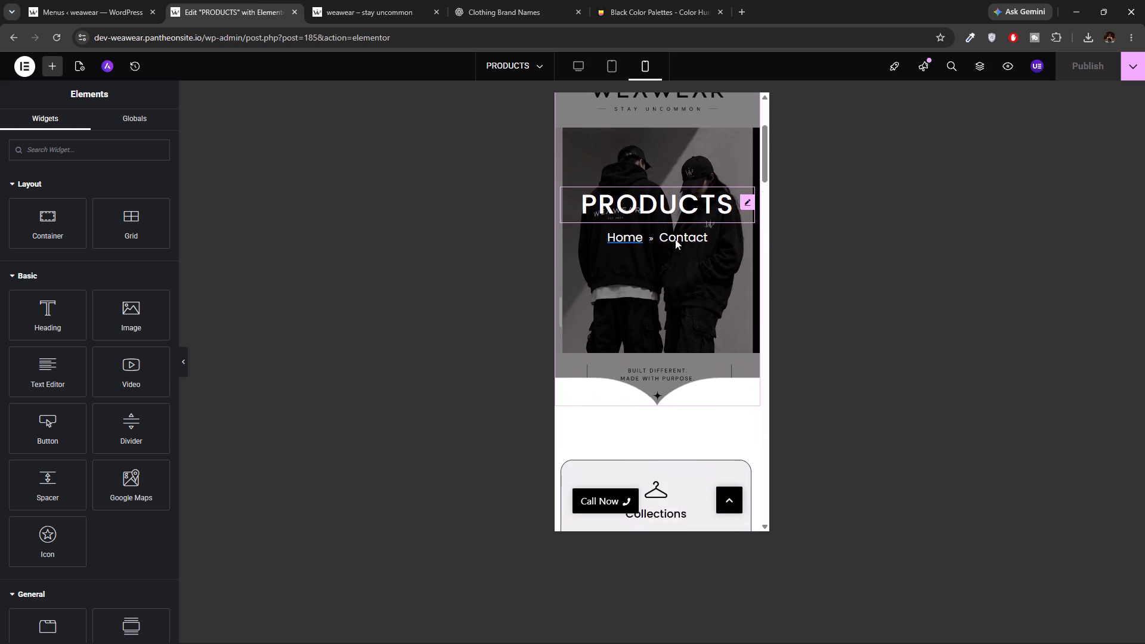
pyautogui.scroll(-6, 675, 239)
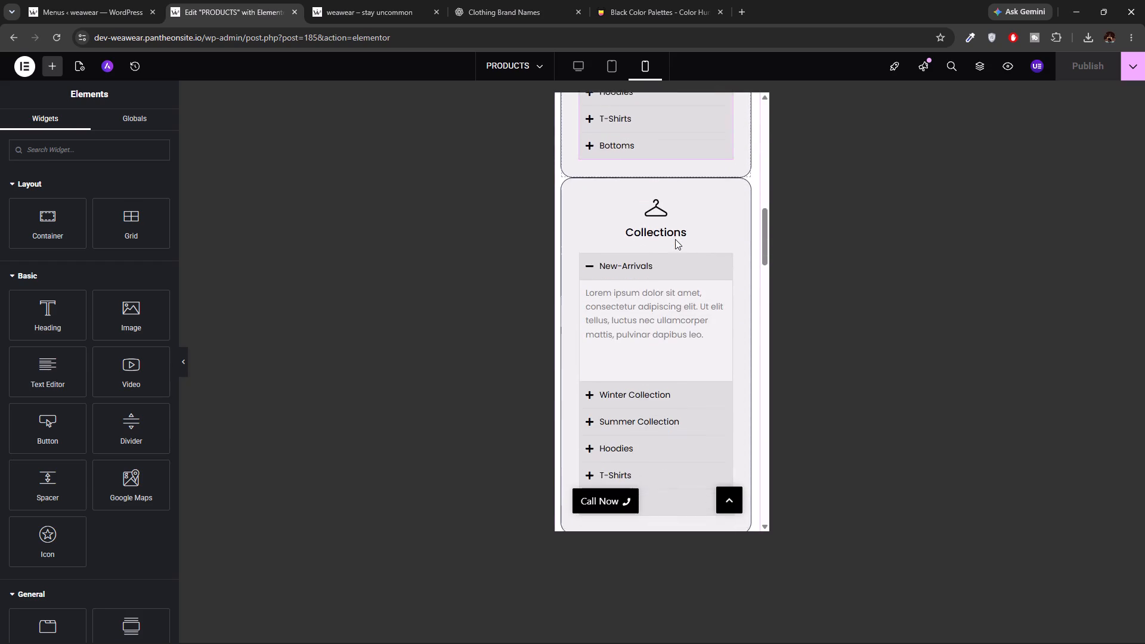
pyautogui.scroll(-5, 675, 239)
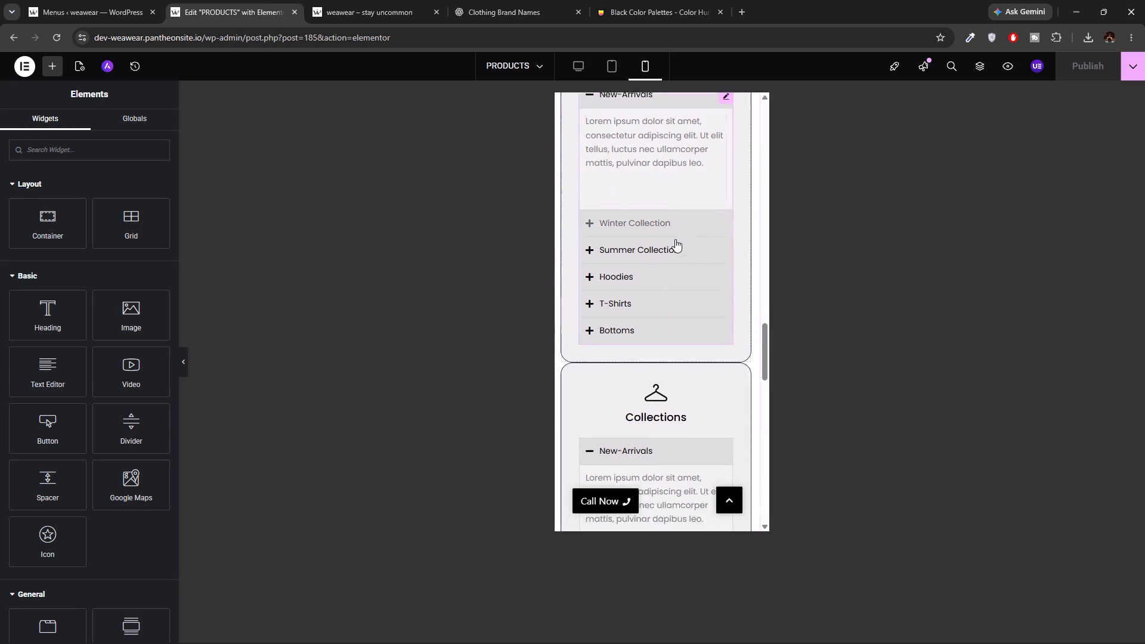
pyautogui.scroll(-9, 675, 239)
pyautogui.scroll(1, 675, 239)
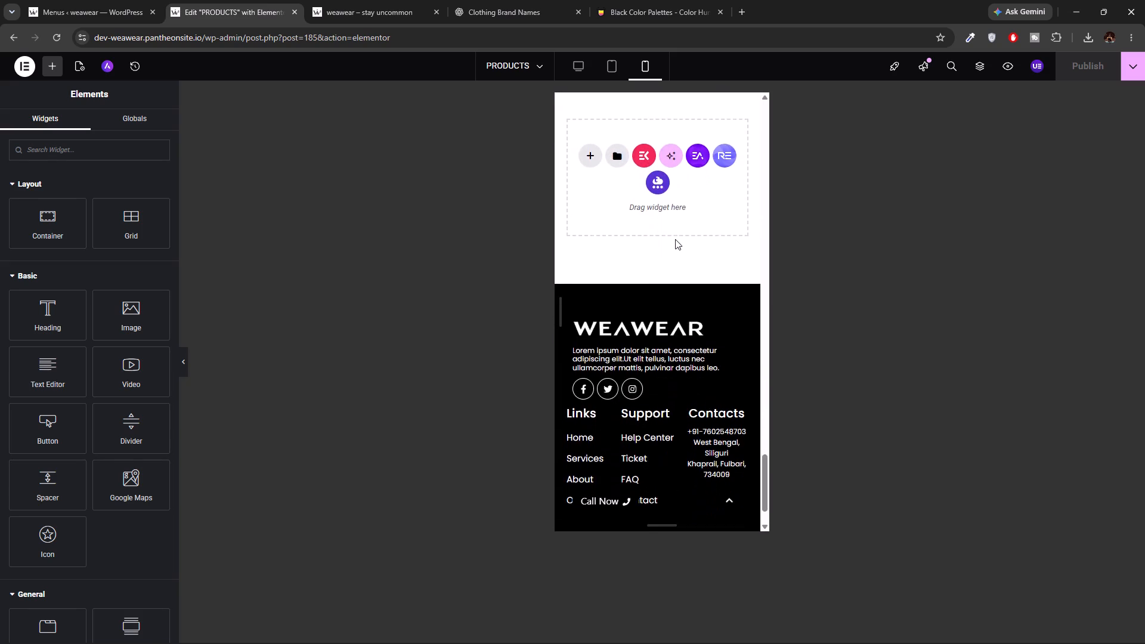
pyautogui.scroll(13, 675, 239)
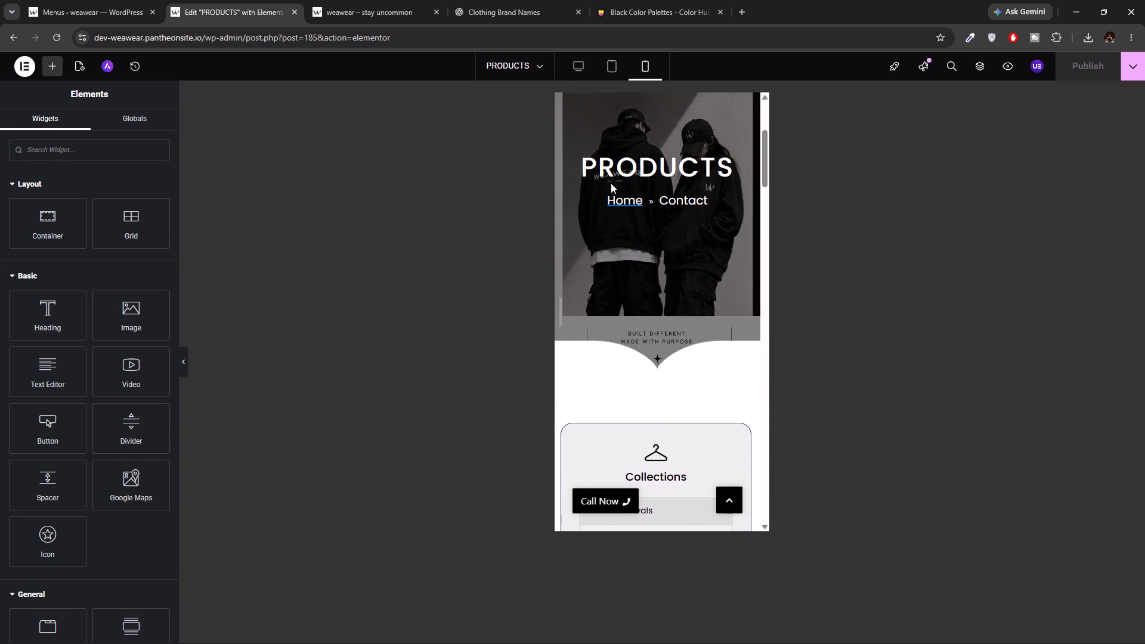
pyautogui.scroll(1, 658, 301)
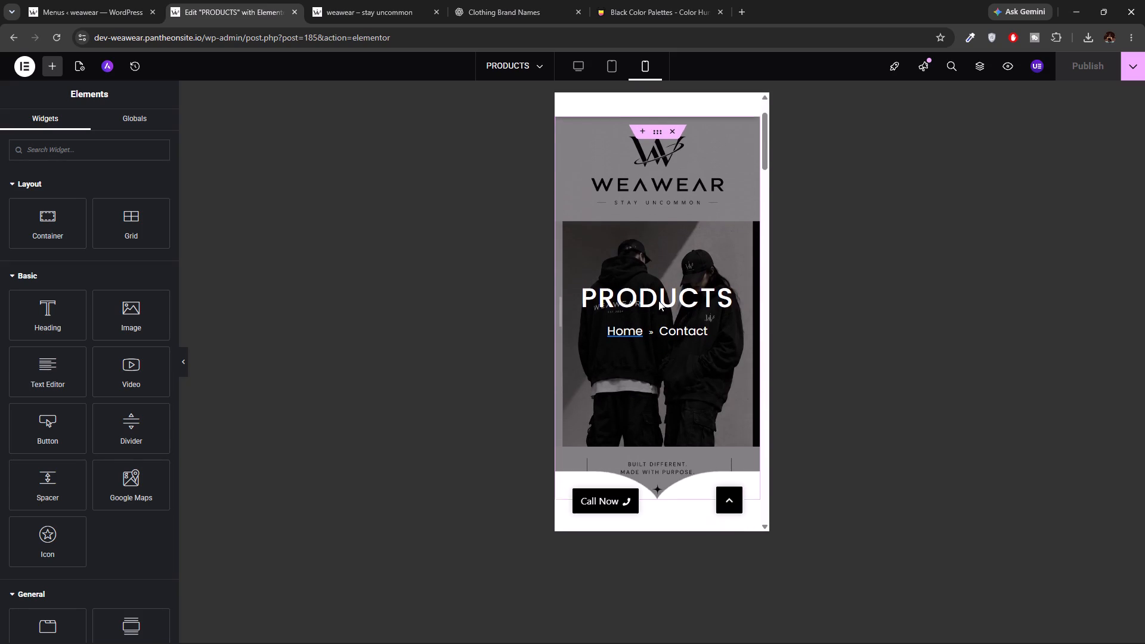
pyautogui.scroll(2, 658, 301)
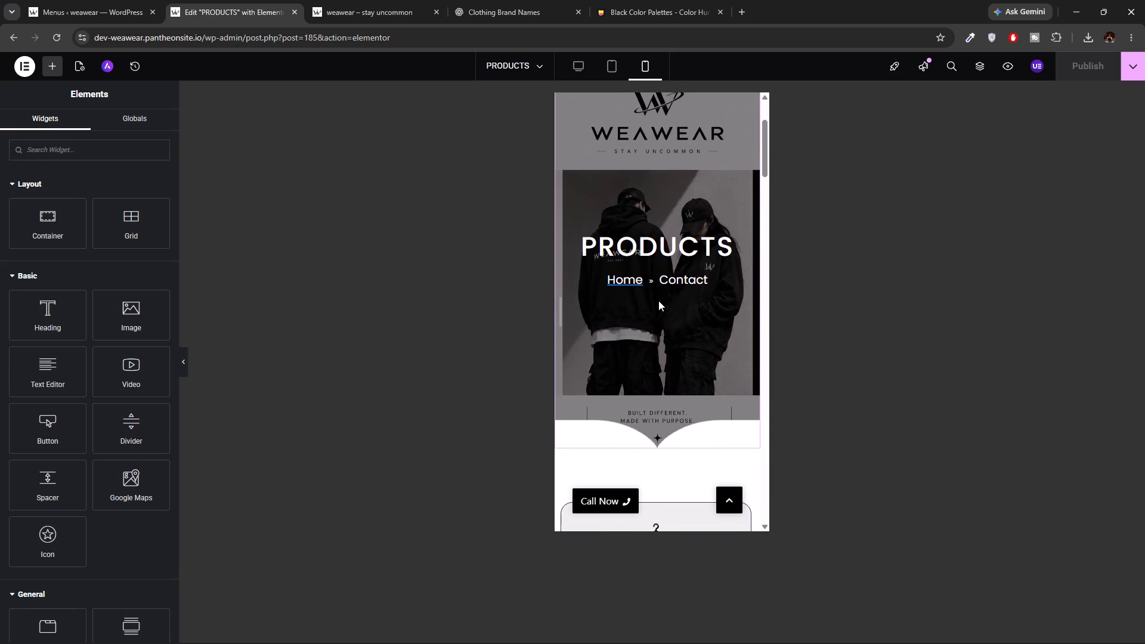
pyautogui.scroll(1, 658, 301)
pyautogui.click(643, 320)
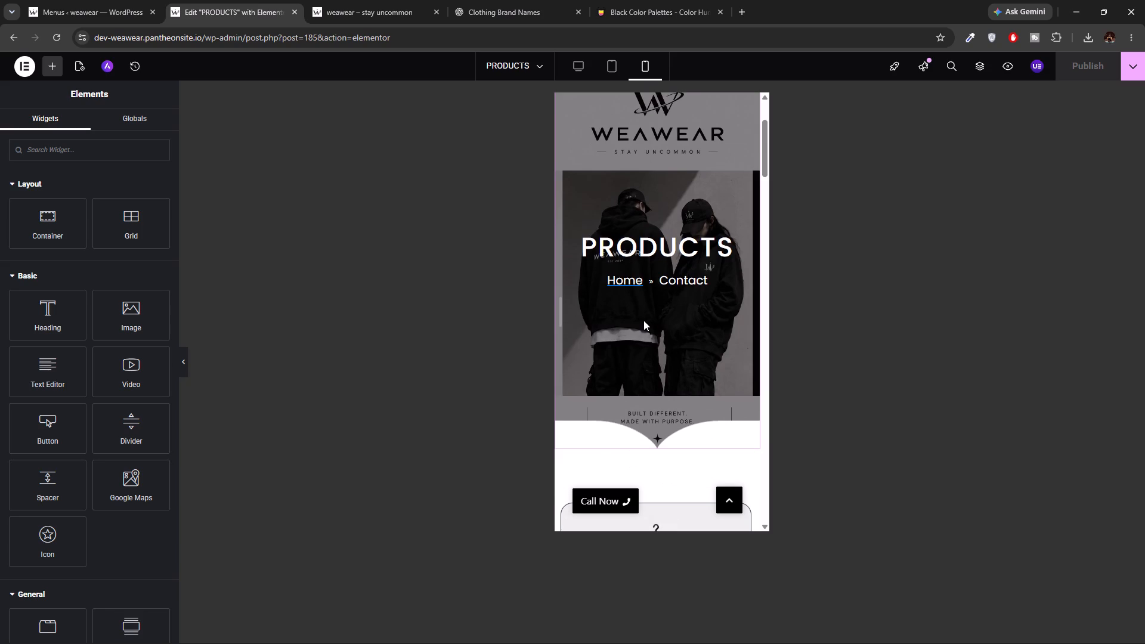
pyautogui.scroll(3, 643, 320)
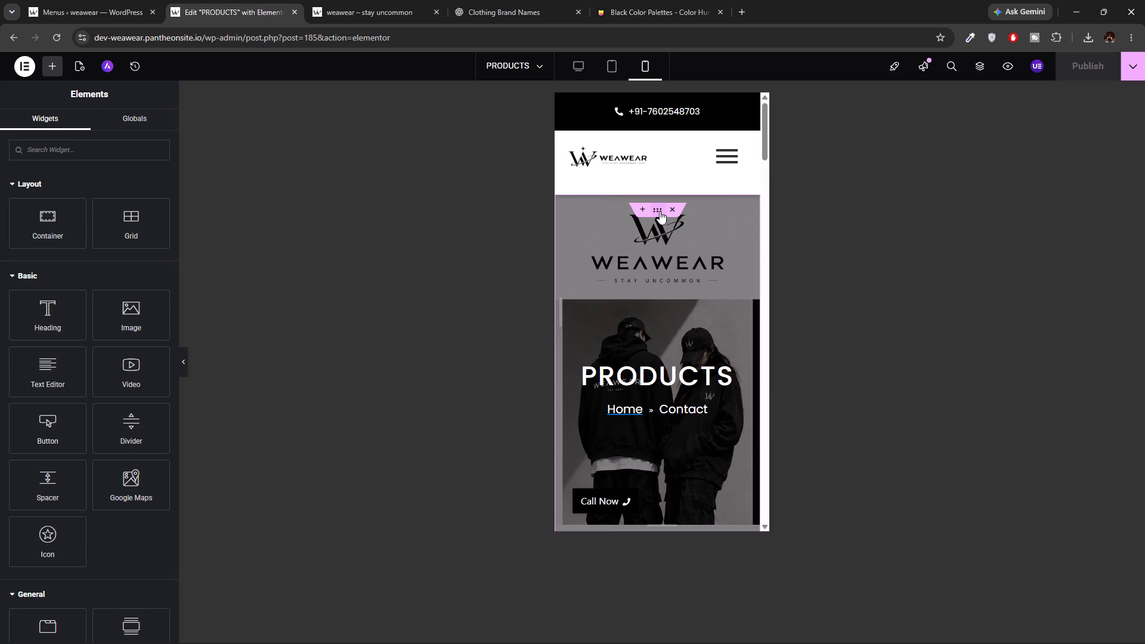
# Open the PRODUCTS banner container's style settings in mobile view and look through its background image options and other style sections.
pyautogui.click(660, 211)
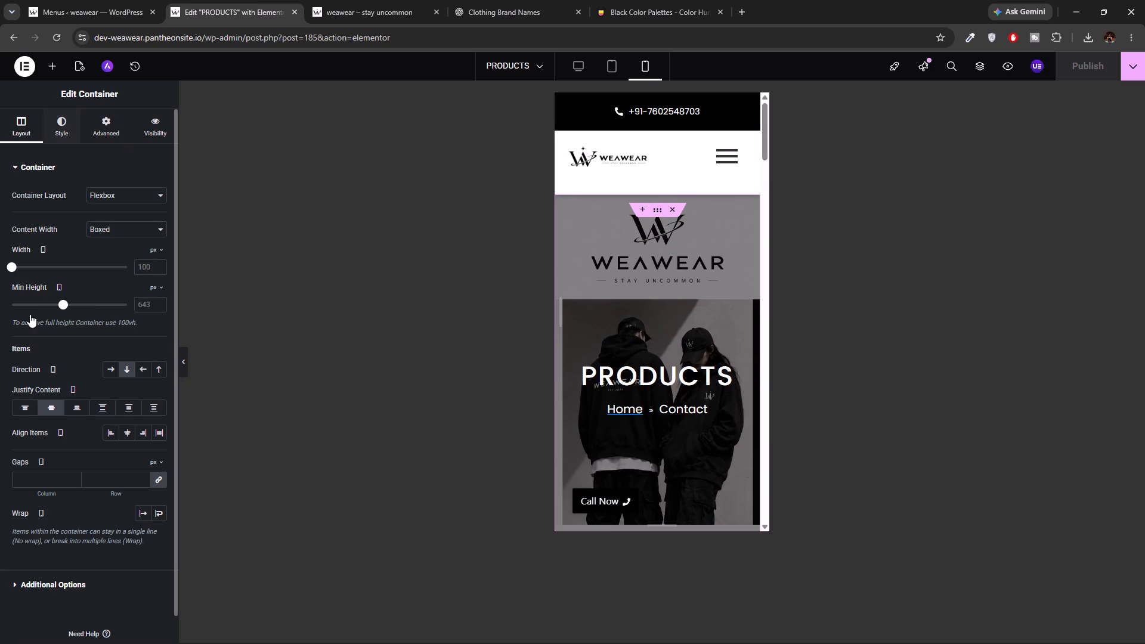
pyautogui.scroll(-3, 52, 394)
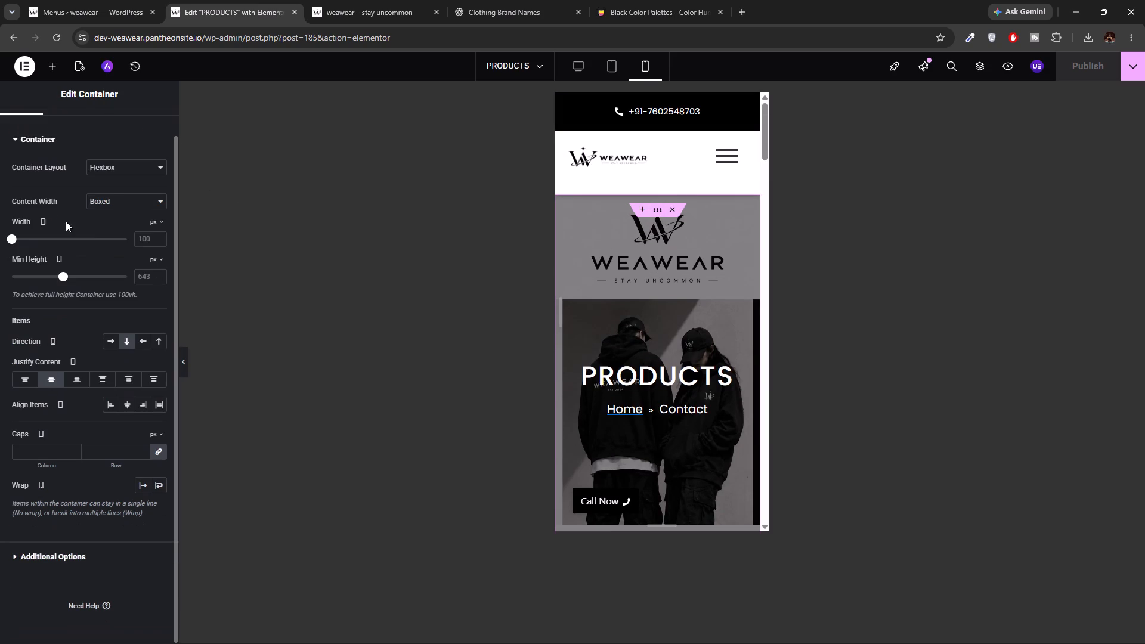
pyautogui.scroll(4, 52, 311)
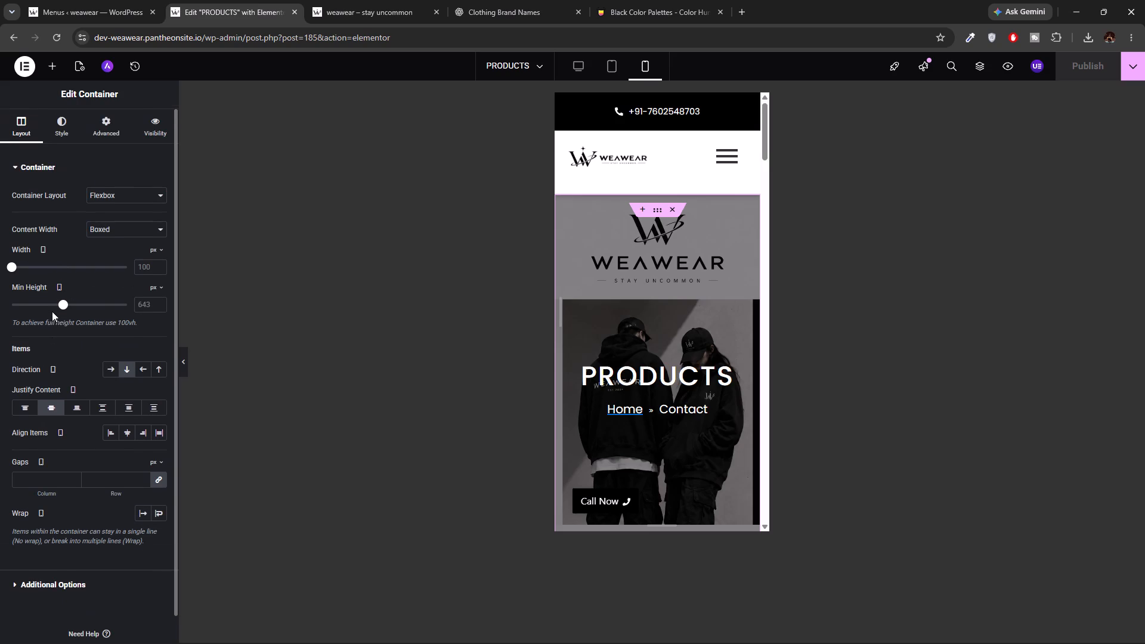
pyautogui.click(67, 122)
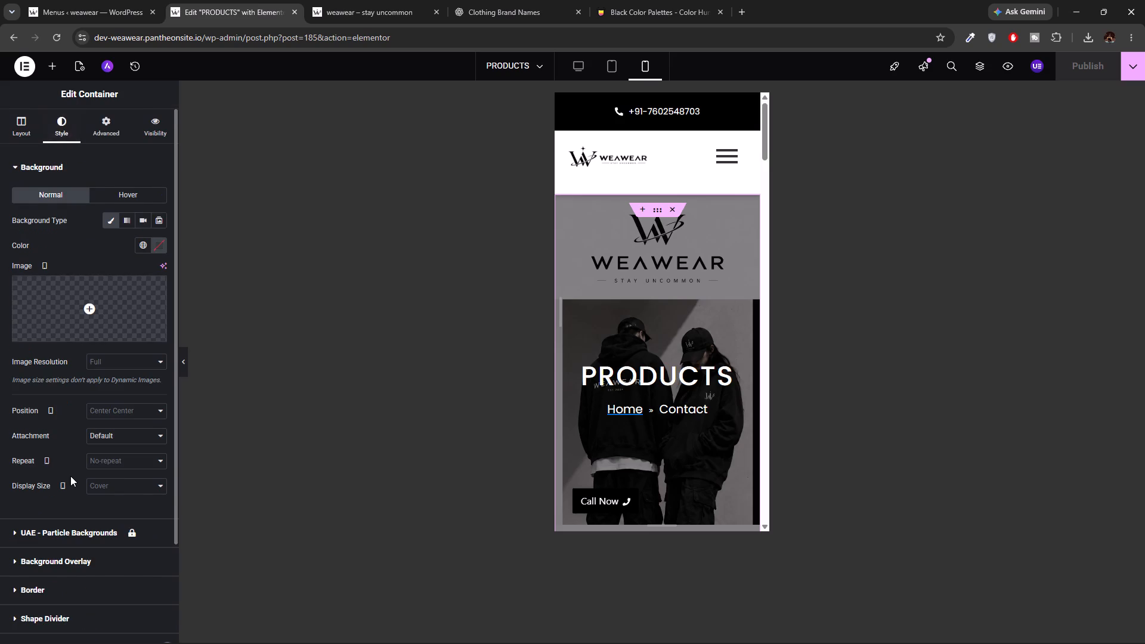
pyautogui.scroll(-4, 70, 476)
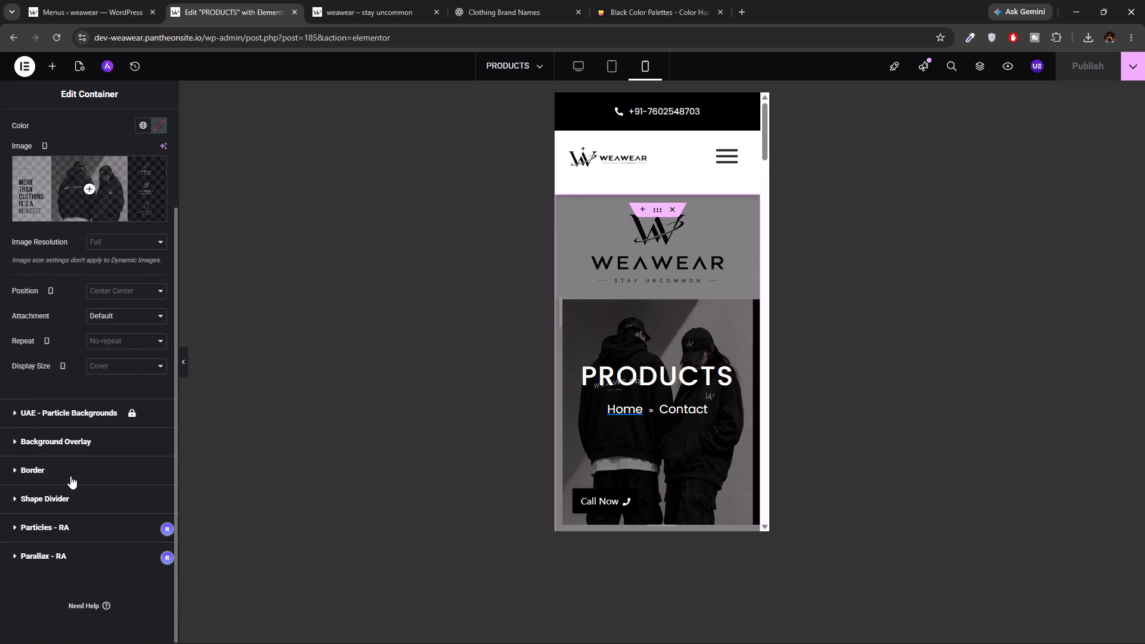
# Remove the bottom shape divider from the PRODUCTS banner container and check the banner's lower edge in mobile view.
pyautogui.click(70, 476)
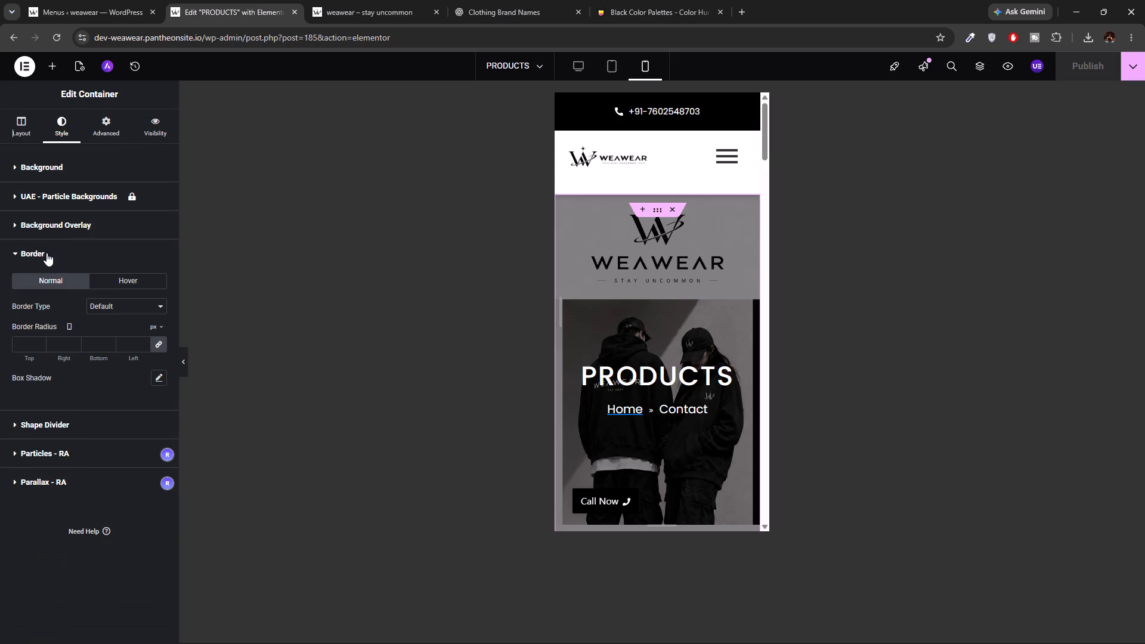
pyautogui.click(47, 253)
pyautogui.click(32, 290)
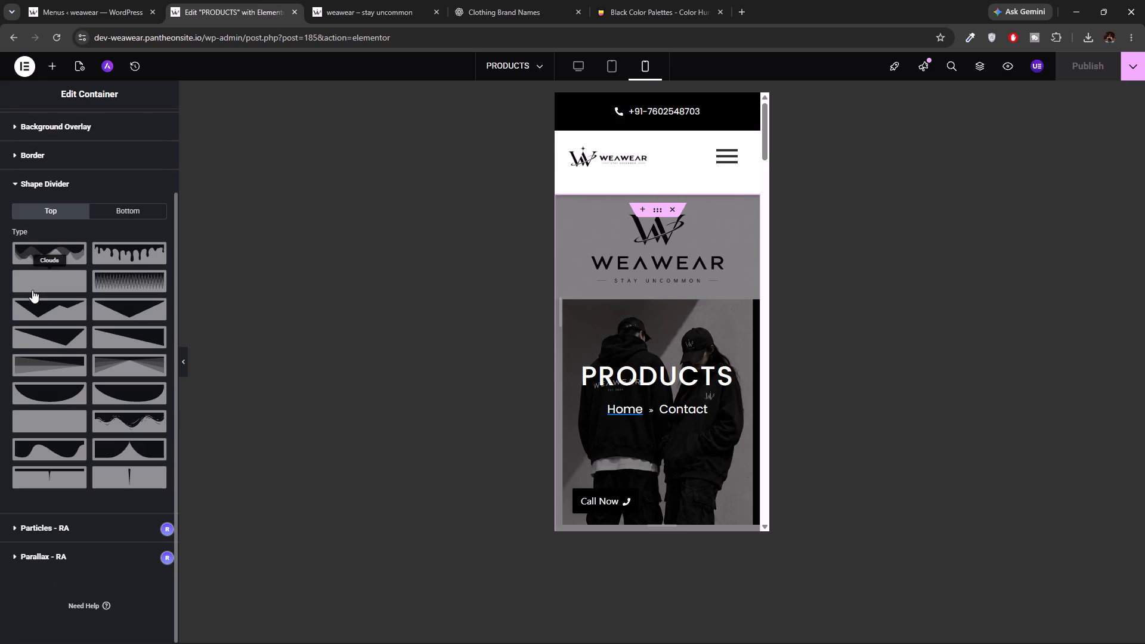
pyautogui.click(113, 213)
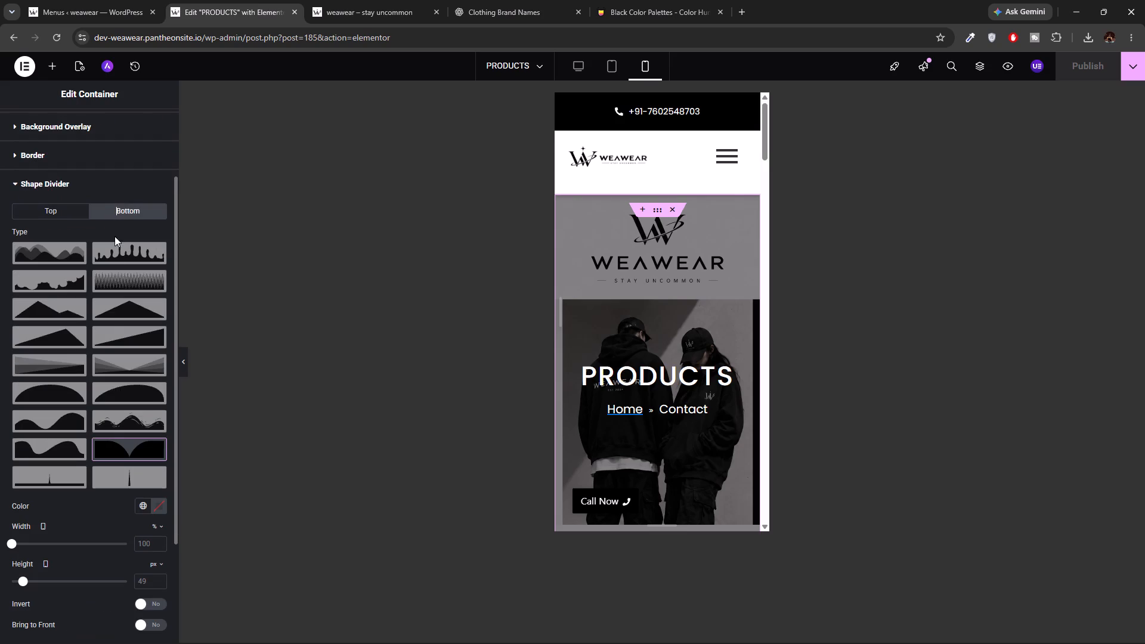
pyautogui.click(108, 447)
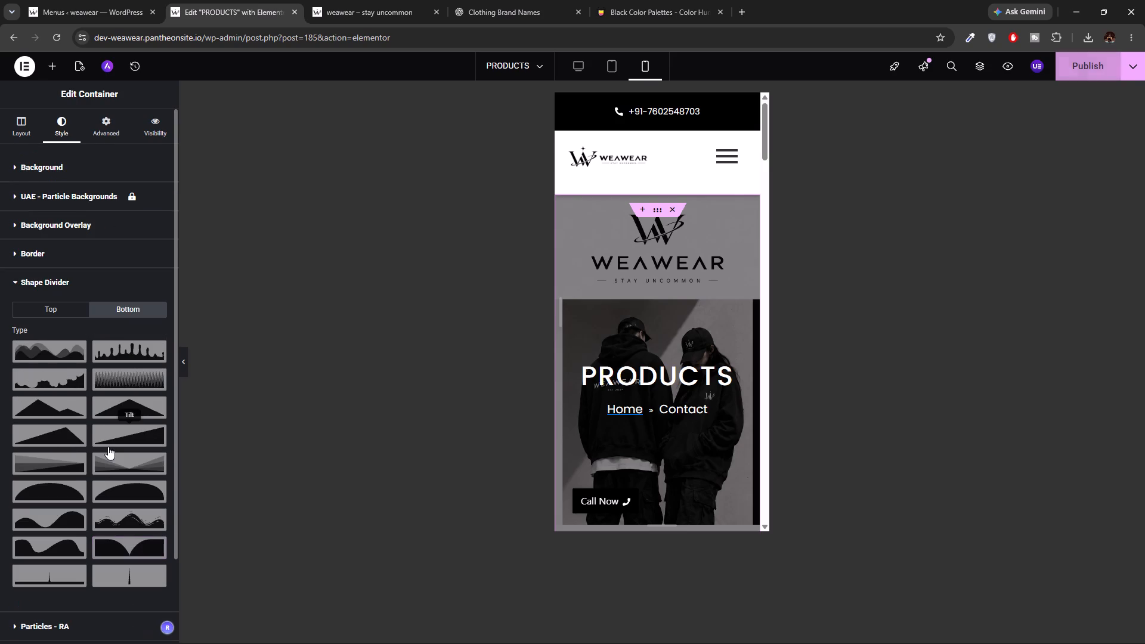
pyautogui.scroll(-1, 403, 438)
pyautogui.scroll(-1, 668, 389)
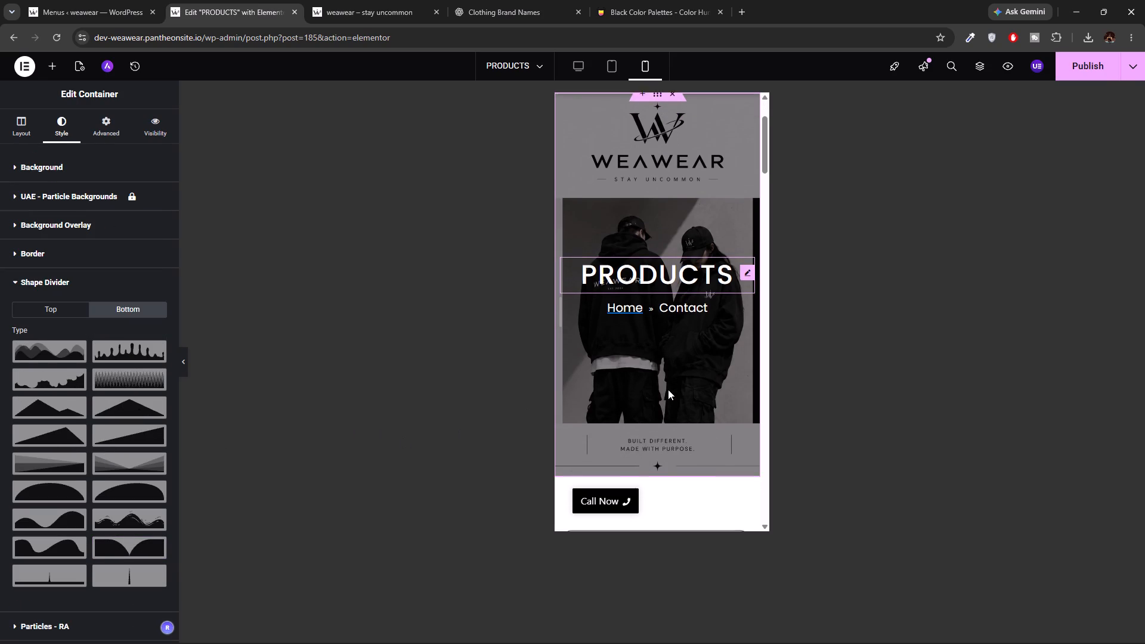
pyautogui.scroll(-2, 668, 389)
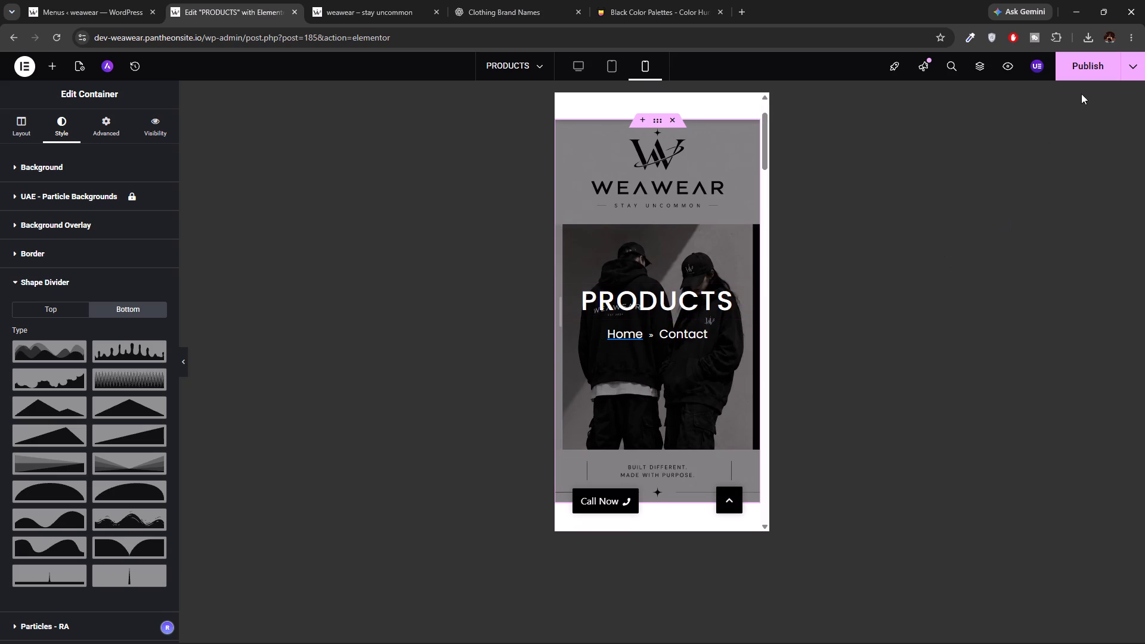
# Publish the updated PRODUCTS page.
pyautogui.click(1084, 69)
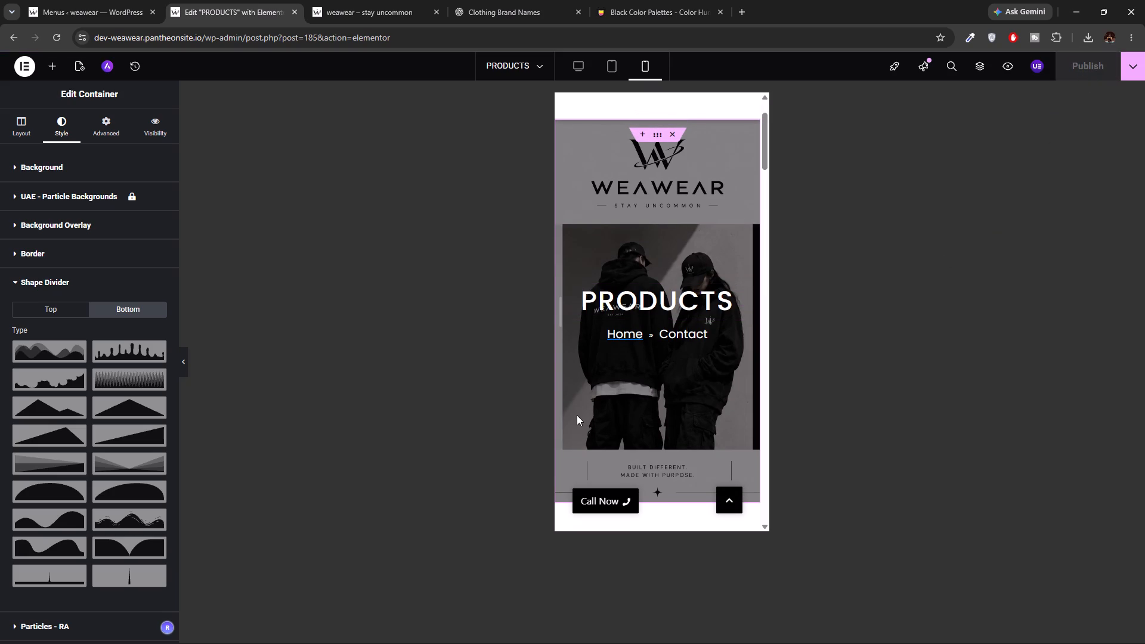
# Copy the live weawear home page's web address.
pyautogui.click(375, 13)
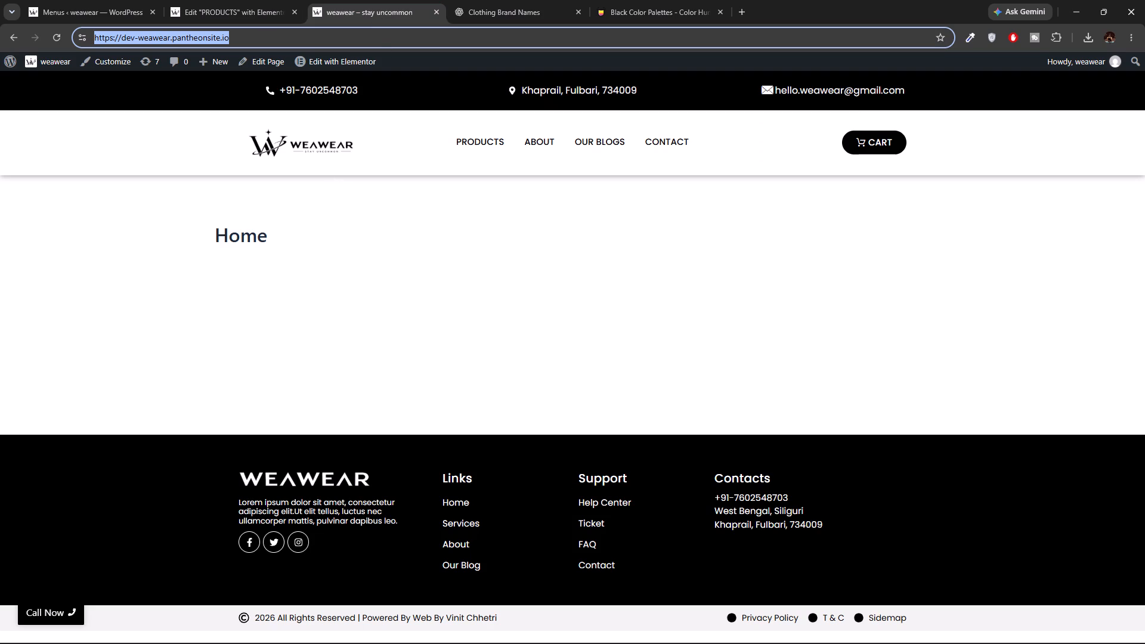
pyautogui.hotkey('ctrl', 'c')
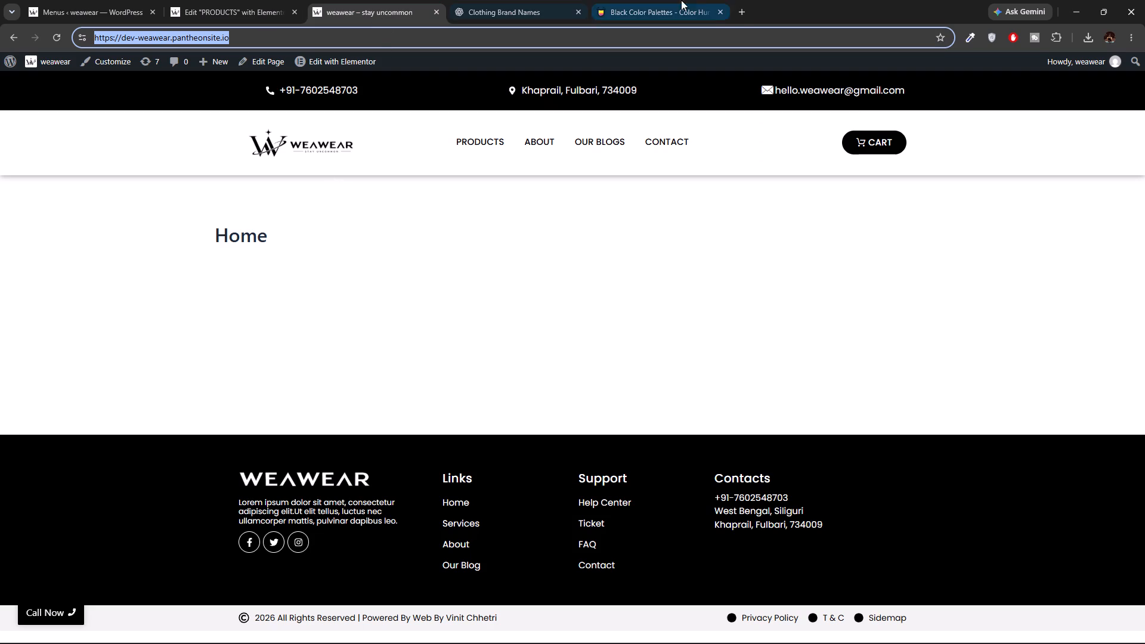
# Look up WhatsApp in a new browser tab.
pyautogui.click(749, 1)
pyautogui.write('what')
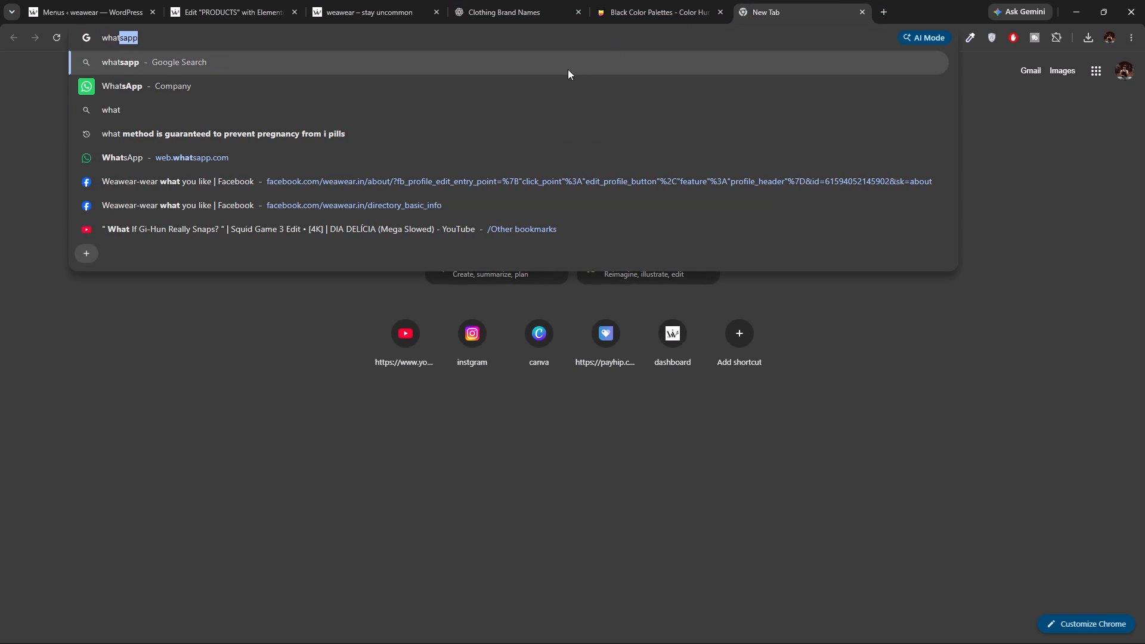
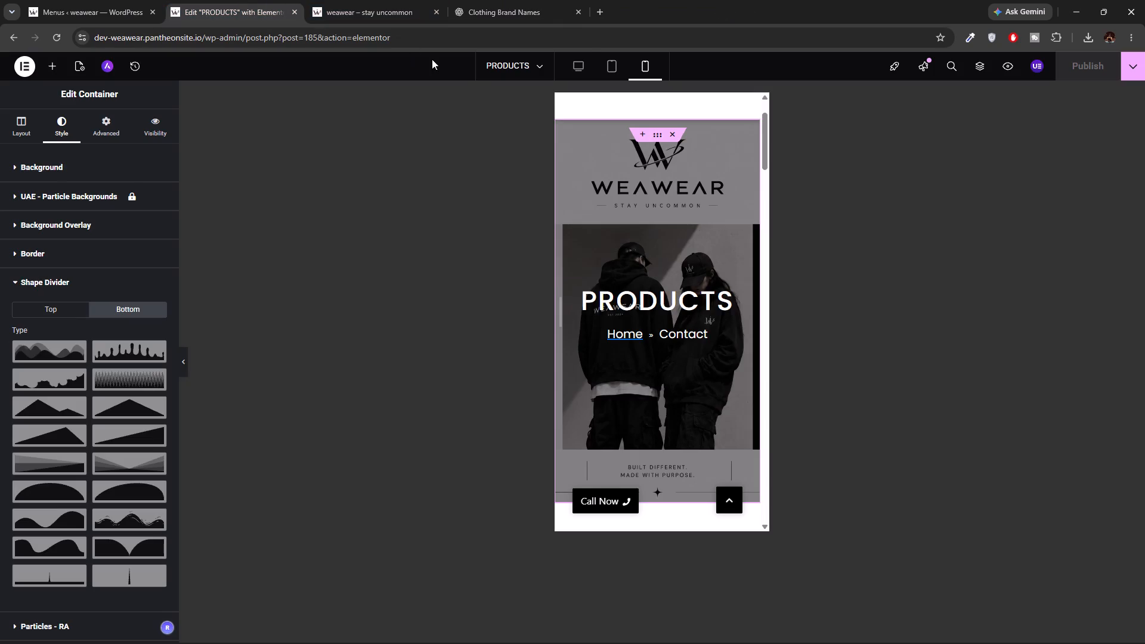
# Switch the PRODUCTS page preview to the desktop view.
pyautogui.click(581, 61)
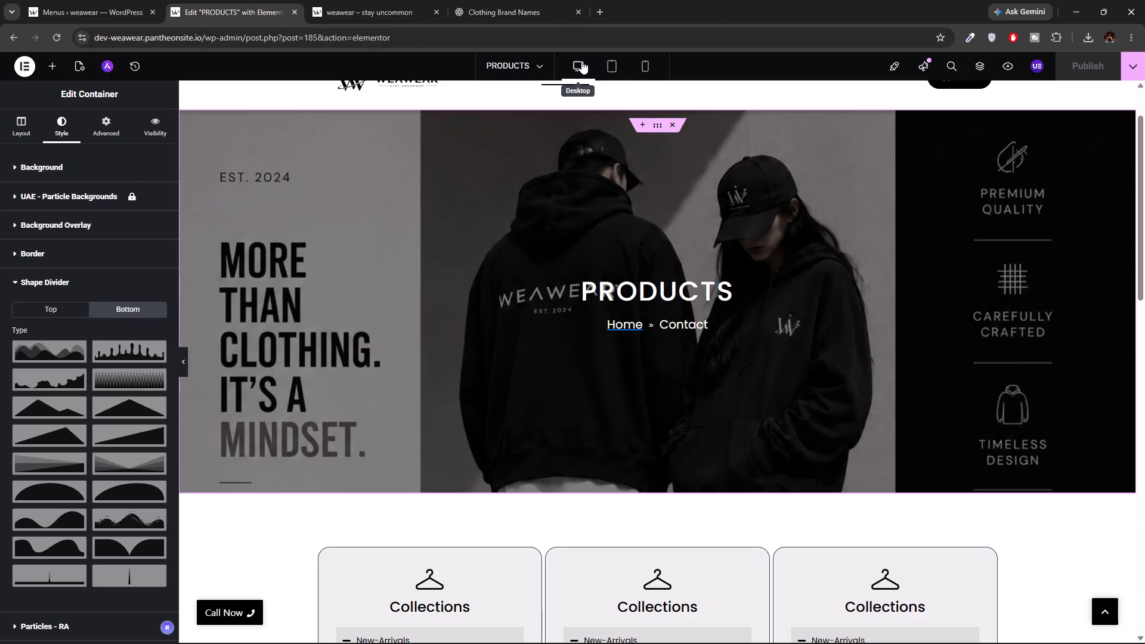
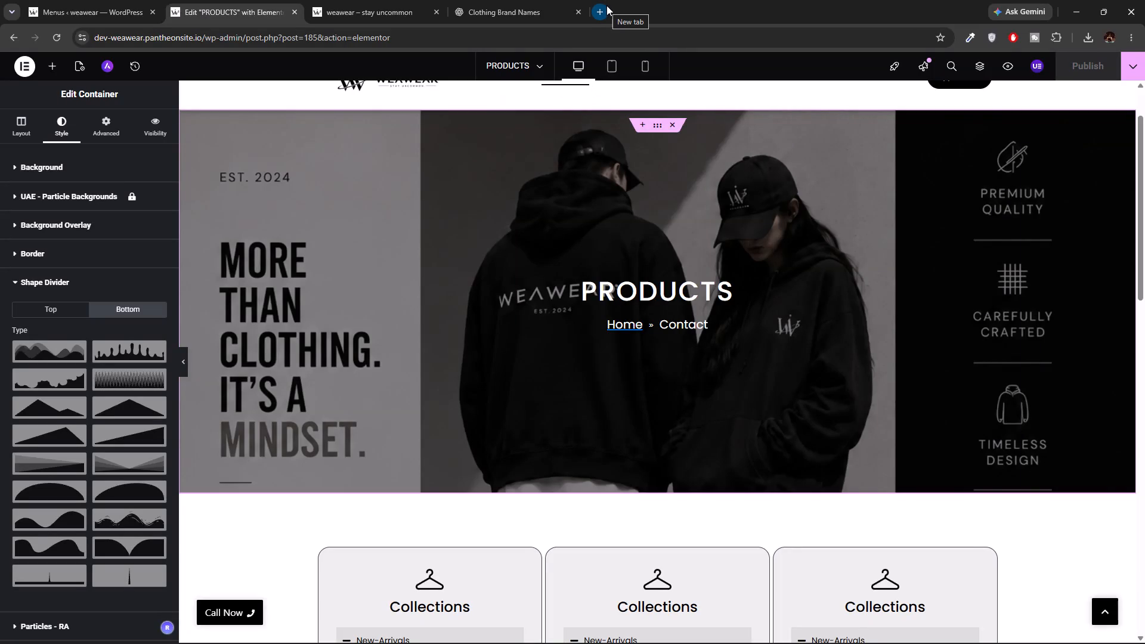
# Switch the PRODUCTS page preview to the mobile view and expand the header's navigation menu to check its entries.
pyautogui.click(639, 69)
pyautogui.scroll(4, 638, 228)
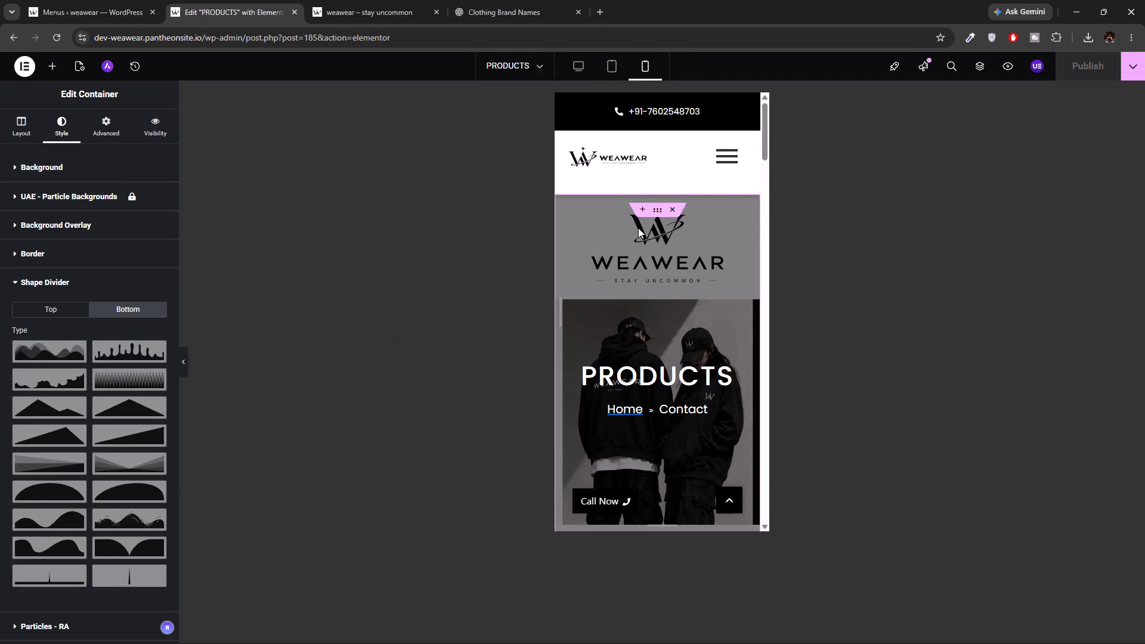
pyautogui.click(722, 147)
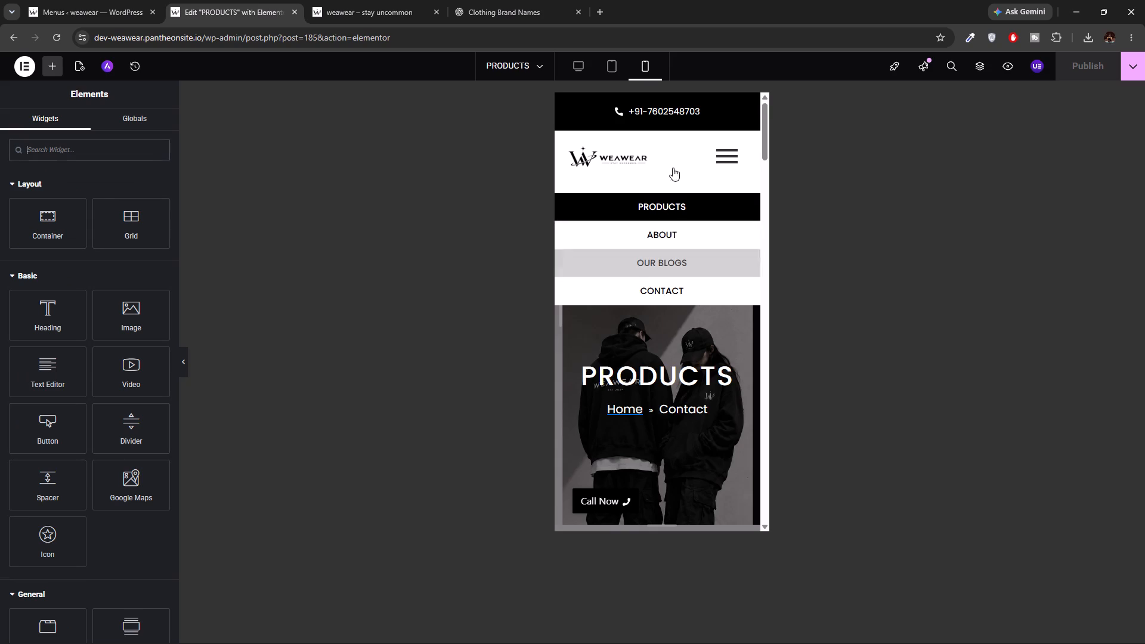
# Test the header logo's link from the mobile preview and go back to the PRODUCTS page's WordPress editor.
pyautogui.click(625, 165)
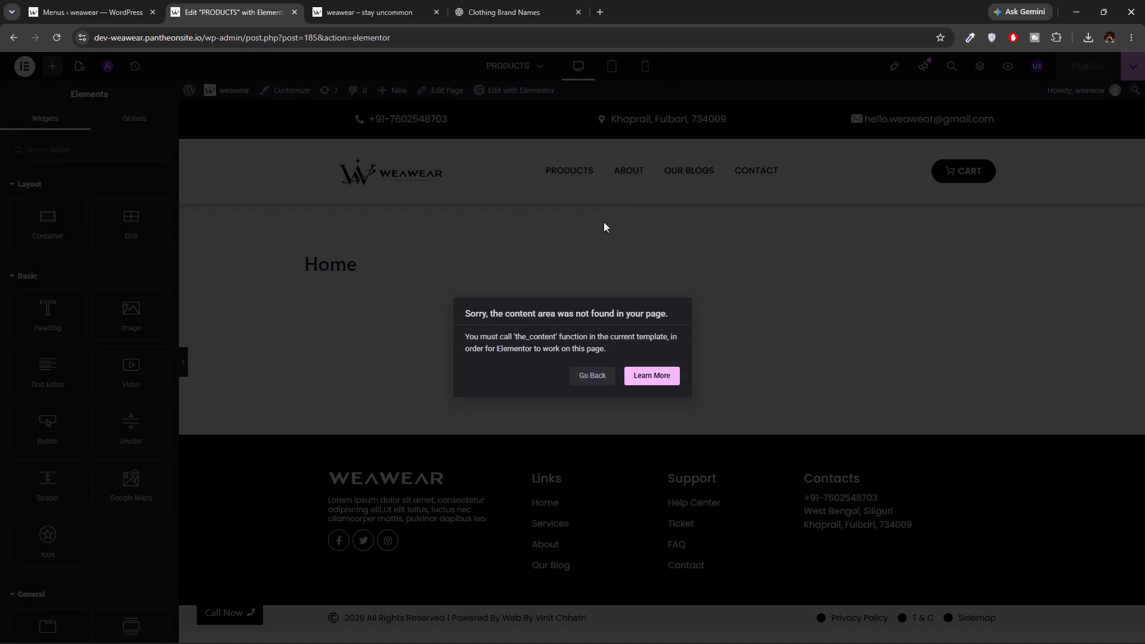
pyautogui.click(601, 376)
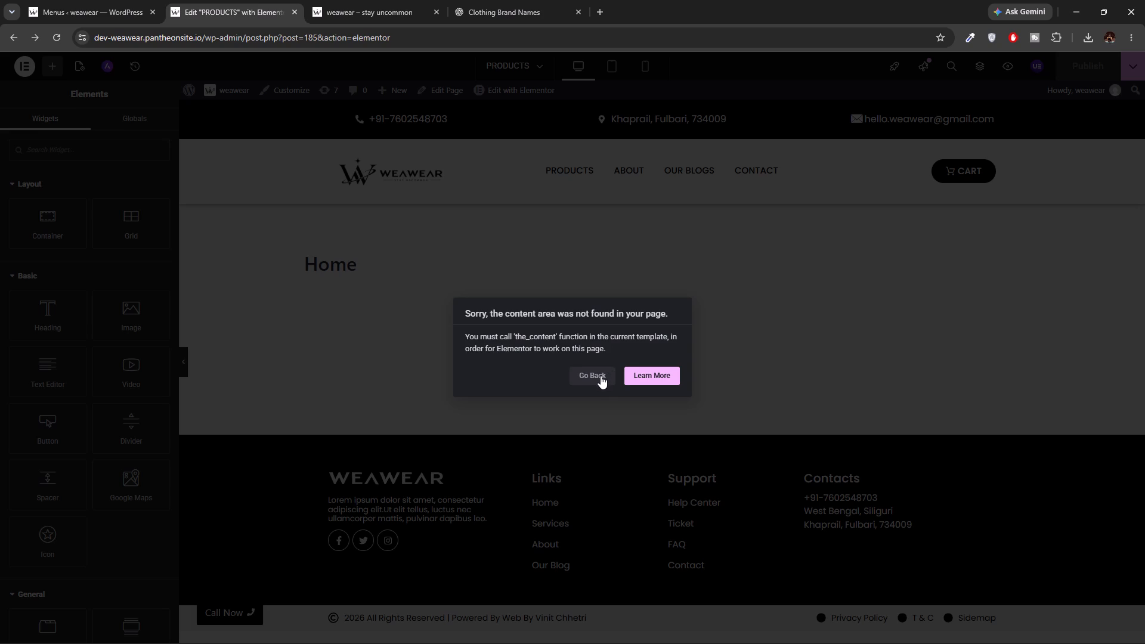
pyautogui.click(601, 376)
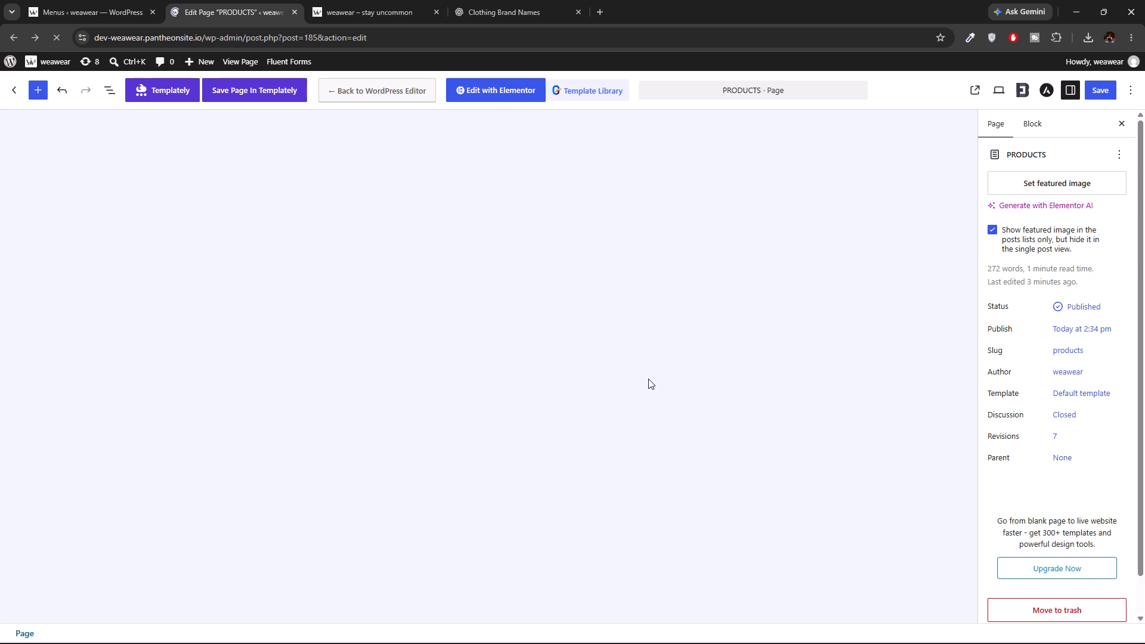
# Reopen the PRODUCTS page in Elementor, leaving the WordPress editor without saving, and look over the page's desktop layout.
pyautogui.click(508, 95)
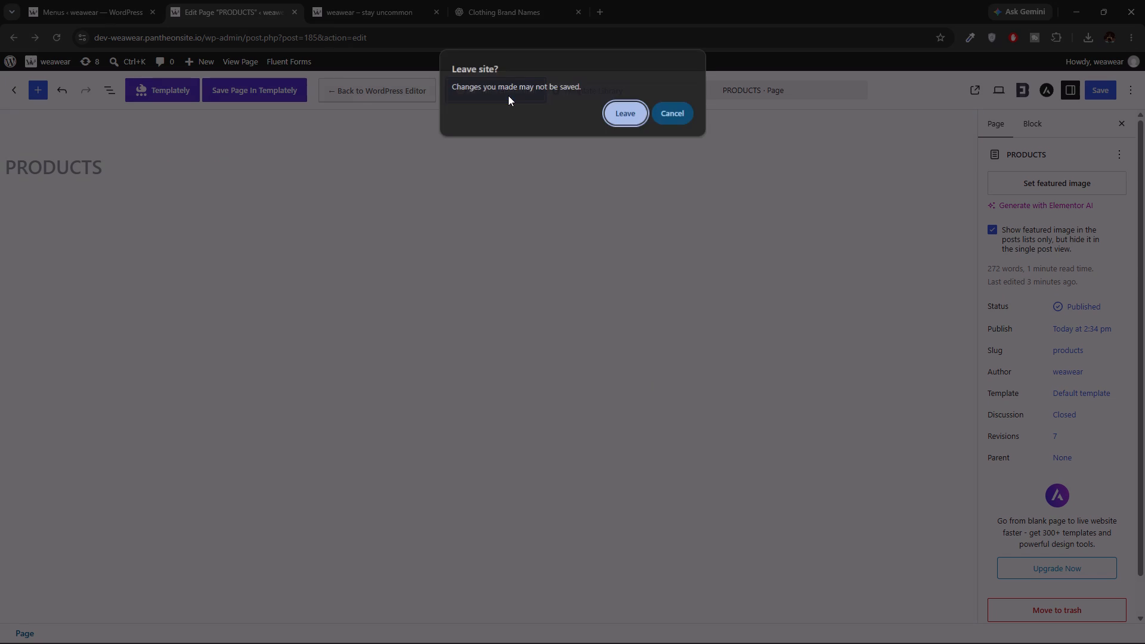
pyautogui.click(614, 112)
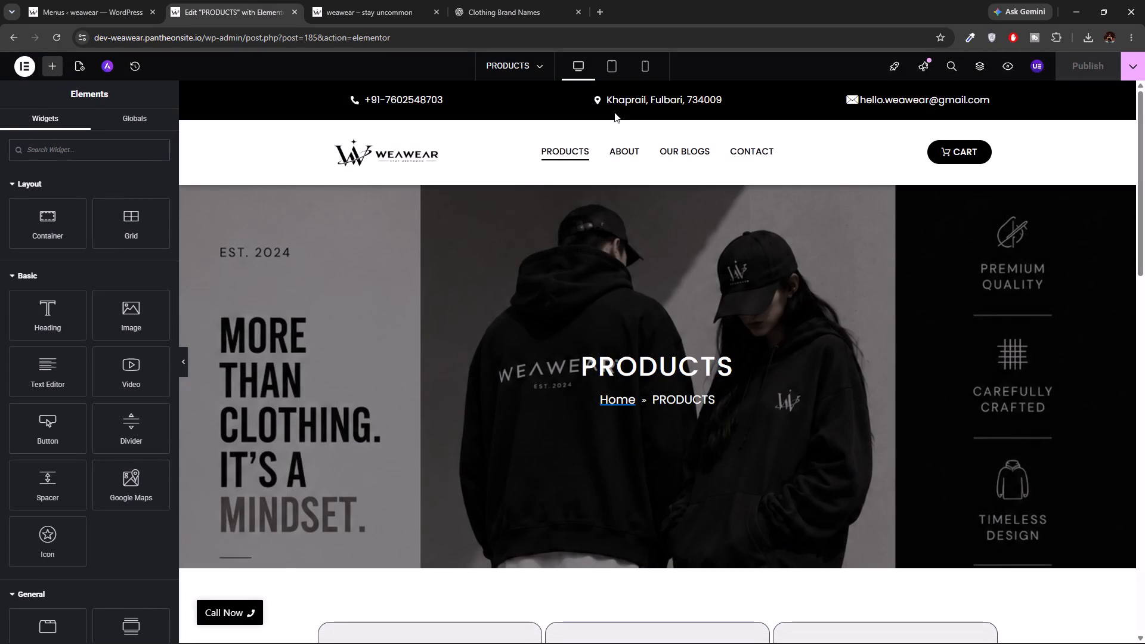
pyautogui.scroll(-3, 614, 112)
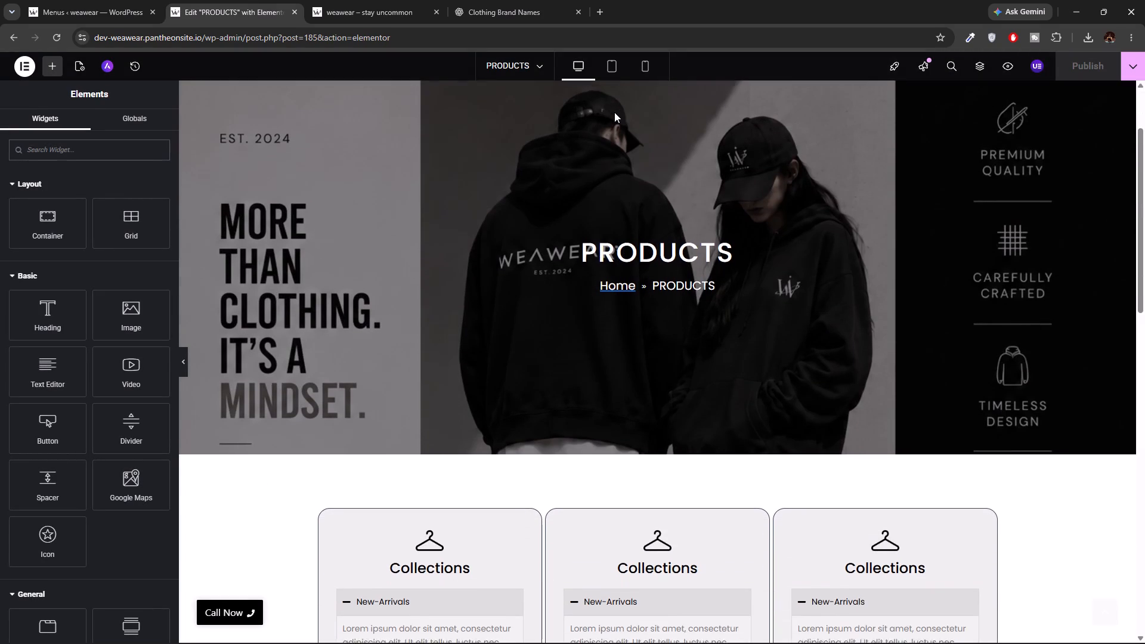
pyautogui.scroll(-7, 614, 112)
pyautogui.scroll(1, 614, 112)
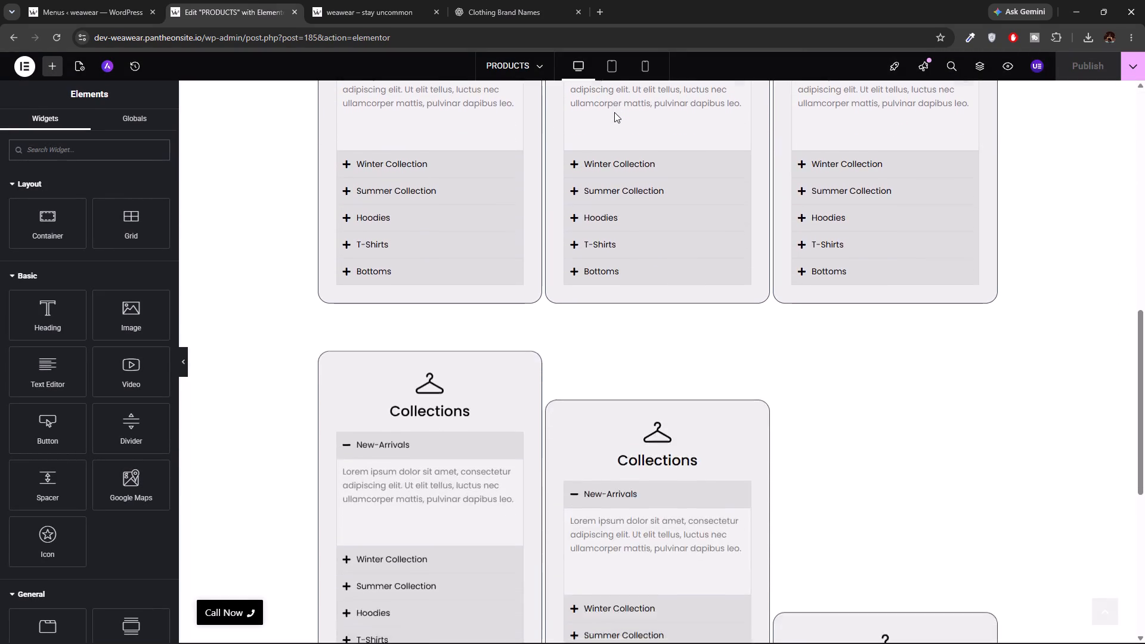
pyautogui.scroll(1, 614, 112)
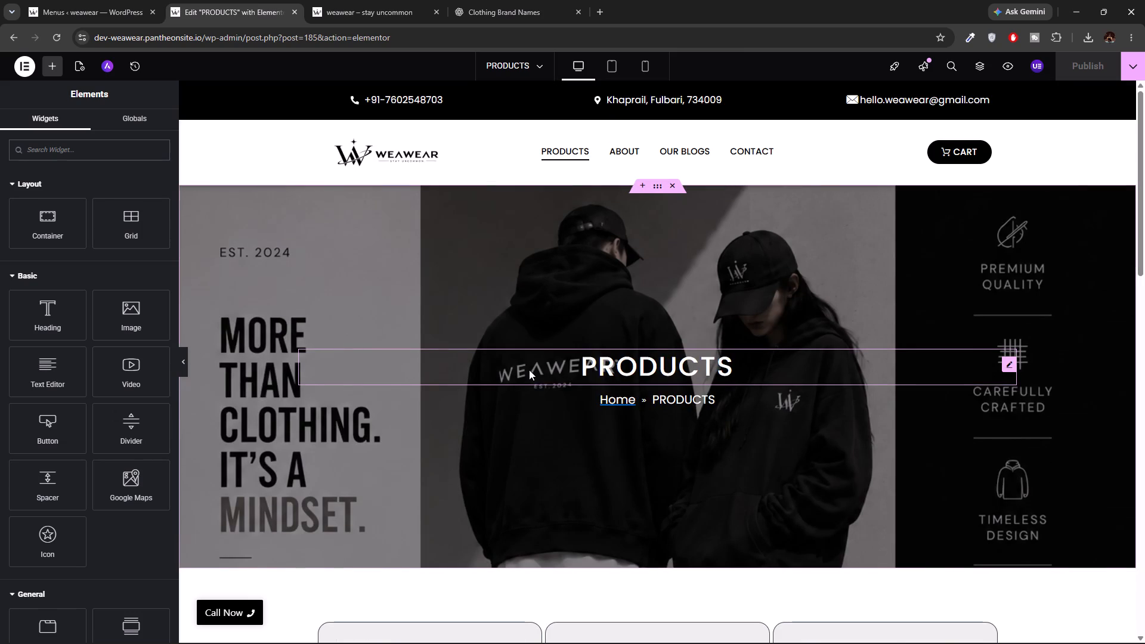
pyautogui.scroll(1, 529, 370)
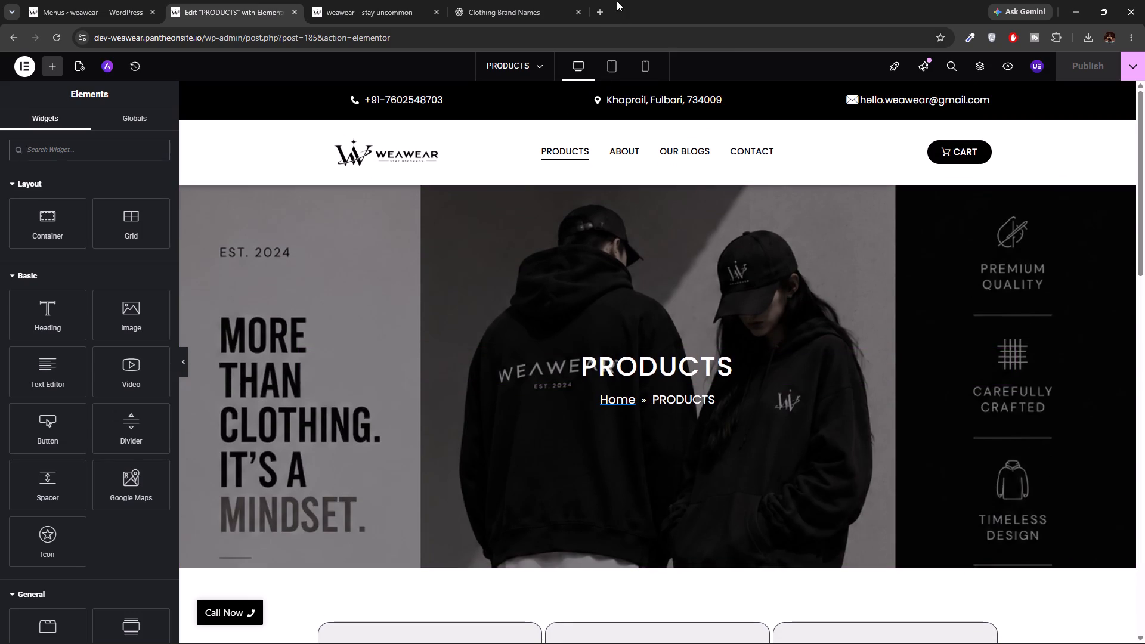
# Open a new browser tab ready for entering a search or web address.
pyautogui.click(603, 6)
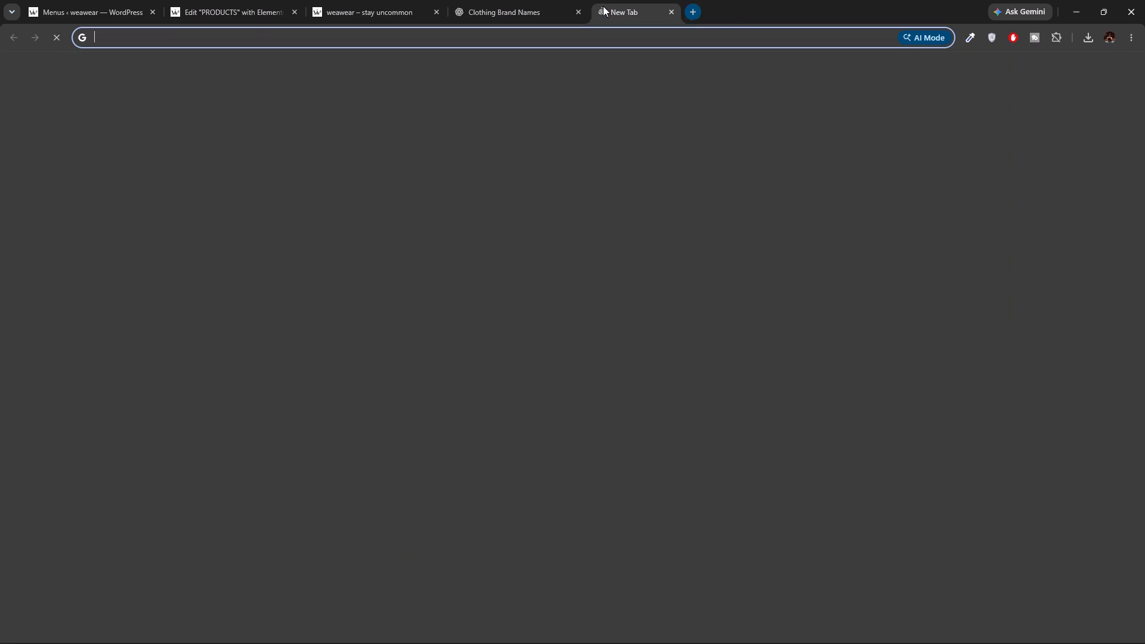
pyautogui.click(510, 41)
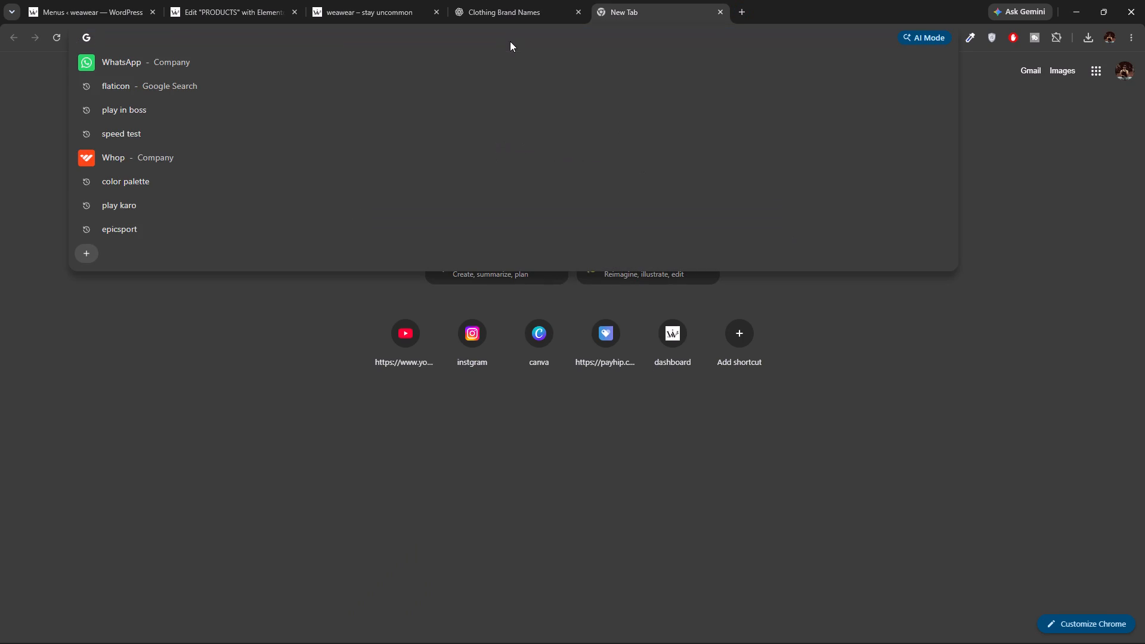
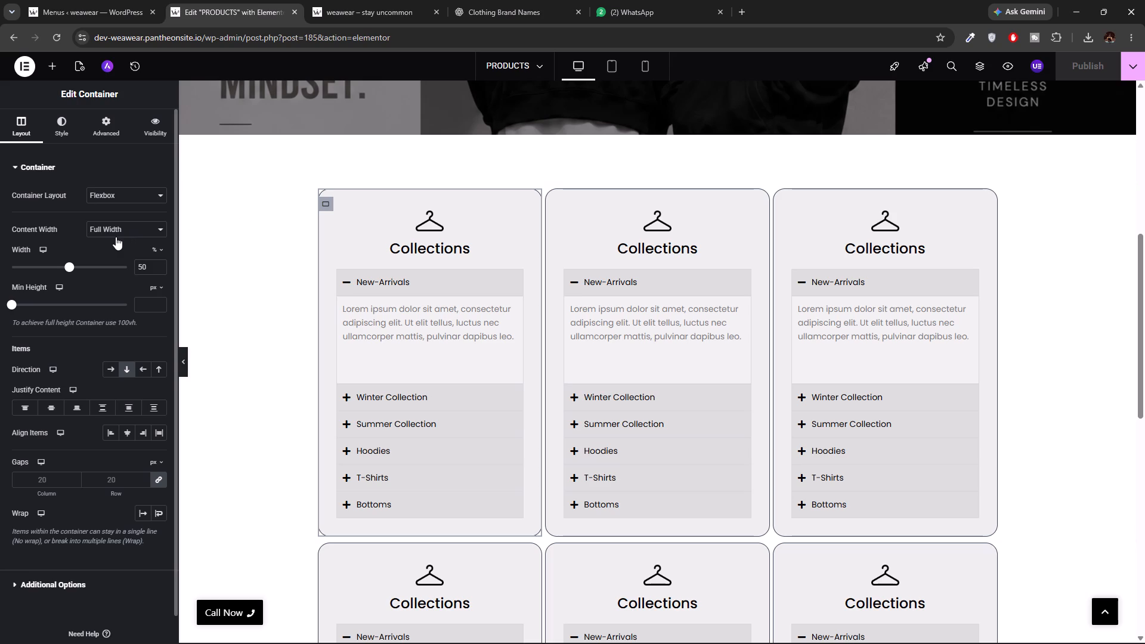
# Open the advanced settings of the first Collections card's container to examine its margin and padding.
pyautogui.click(96, 120)
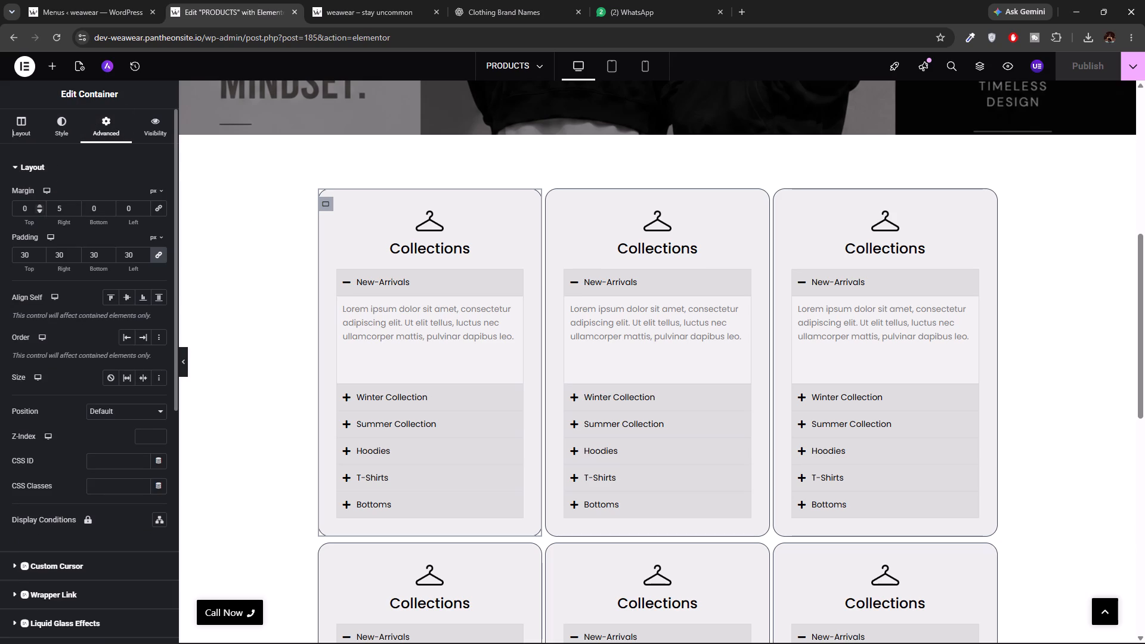
# Set the right margin of the first Collections card in the upper row to 40 px.
pyautogui.click(75, 208)
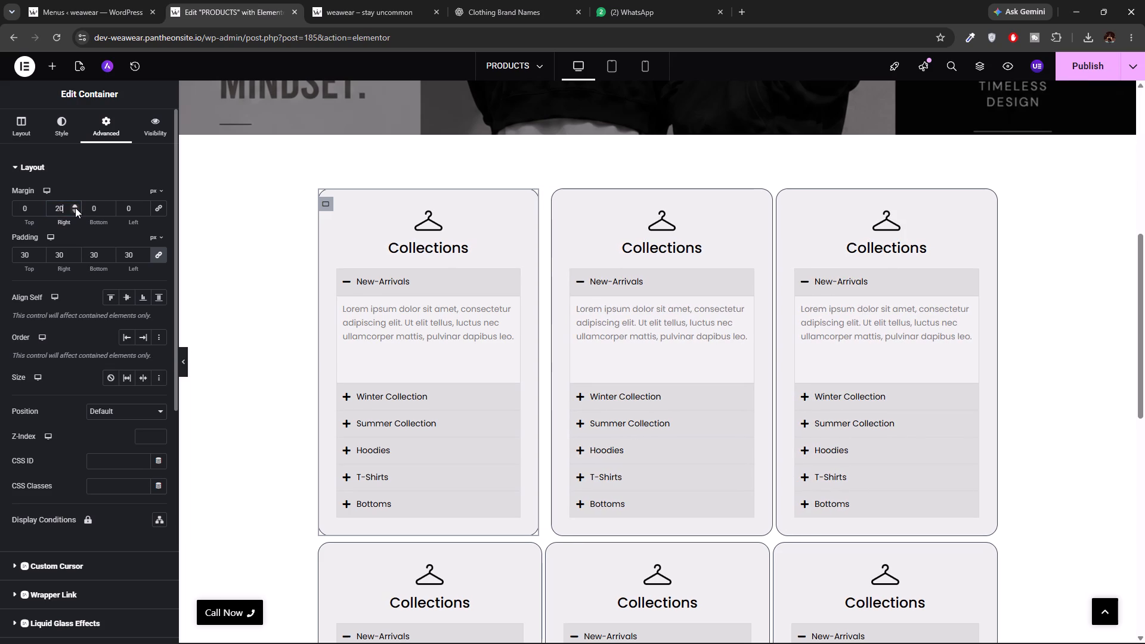
pyautogui.click(75, 206)
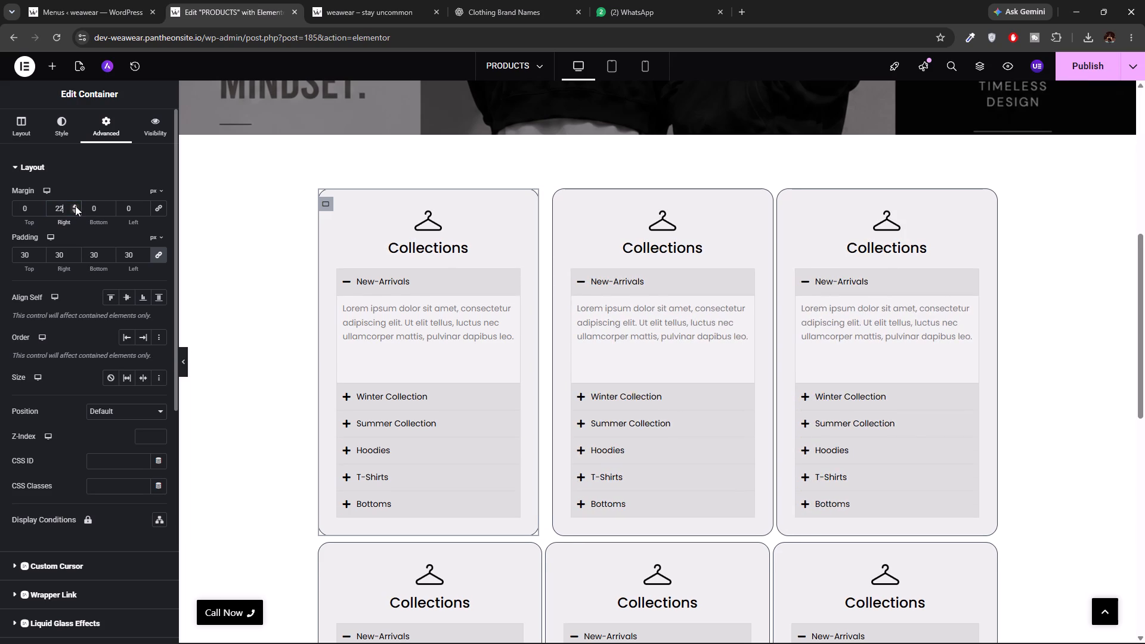
pyautogui.tripleClick(75, 206)
pyautogui.doubleClick(75, 206)
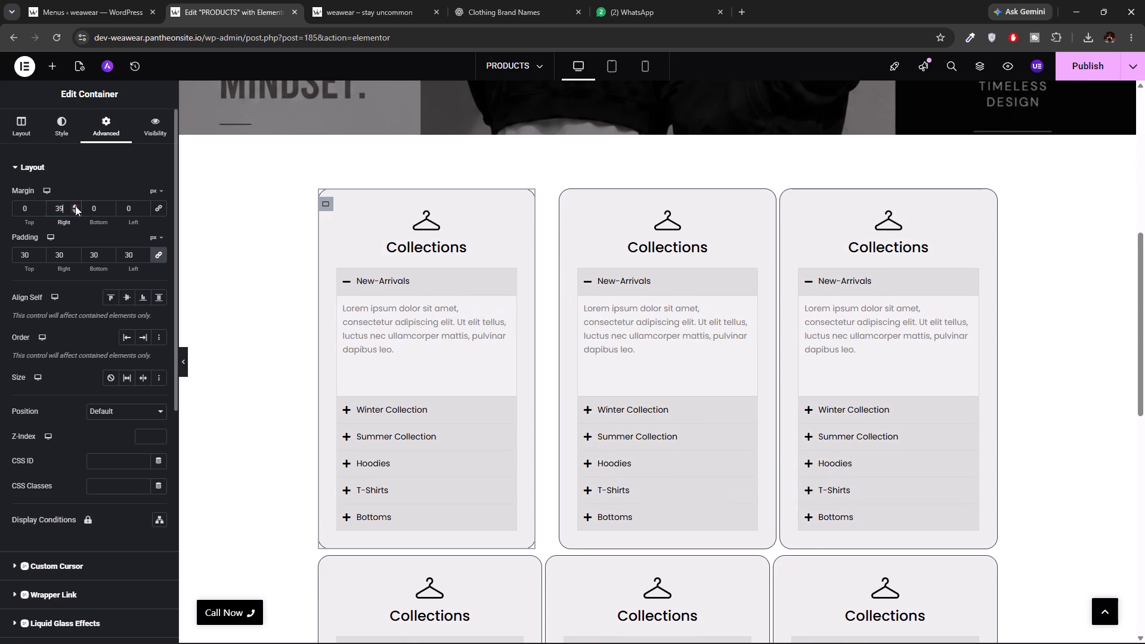
pyautogui.click(75, 206)
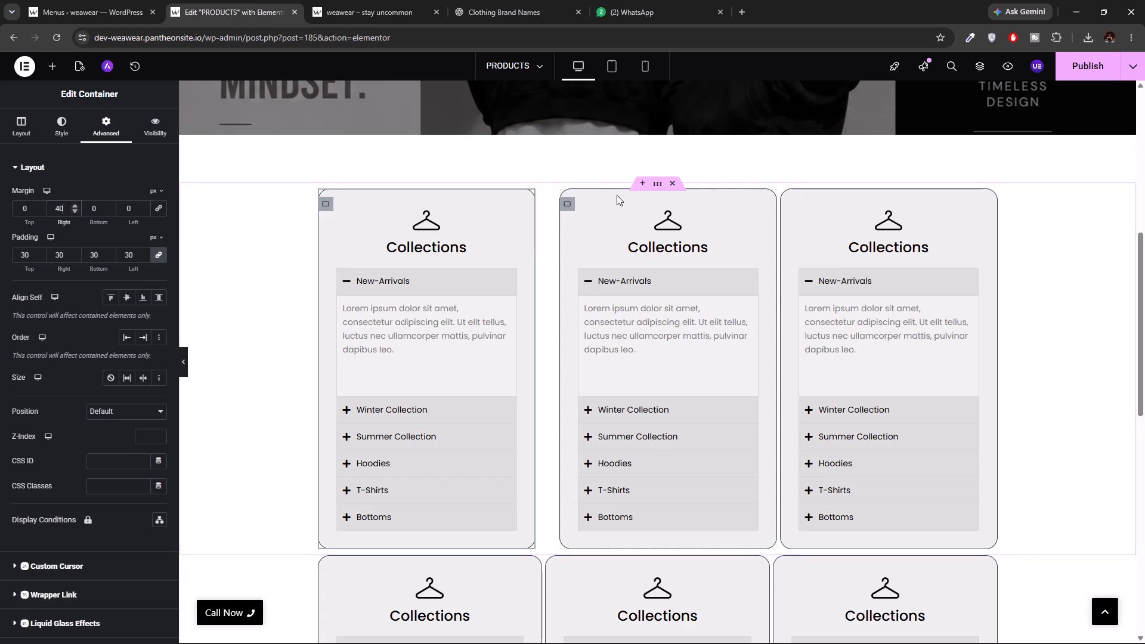
# Set the right margin of the middle Collections card in the upper row to 40 px.
pyautogui.click(568, 205)
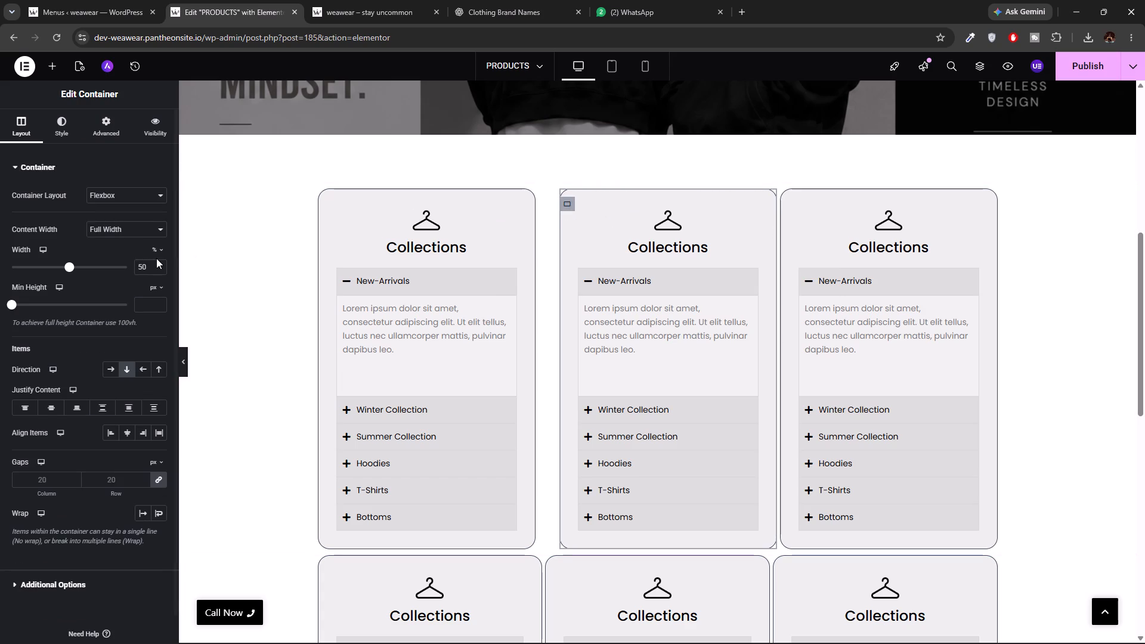
pyautogui.click(110, 116)
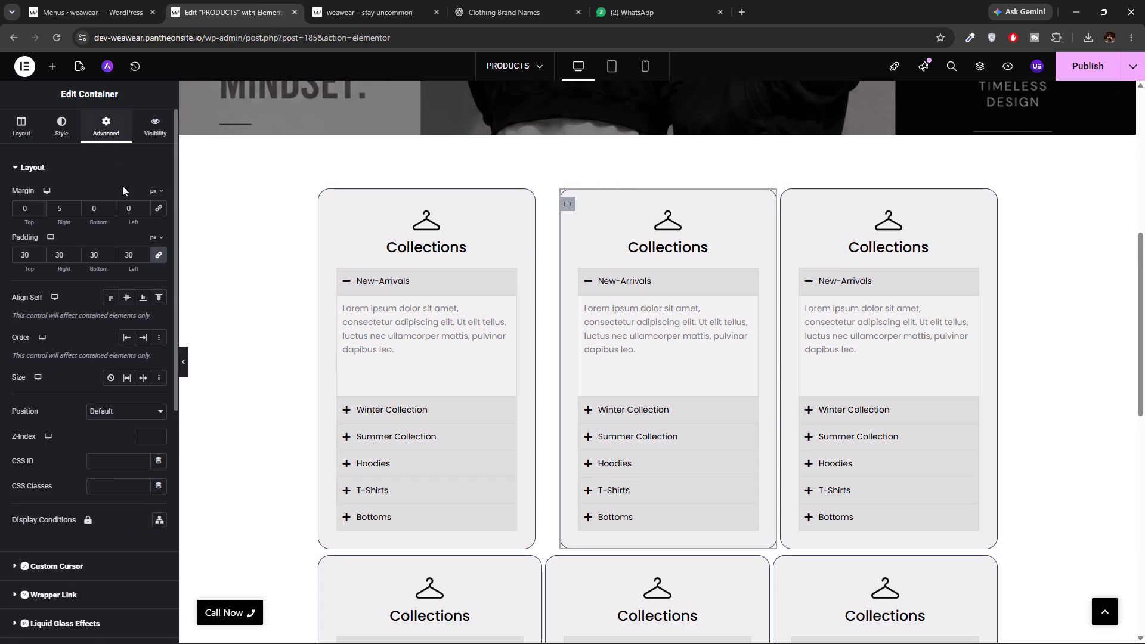
pyautogui.click(69, 207)
pyautogui.press('BackSpace')
pyautogui.write('40')
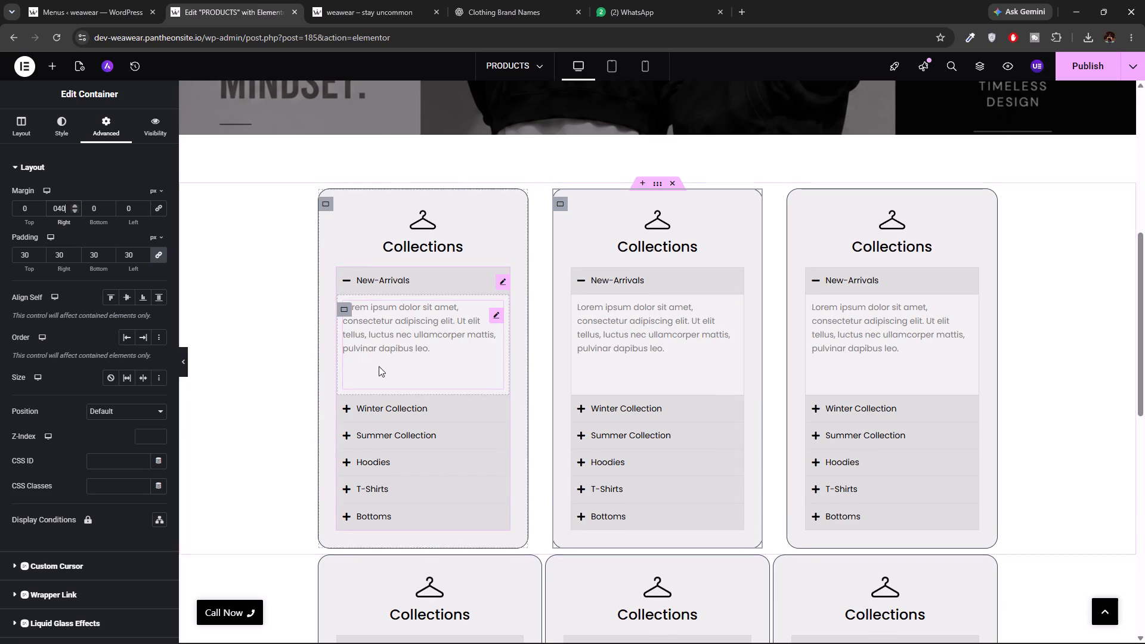
# Set the right margin of the first Collections card in the second row to 40 px.
pyautogui.scroll(-3, 379, 366)
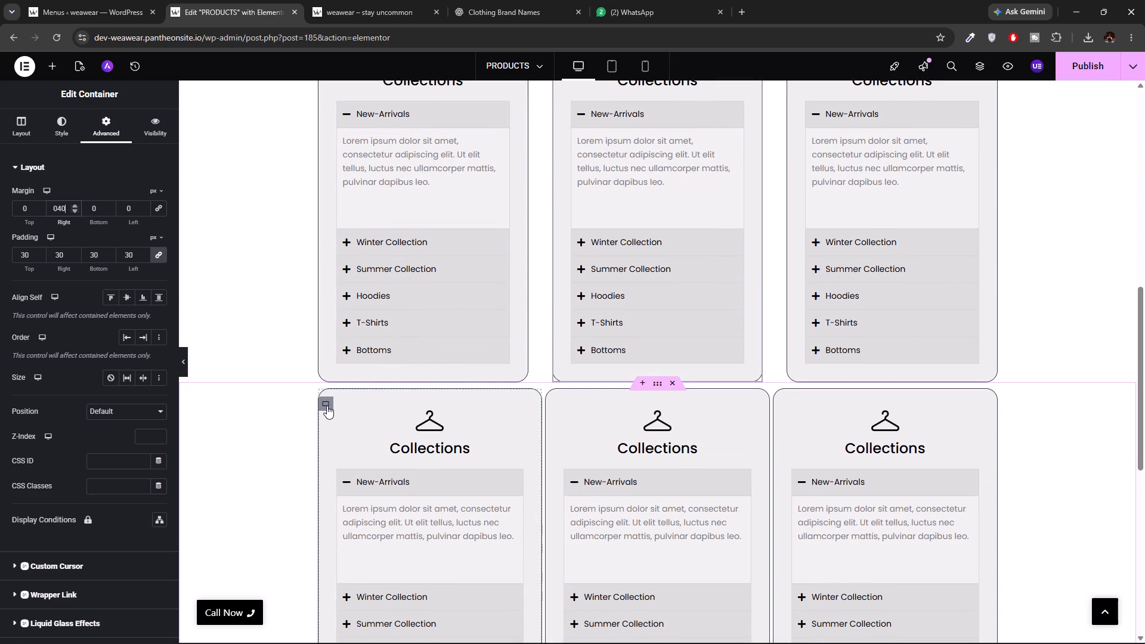
pyautogui.click(327, 405)
pyautogui.click(106, 112)
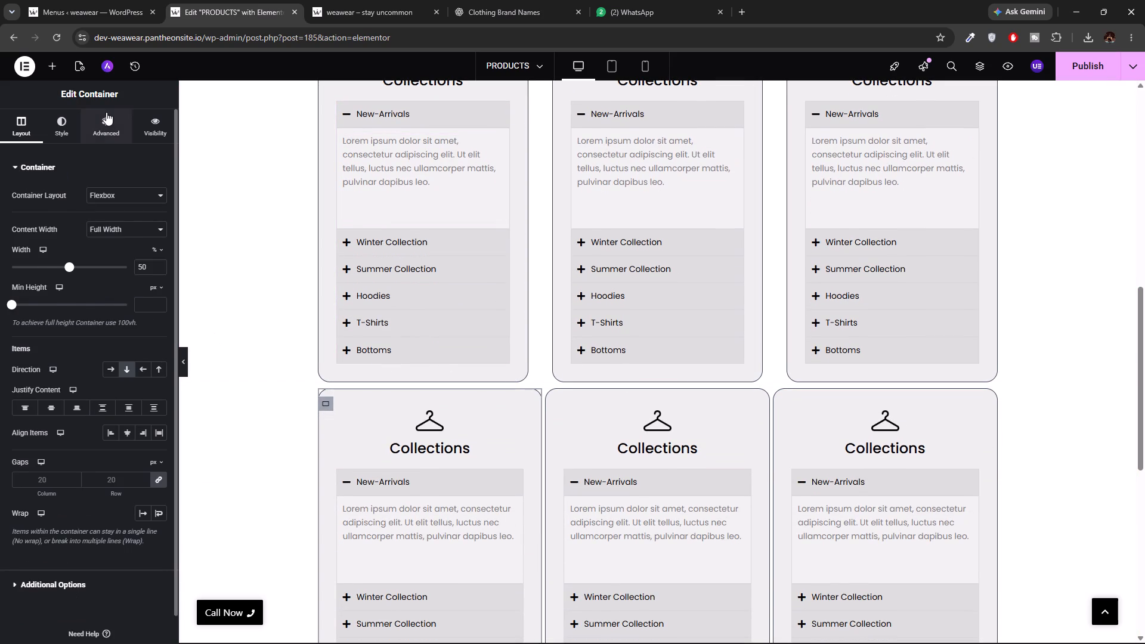
pyautogui.click(70, 209)
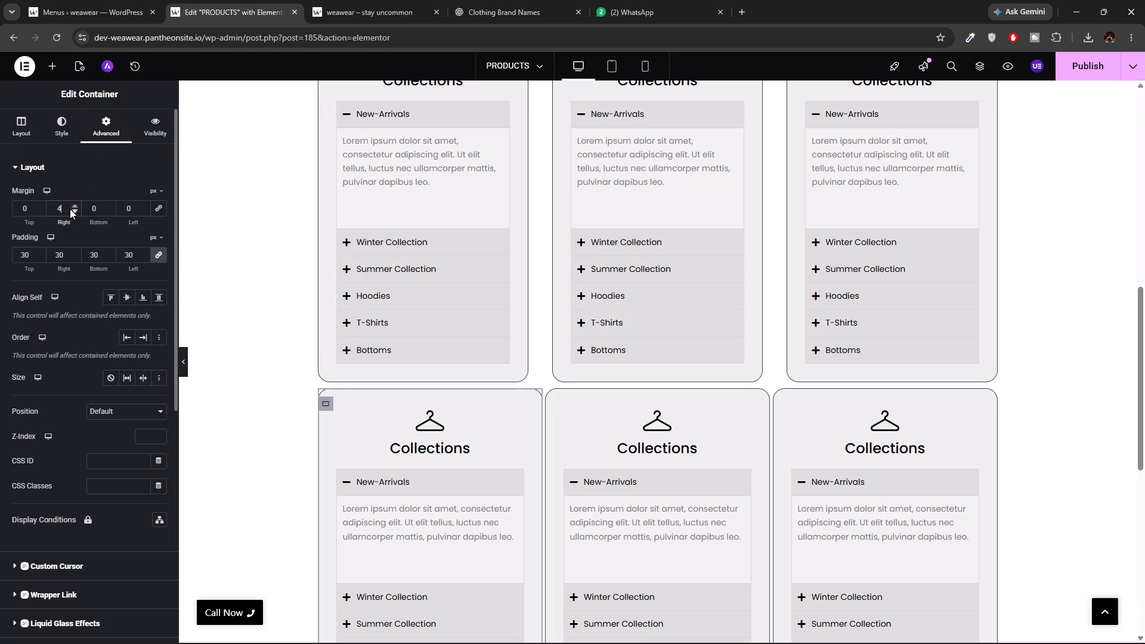
pyautogui.press('0')
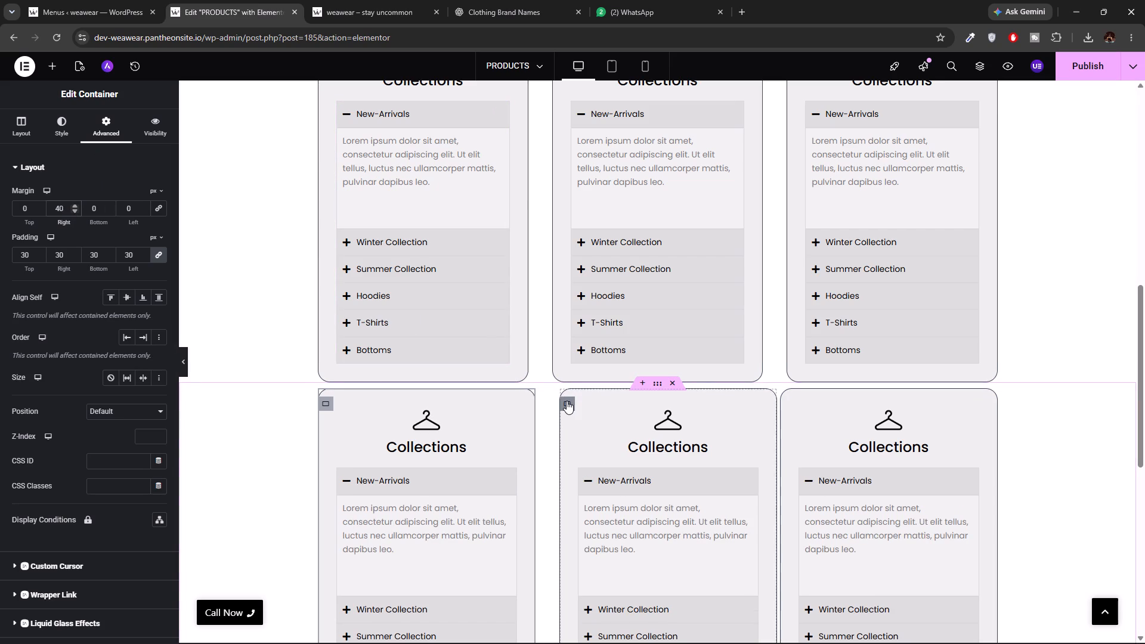
# Set the right margin of the middle Collections card in the second row to 40 px.
pyautogui.click(567, 401)
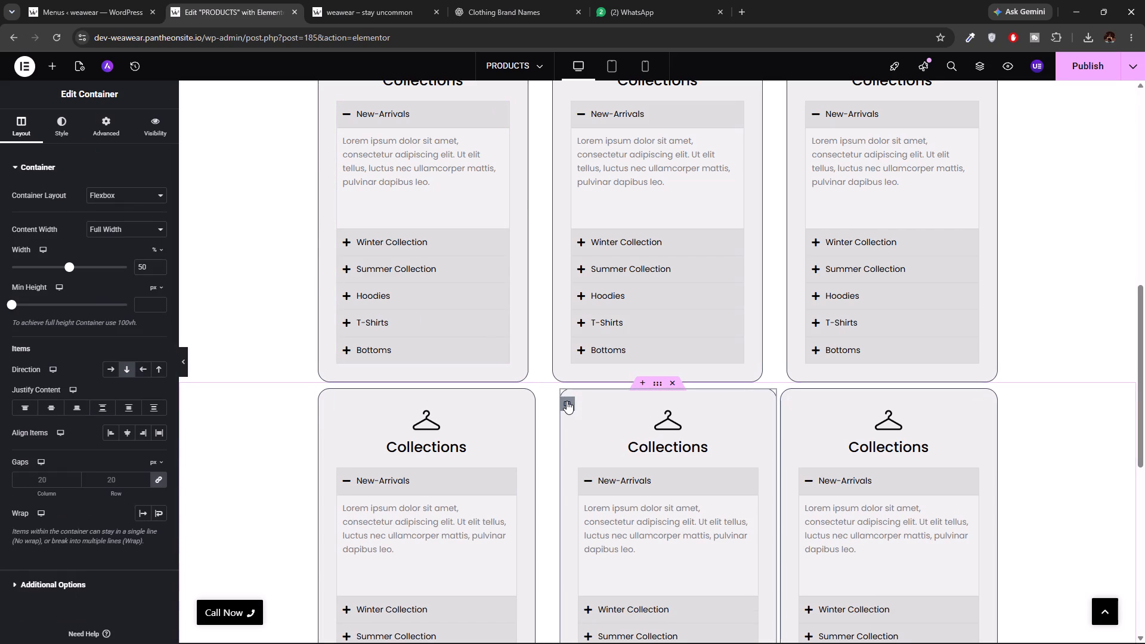
pyautogui.click(567, 401)
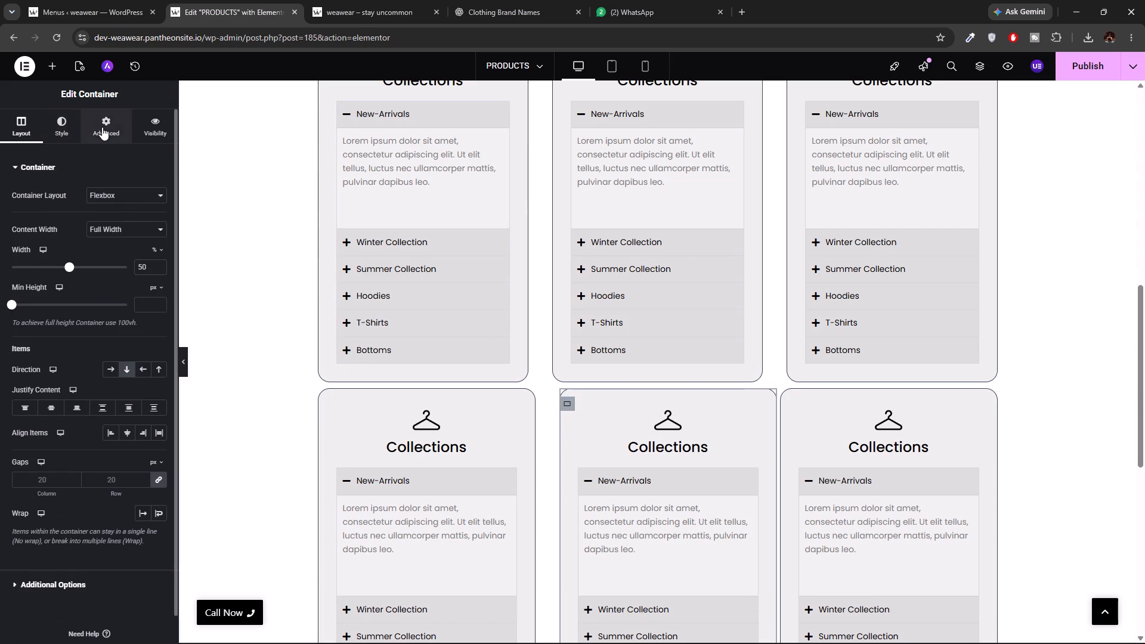
pyautogui.click(102, 127)
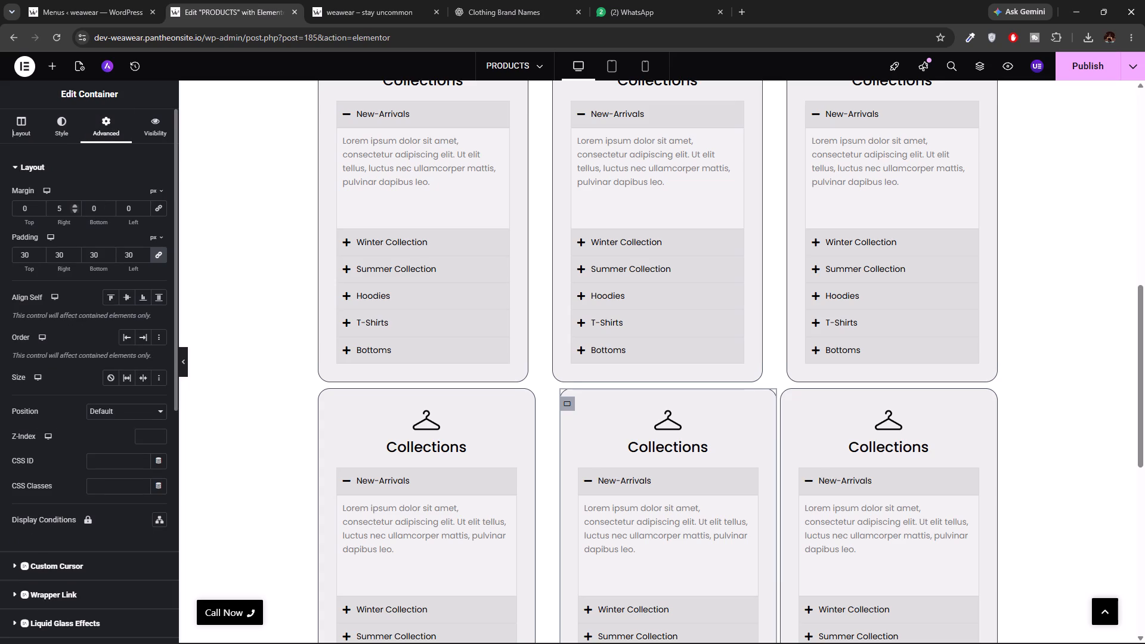
pyautogui.click(66, 210)
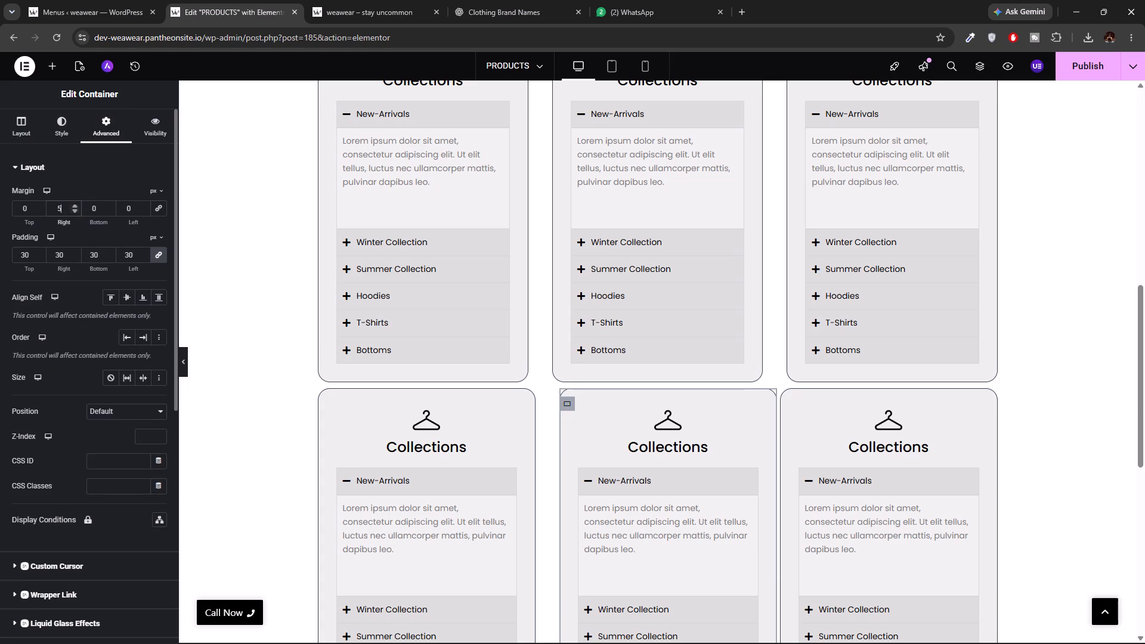
pyautogui.click(79, 210)
pyautogui.press('0')
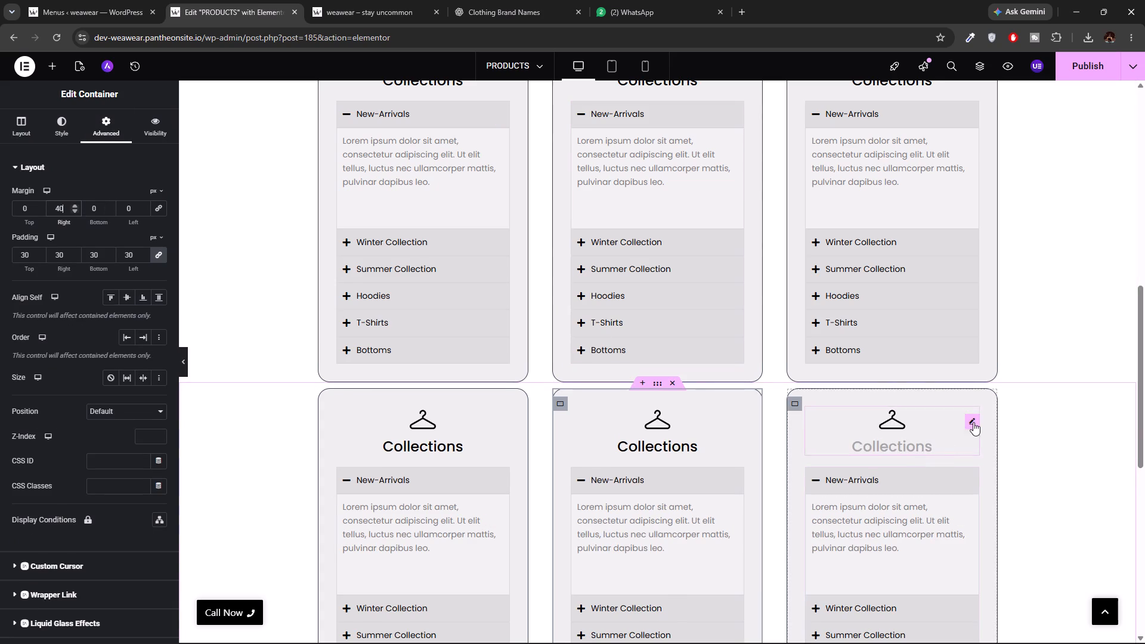
pyautogui.click(1034, 437)
# Set the right margin of the third Collections card in the upper row to 40 px.
pyautogui.scroll(3, 1034, 437)
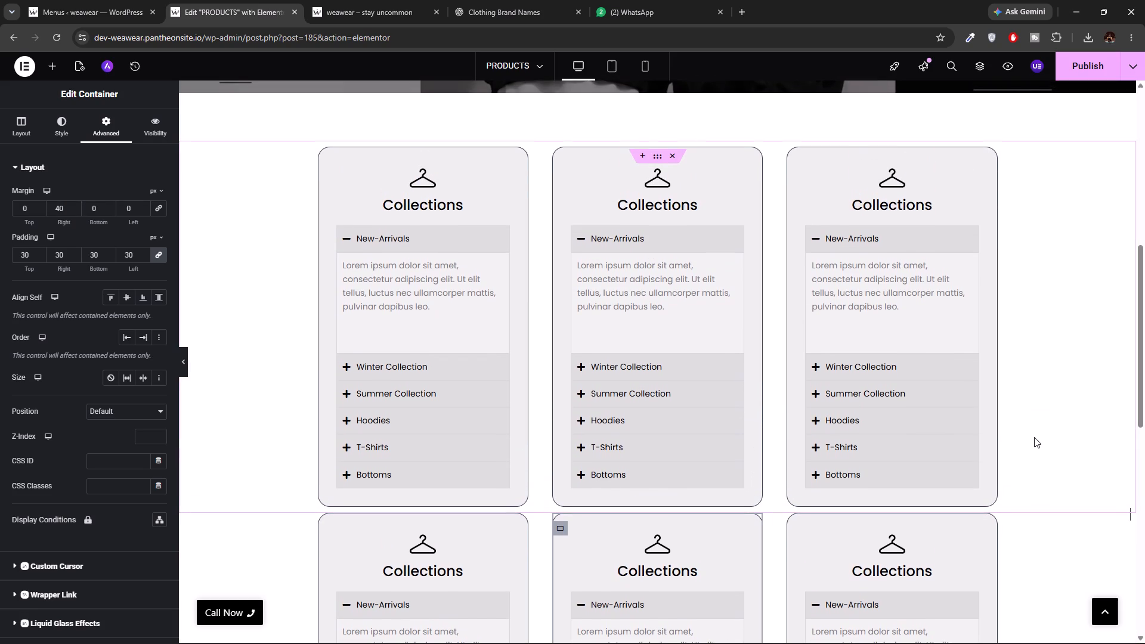
pyautogui.click(789, 161)
pyautogui.click(111, 132)
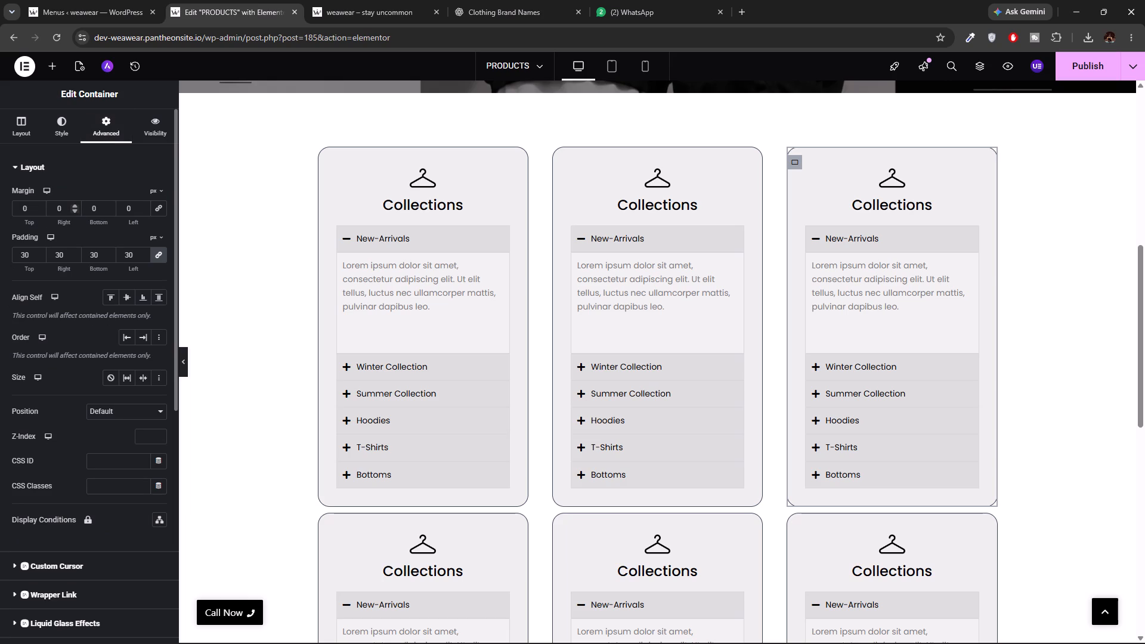
pyautogui.click(67, 210)
pyautogui.press('BackSpace')
pyautogui.write('40')
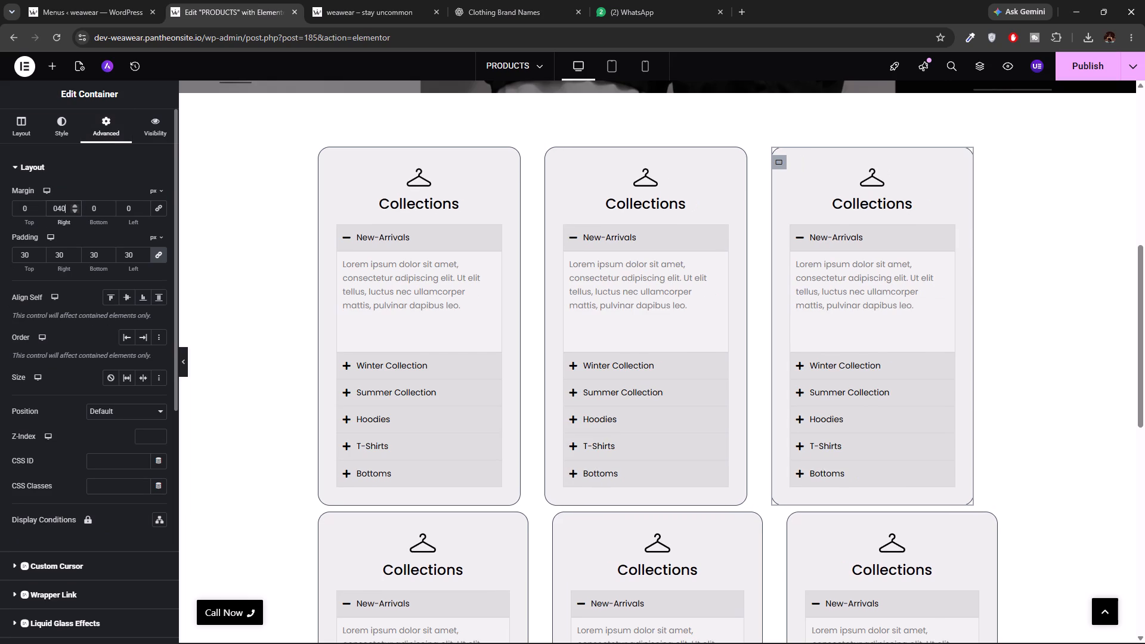
# Set the right margin of the third Collections card in the second row to 40 px.
pyautogui.scroll(-2, 357, 369)
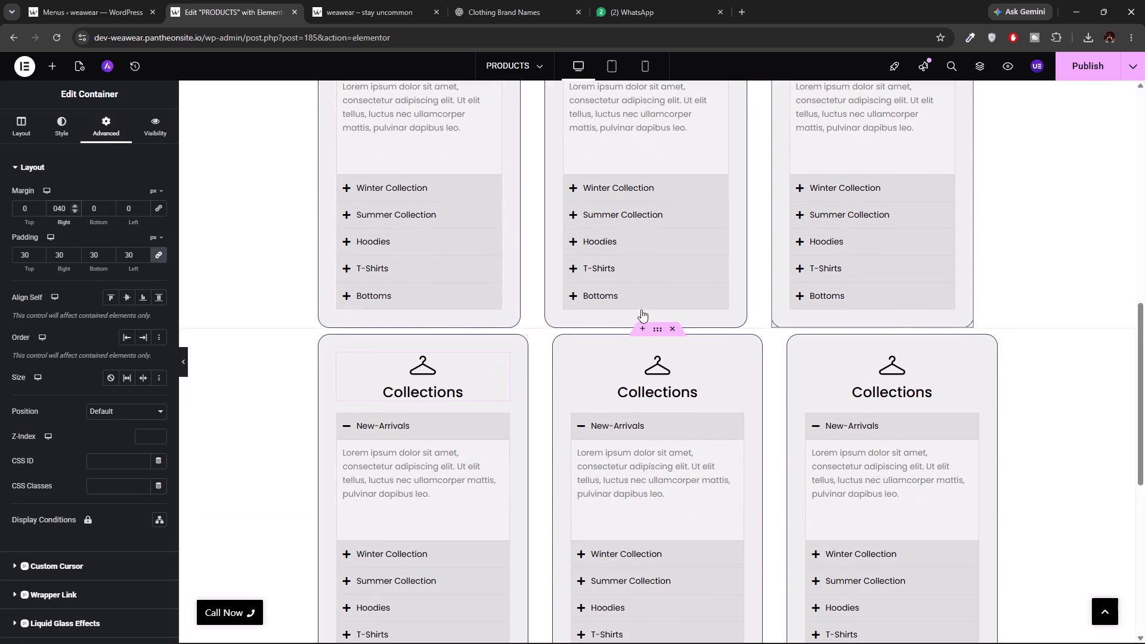
pyautogui.click(796, 351)
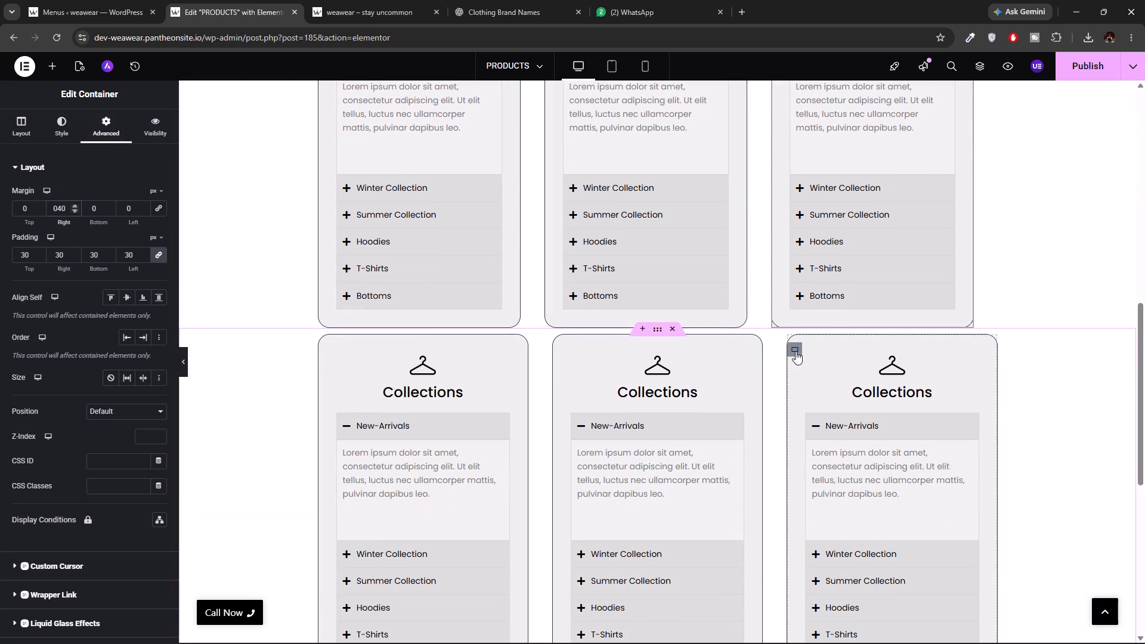
pyautogui.click(109, 113)
pyautogui.click(73, 212)
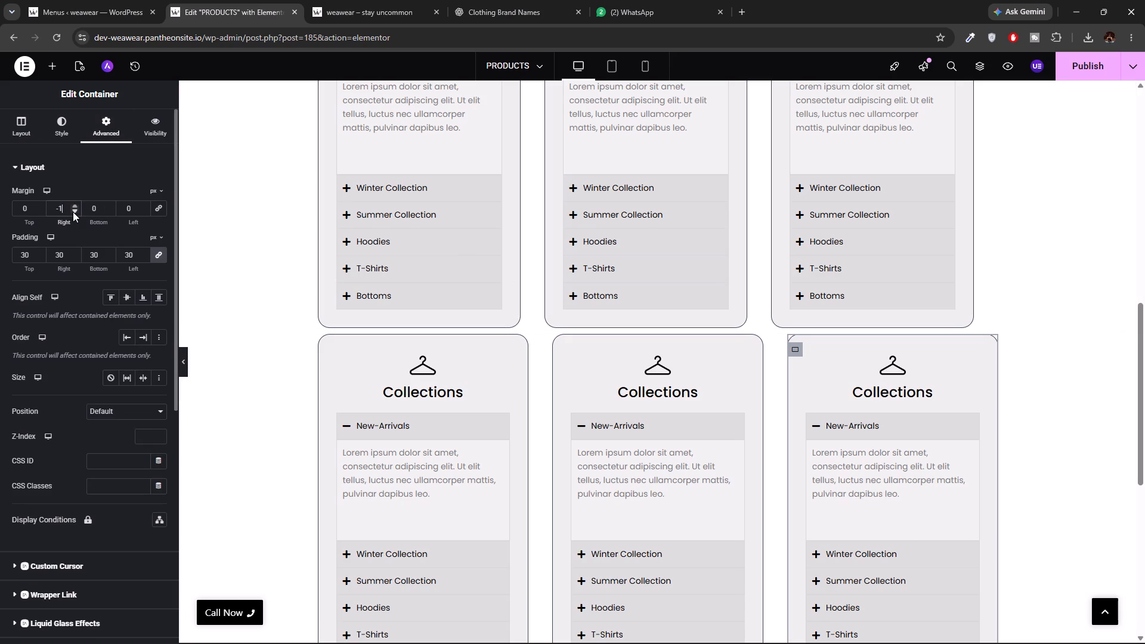
pyautogui.tripleClick(75, 206)
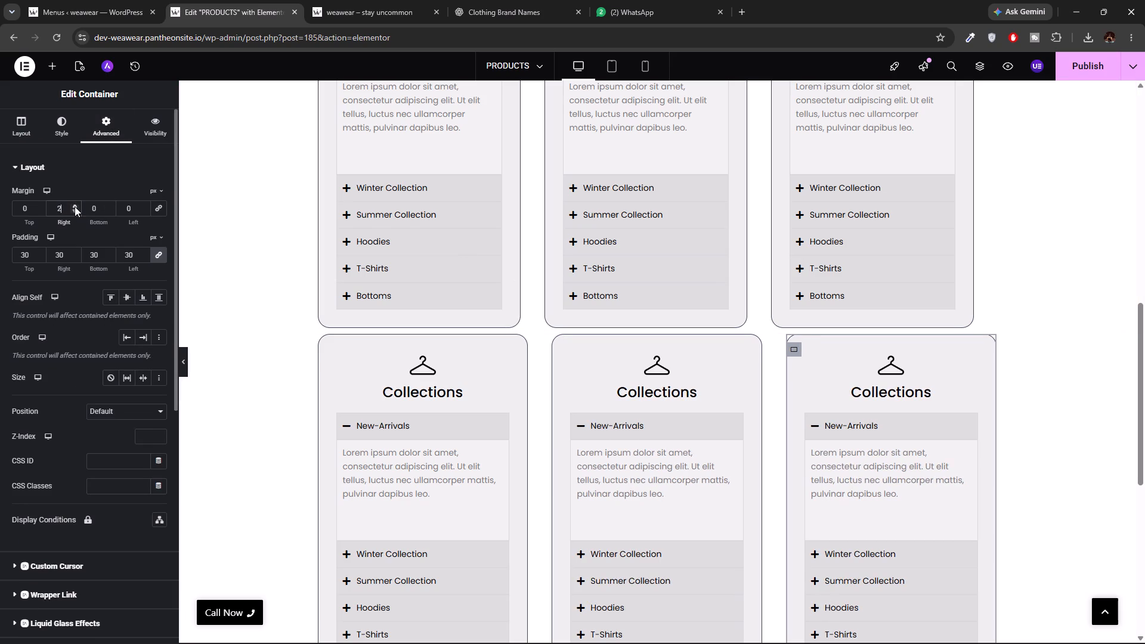
pyautogui.click(75, 206)
pyautogui.click(75, 206)
pyautogui.press('0')
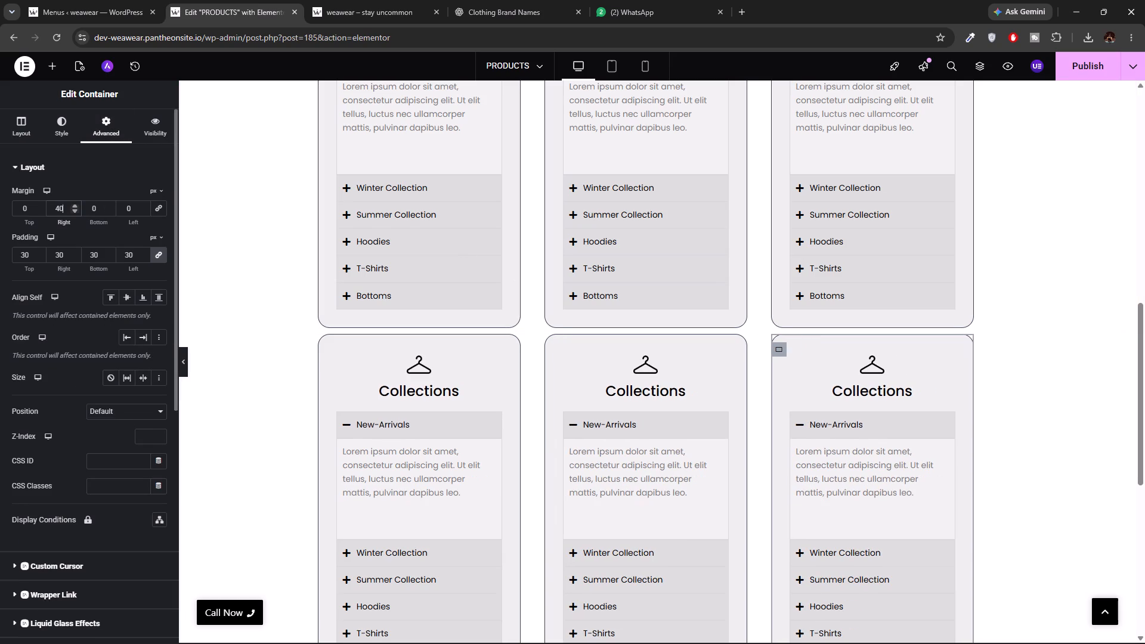
pyautogui.click(190, 278)
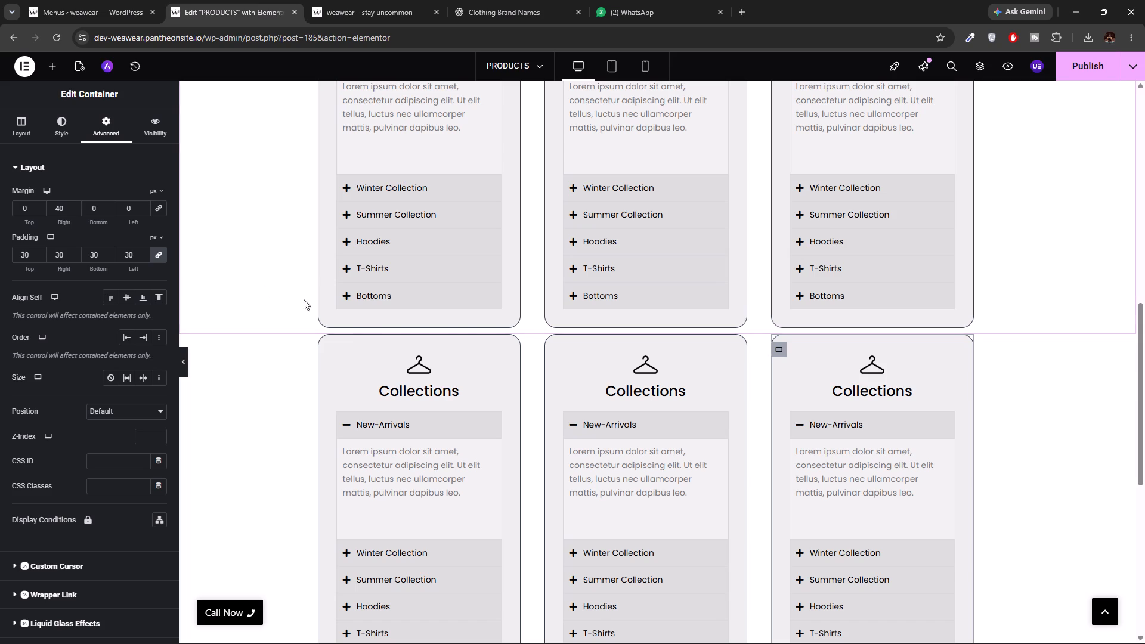
# Set the top margin of the container holding the second row of Collections cards to 40 px.
pyautogui.scroll(4, 349, 326)
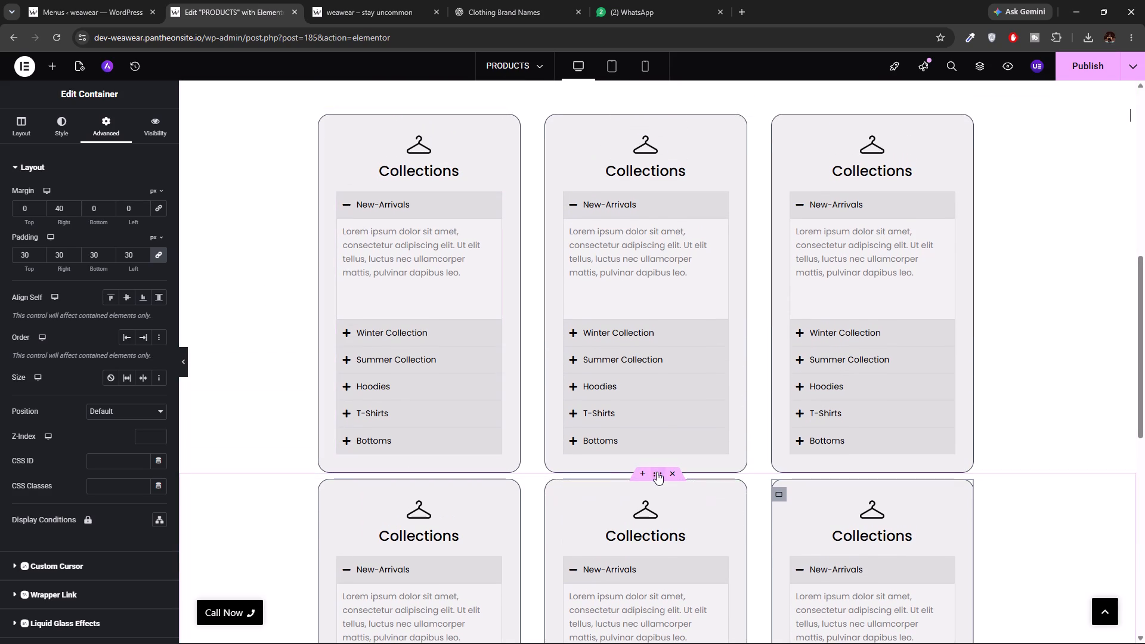
pyautogui.click(657, 471)
pyautogui.click(111, 125)
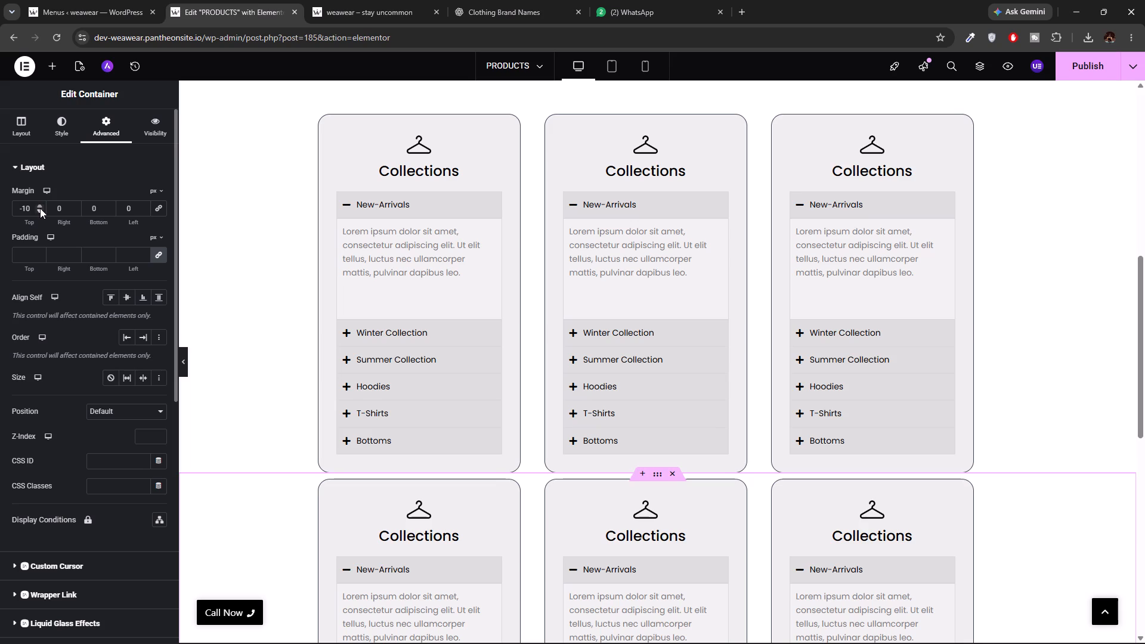
pyautogui.click(40, 208)
pyautogui.click(40, 205)
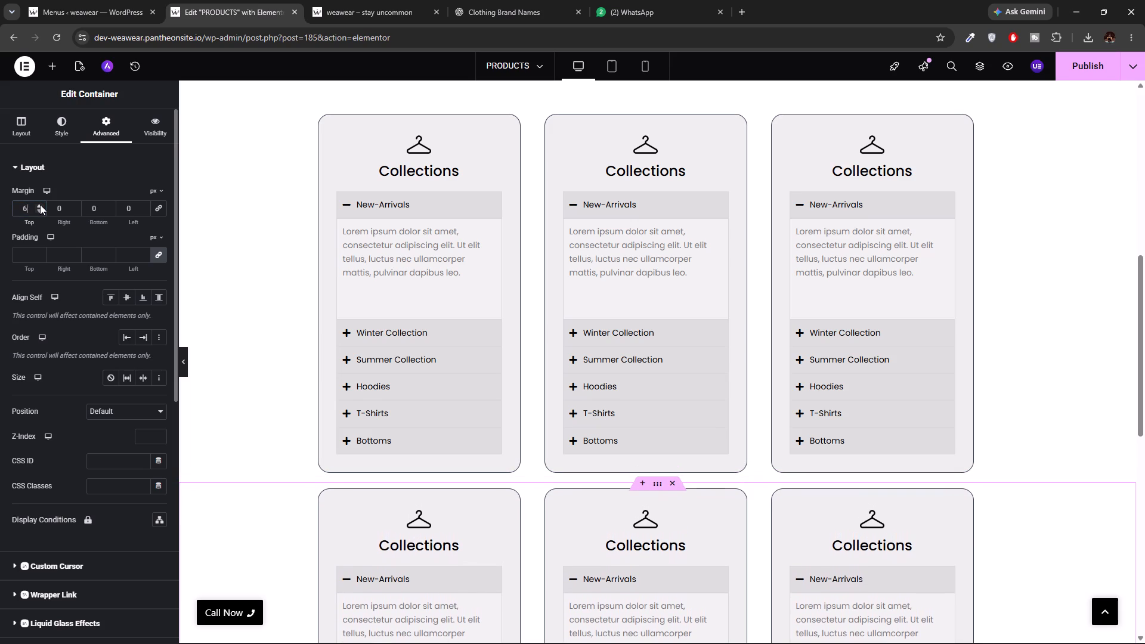
pyautogui.tripleClick(41, 211)
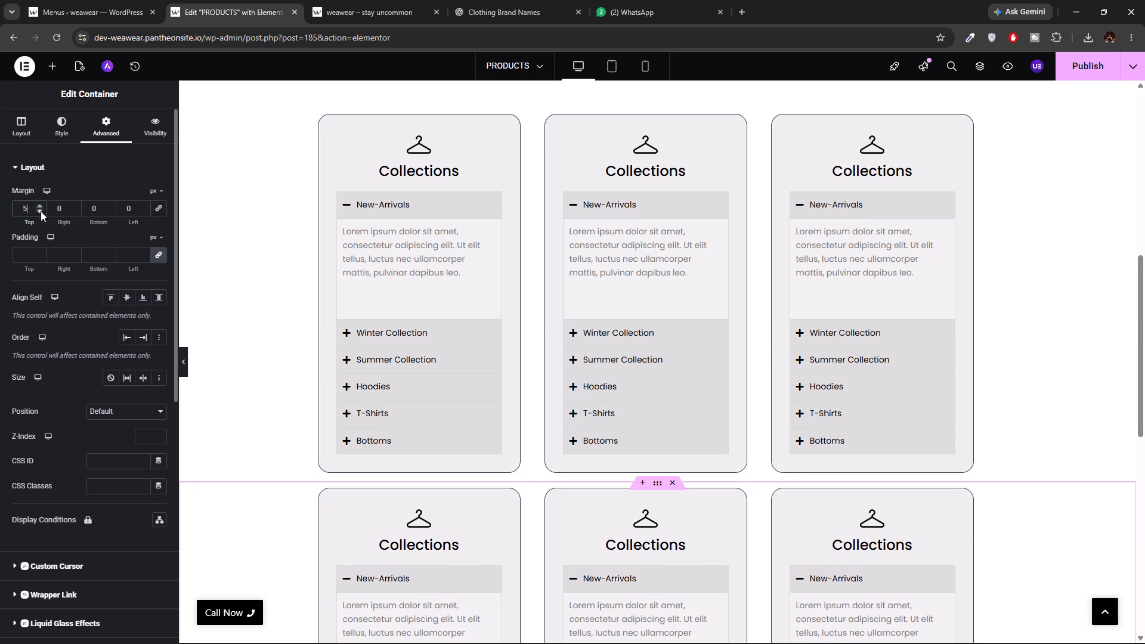
pyautogui.click(41, 211)
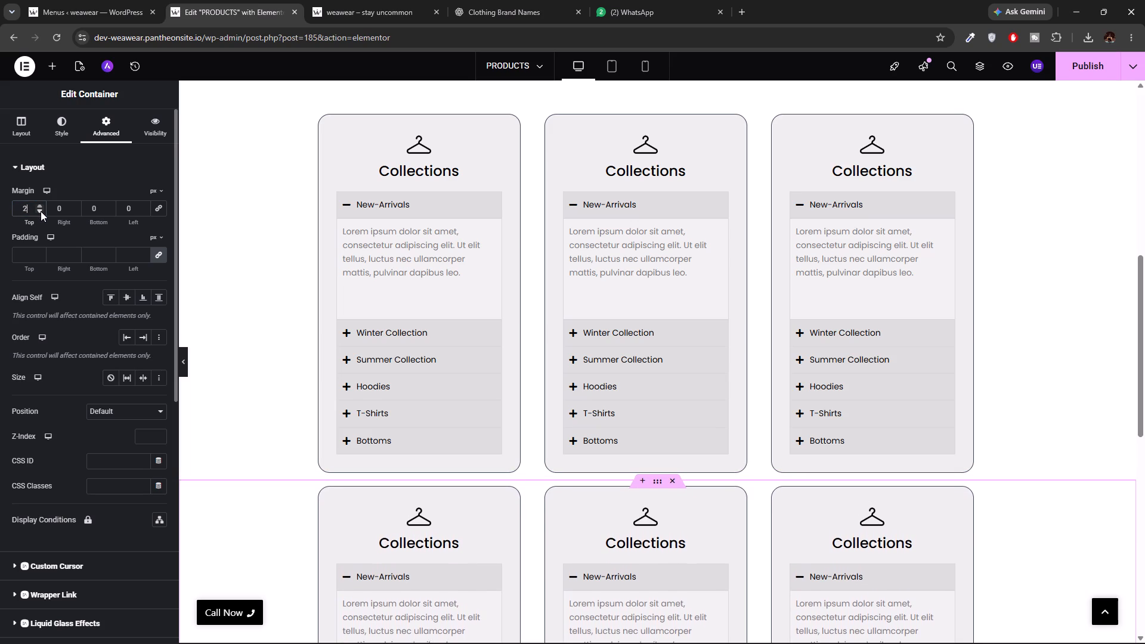
pyautogui.doubleClick(41, 211)
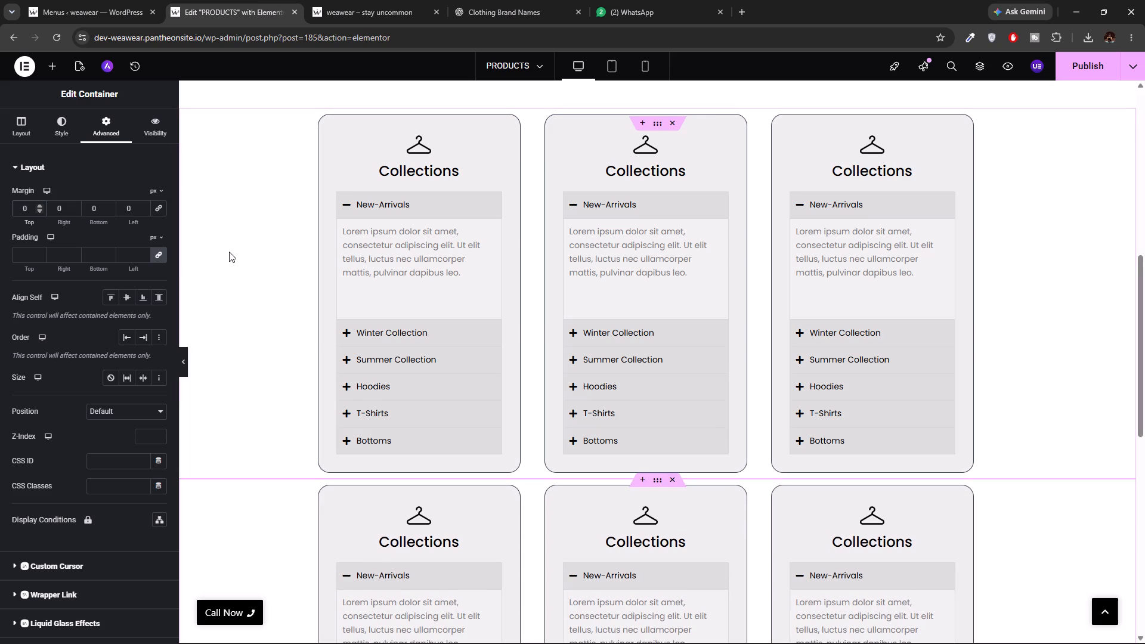
pyautogui.scroll(-3, 279, 317)
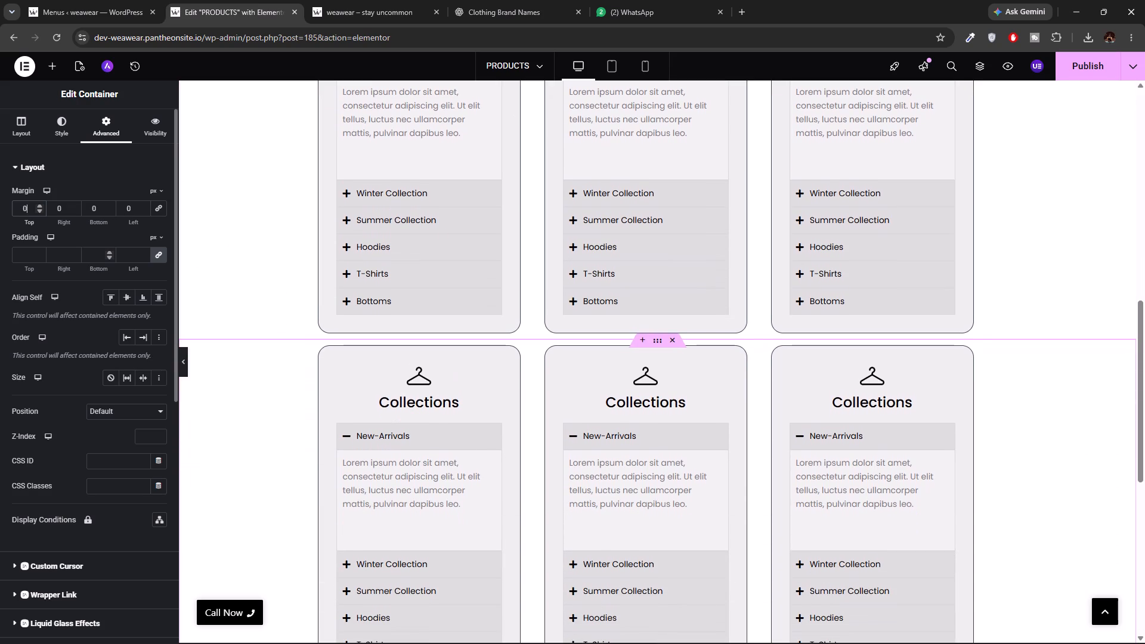
pyautogui.press('BackSpace')
pyautogui.write('40')
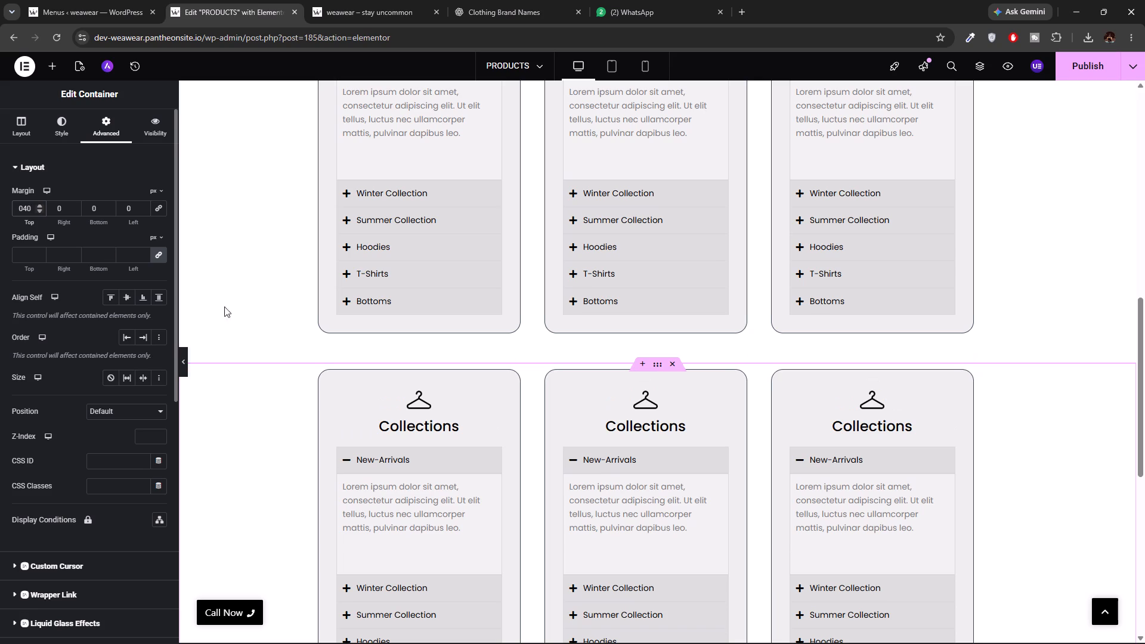
pyautogui.click(225, 426)
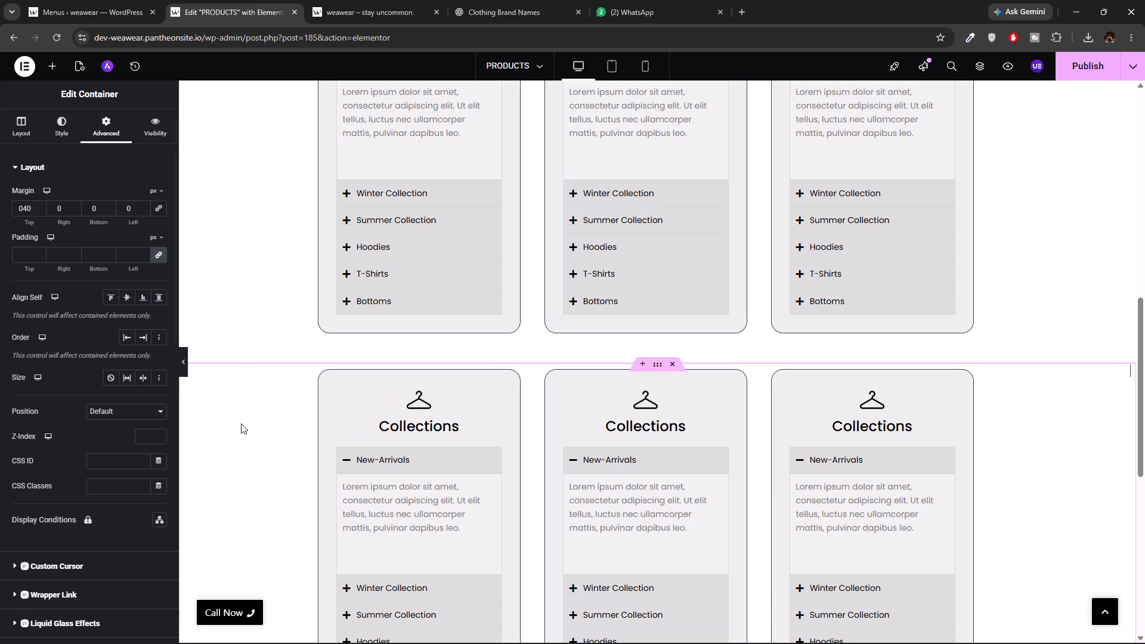
# Publish the PRODUCTS page with the new spacing between its Collections cards.
pyautogui.click(1067, 67)
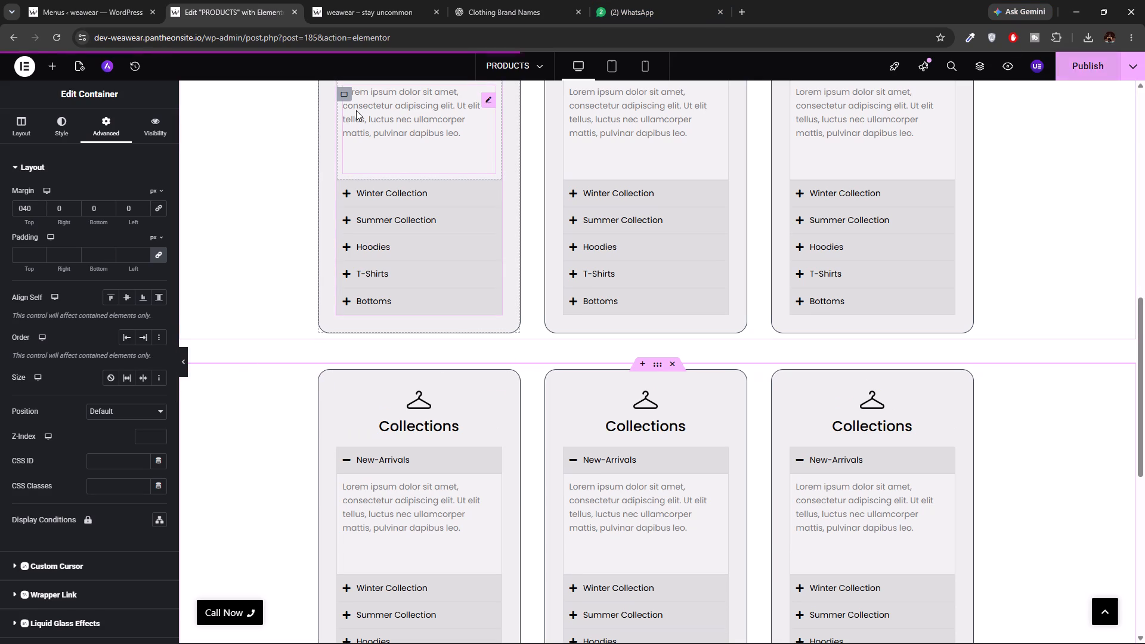
# Preview the PRODUCTS page and examine the layout from the banner through both Collections rows to the footer.
pyautogui.click(1013, 62)
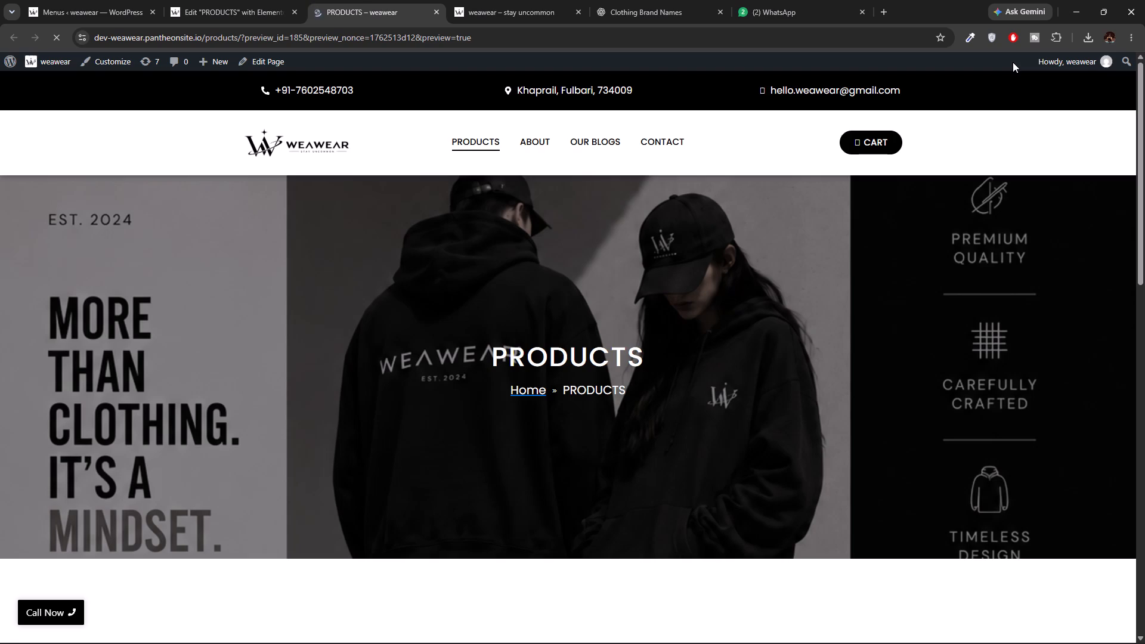
pyautogui.scroll(-1, 895, 277)
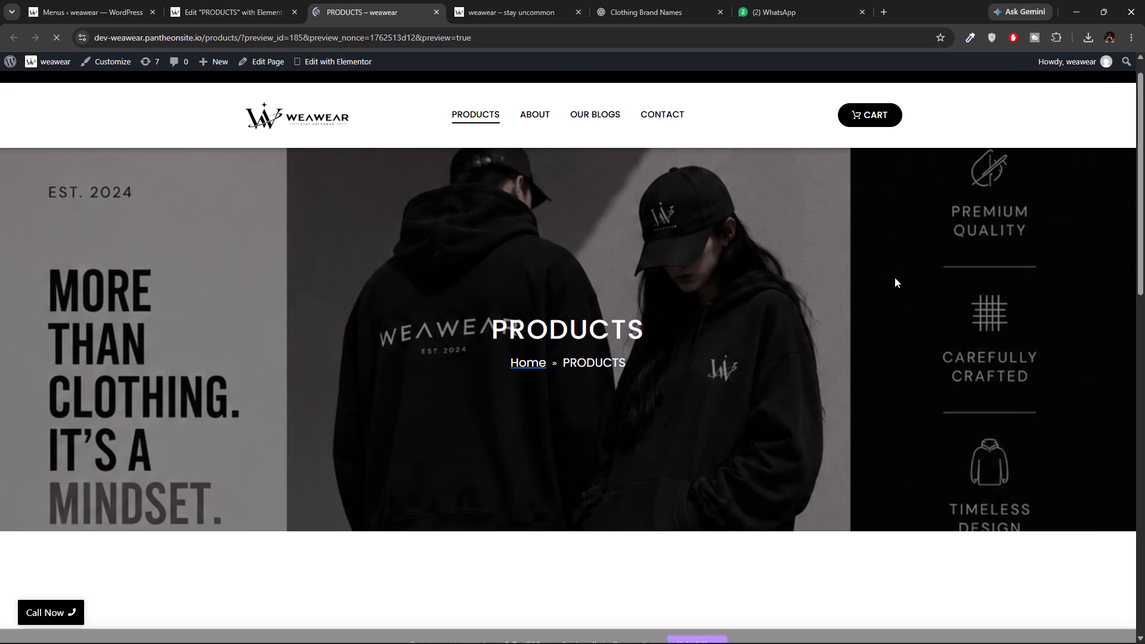
pyautogui.scroll(-5, 895, 277)
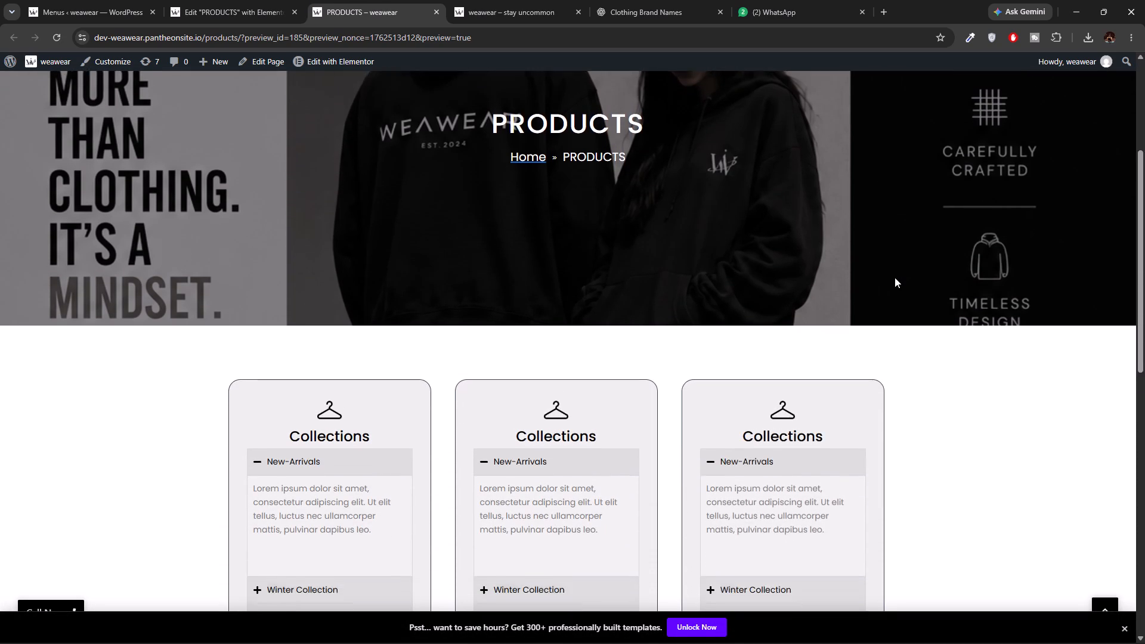
pyautogui.scroll(-5, 895, 277)
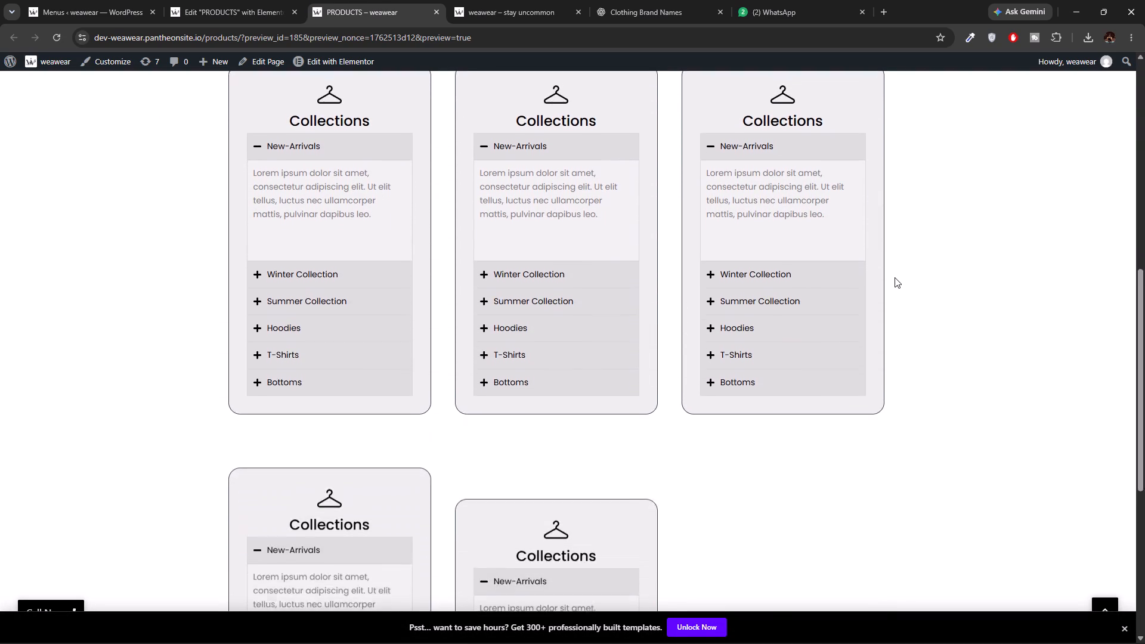
pyautogui.scroll(-4, 895, 277)
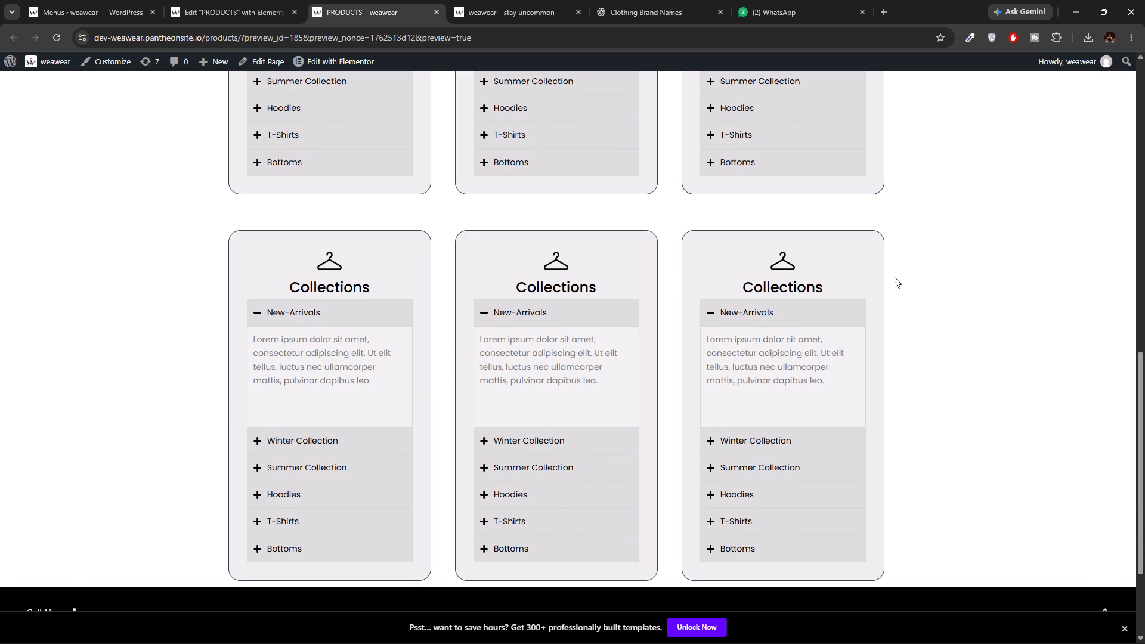
pyautogui.scroll(-5, 895, 277)
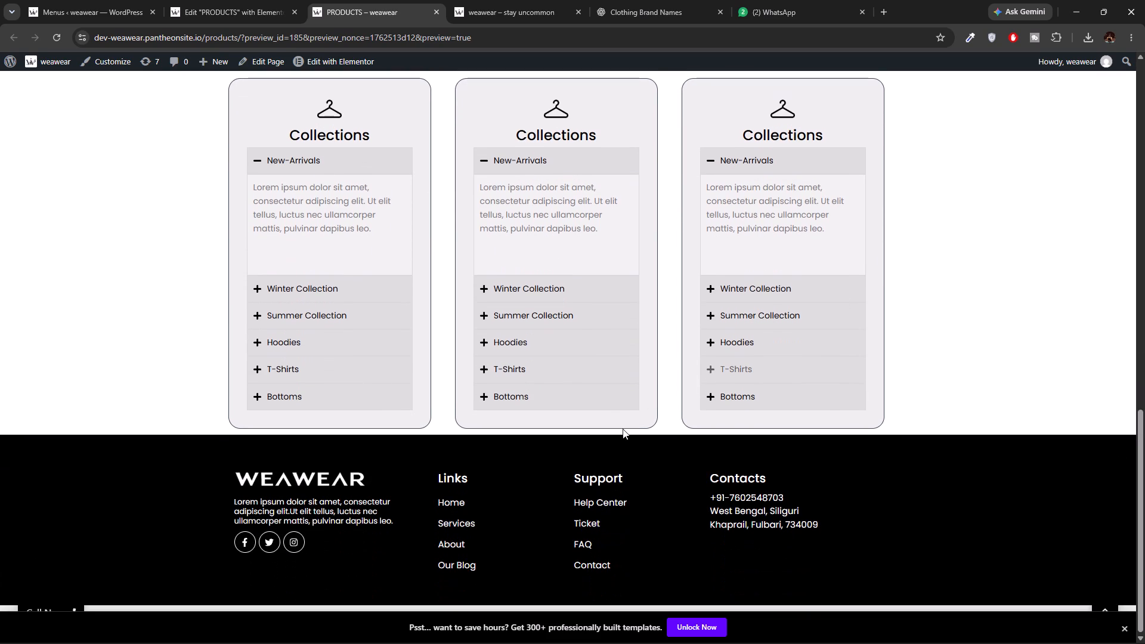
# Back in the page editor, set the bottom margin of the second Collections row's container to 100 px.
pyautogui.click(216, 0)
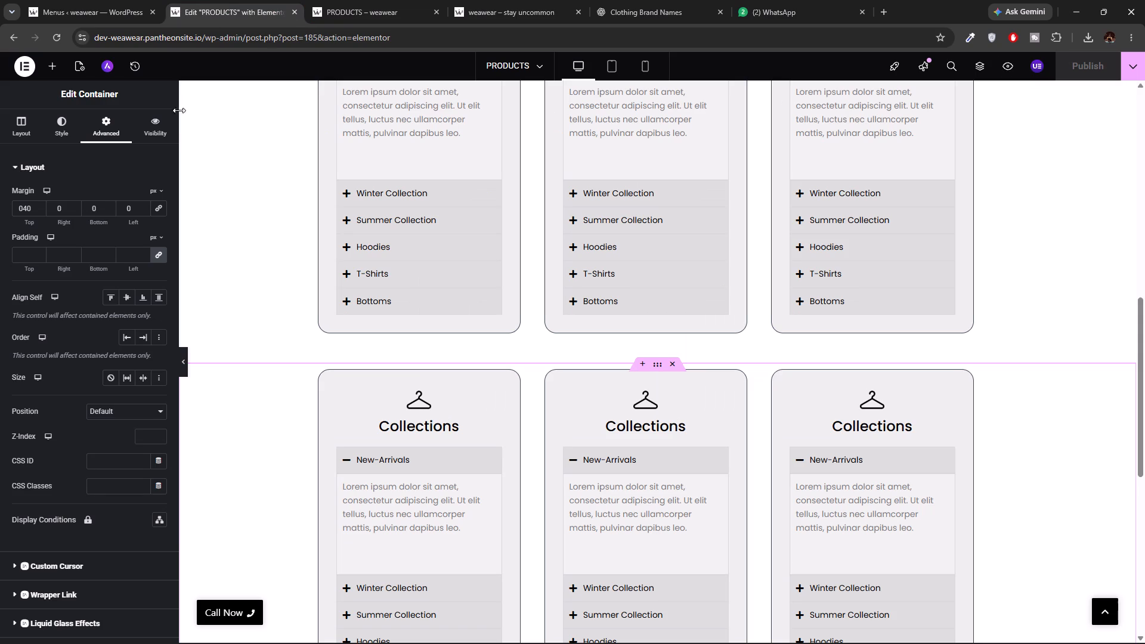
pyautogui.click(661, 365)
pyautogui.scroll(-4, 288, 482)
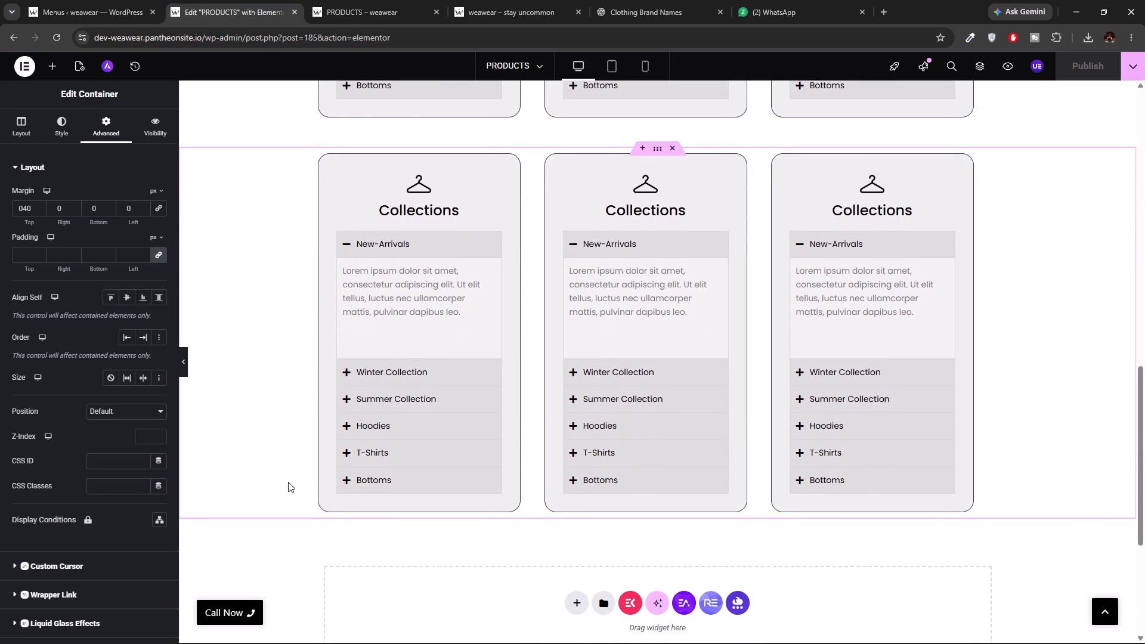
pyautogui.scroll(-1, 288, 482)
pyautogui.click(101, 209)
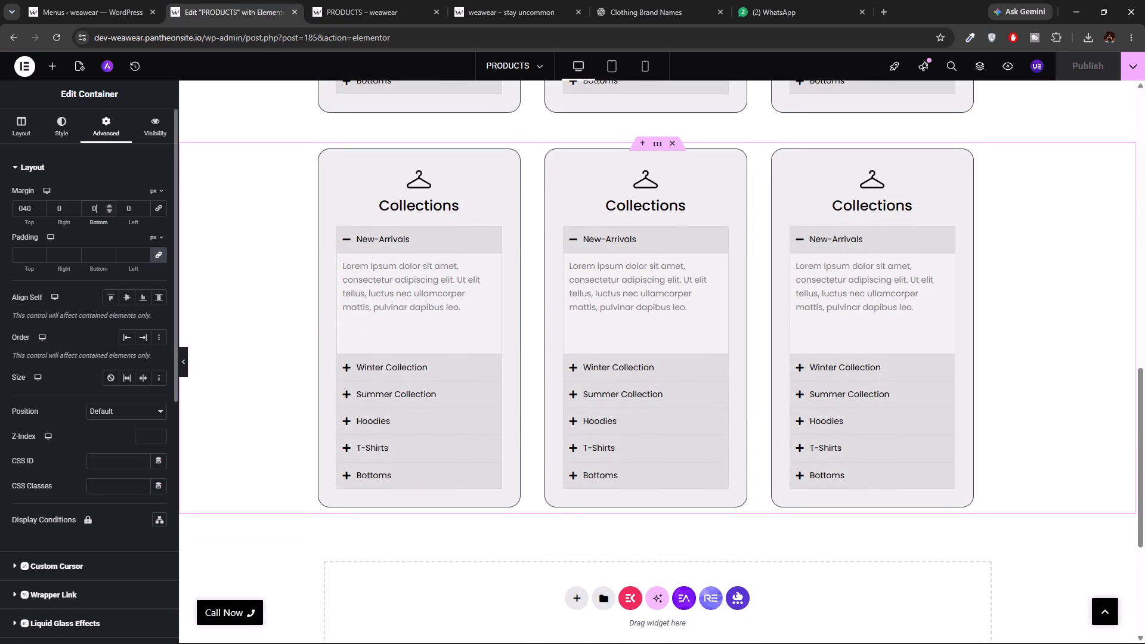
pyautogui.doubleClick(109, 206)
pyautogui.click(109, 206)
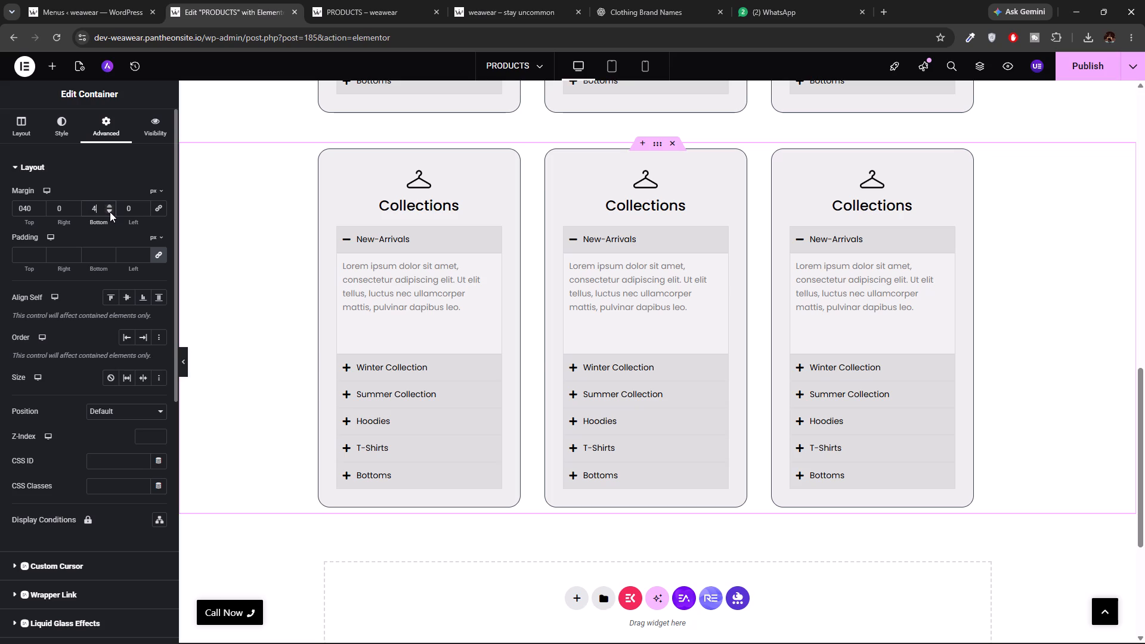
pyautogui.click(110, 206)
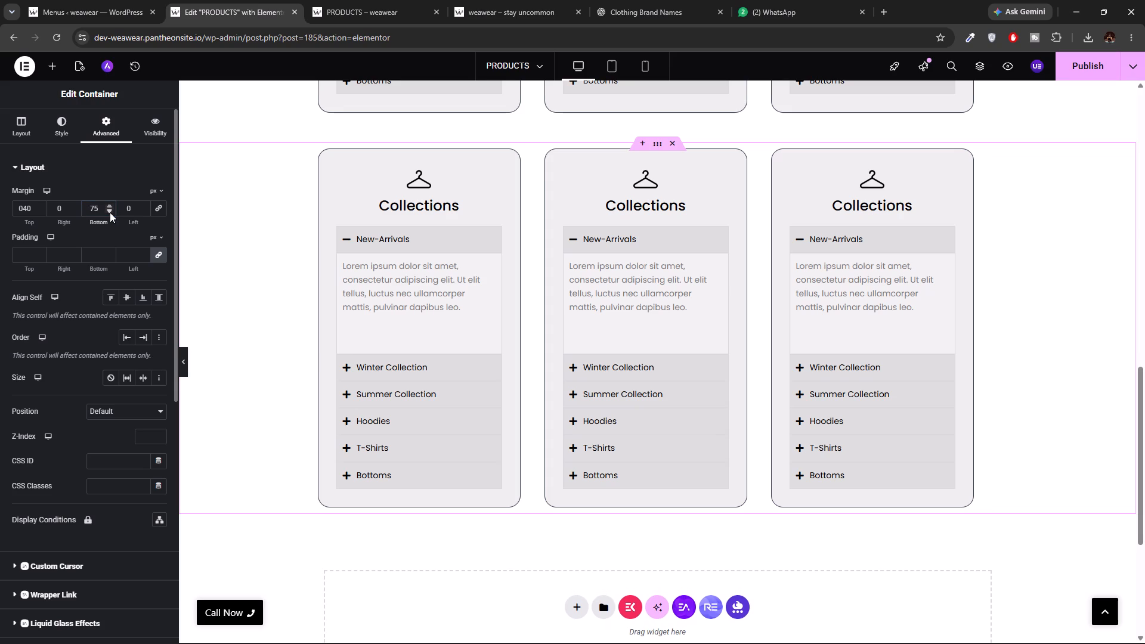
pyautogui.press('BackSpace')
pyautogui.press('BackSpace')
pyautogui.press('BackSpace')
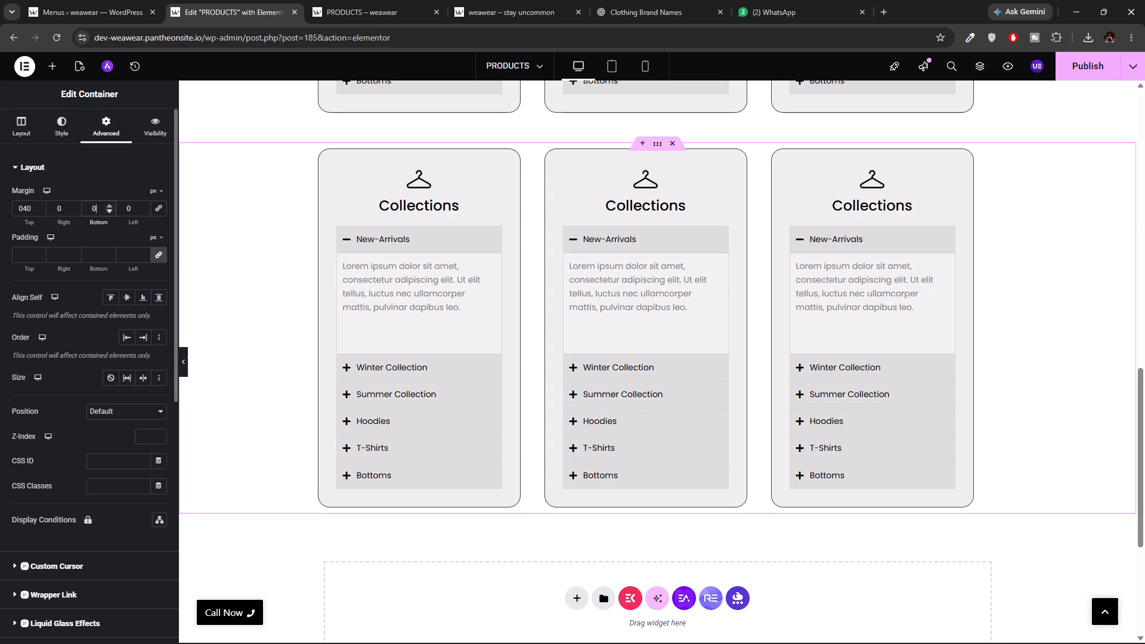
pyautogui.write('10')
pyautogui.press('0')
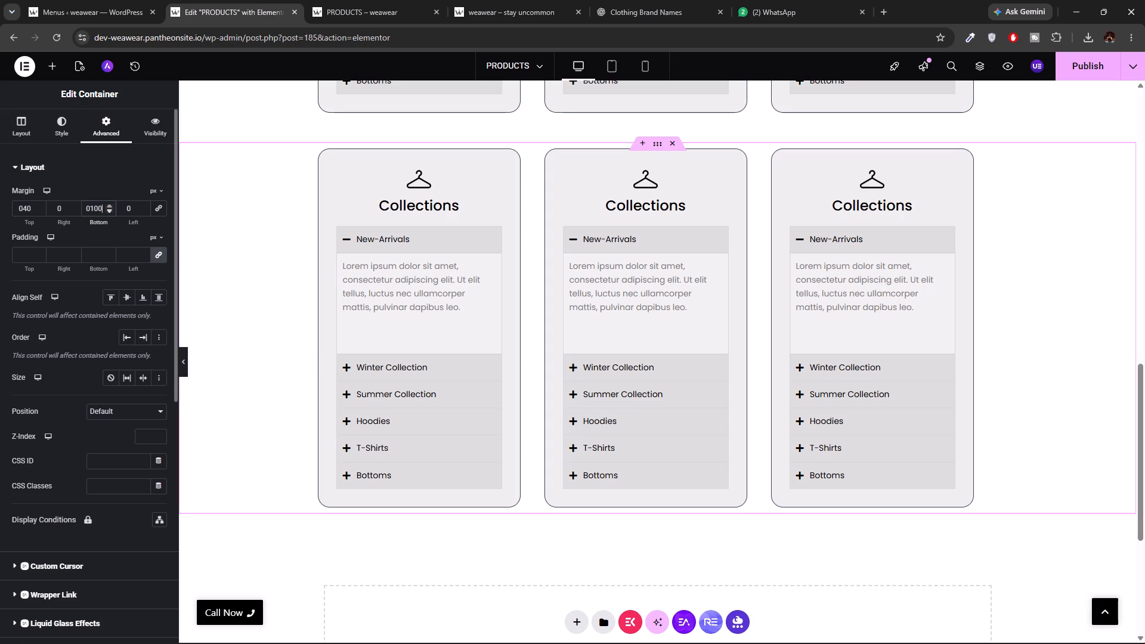
# Compare the gap above the footer with the spacing around the banner and both Collections rows in the editor.
pyautogui.scroll(6, 209, 252)
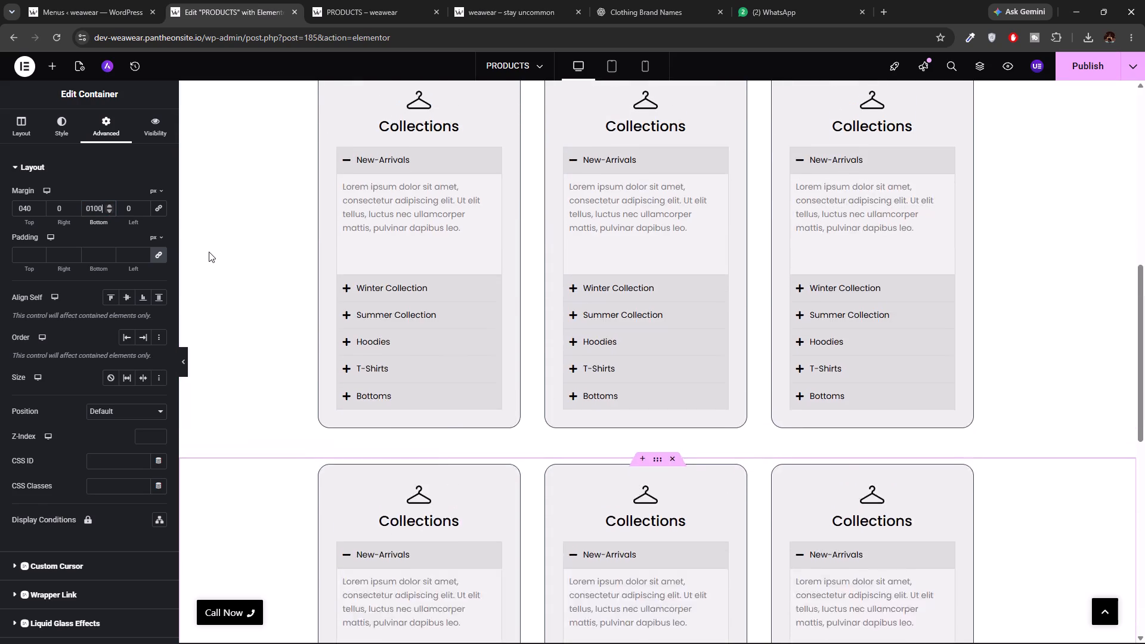
pyautogui.scroll(-2, 209, 252)
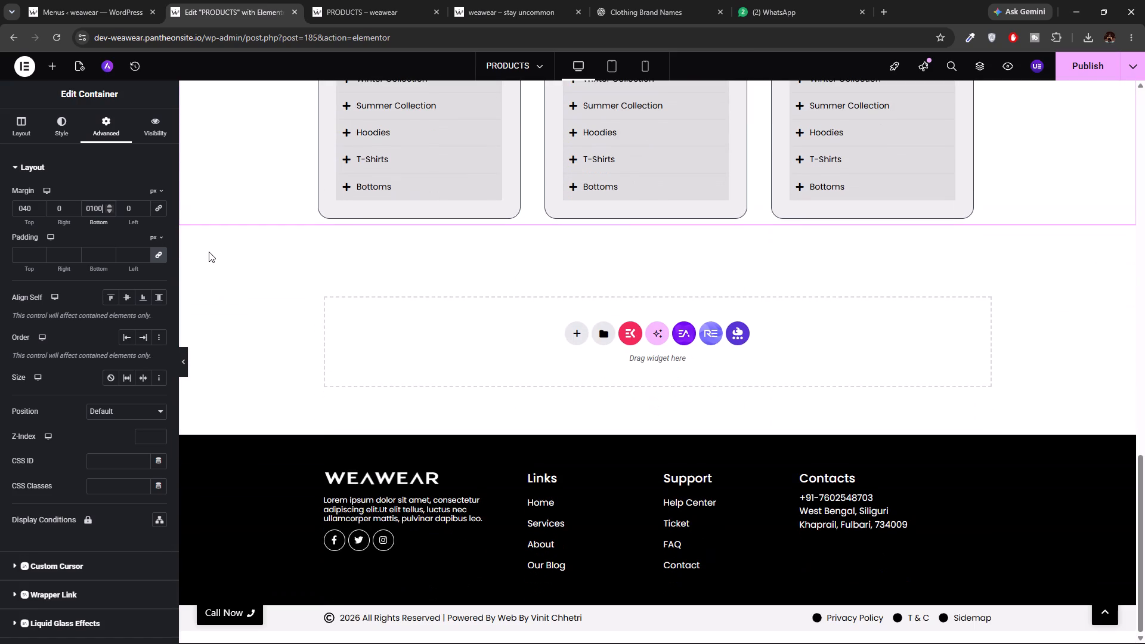
pyautogui.scroll(10, 209, 252)
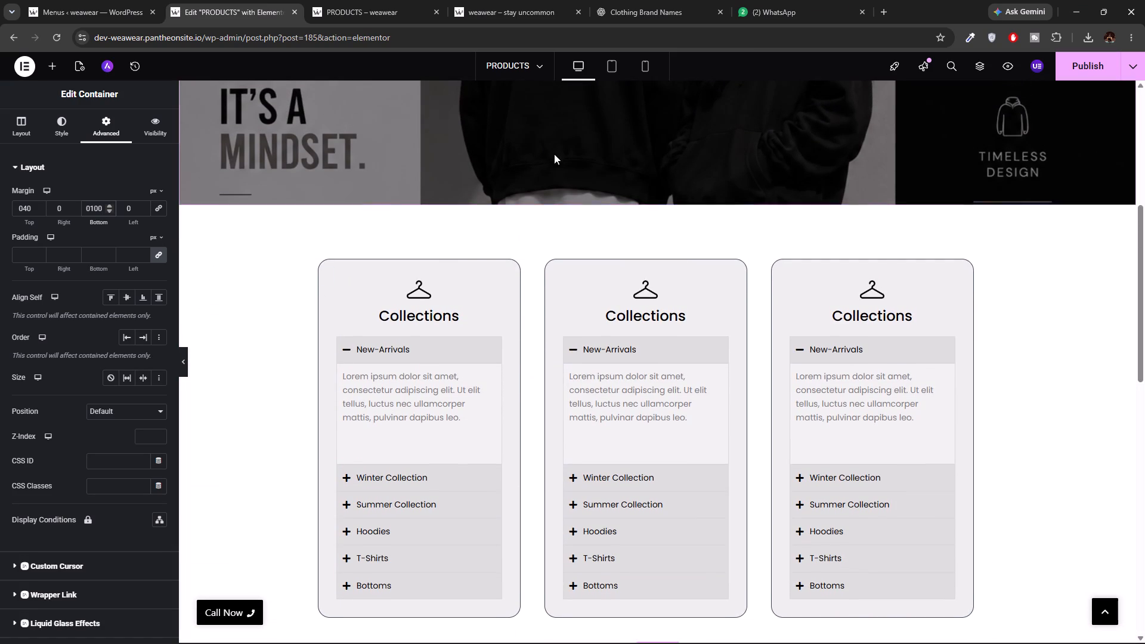
pyautogui.scroll(4, 587, 218)
pyautogui.scroll(-2, 587, 218)
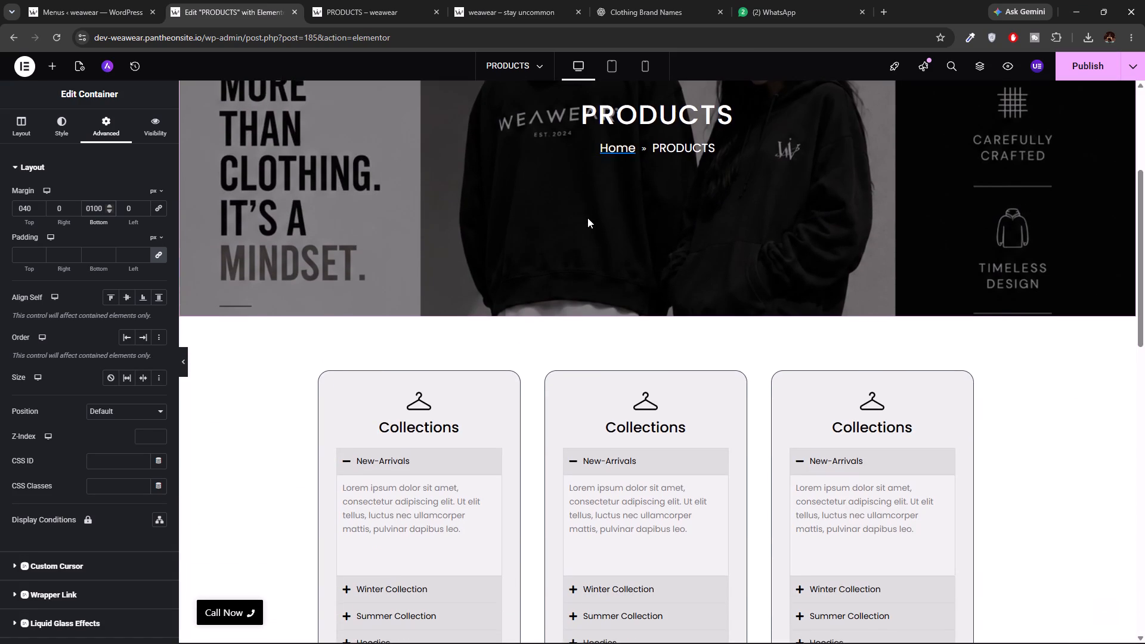
pyautogui.scroll(-1, 587, 218)
pyautogui.scroll(-2, 595, 370)
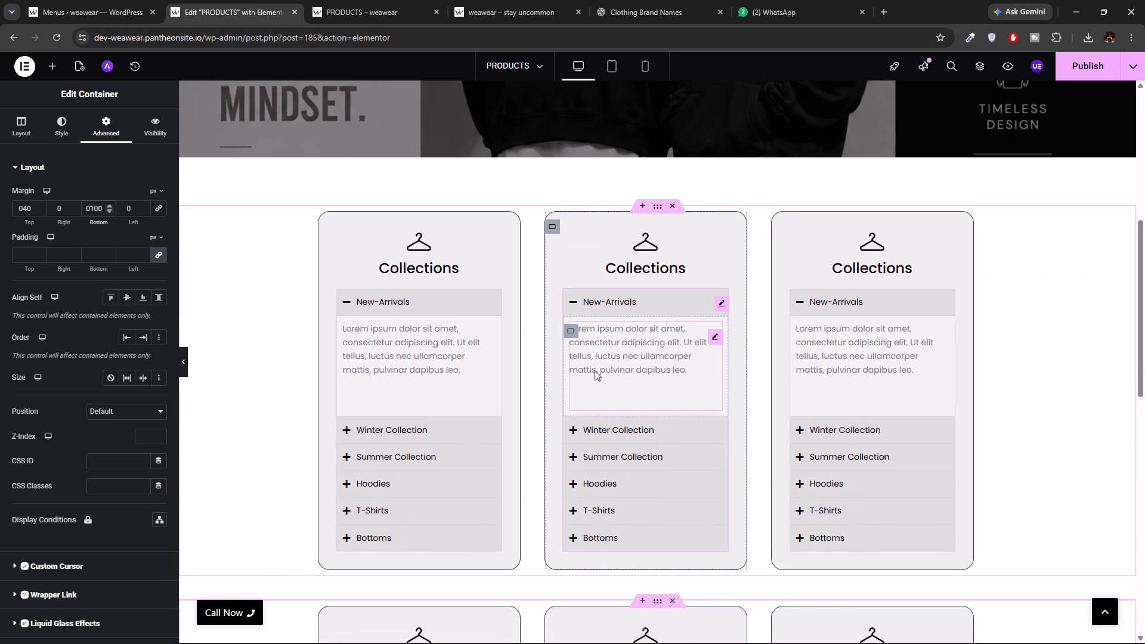
pyautogui.click(572, 121)
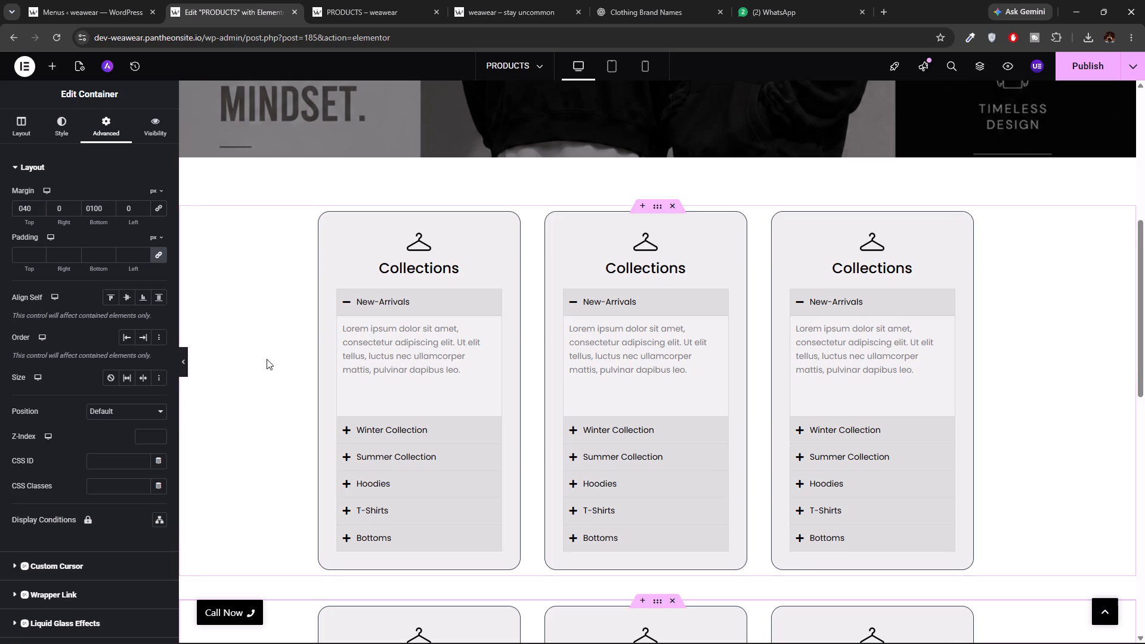
pyautogui.scroll(-10, 267, 359)
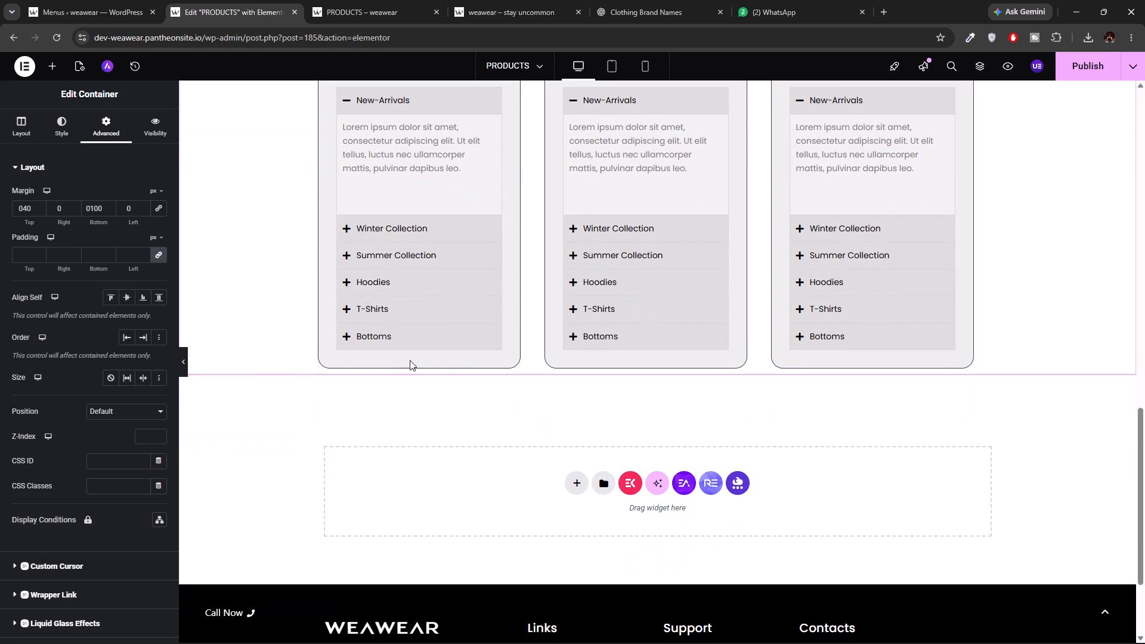
# Set the bottom margin of the second Collections row's container to 60 px.
pyautogui.scroll(3, 462, 354)
pyautogui.click(661, 196)
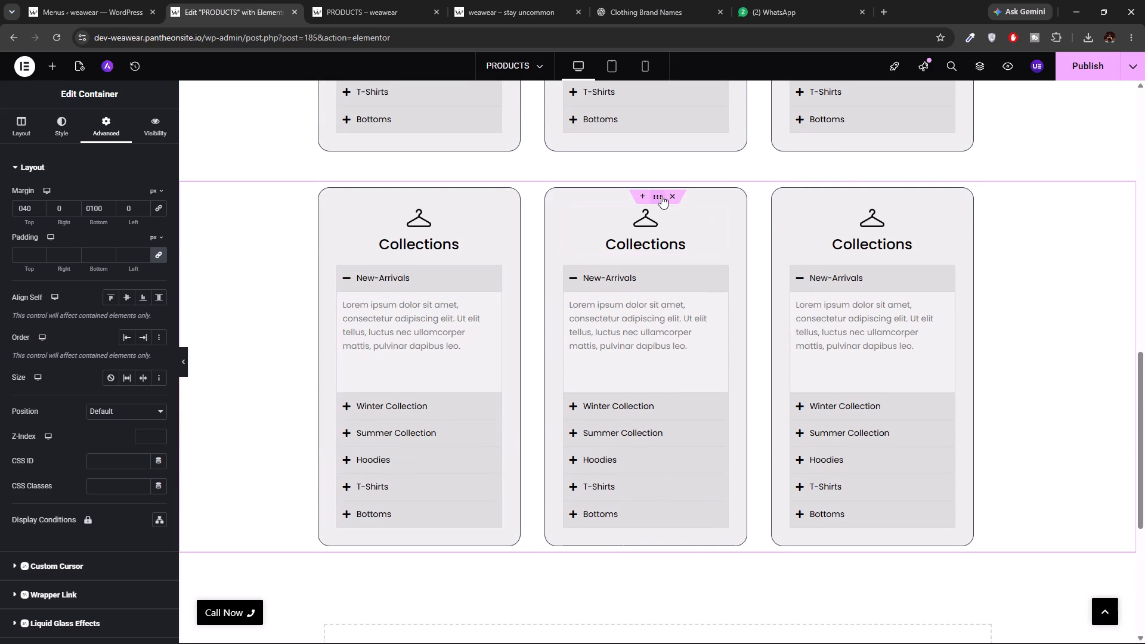
pyautogui.click(103, 205)
pyautogui.press('BackSpace')
pyautogui.press('BackSpace')
pyautogui.press('BackSpace')
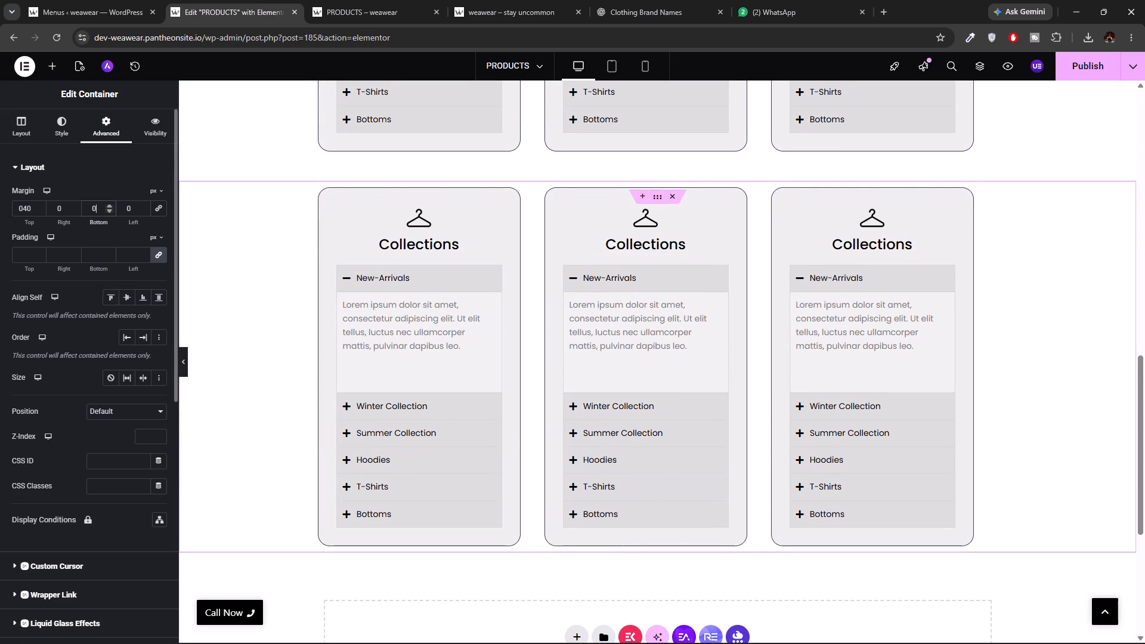
pyautogui.press('BackSpace')
pyautogui.write('60')
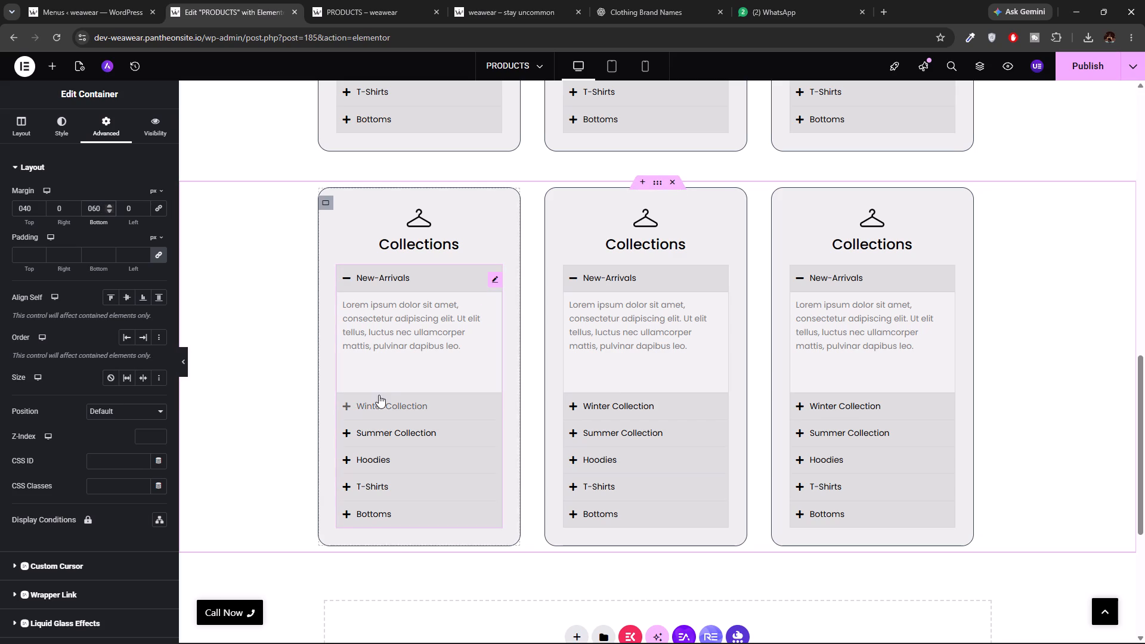
pyautogui.click(322, 602)
# Publish the PRODUCTS page with the second Collections row's updated bottom margin.
pyautogui.scroll(1, 322, 602)
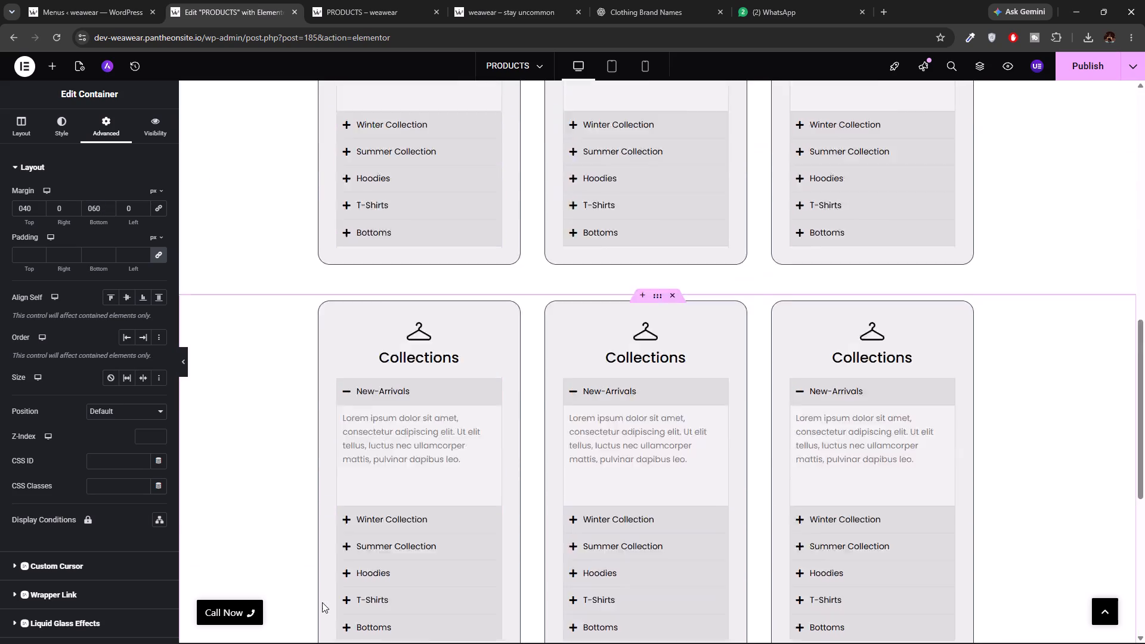
pyautogui.scroll(1, 322, 602)
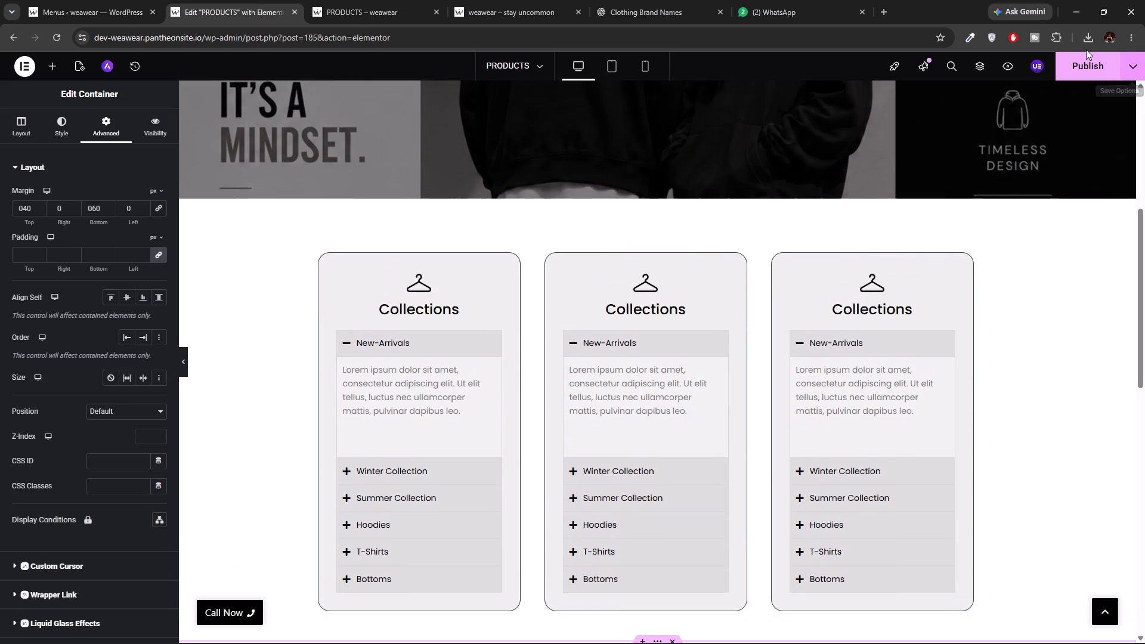
pyautogui.click(1086, 49)
pyautogui.click(1079, 58)
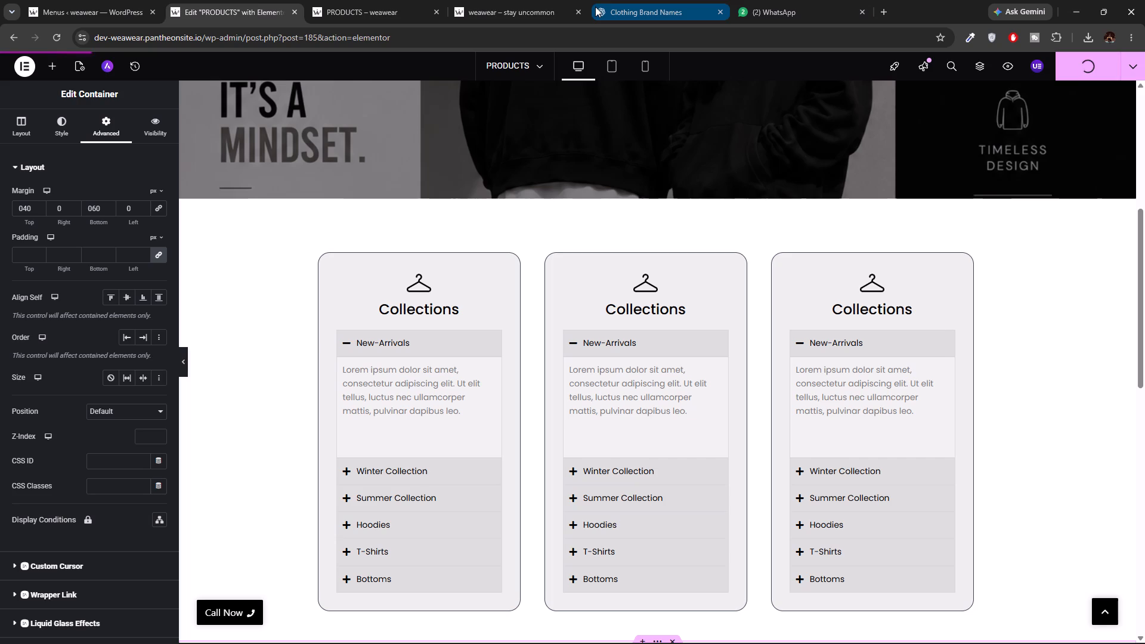
# Examine the Collections rows and the gap above the footer in the PRODUCTS page preview.
pyautogui.click(349, 0)
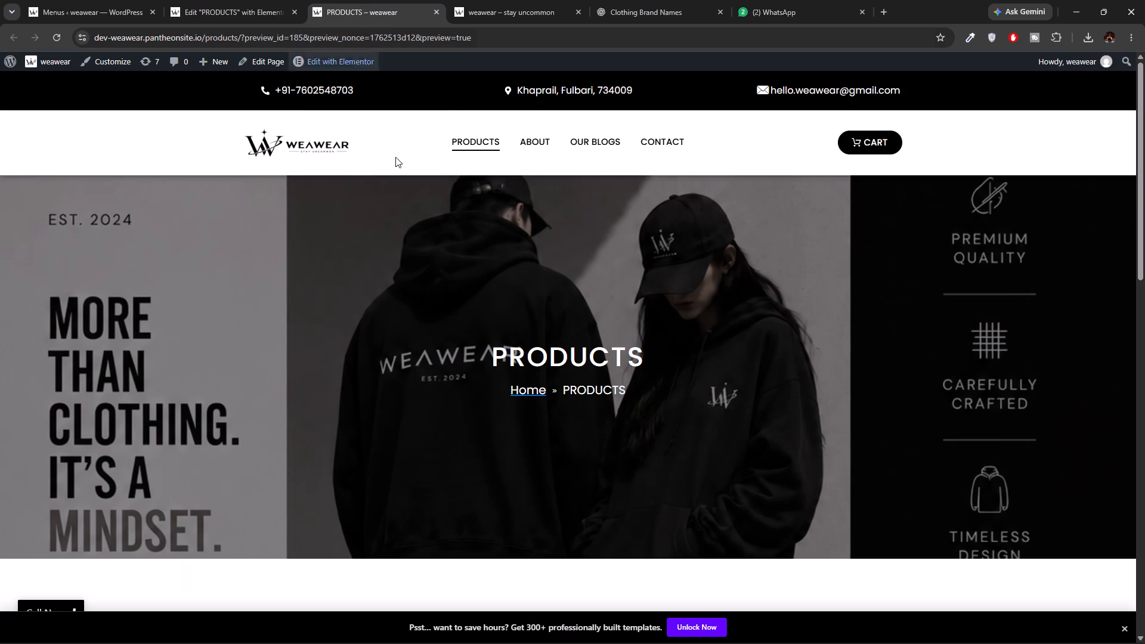
pyautogui.scroll(-4, 395, 299)
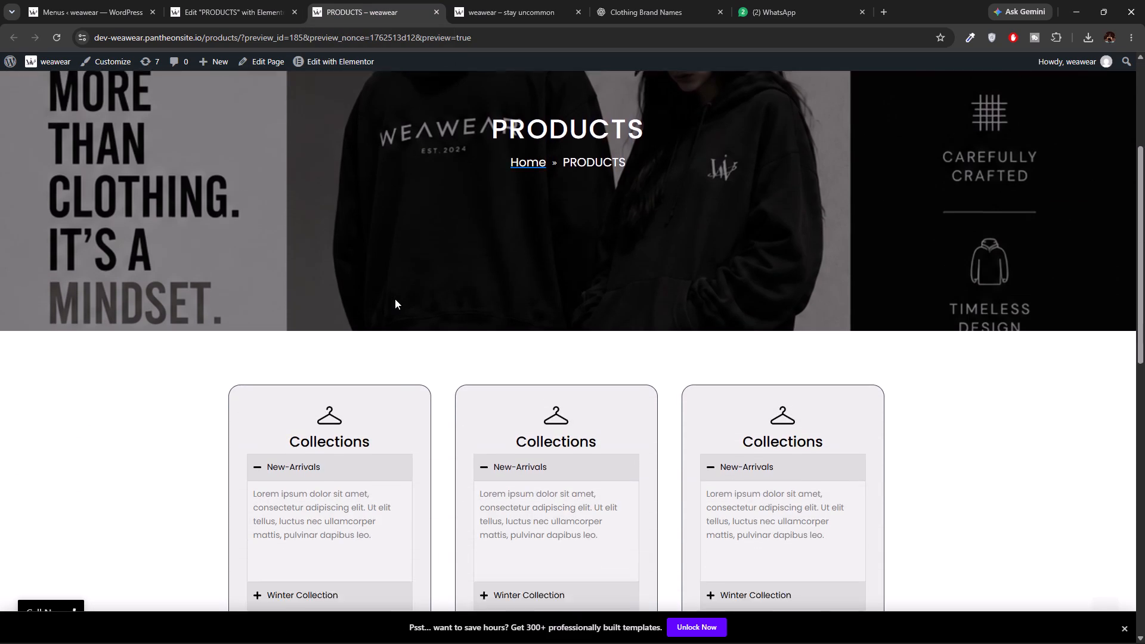
pyautogui.scroll(-3, 395, 299)
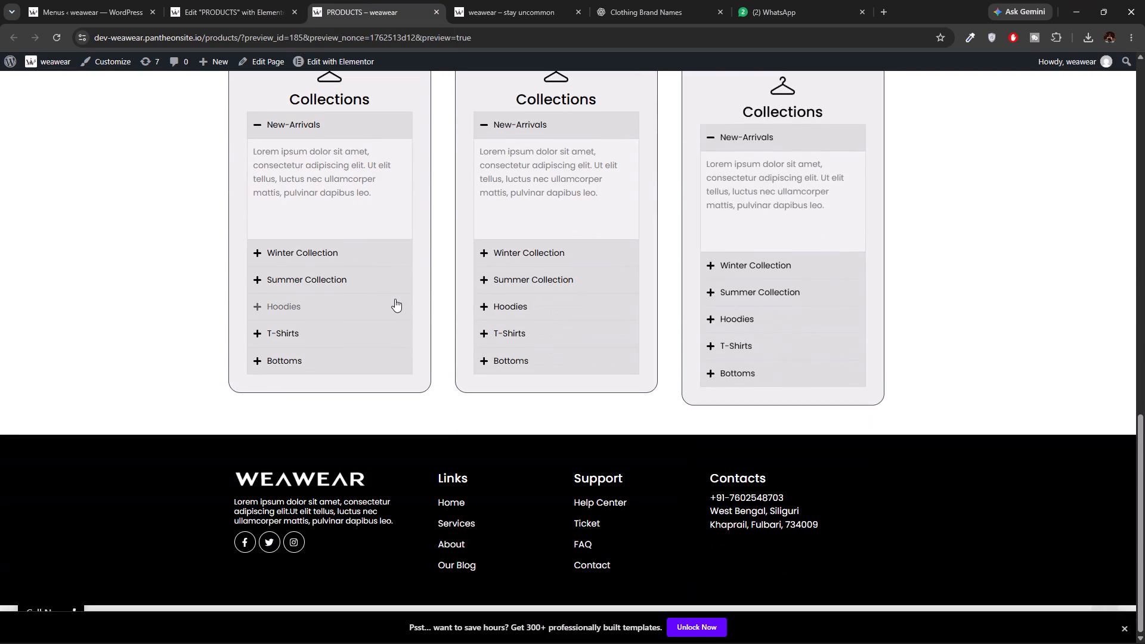
pyautogui.scroll(-2, 395, 299)
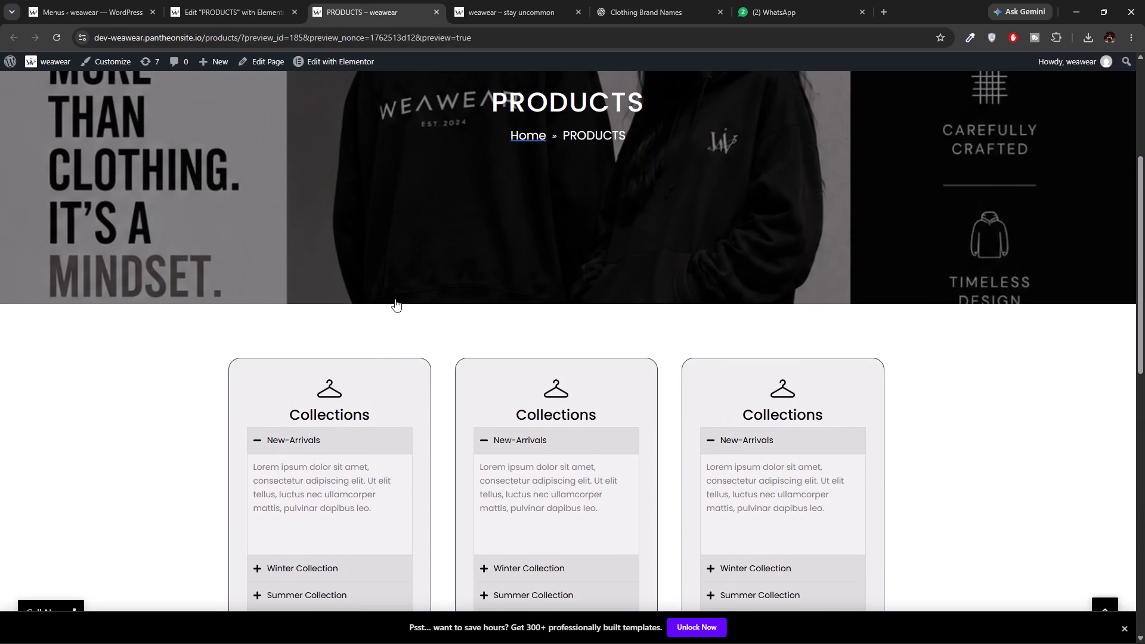
pyautogui.scroll(-2, 395, 299)
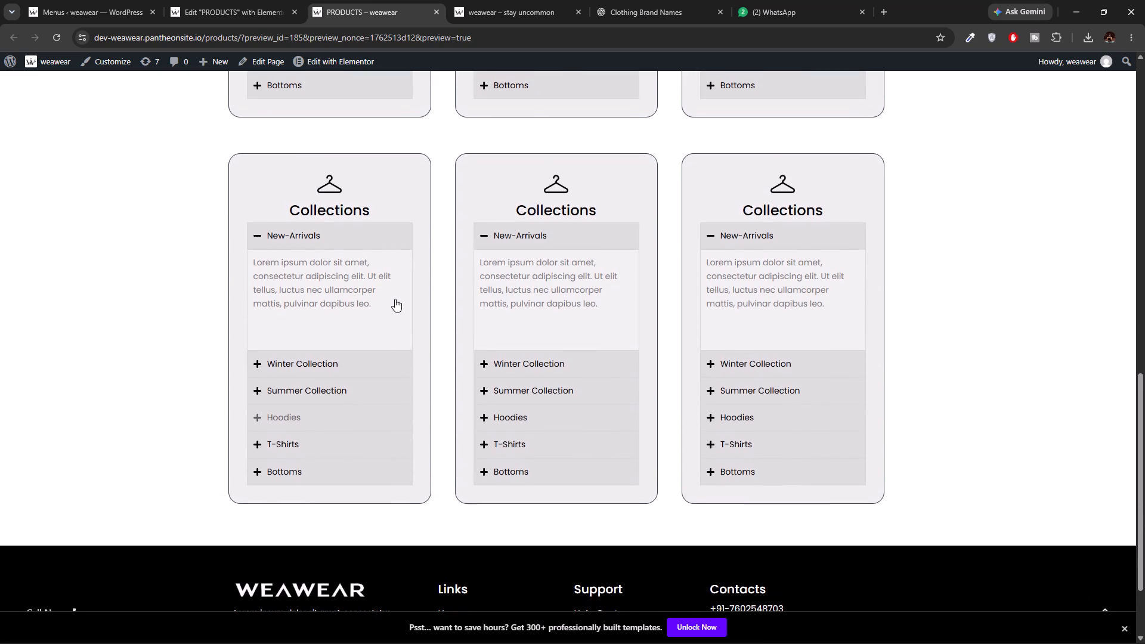
pyautogui.scroll(-1, 395, 299)
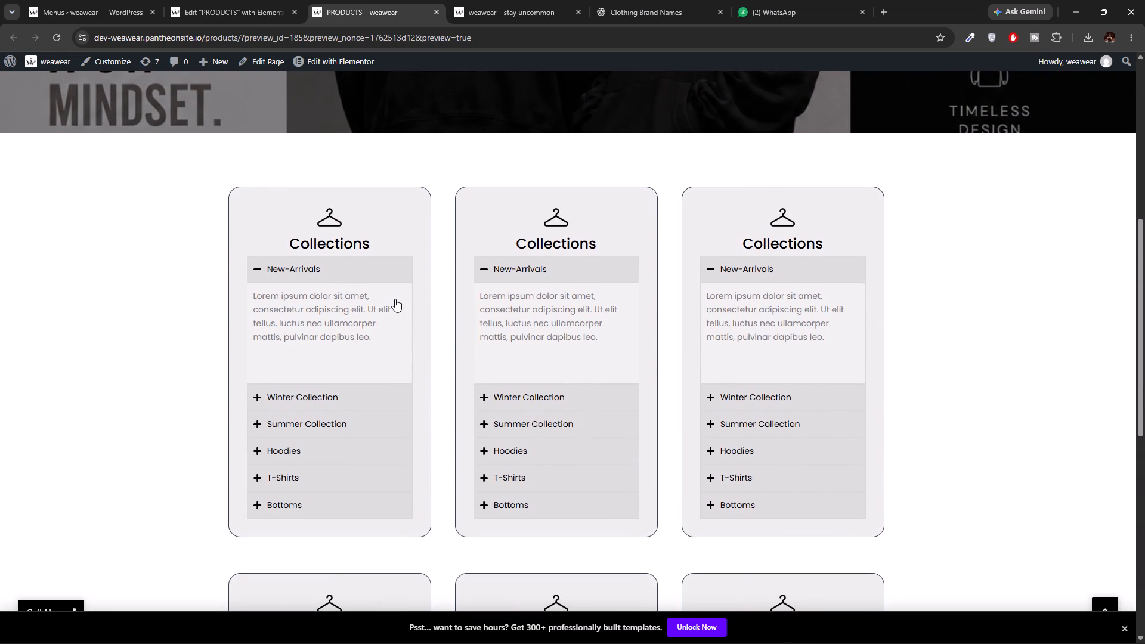
pyautogui.scroll(-1, 395, 299)
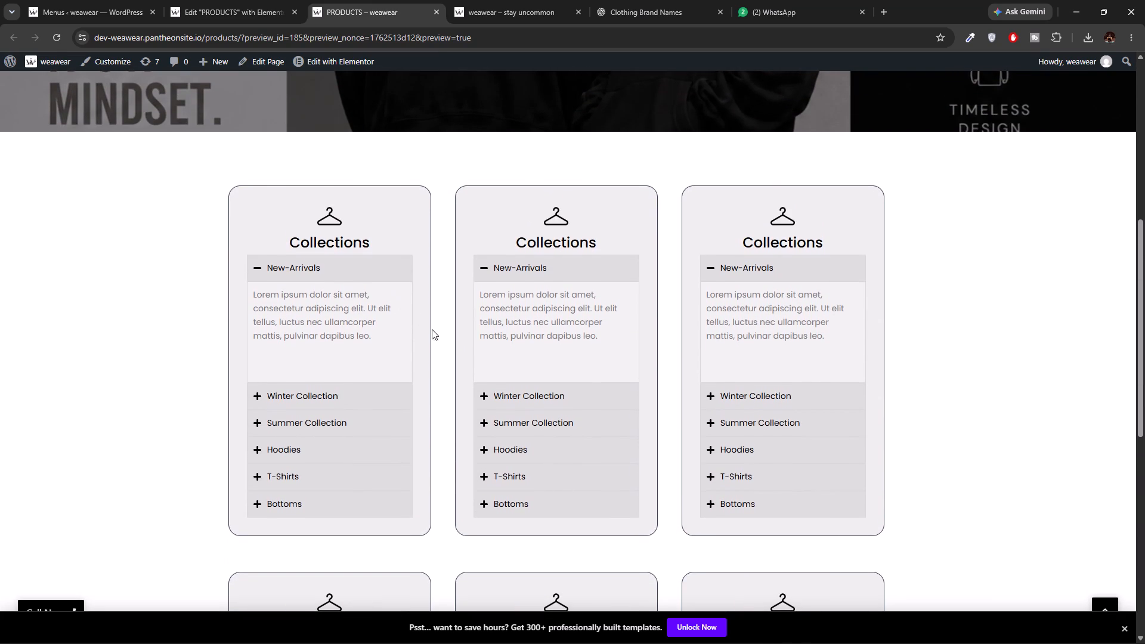
# Return to the PRODUCTS page editor and inspect the first Collections row container's margin settings below the banner.
pyautogui.scroll(2, 420, 177)
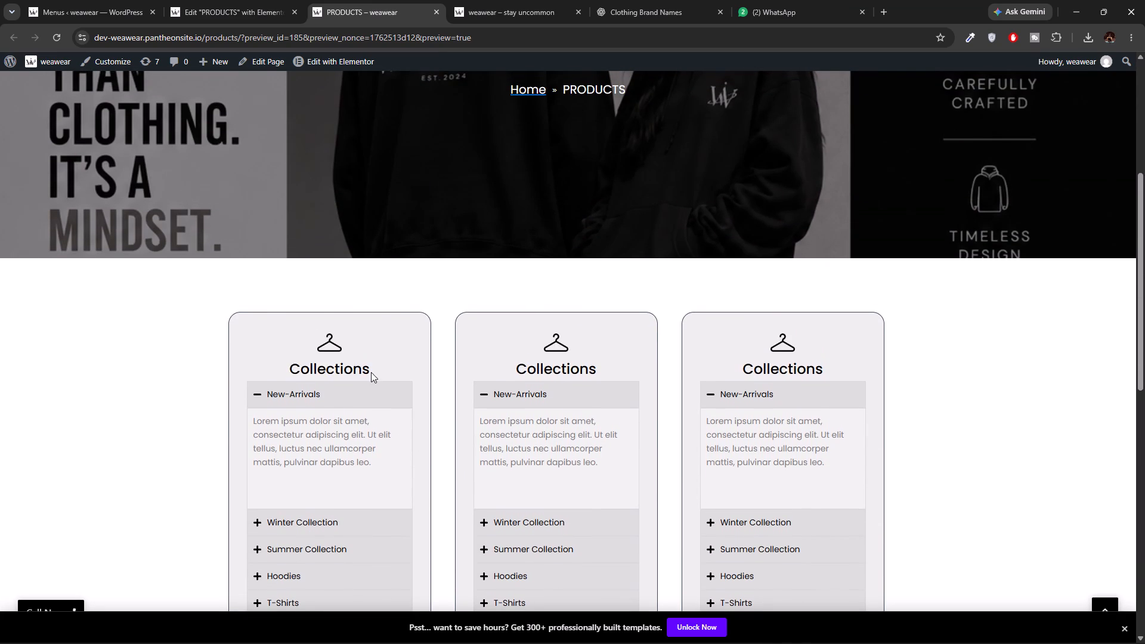
pyautogui.click(228, 0)
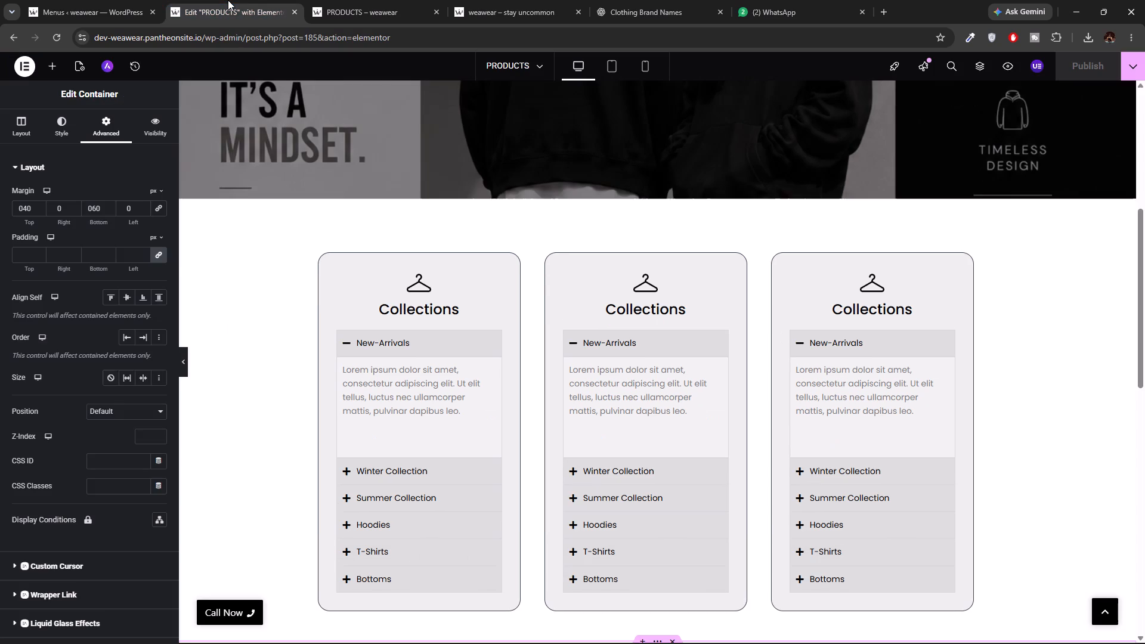
pyautogui.click(659, 247)
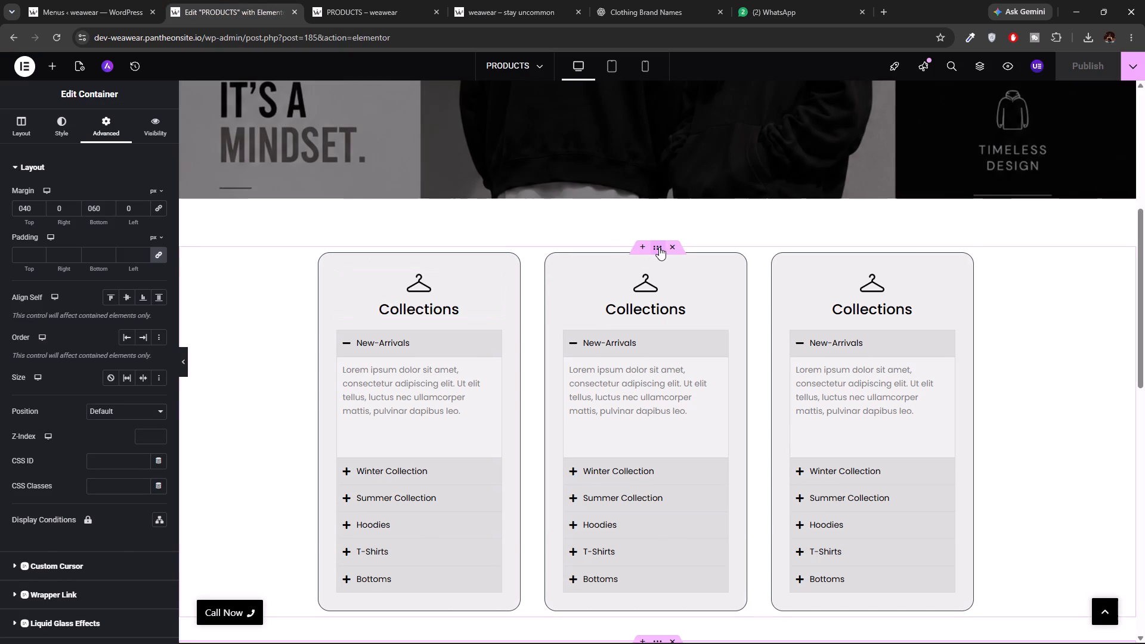
pyautogui.click(106, 135)
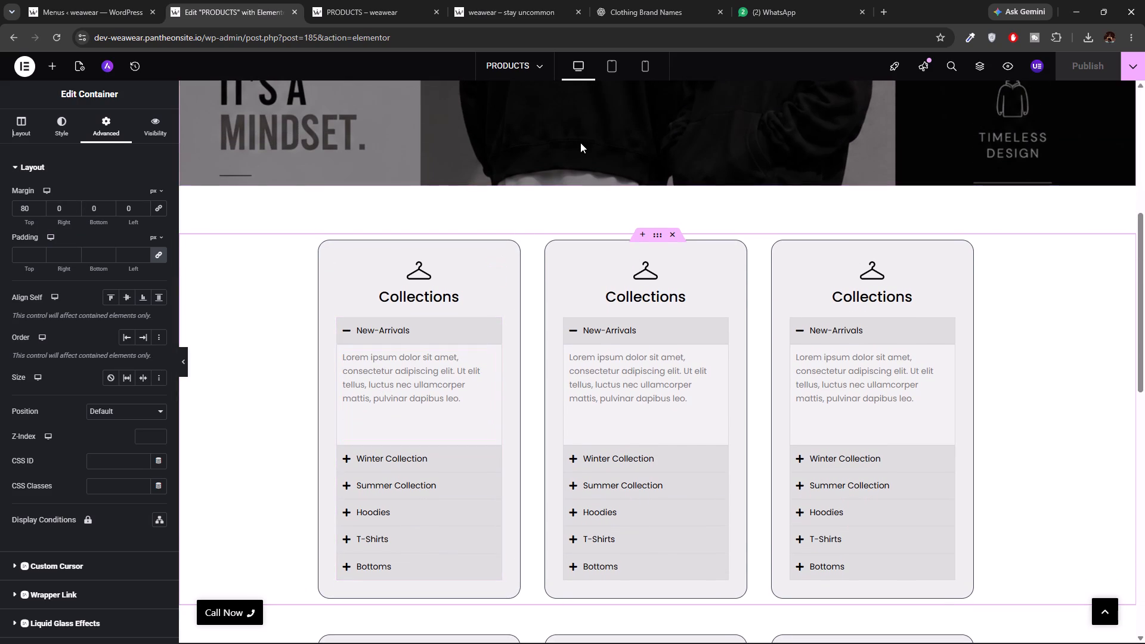
pyautogui.click(580, 143)
pyautogui.click(577, 154)
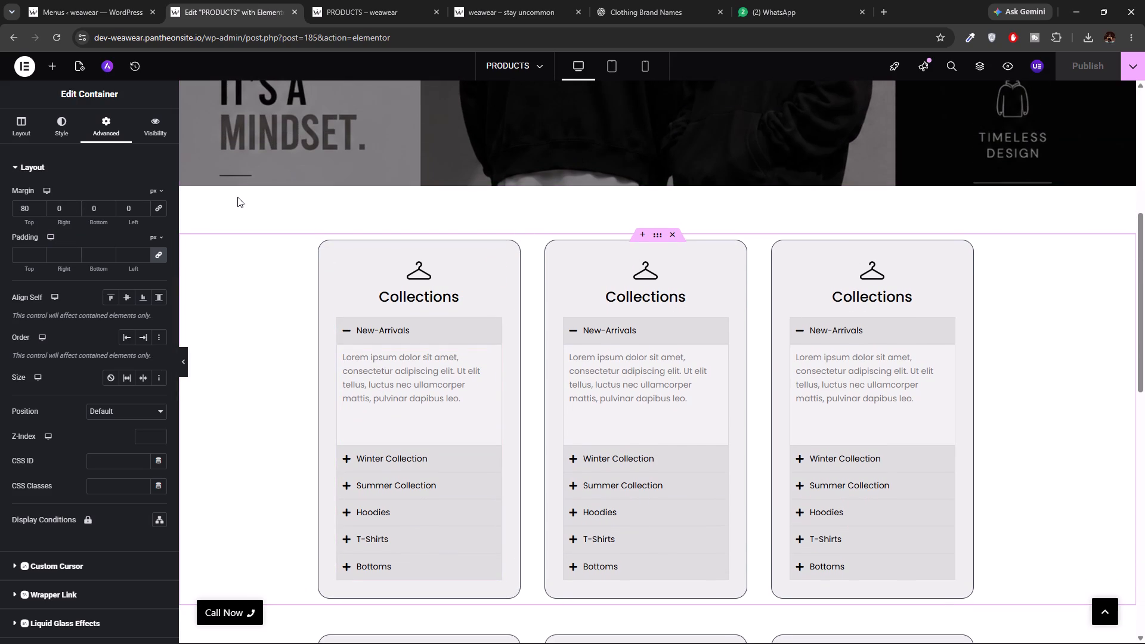
# Set the banner container's margins to 0 px on all sides, with the side values unlinked.
pyautogui.scroll(4, 331, 185)
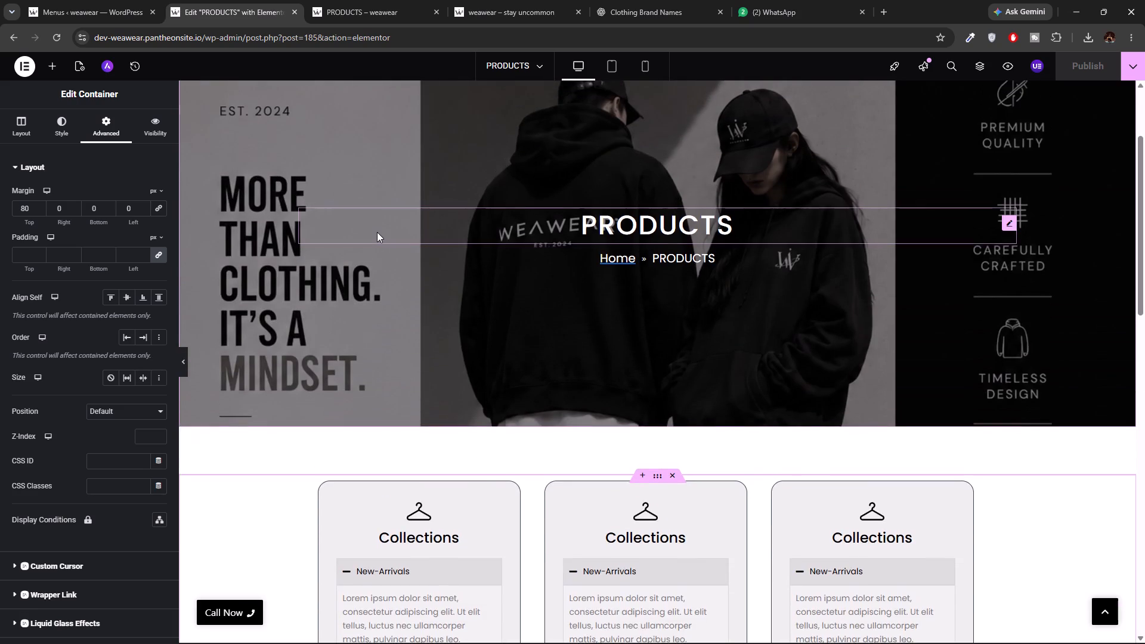
pyautogui.scroll(3, 377, 232)
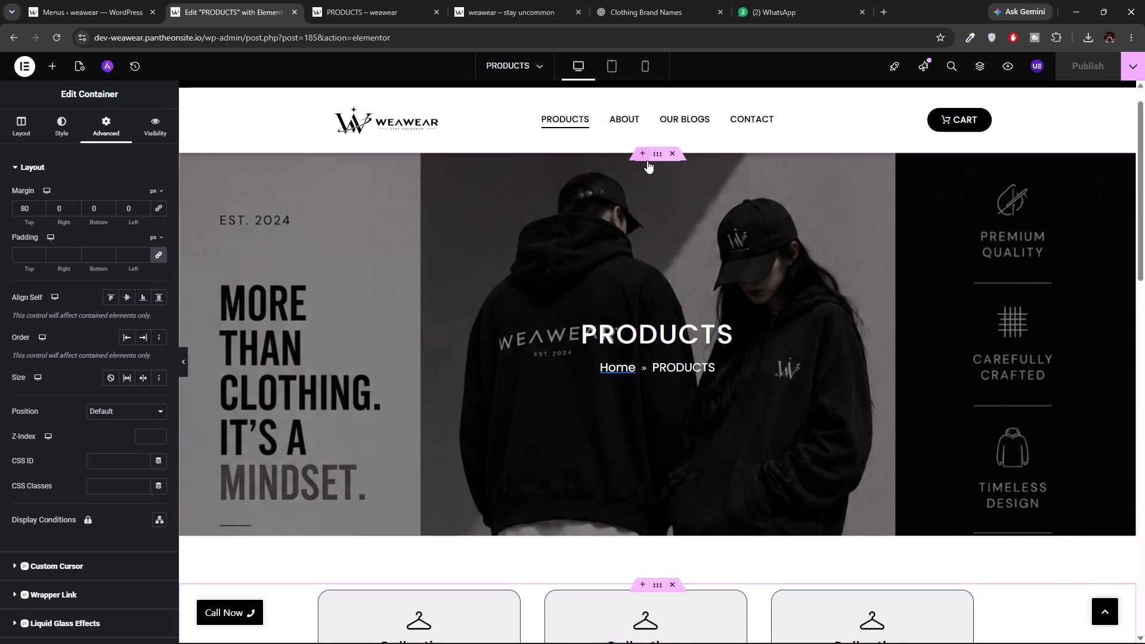
pyautogui.click(657, 152)
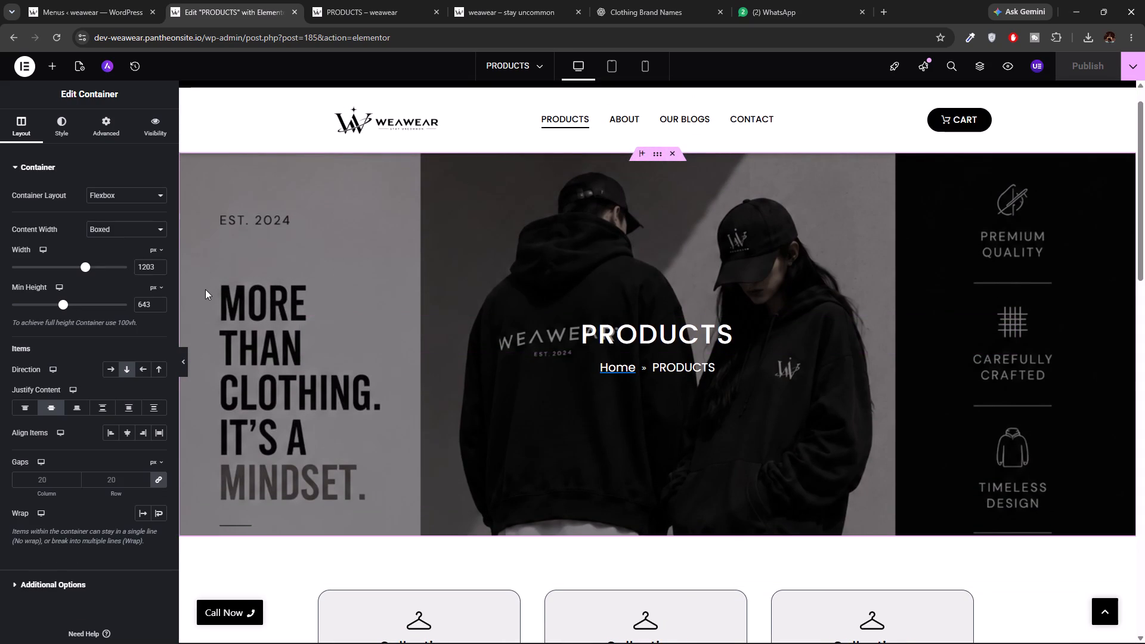
pyautogui.click(100, 132)
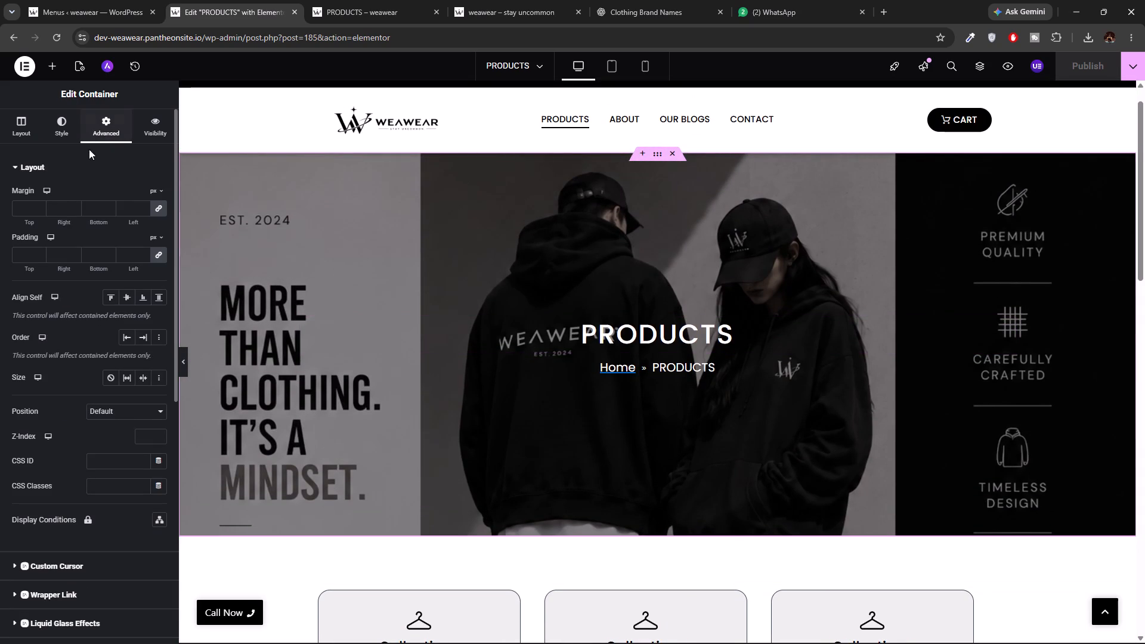
pyautogui.click(32, 206)
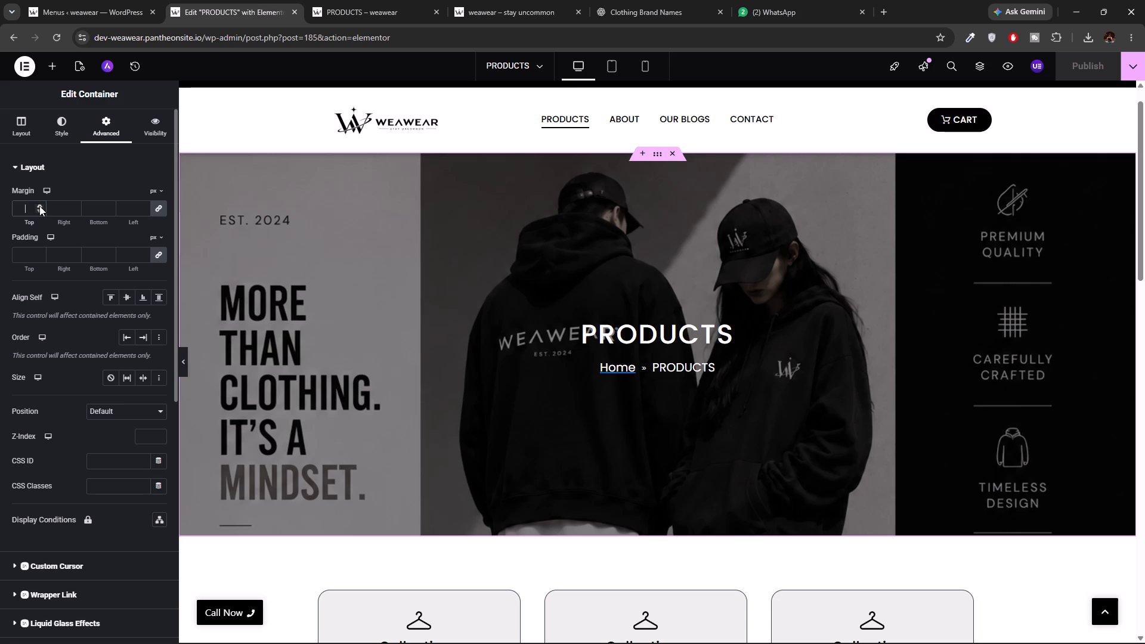
pyautogui.click(39, 206)
pyautogui.click(40, 211)
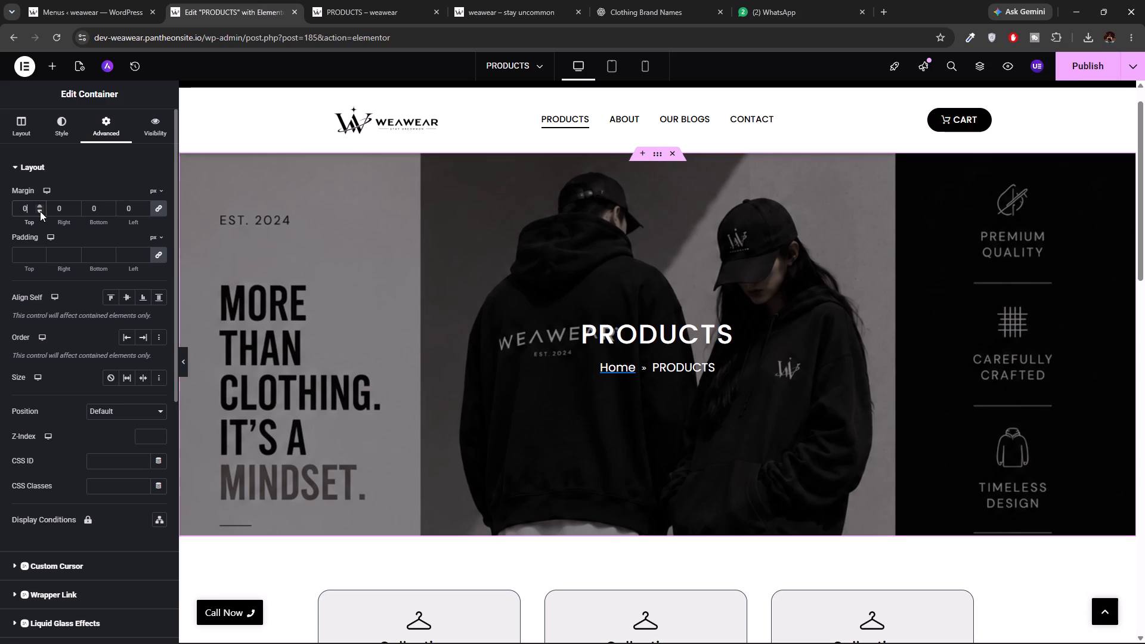
pyautogui.click(159, 209)
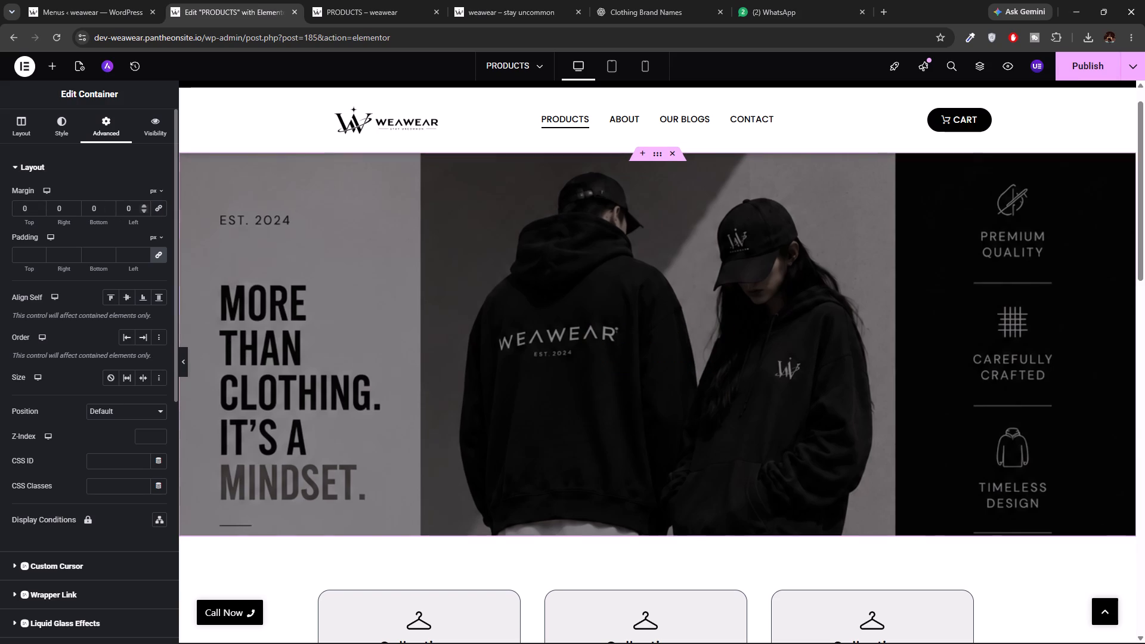
pyautogui.click(110, 211)
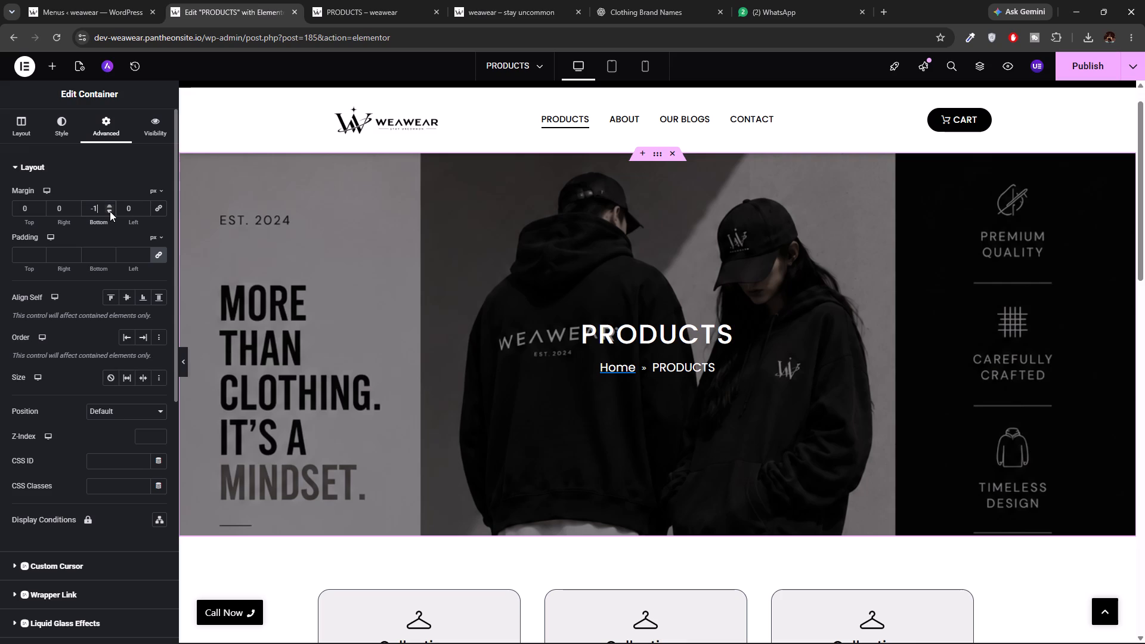
pyautogui.click(110, 211)
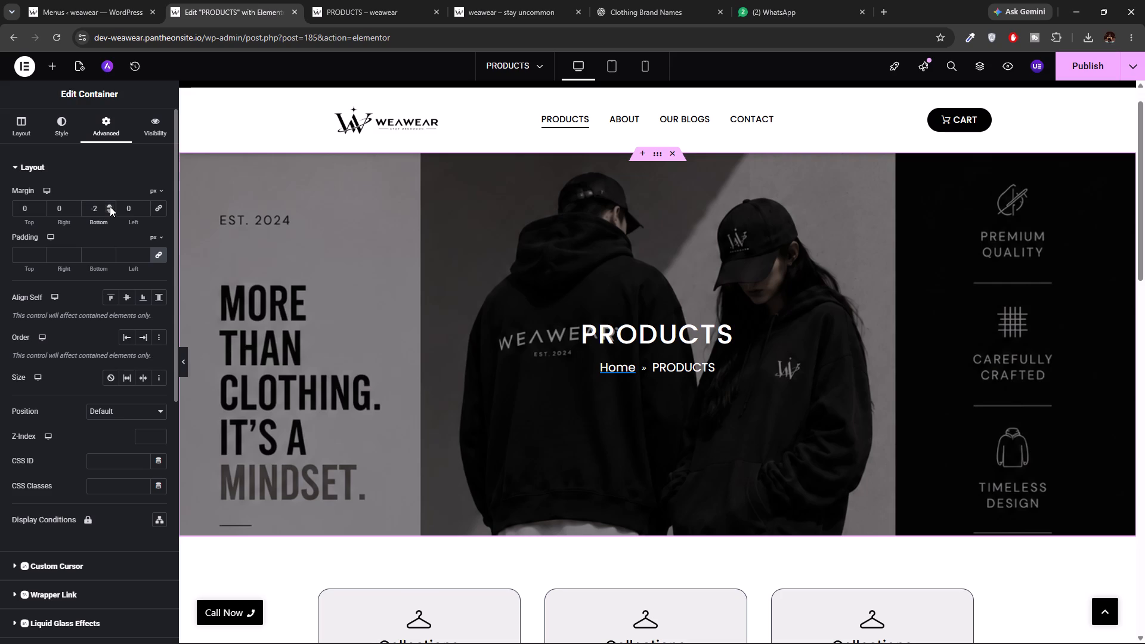
pyautogui.doubleClick(110, 206)
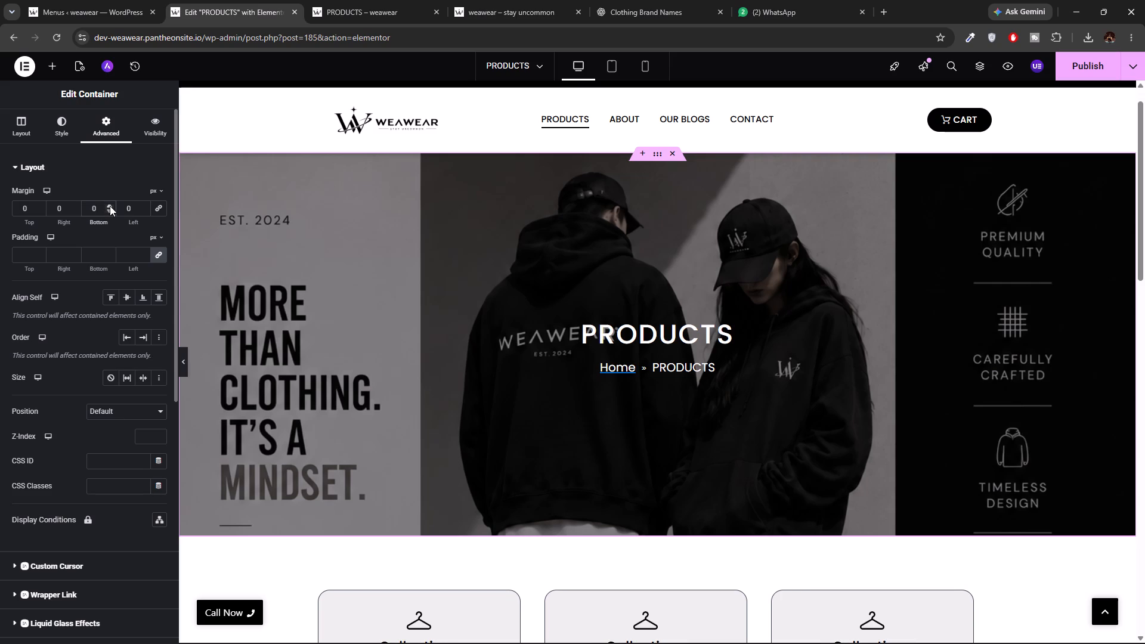
# Compare the margin settings of both Collections row containers with the gaps around the rows and above the footer.
pyautogui.scroll(-2, 336, 479)
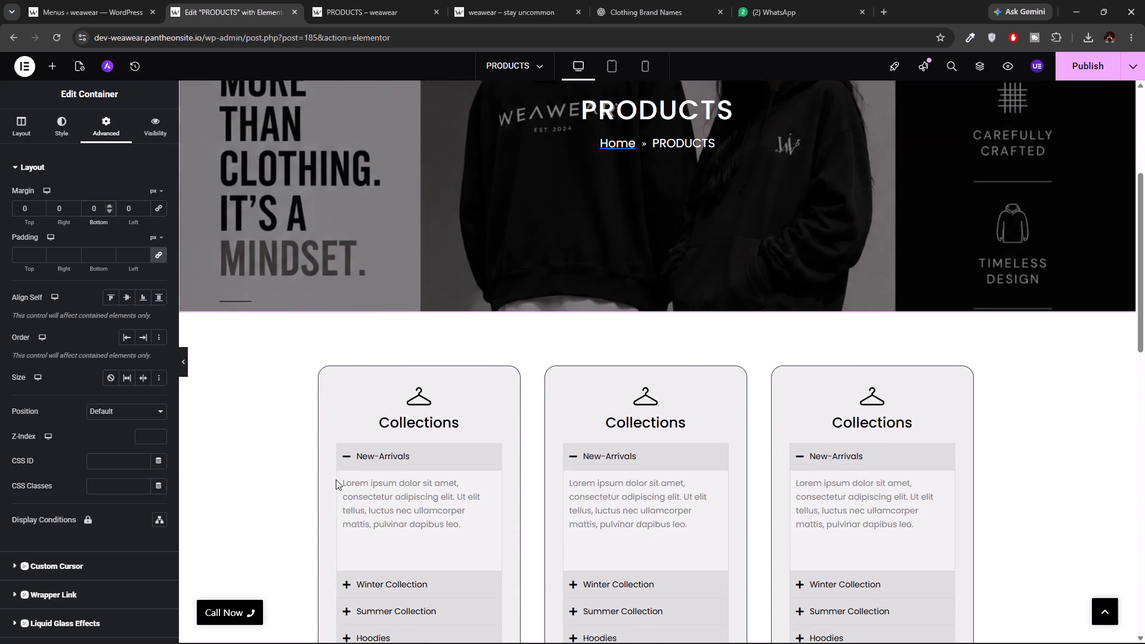
pyautogui.scroll(-1, 336, 479)
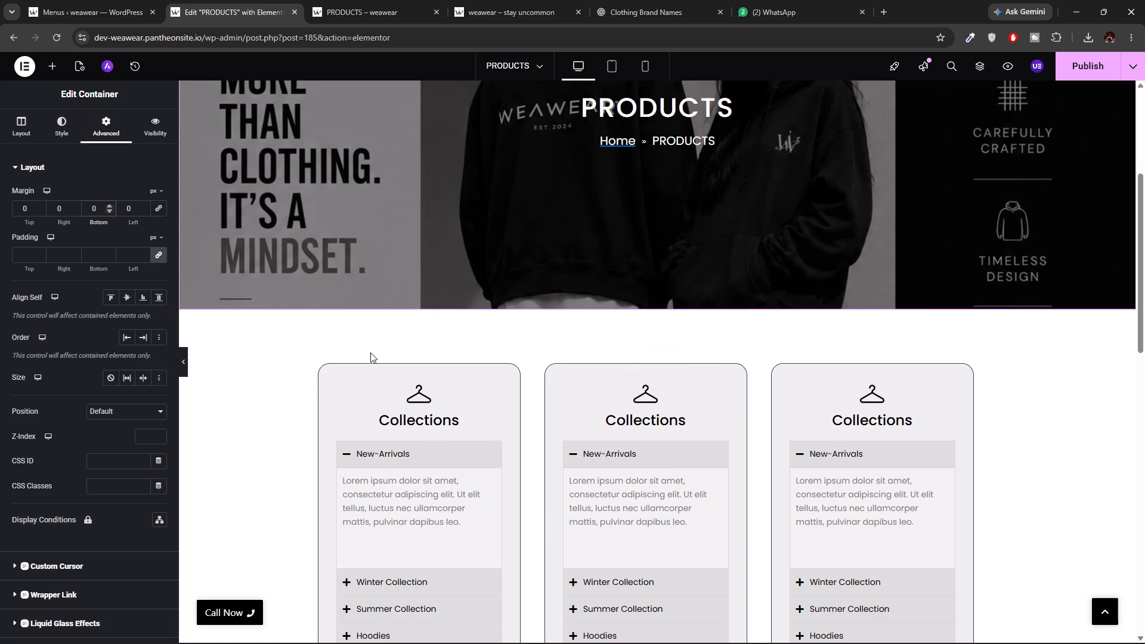
pyautogui.click(658, 360)
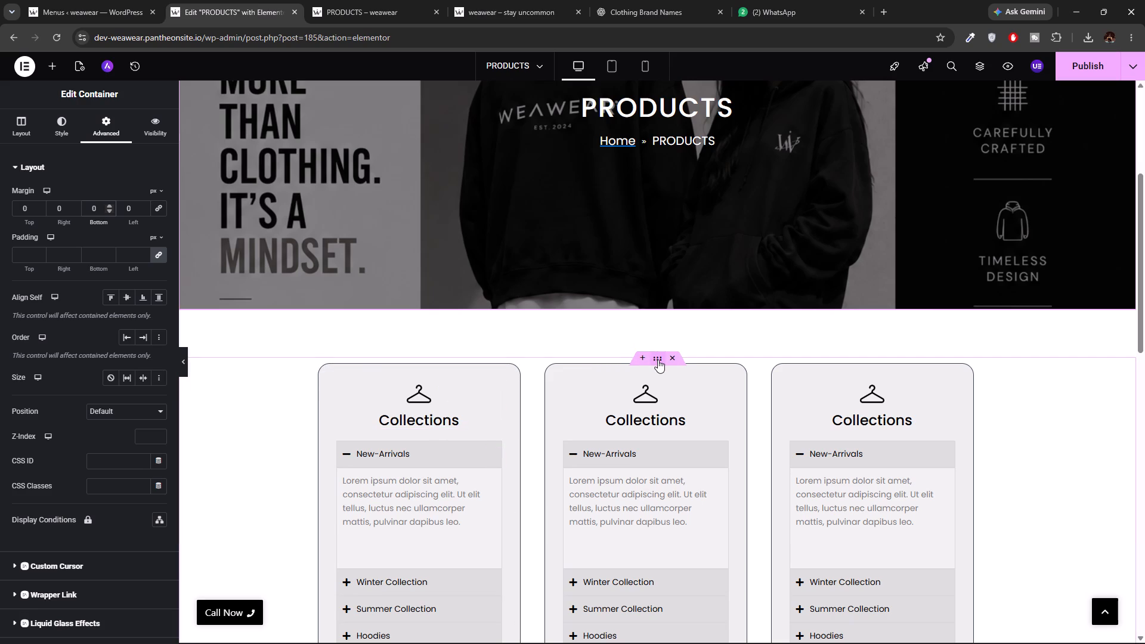
pyautogui.scroll(-2, 436, 394)
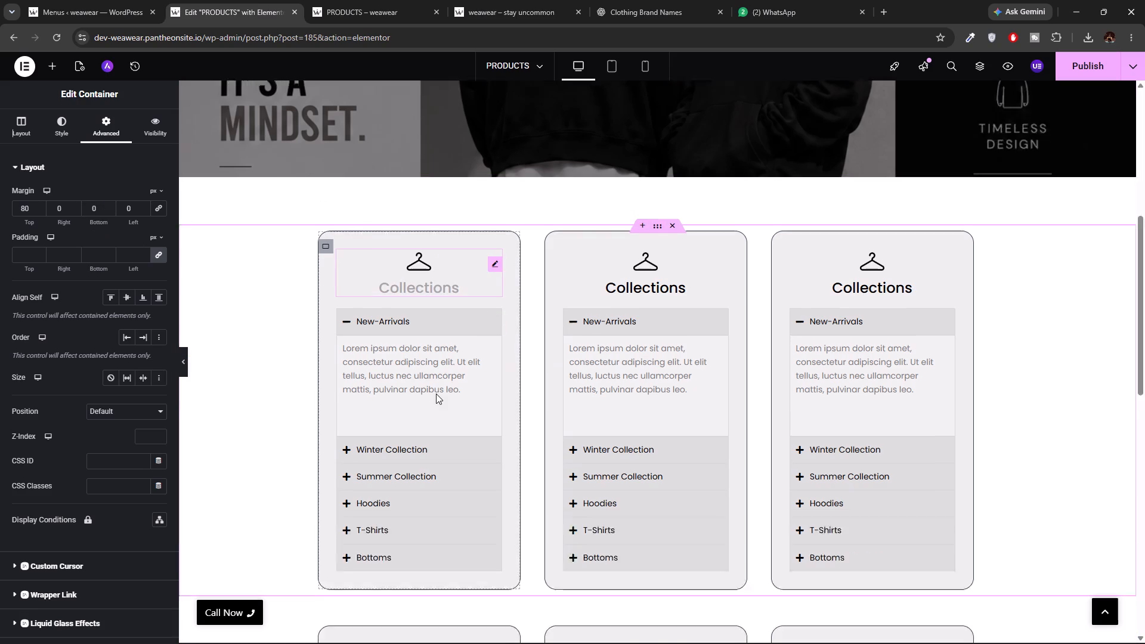
pyautogui.scroll(-6, 436, 394)
pyautogui.click(637, 340)
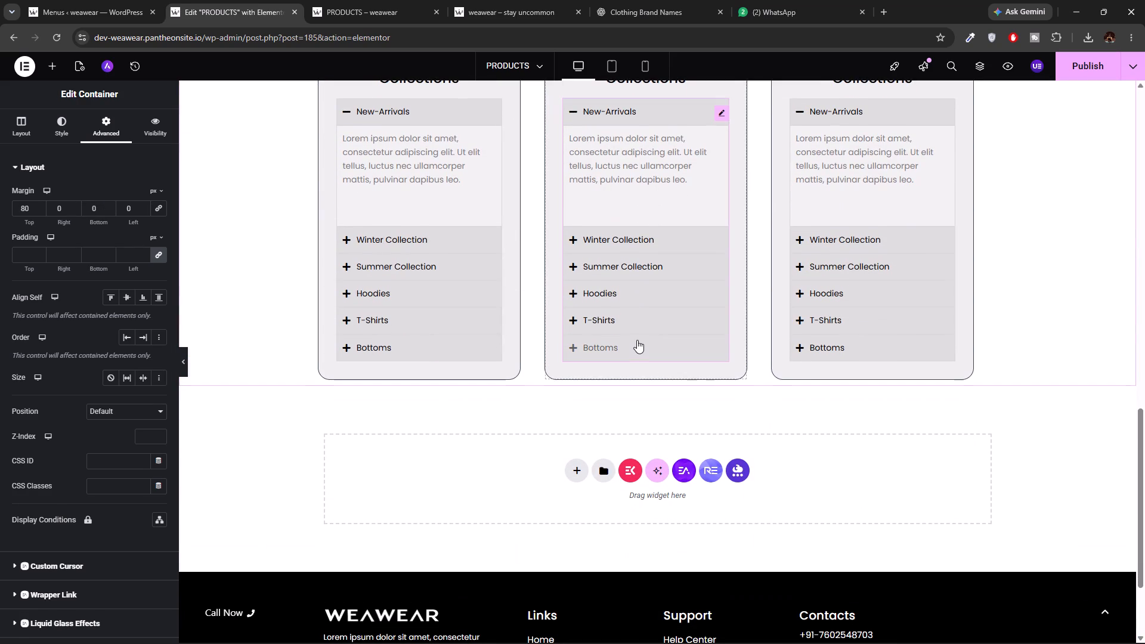
pyautogui.scroll(5, 637, 340)
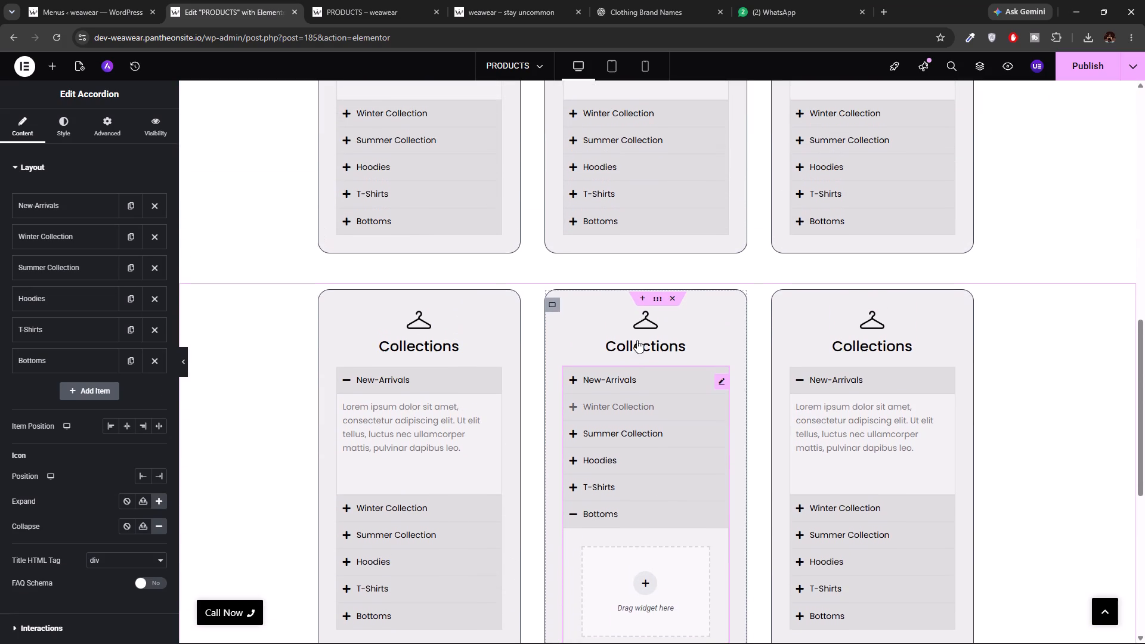
pyautogui.scroll(1, 637, 340)
pyautogui.click(660, 301)
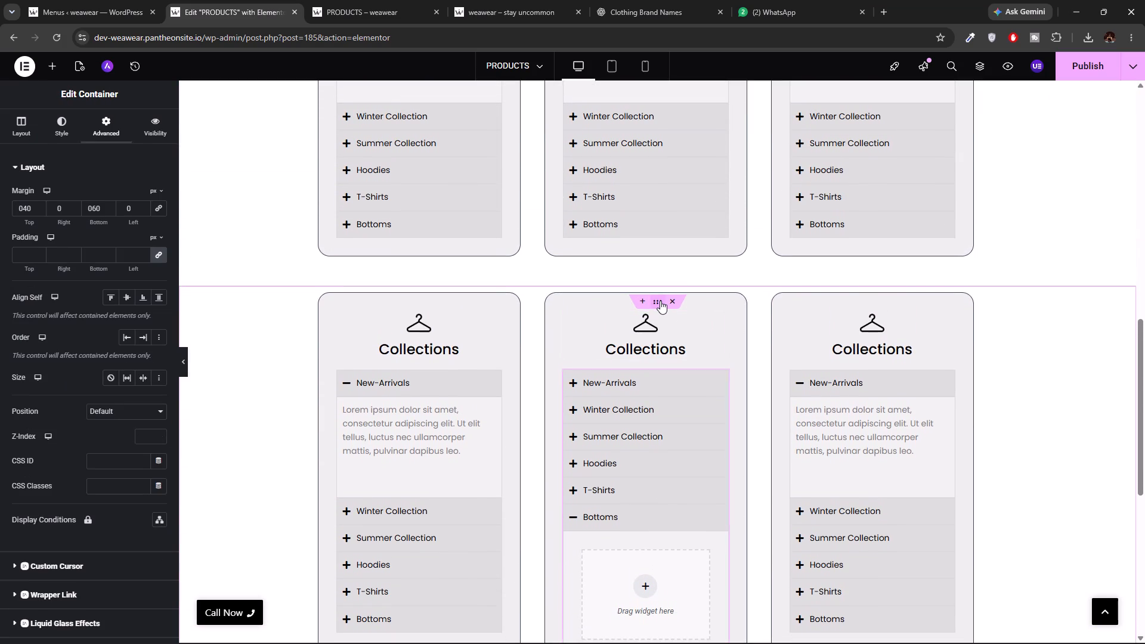
pyautogui.scroll(-4, 522, 426)
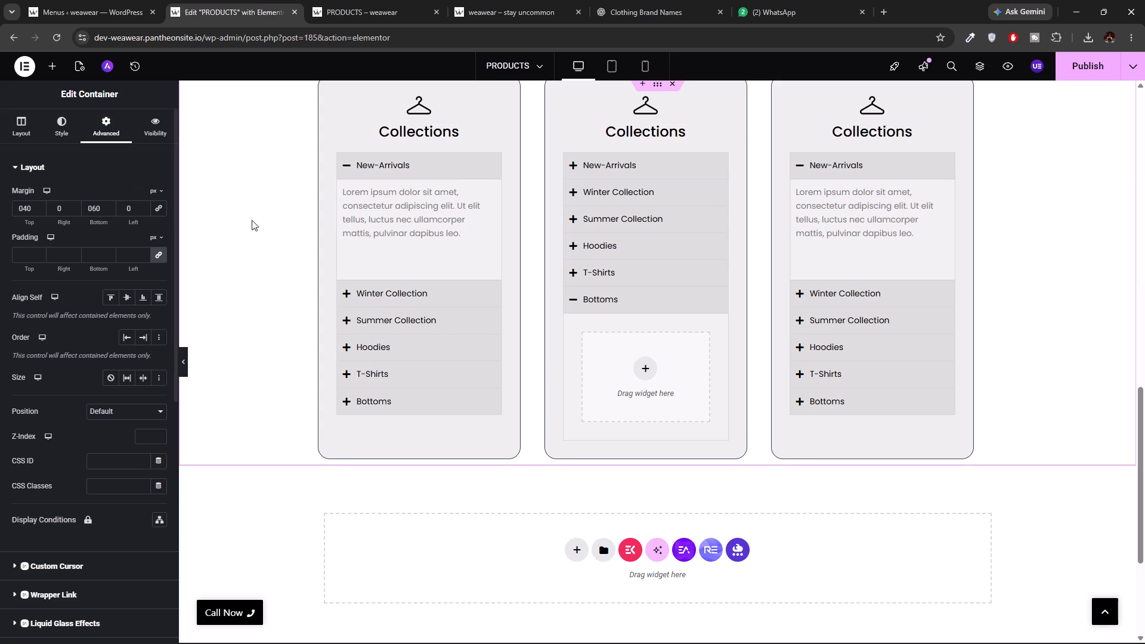
pyautogui.scroll(6, 252, 220)
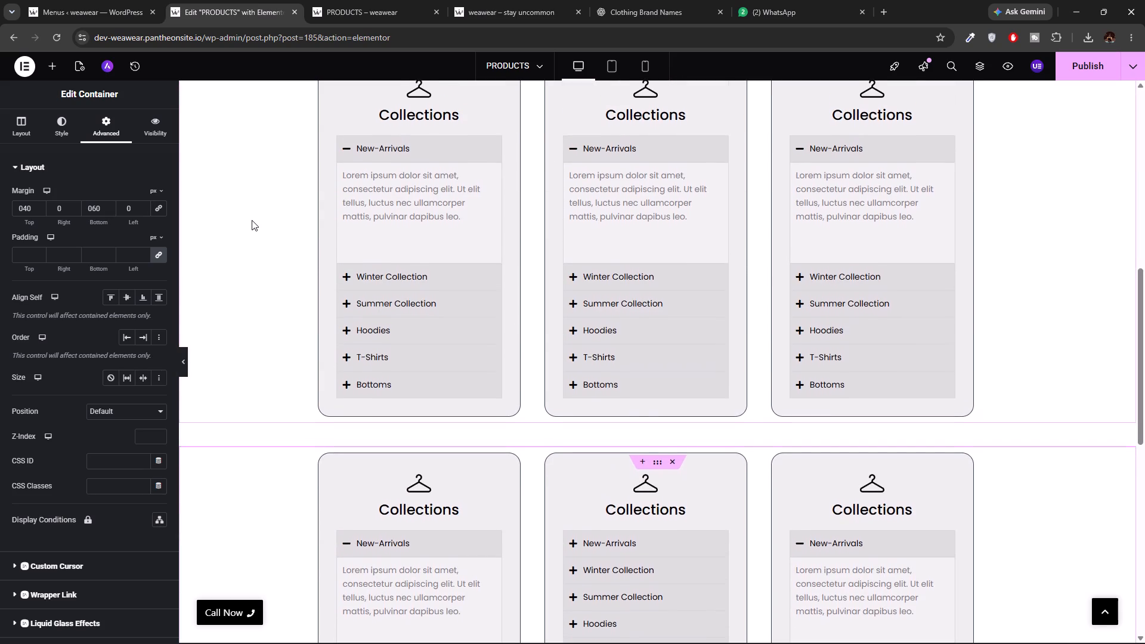
pyautogui.scroll(1, 252, 220)
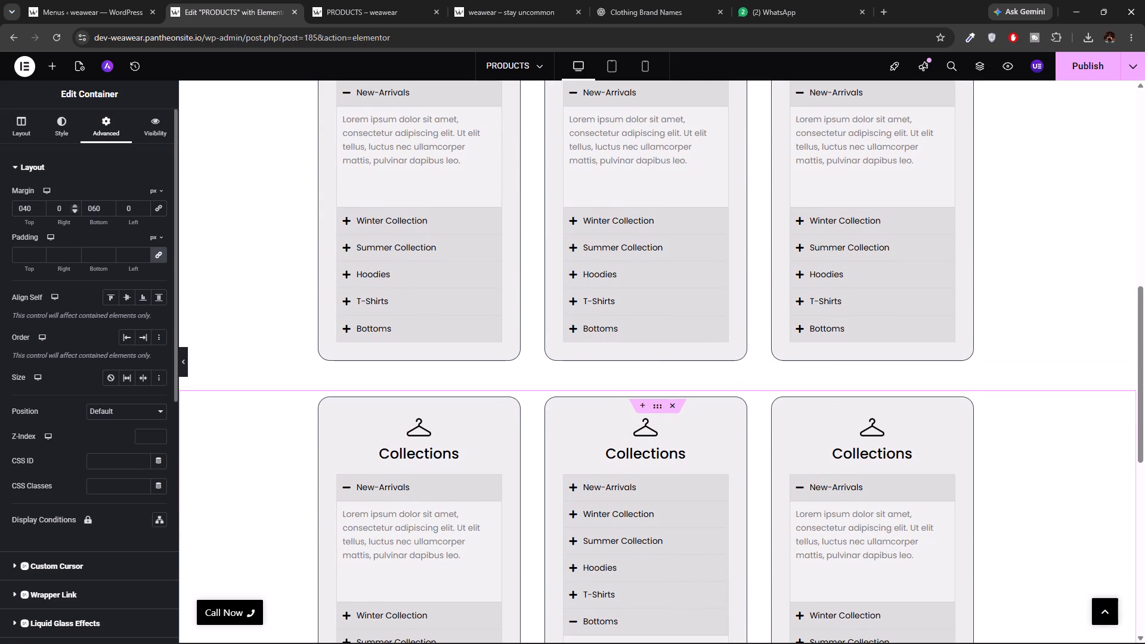
# Set the bottom margin of the second Collections row's container to 20 px.
pyautogui.click(96, 209)
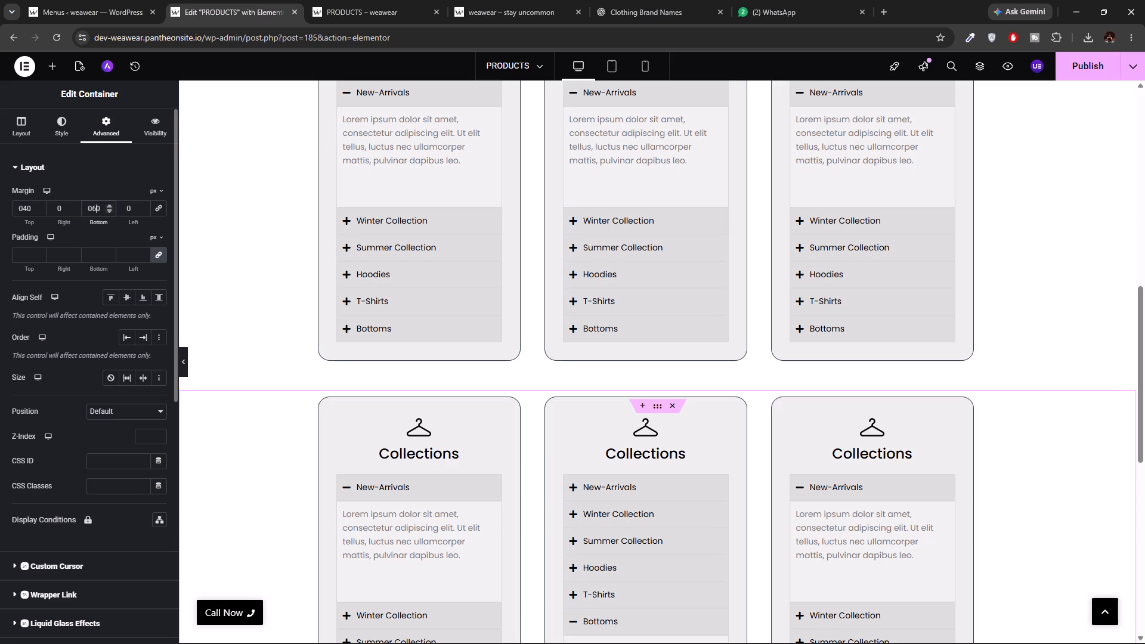
pyautogui.press('BackSpace')
pyautogui.press('BackSpace')
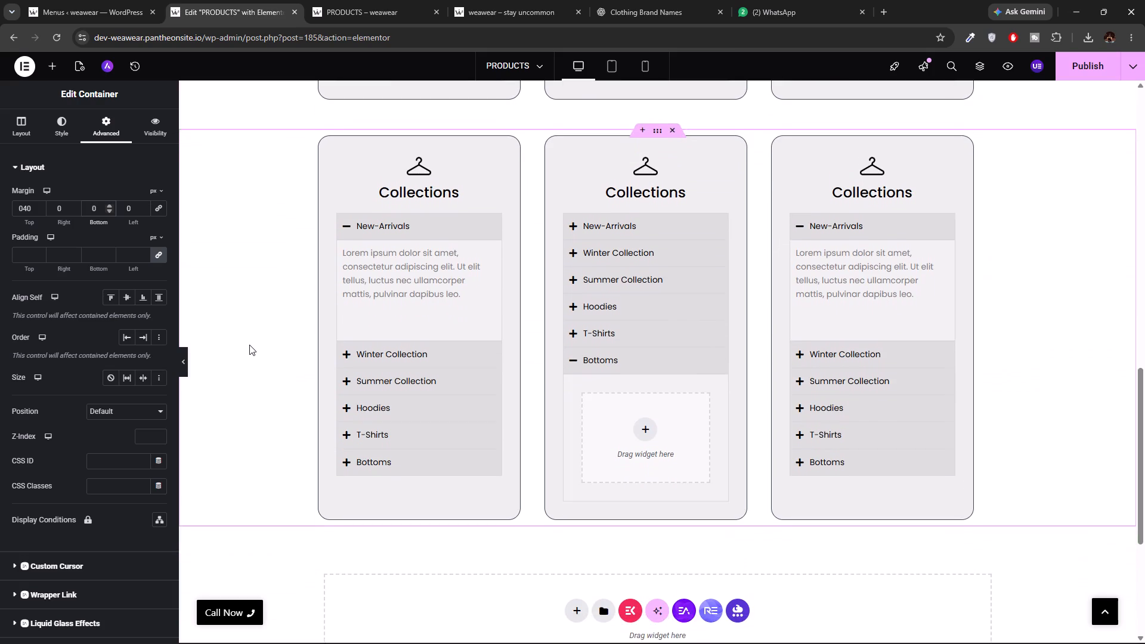
pyautogui.scroll(-1, 249, 345)
pyautogui.scroll(1, 249, 345)
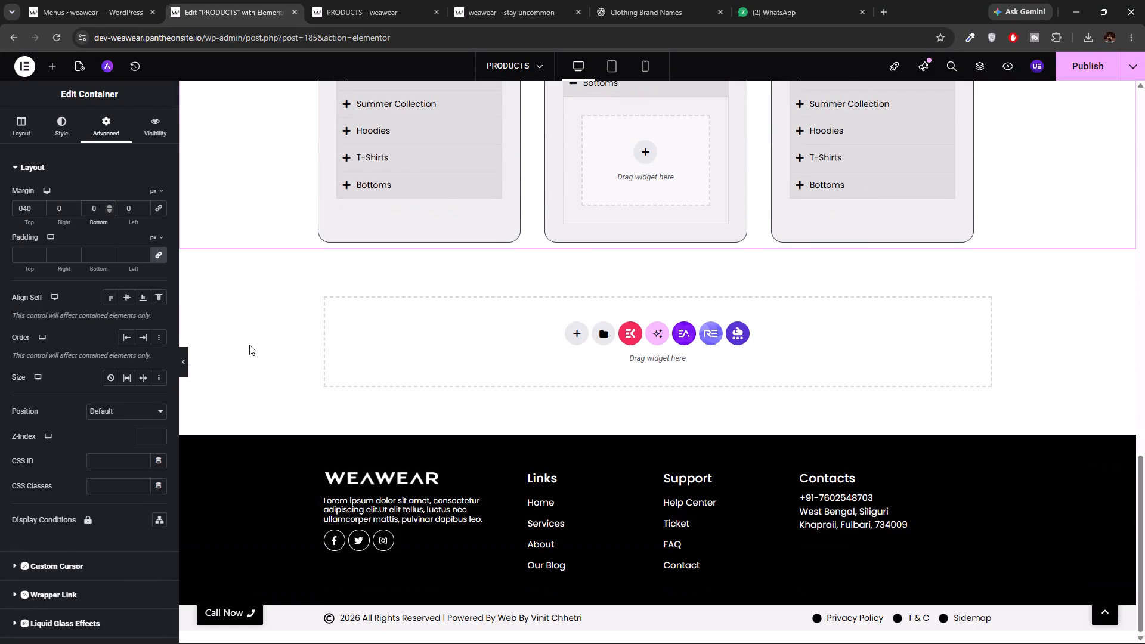
pyautogui.scroll(1, 249, 345)
pyautogui.scroll(-1, 249, 345)
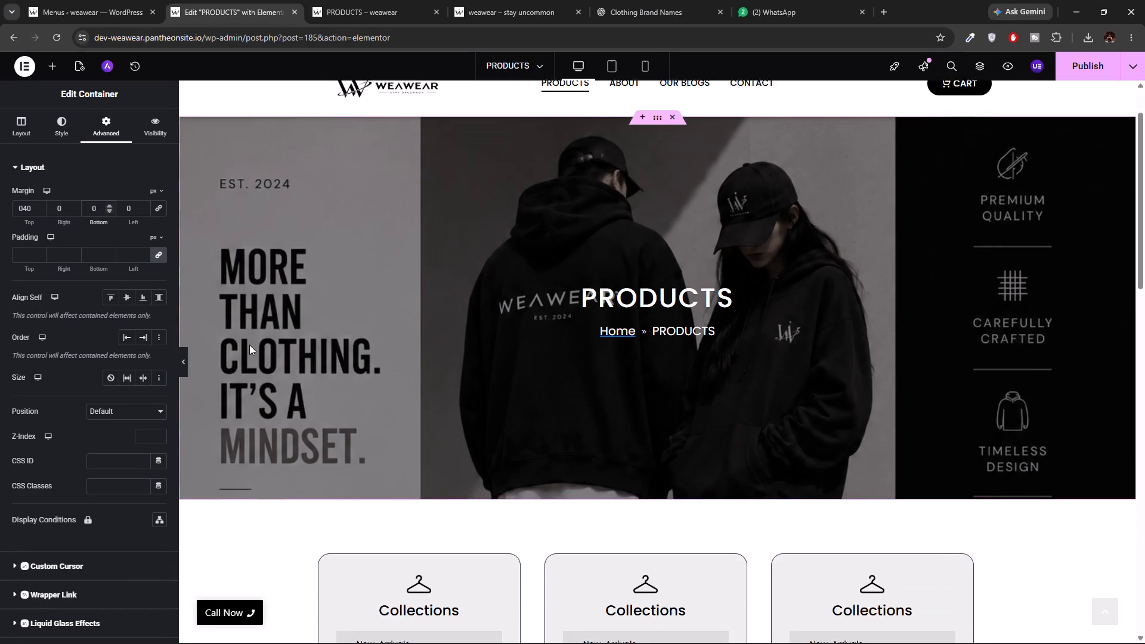
pyautogui.scroll(-1, 249, 345)
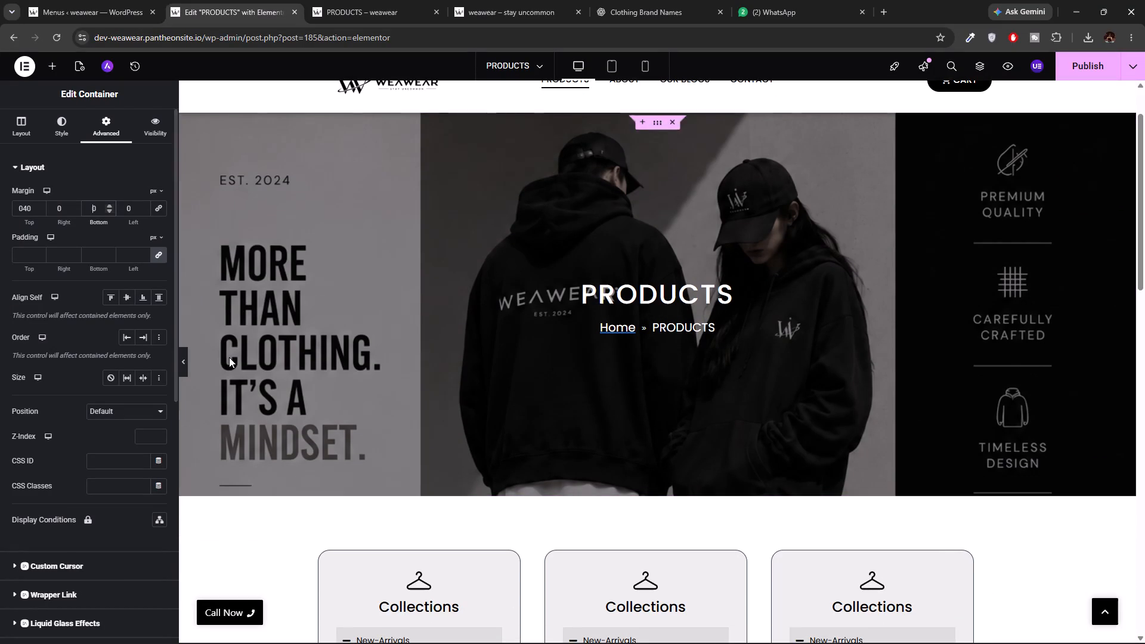
pyautogui.scroll(-9, 229, 361)
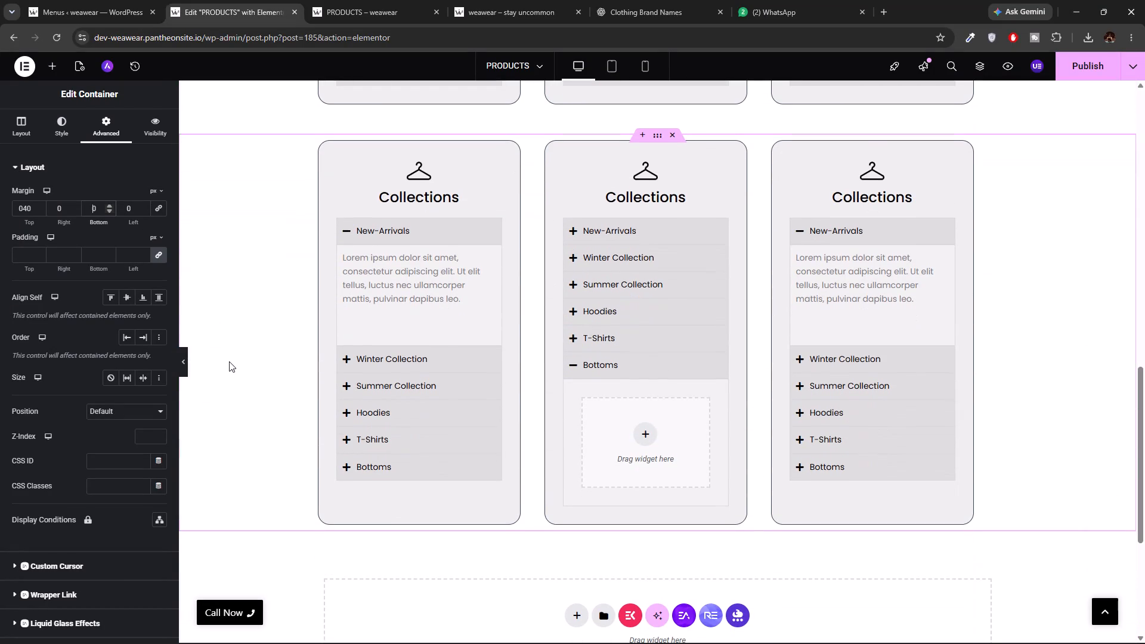
pyautogui.press('2')
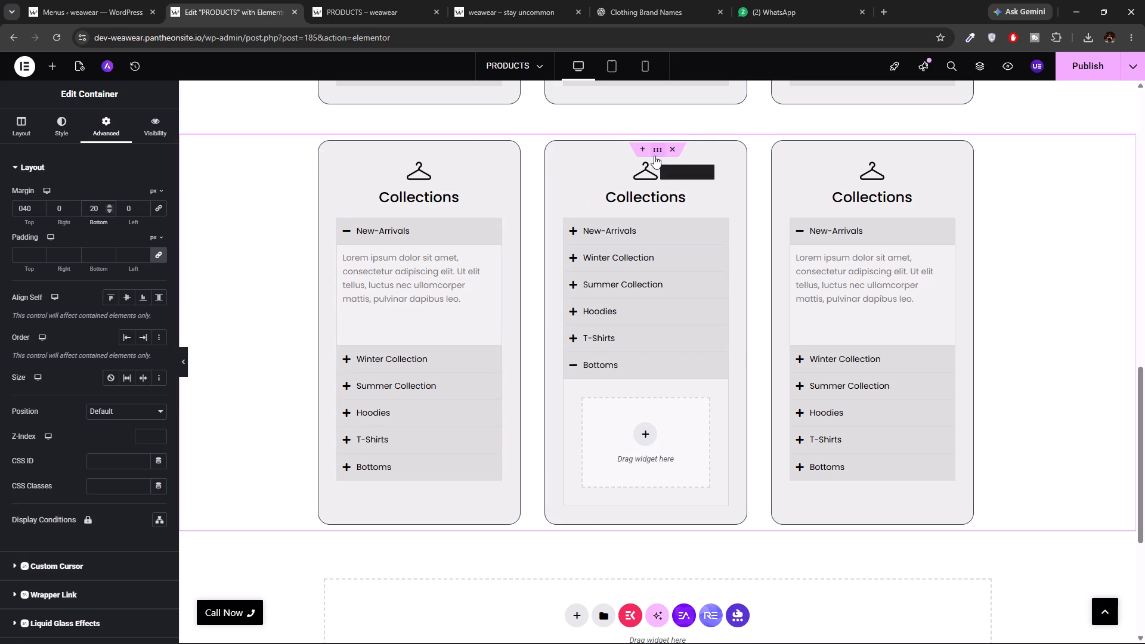
# Publish the PRODUCTS page with the updated banner and second Collections row margins.
pyautogui.scroll(-1, 298, 370)
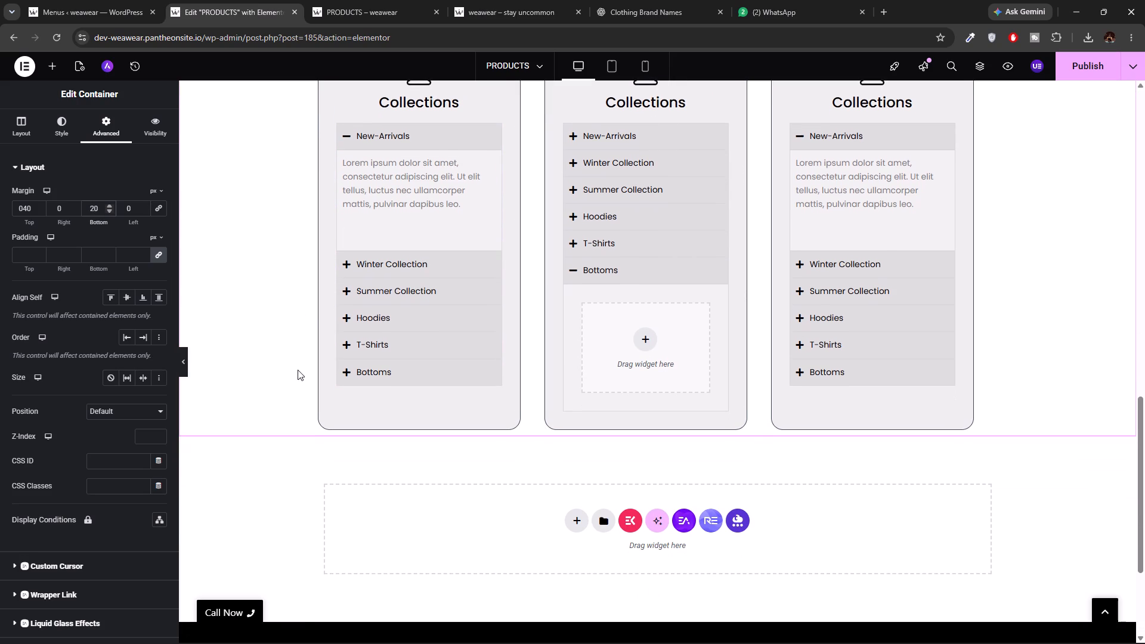
pyautogui.scroll(-1, 298, 370)
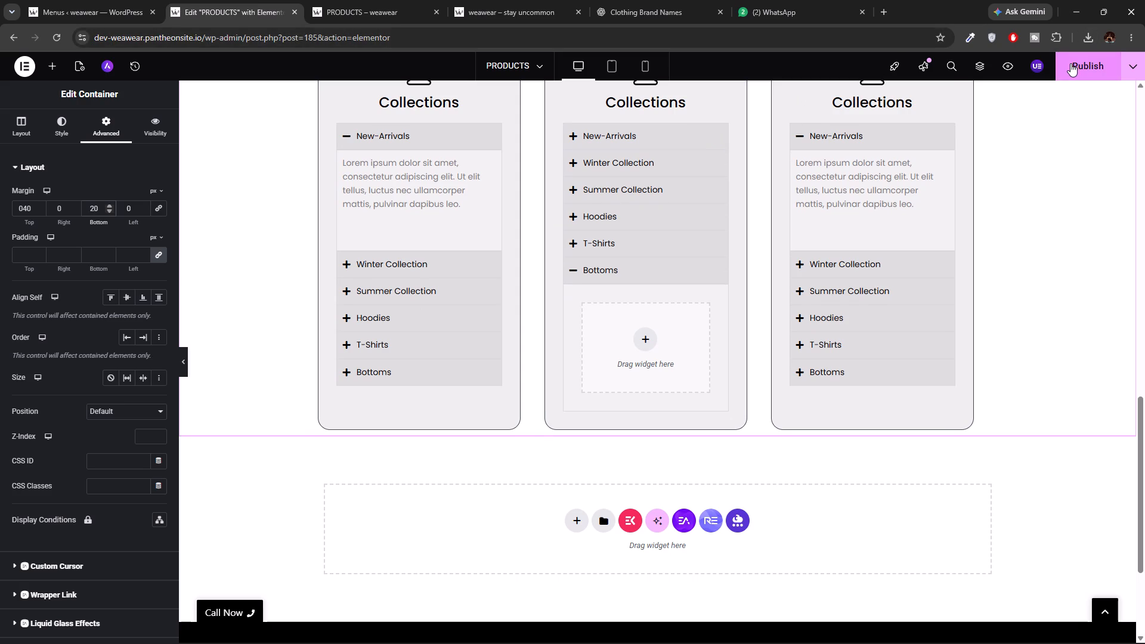
pyautogui.click(1070, 63)
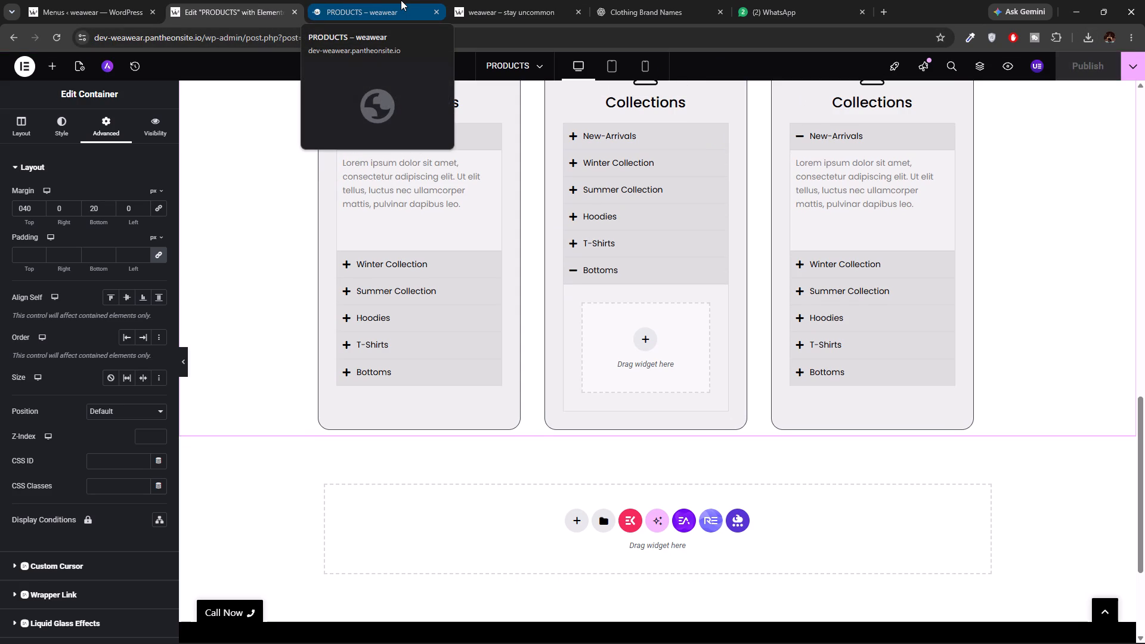
# Check the gaps around both Collections rows and above the footer on the PRODUCTS preview page.
pyautogui.click(401, 0)
pyautogui.scroll(-6, 411, 310)
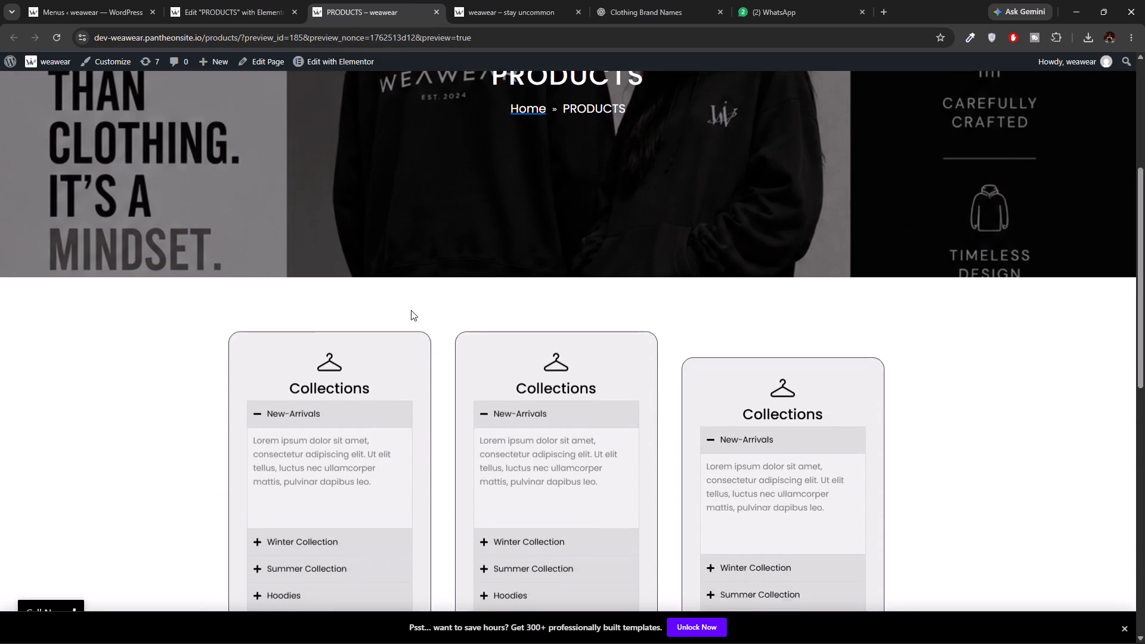
pyautogui.scroll(-8, 411, 310)
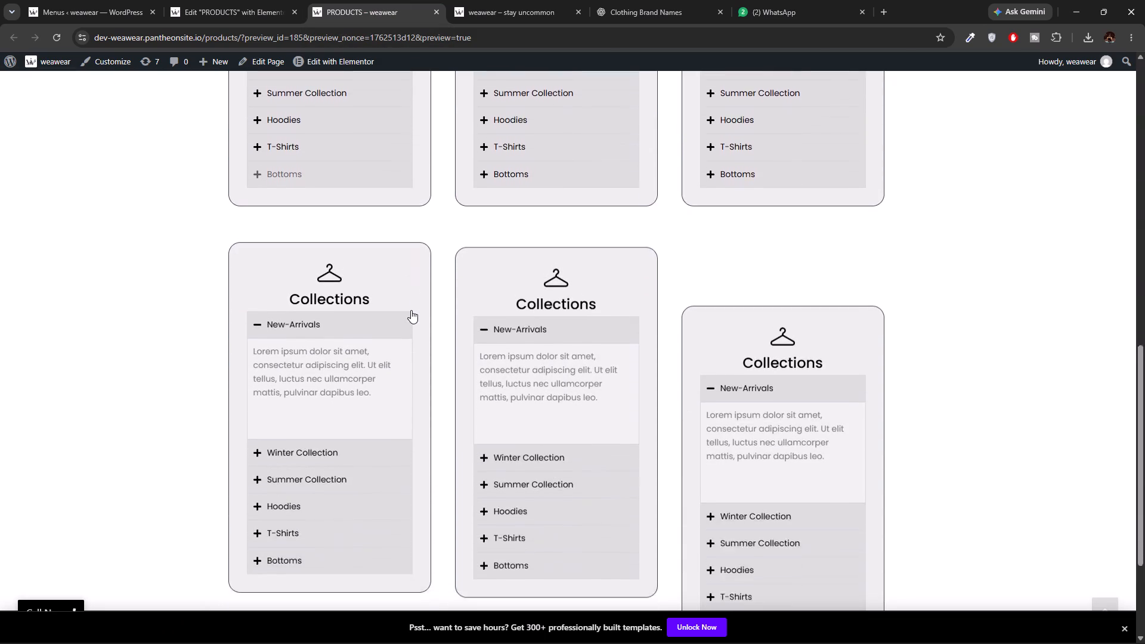
pyautogui.scroll(-4, 411, 310)
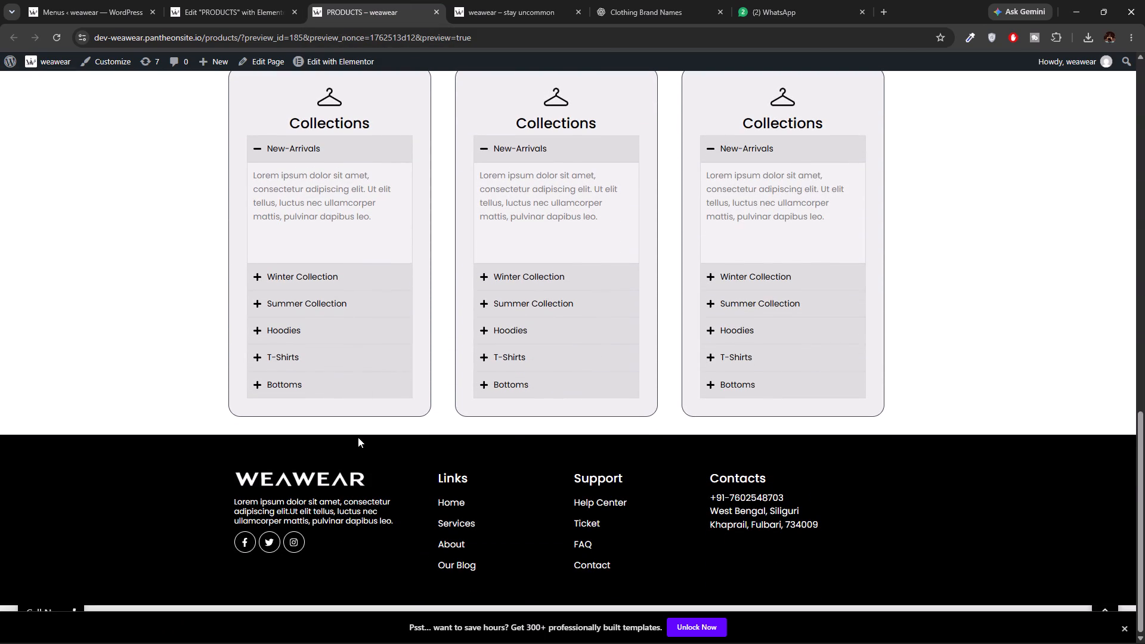
# Set the bottom margin of the second Collections row's container to 80 px in the PRODUCTS editor.
pyautogui.click(256, 0)
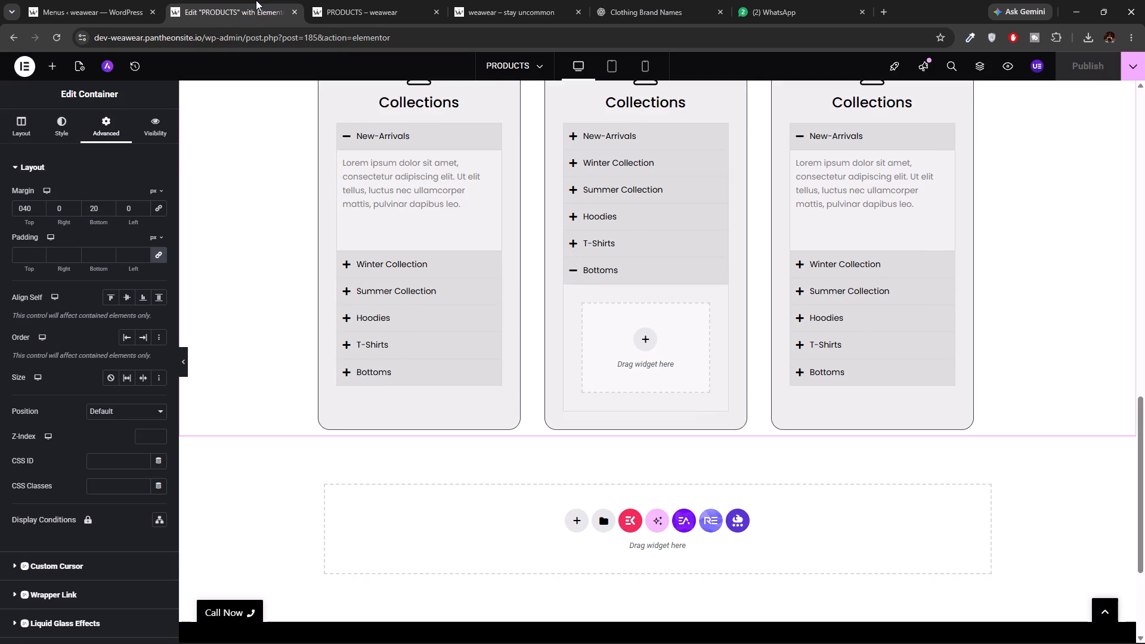
pyautogui.click(506, 483)
pyautogui.scroll(4, 552, 425)
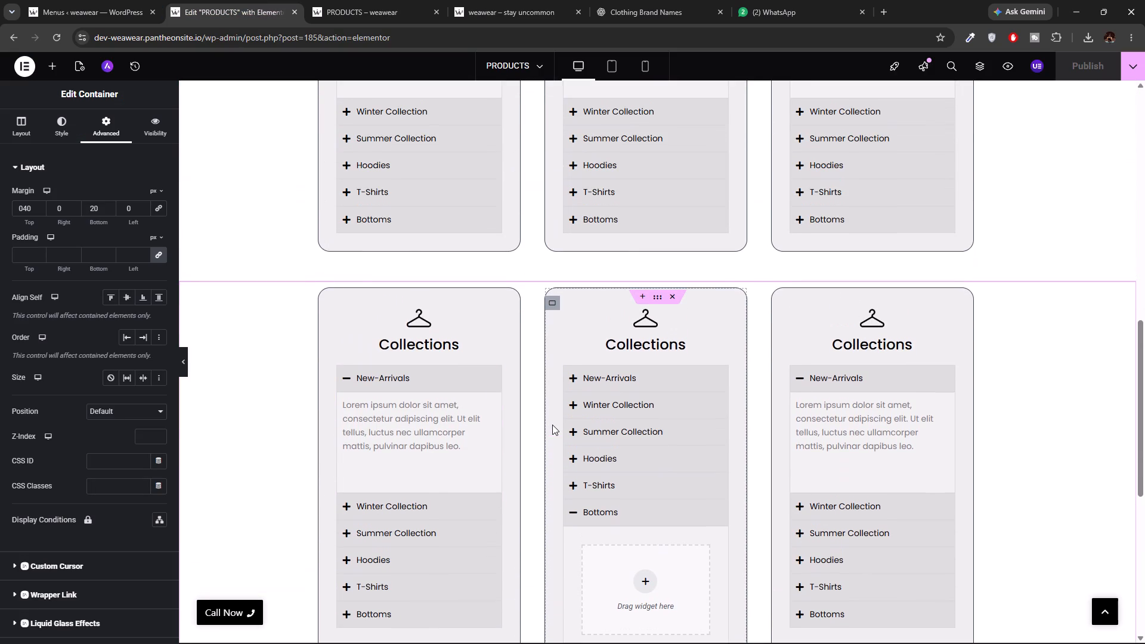
pyautogui.click(660, 296)
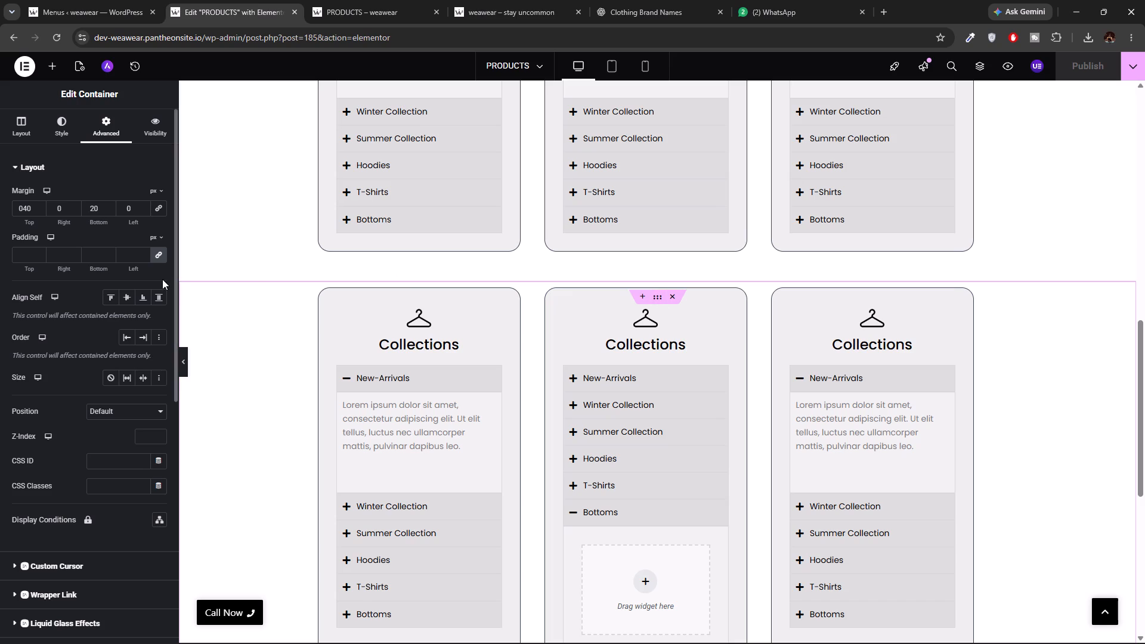
pyautogui.click(101, 210)
pyautogui.press('BackSpace')
pyautogui.press('BackSpace')
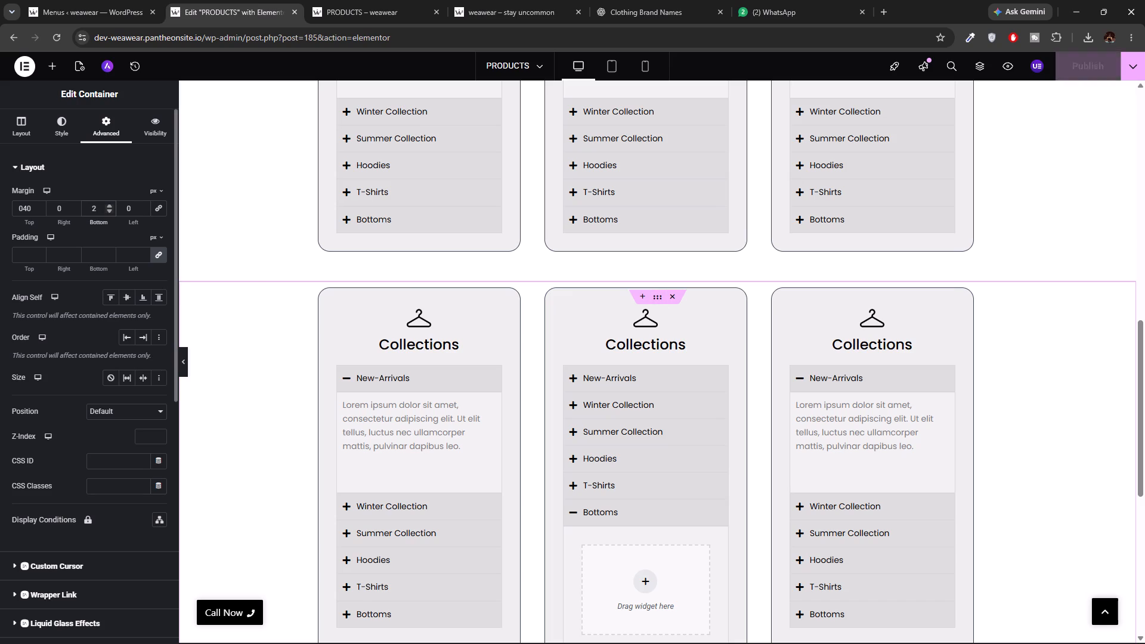
pyautogui.write('80')
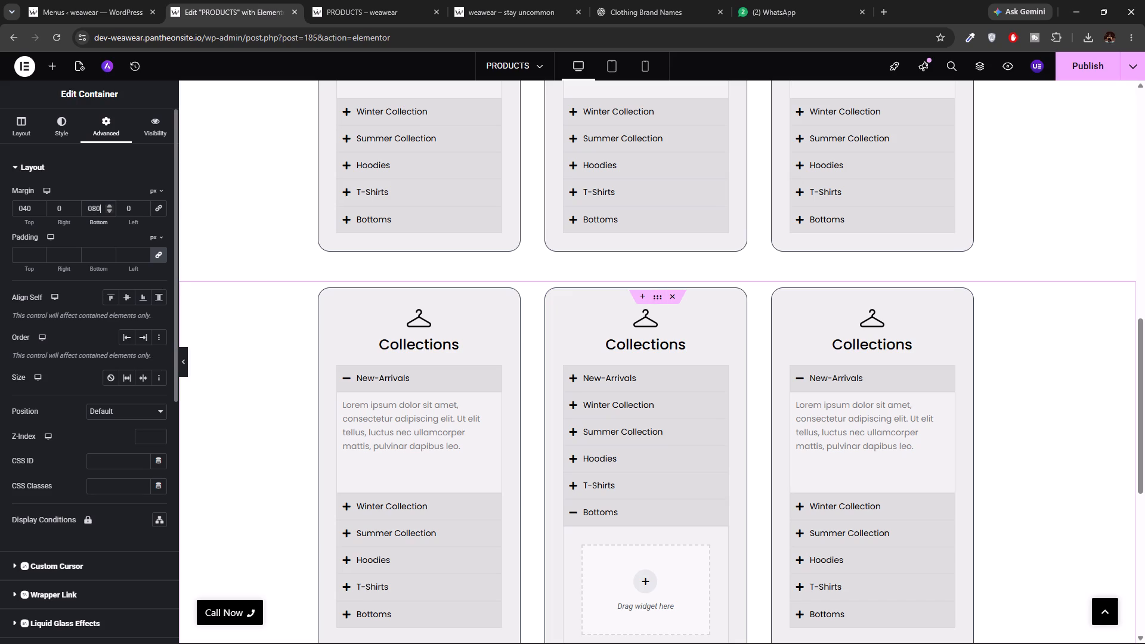
# Publish the PRODUCTS page with the updated bottom margin.
pyautogui.scroll(-5, 218, 336)
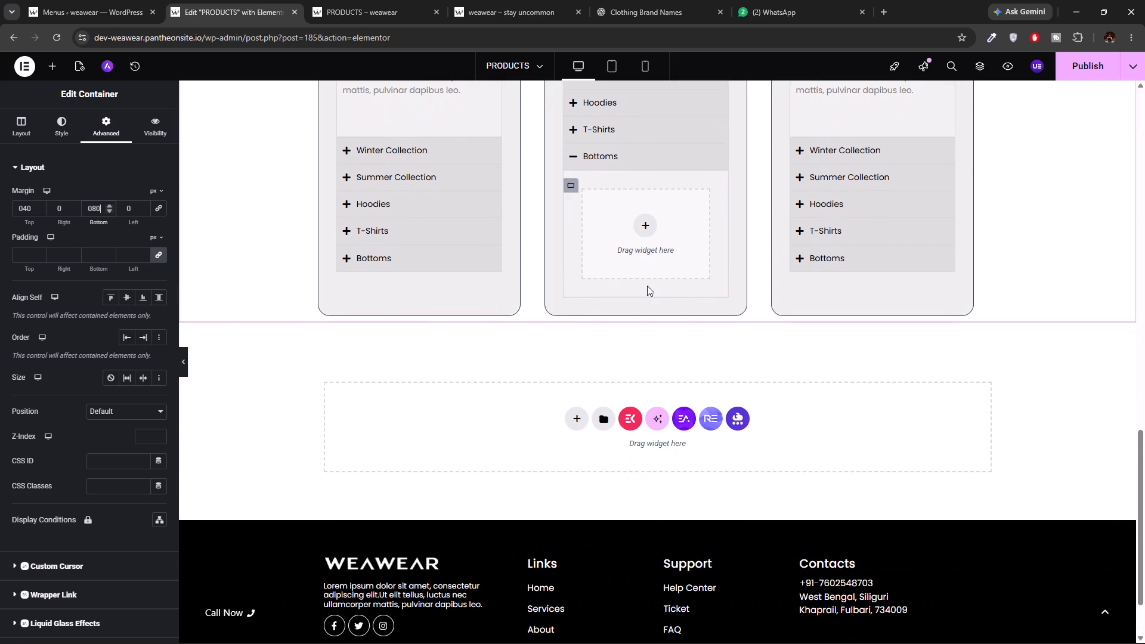
pyautogui.click(1096, 81)
pyautogui.click(1096, 75)
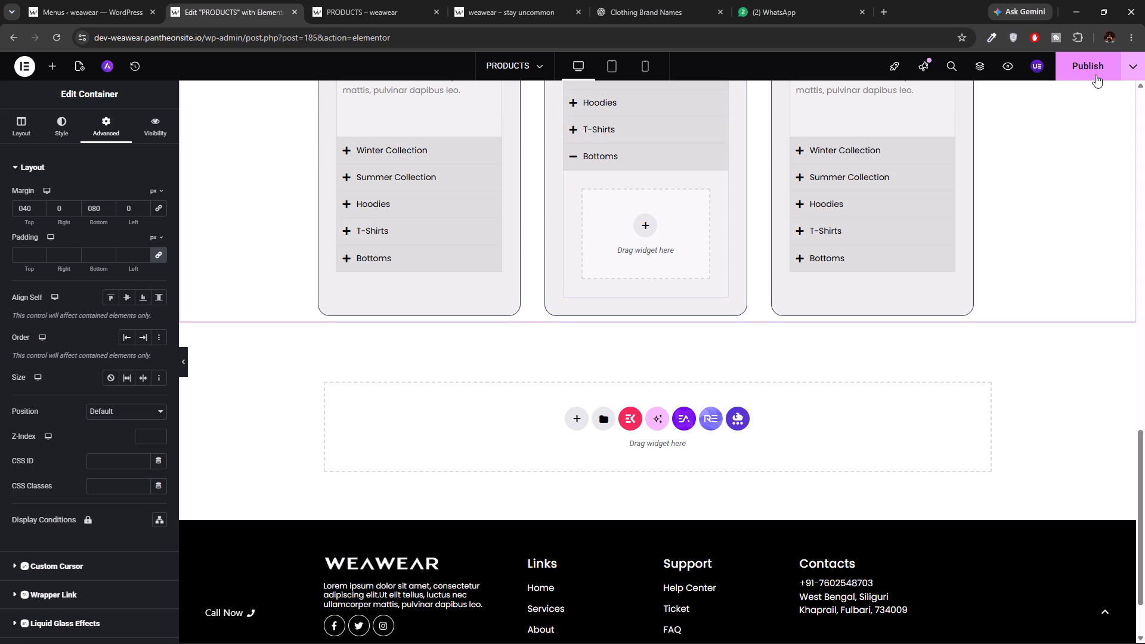
# Review the banner, Collections rows and footer gap on the full-width PRODUCTS preview page, dismissing the template promotion bar.
pyautogui.click(395, 10)
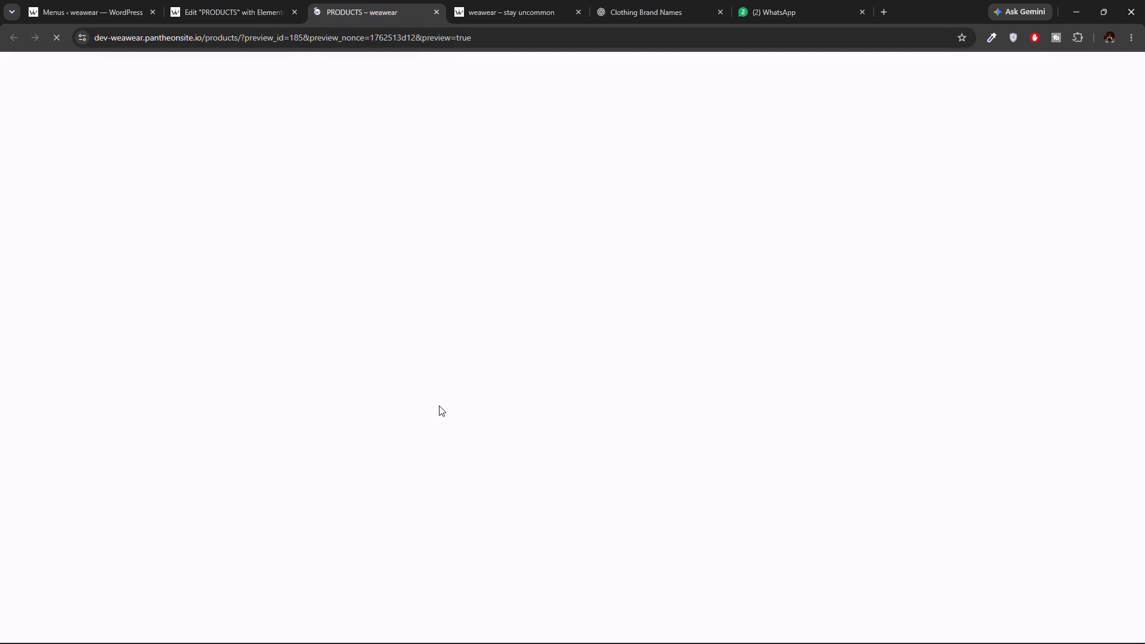
pyautogui.scroll(-10, 439, 405)
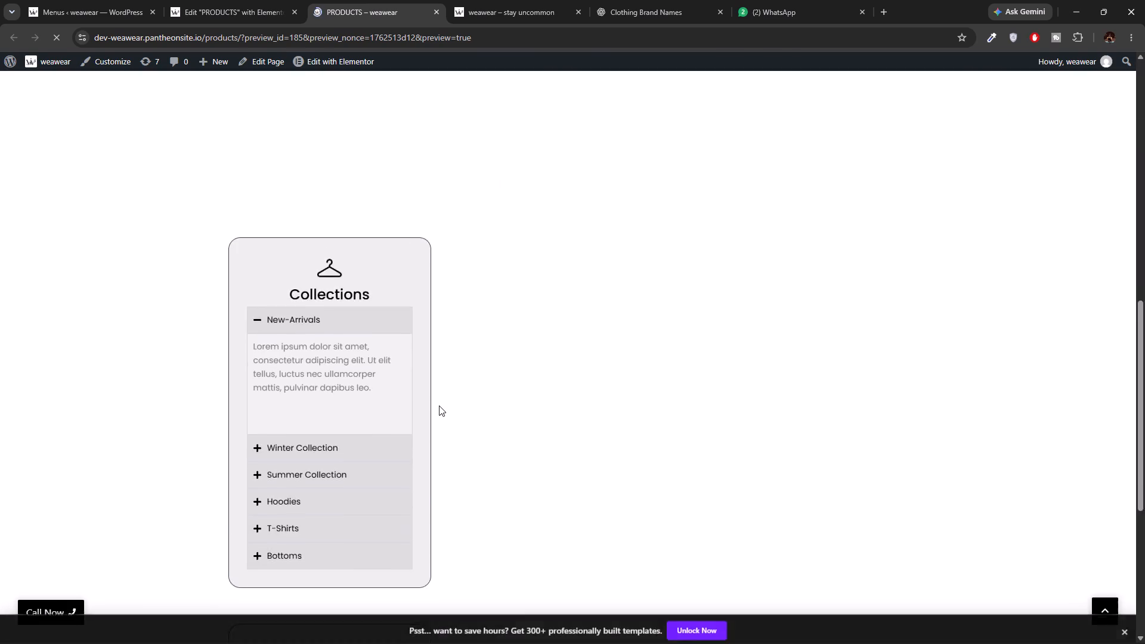
pyautogui.scroll(-6, 439, 405)
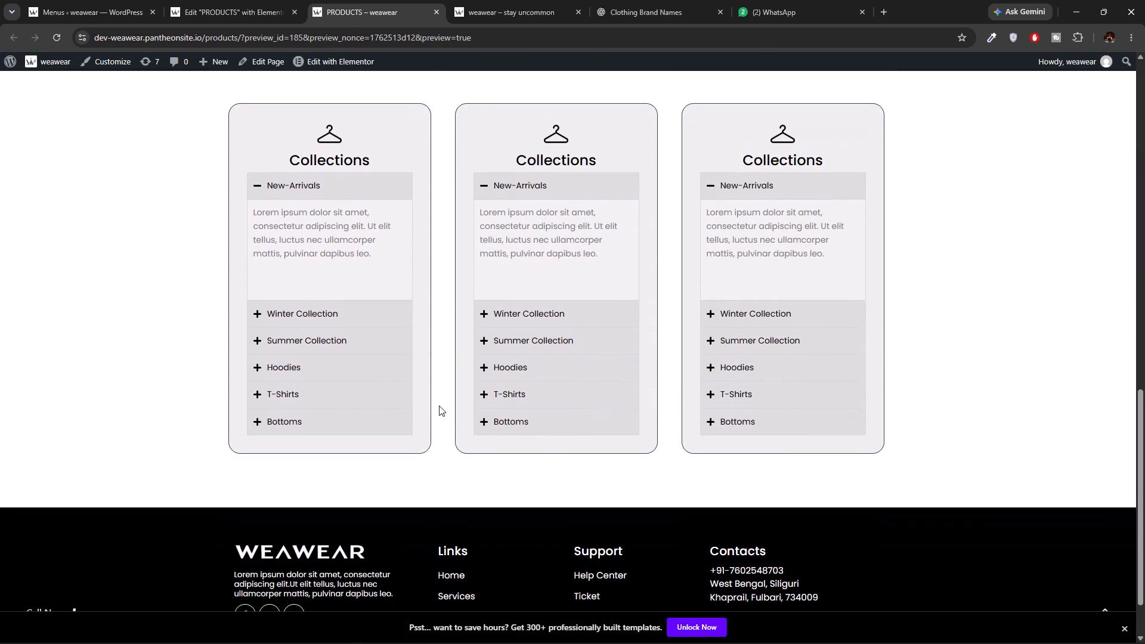
pyautogui.scroll(-1, 439, 405)
pyautogui.scroll(6, 439, 405)
pyautogui.scroll(-1, 439, 405)
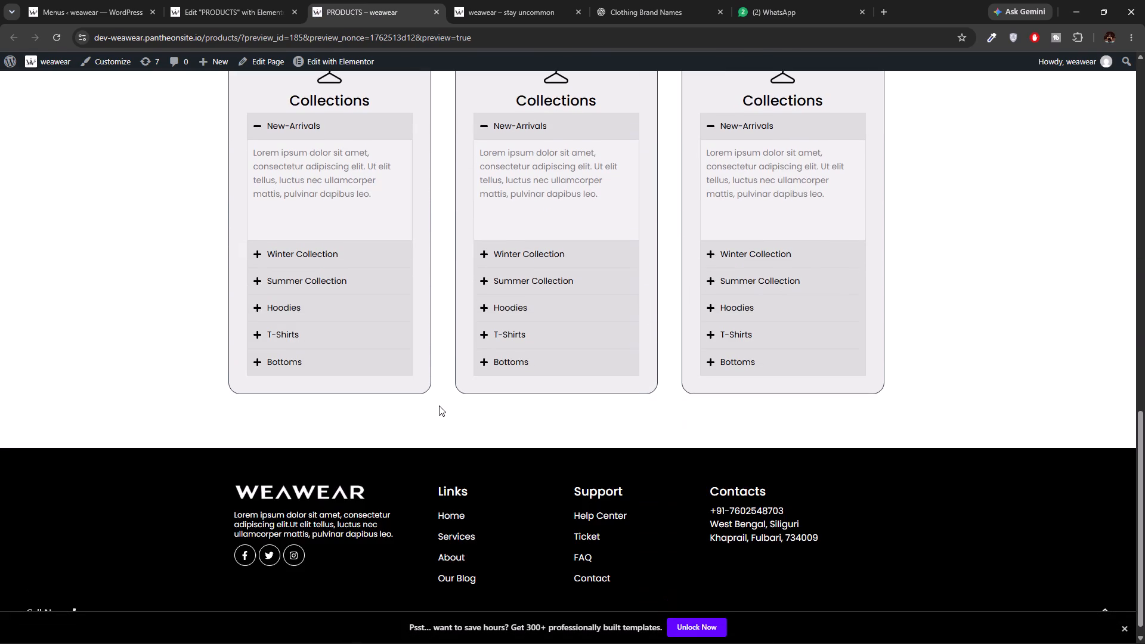
pyautogui.scroll(7, 439, 405)
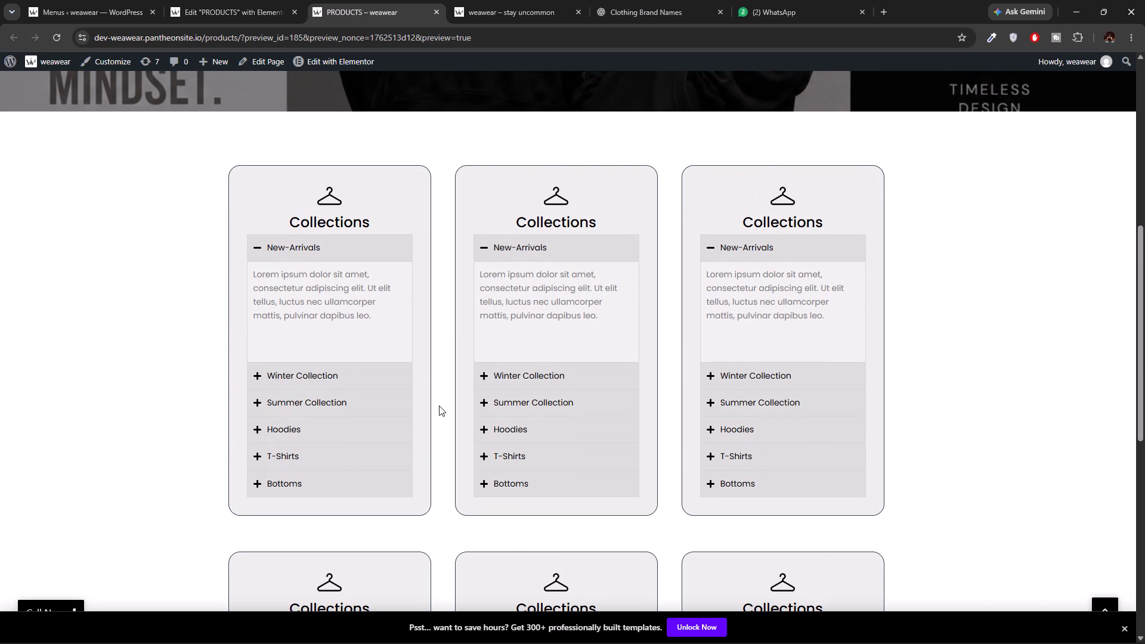
pyautogui.scroll(6, 439, 405)
pyautogui.scroll(-2, 439, 405)
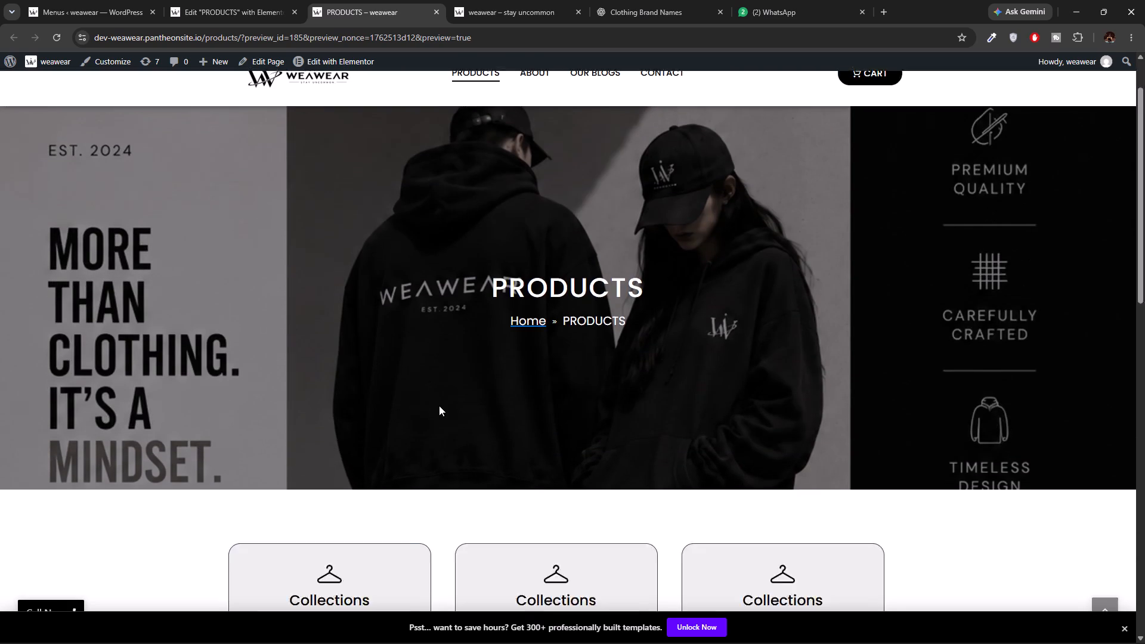
pyautogui.scroll(-6, 439, 405)
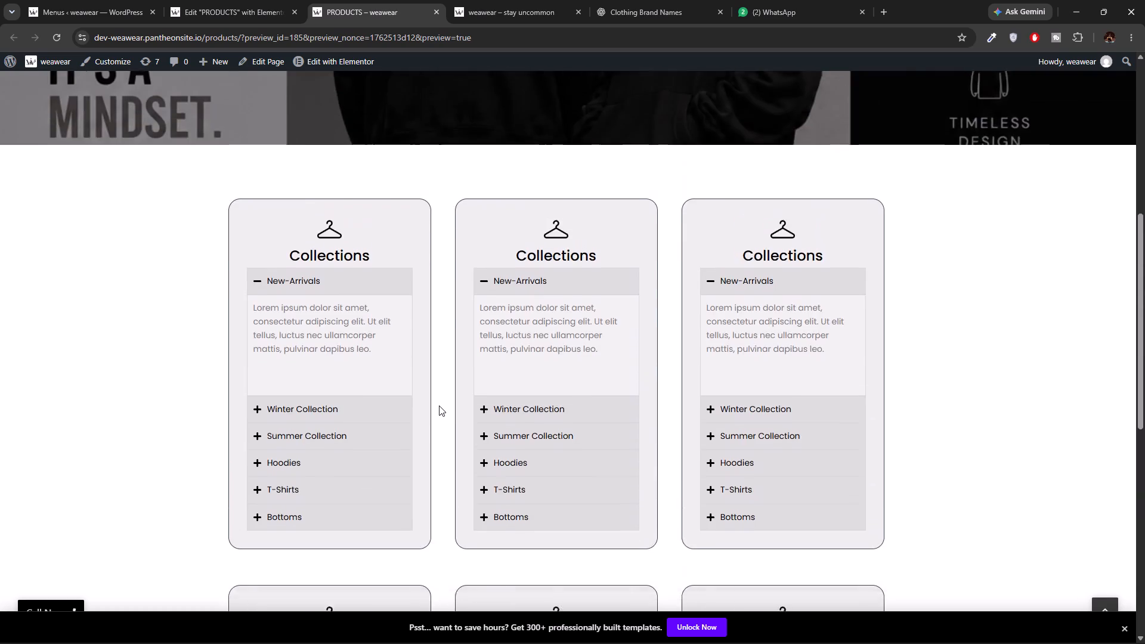
pyautogui.scroll(9, 439, 405)
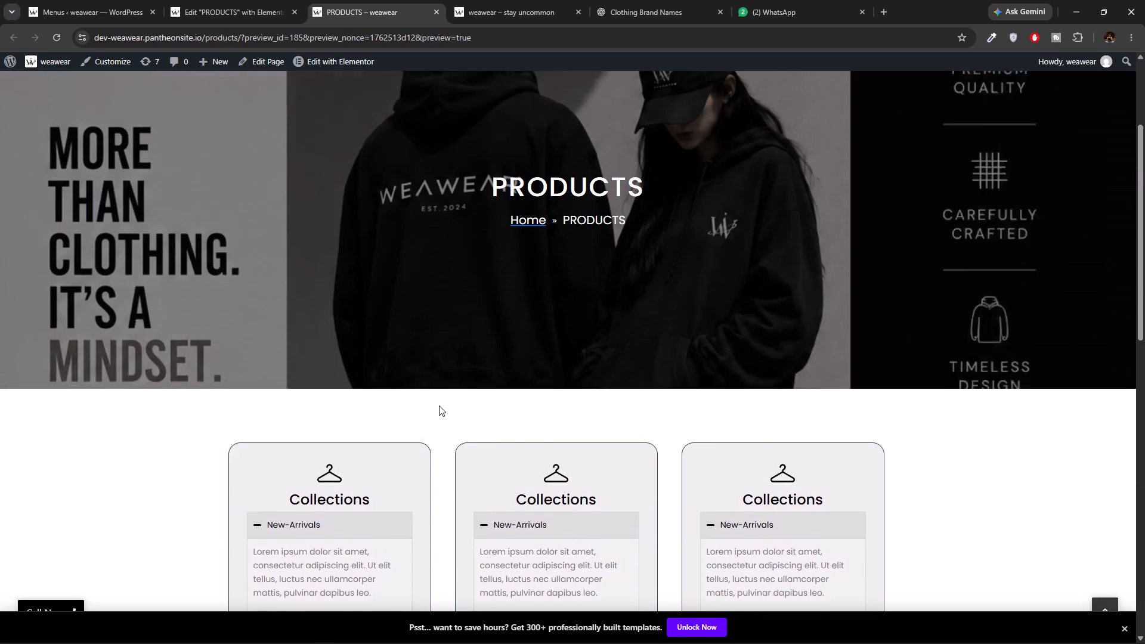
pyautogui.scroll(-7, 439, 405)
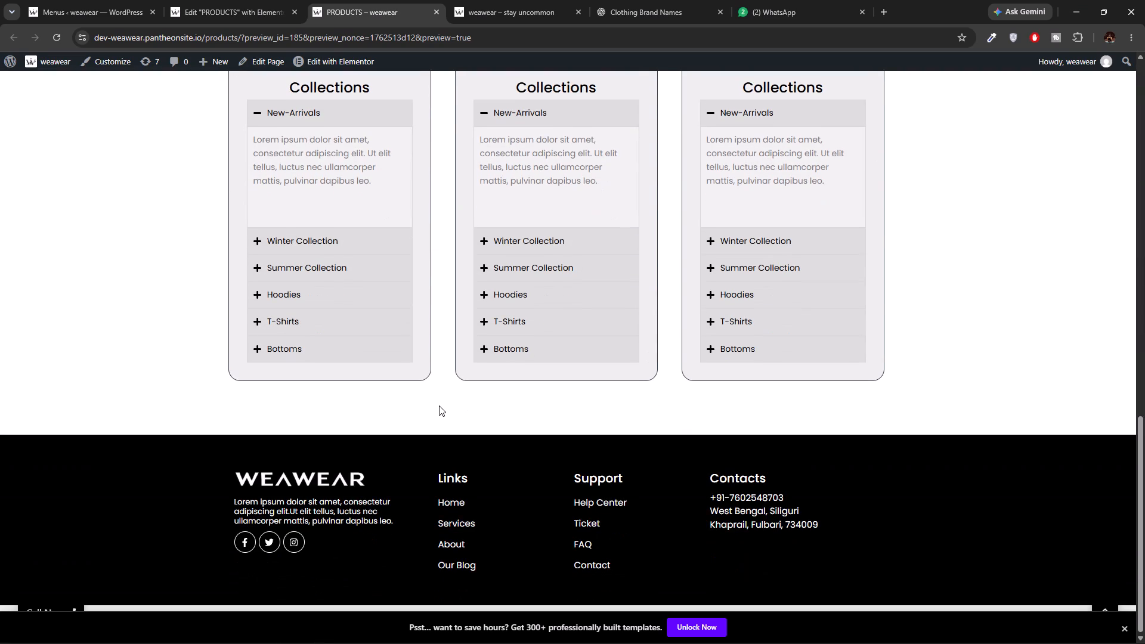
pyautogui.click(1128, 630)
pyautogui.scroll(-1, 803, 462)
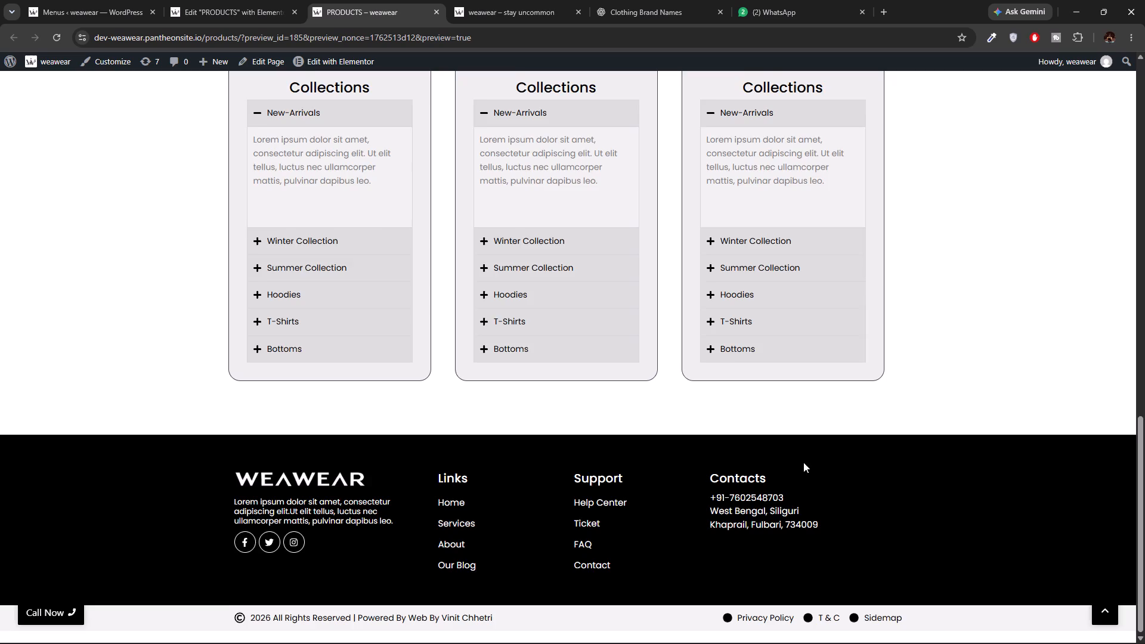
pyautogui.scroll(6, 803, 462)
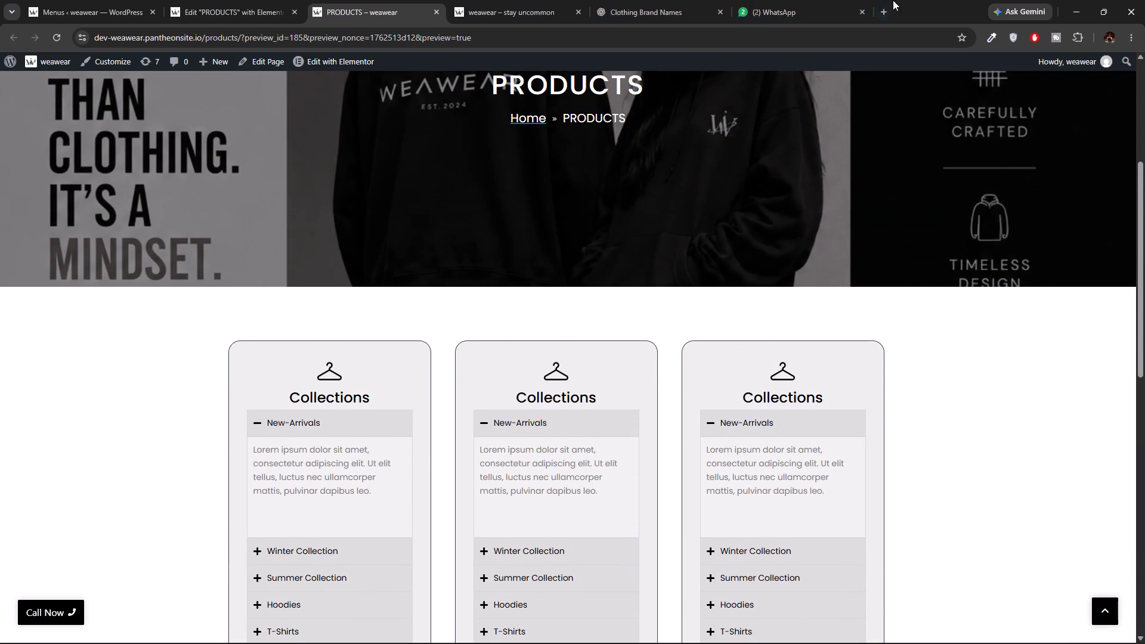
# Close the WhatsApp page.
pyautogui.click(865, 13)
# Narrow the browser window to phone width, examine the banner and stacked Collections cards, and restore the full-size window.
pyautogui.doubleClick(846, 10)
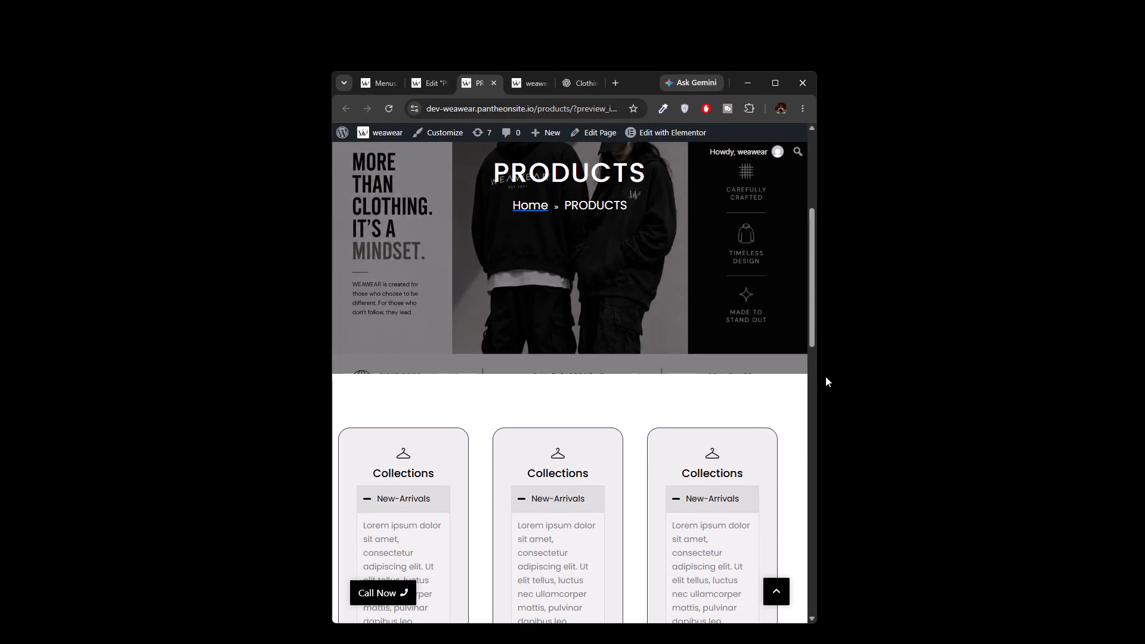
pyautogui.moveTo(818, 382); pyautogui.dragTo(648, 397)
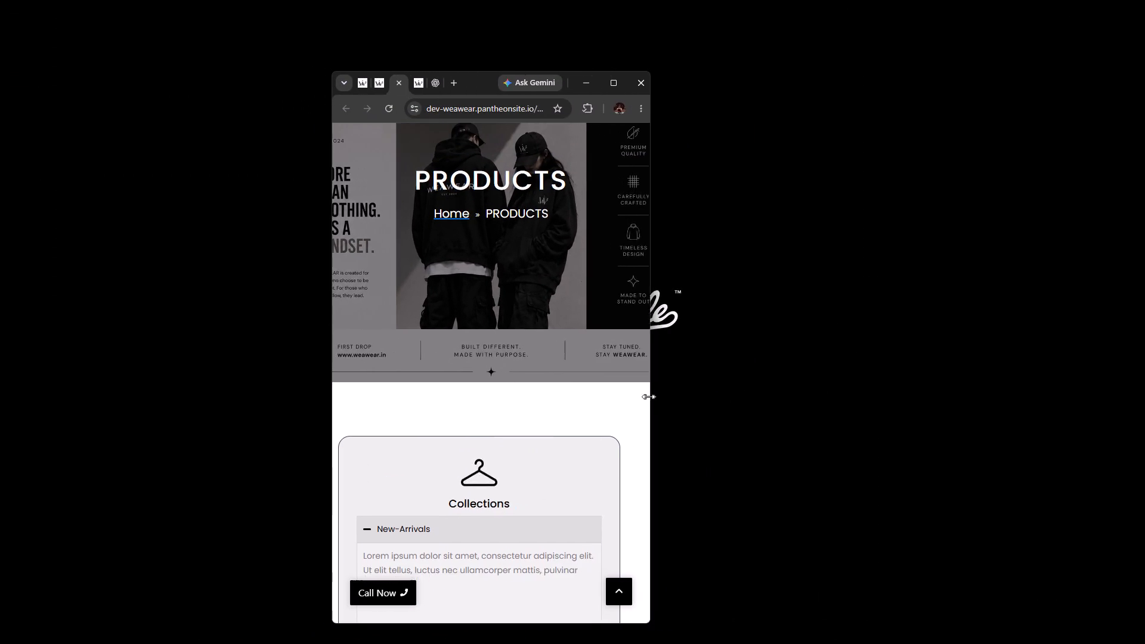
pyautogui.moveTo(648, 397); pyautogui.dragTo(598, 399)
pyautogui.scroll(5, 558, 405)
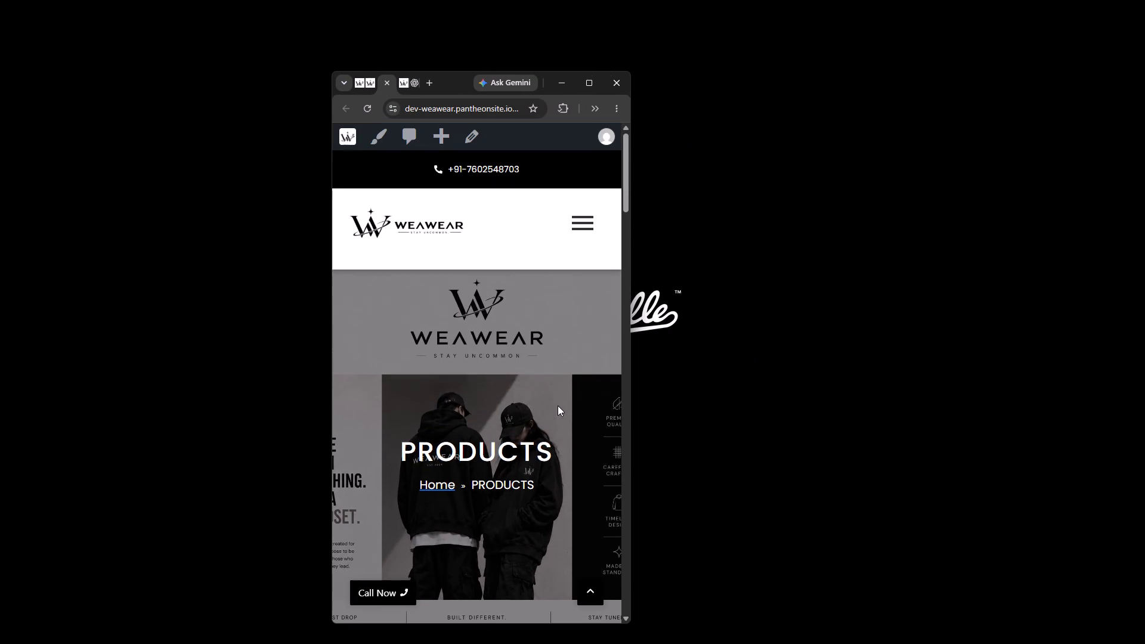
pyautogui.scroll(-9, 558, 405)
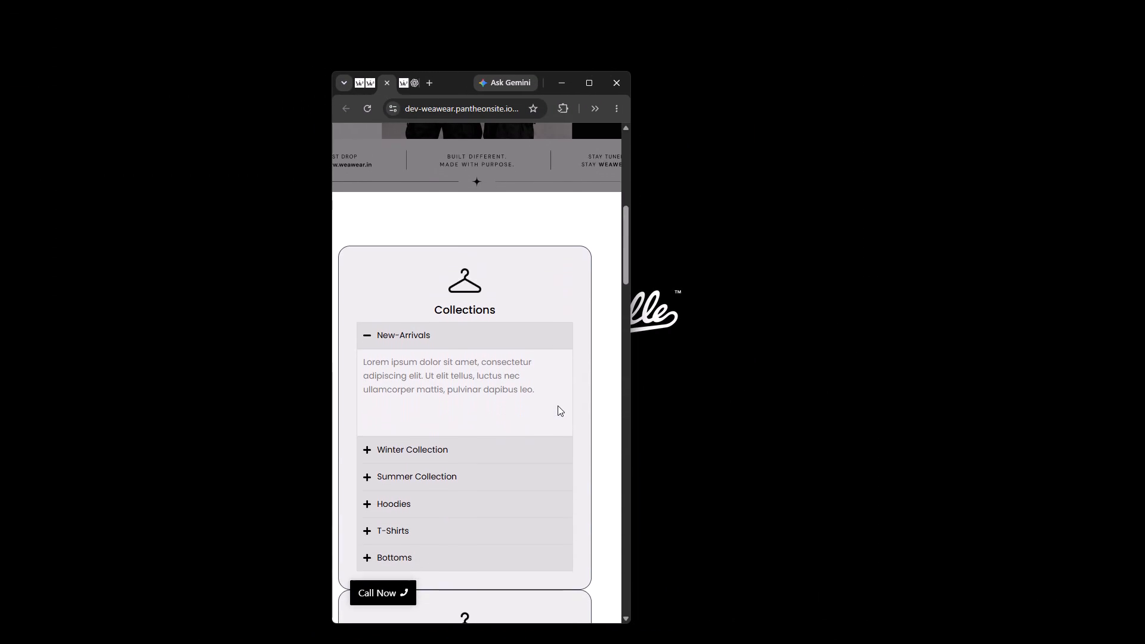
pyautogui.scroll(-8, 558, 405)
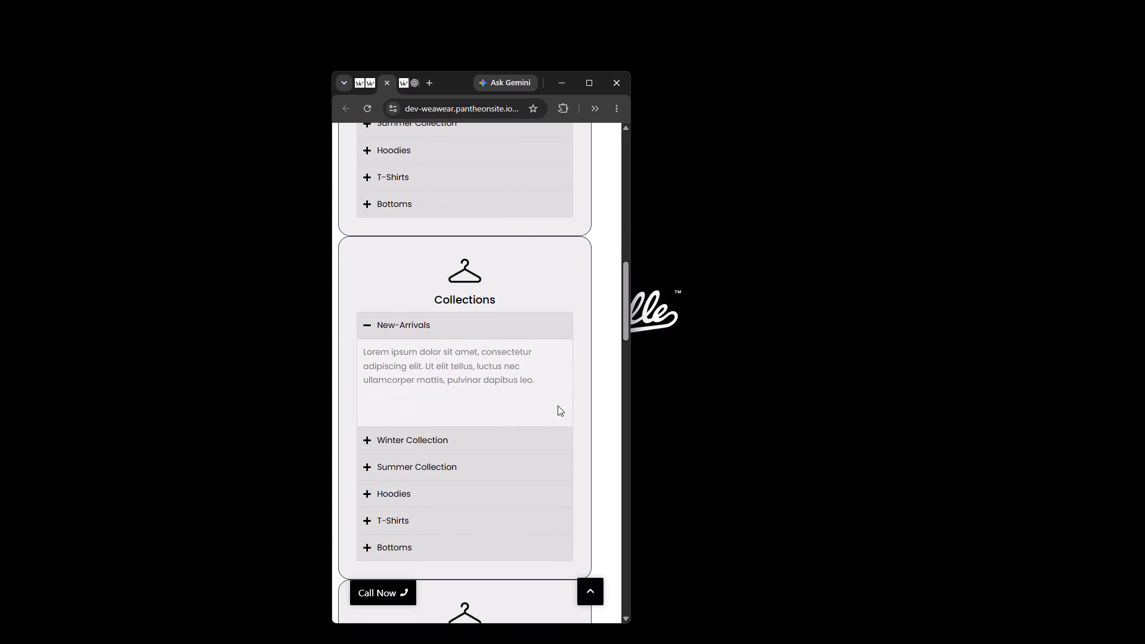
pyautogui.click(589, 75)
pyautogui.scroll(8, 589, 75)
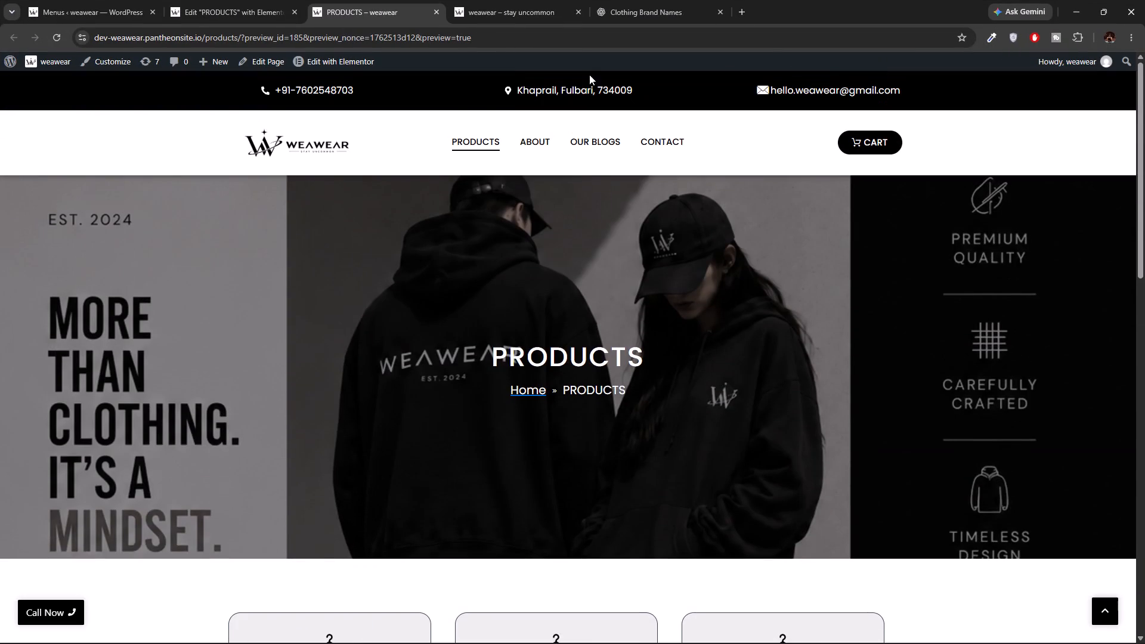
# Return to the PRODUCTS page editor and switch its canvas to the mobile layout.
pyautogui.click(216, 0)
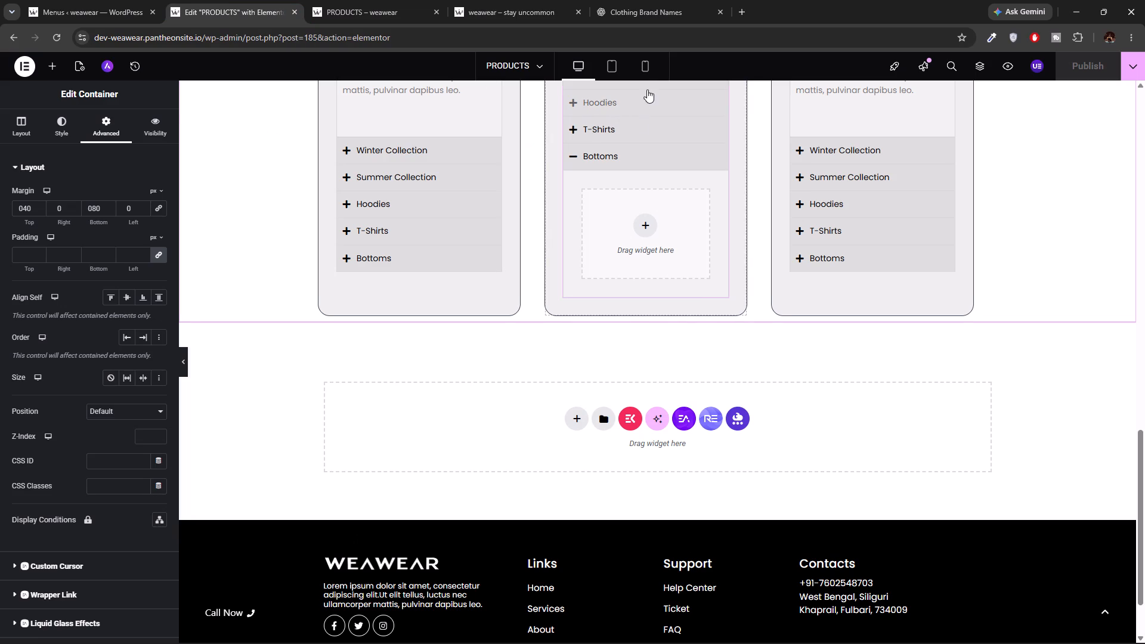
pyautogui.click(646, 66)
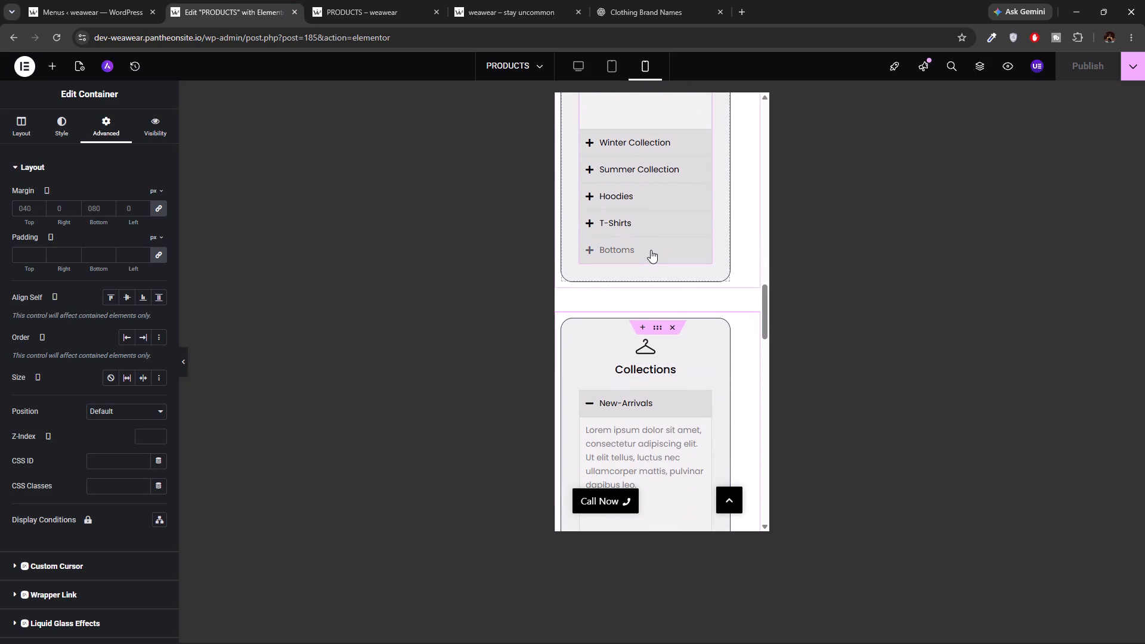
# Examine the widths and gaps of the stacked Collections cards below the banner in the mobile layout.
pyautogui.scroll(10, 651, 250)
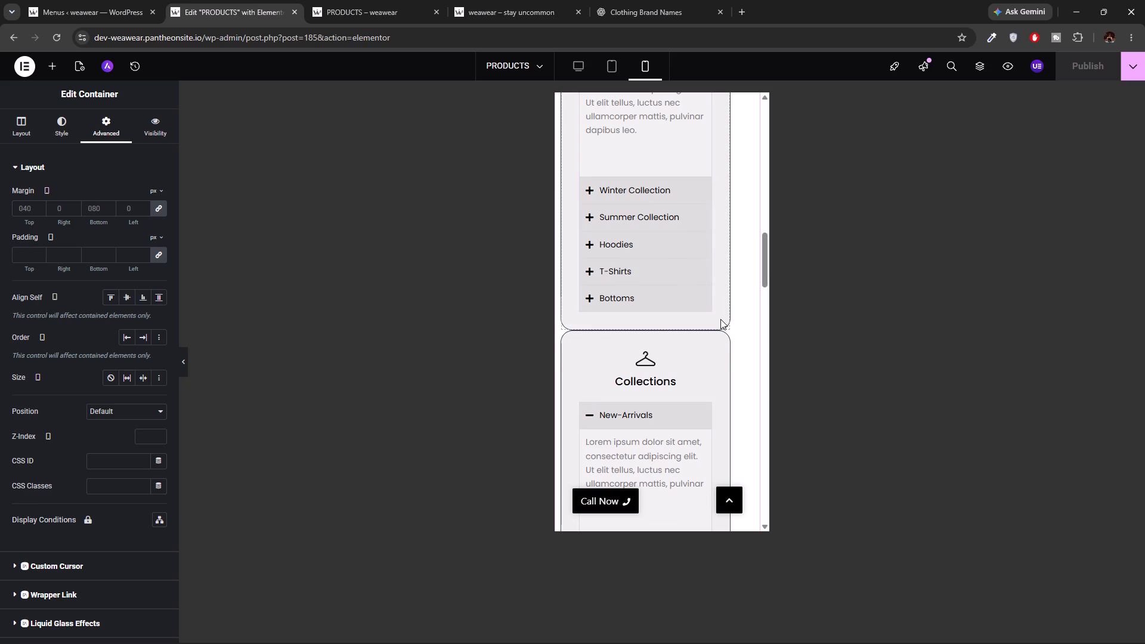
pyautogui.click(719, 358)
pyautogui.scroll(4, 847, 302)
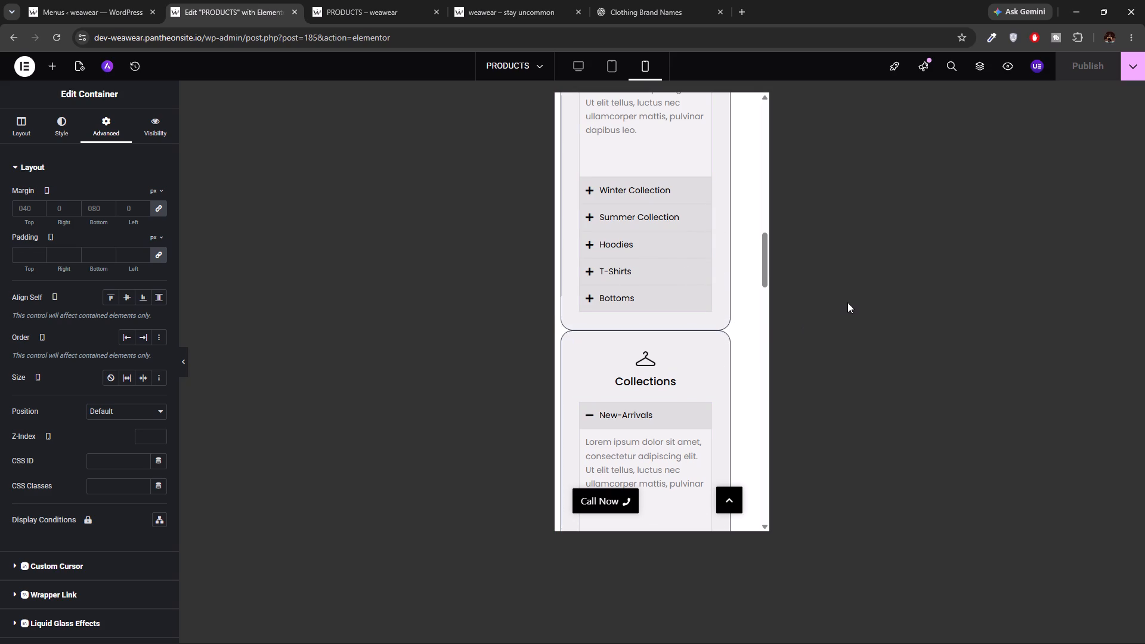
pyautogui.scroll(8, 691, 310)
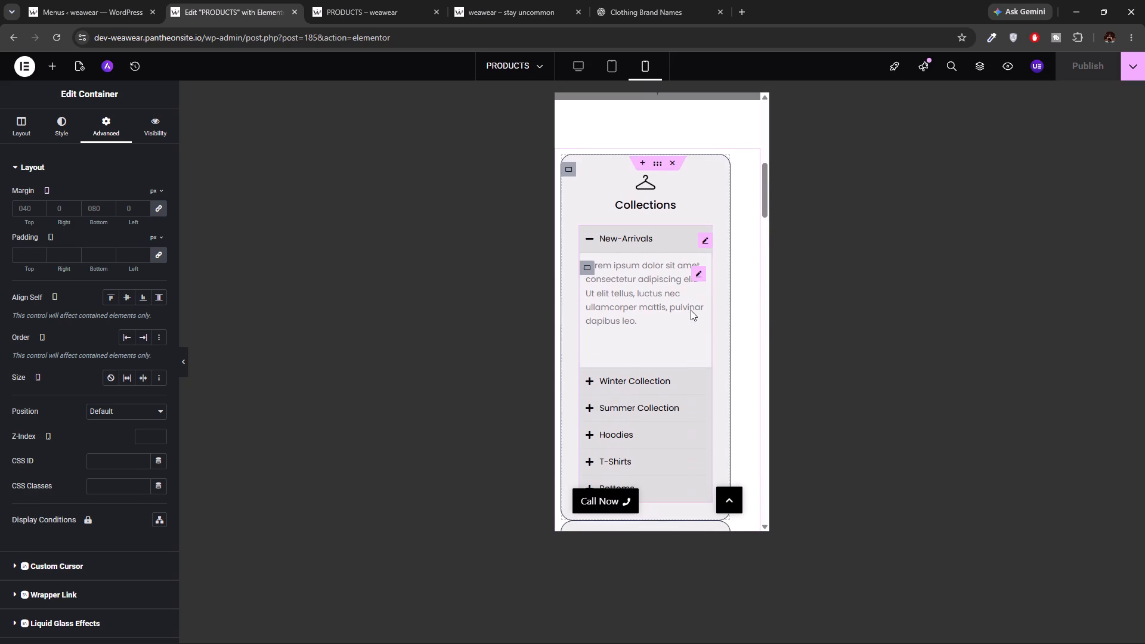
pyautogui.scroll(1, 691, 310)
pyautogui.scroll(-1, 691, 310)
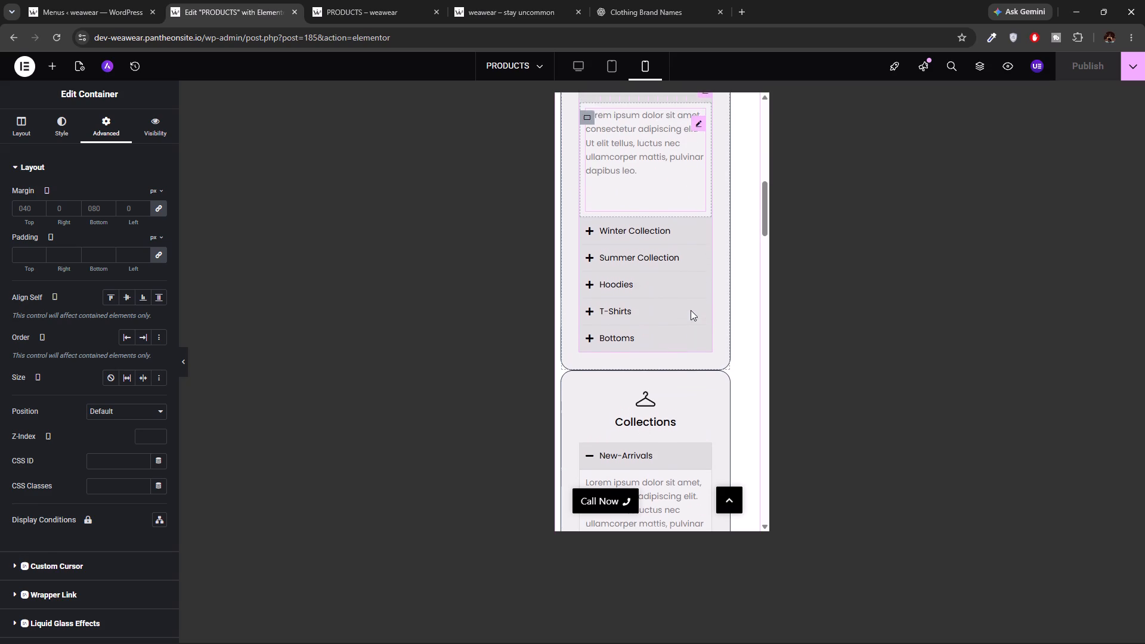
pyautogui.scroll(-1, 691, 310)
pyautogui.click(691, 310)
pyautogui.scroll(2, 721, 225)
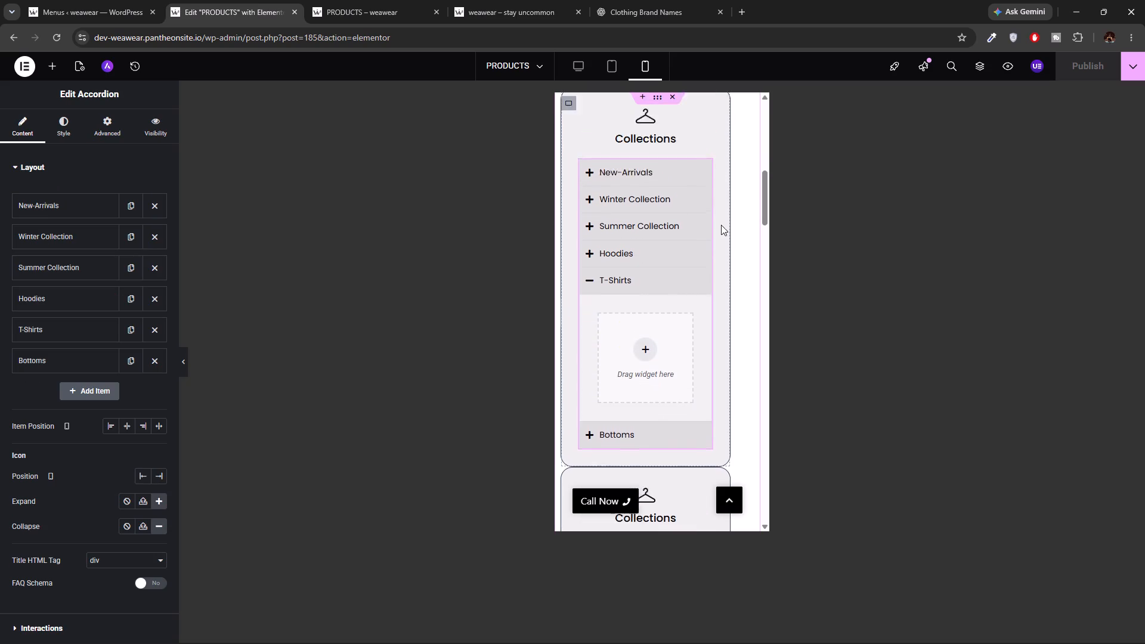
pyautogui.scroll(2, 721, 225)
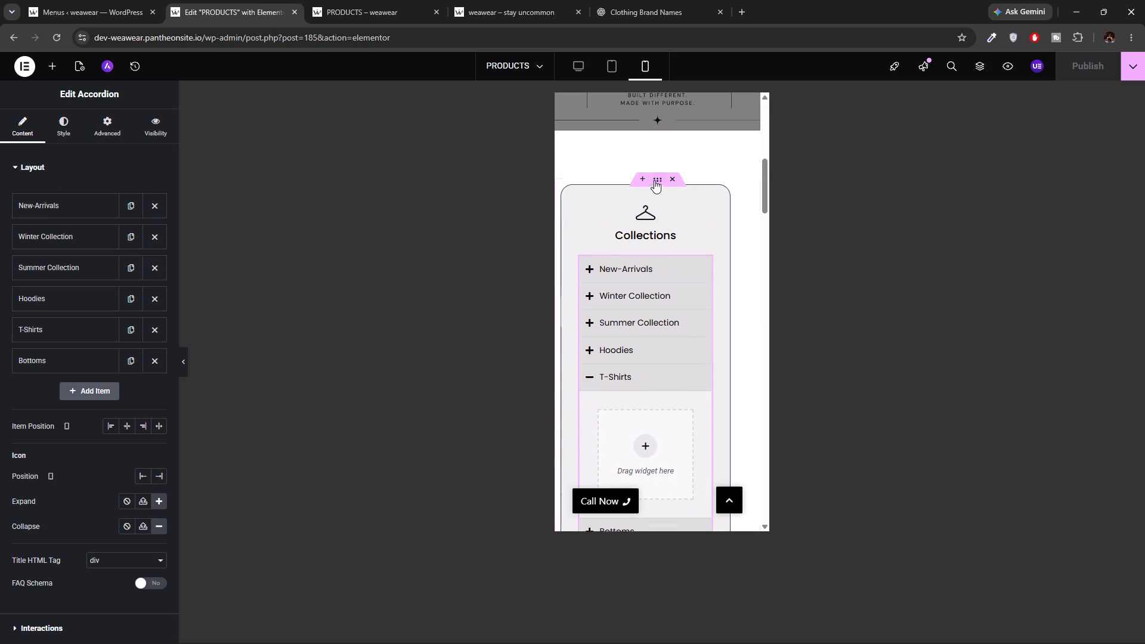
# Unlink the first Collections row's mobile margin values, with 0 px on all four sides.
pyautogui.click(654, 182)
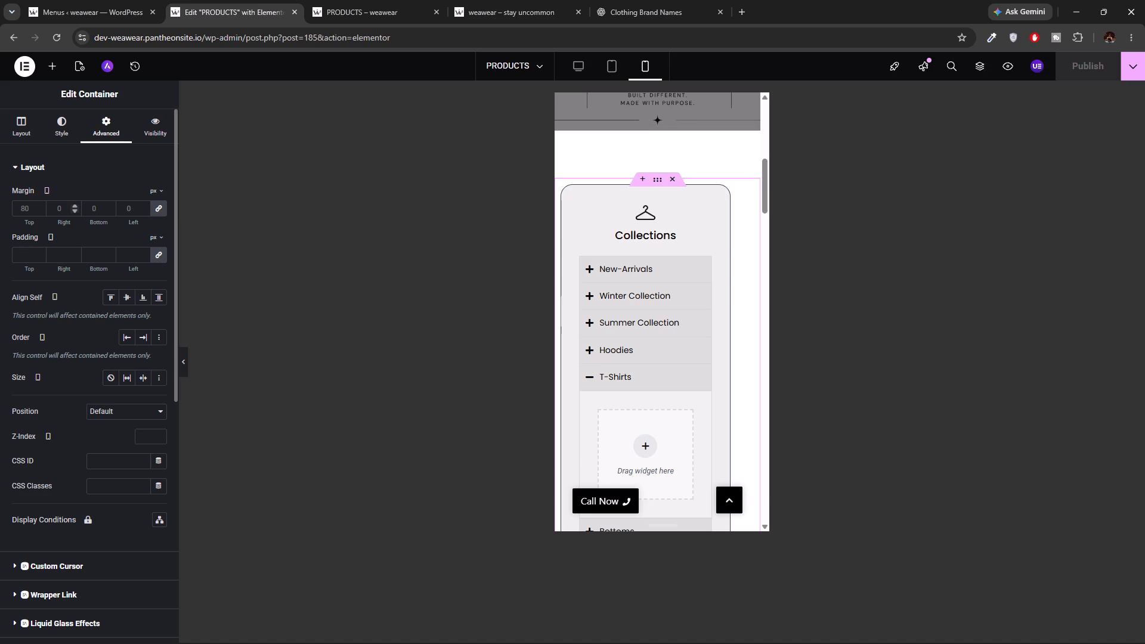
pyautogui.scroll(-3, 655, 318)
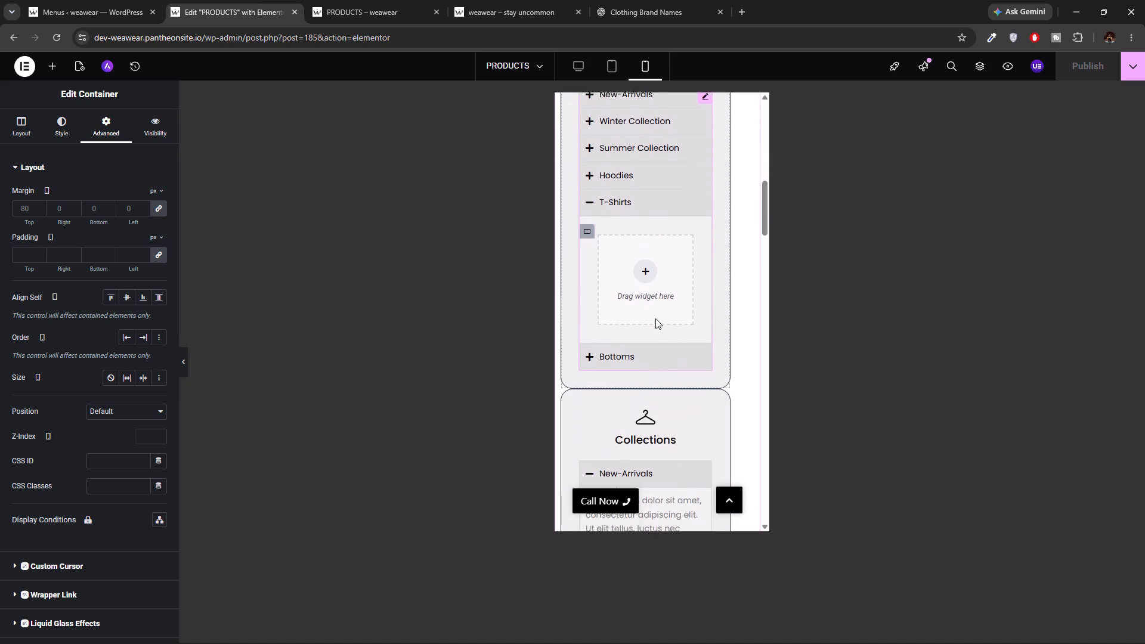
pyautogui.scroll(-1, 655, 318)
pyautogui.click(98, 212)
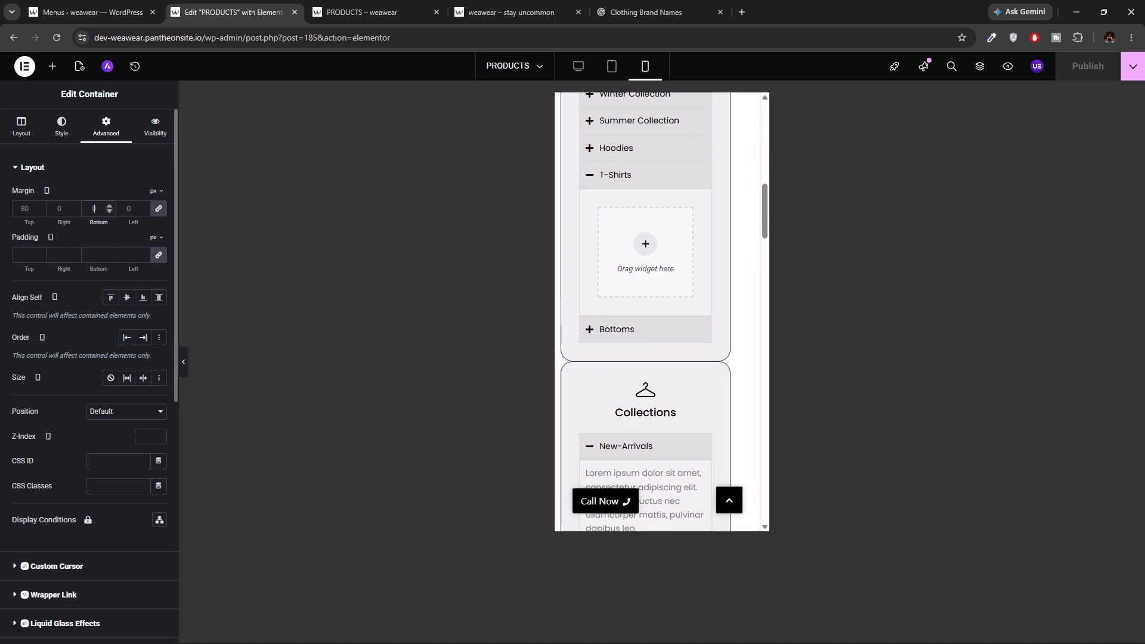
pyautogui.click(110, 208)
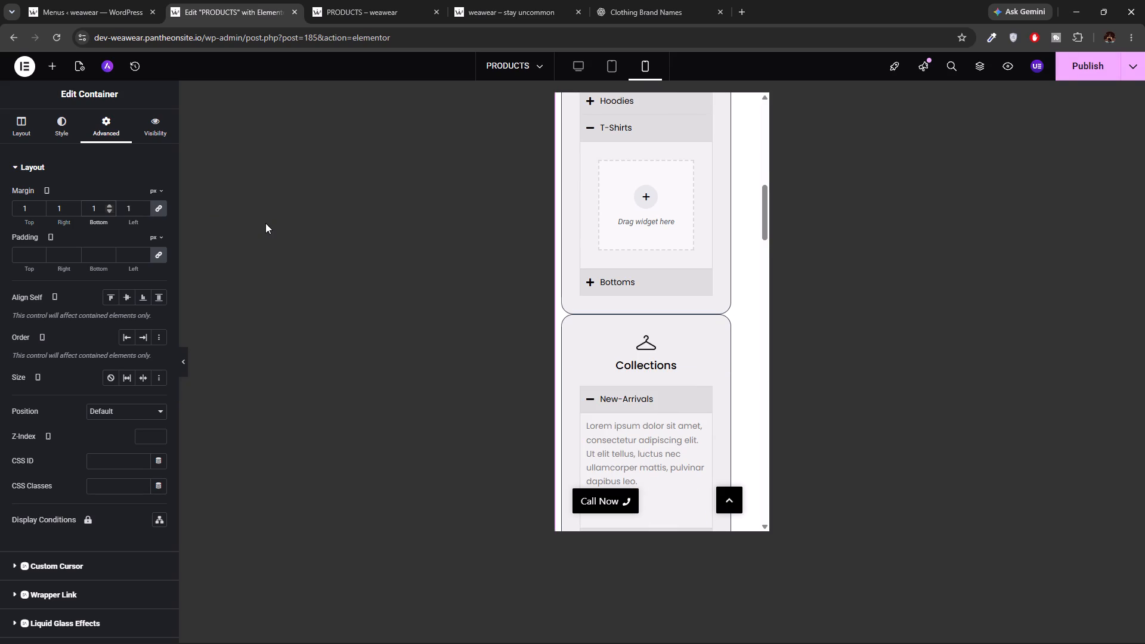
pyautogui.press('BackSpace')
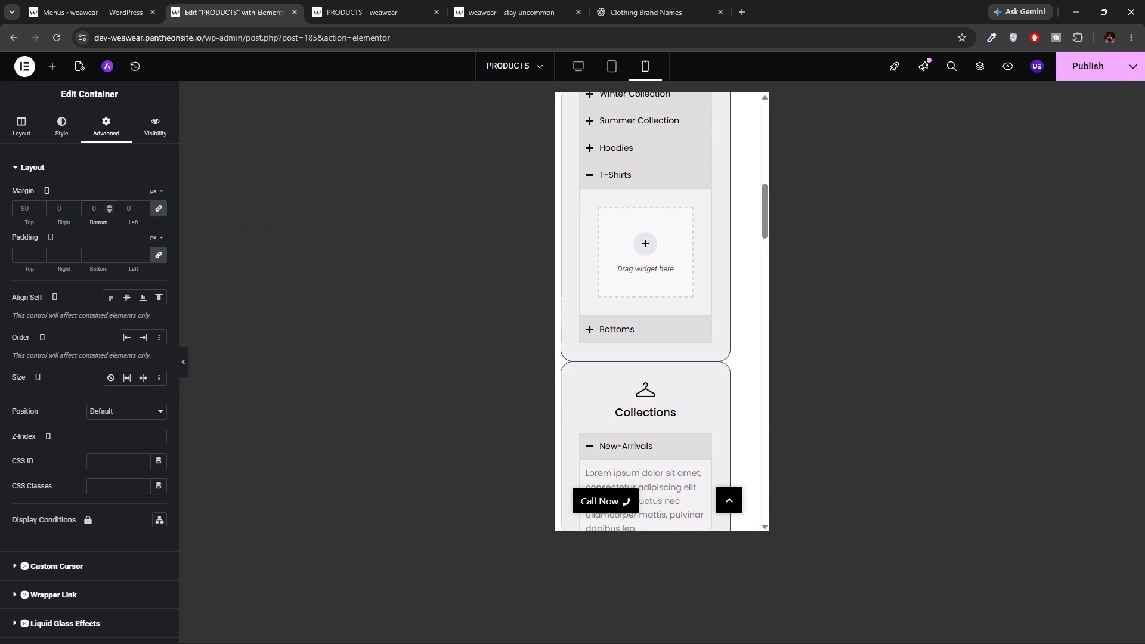
pyautogui.click(165, 204)
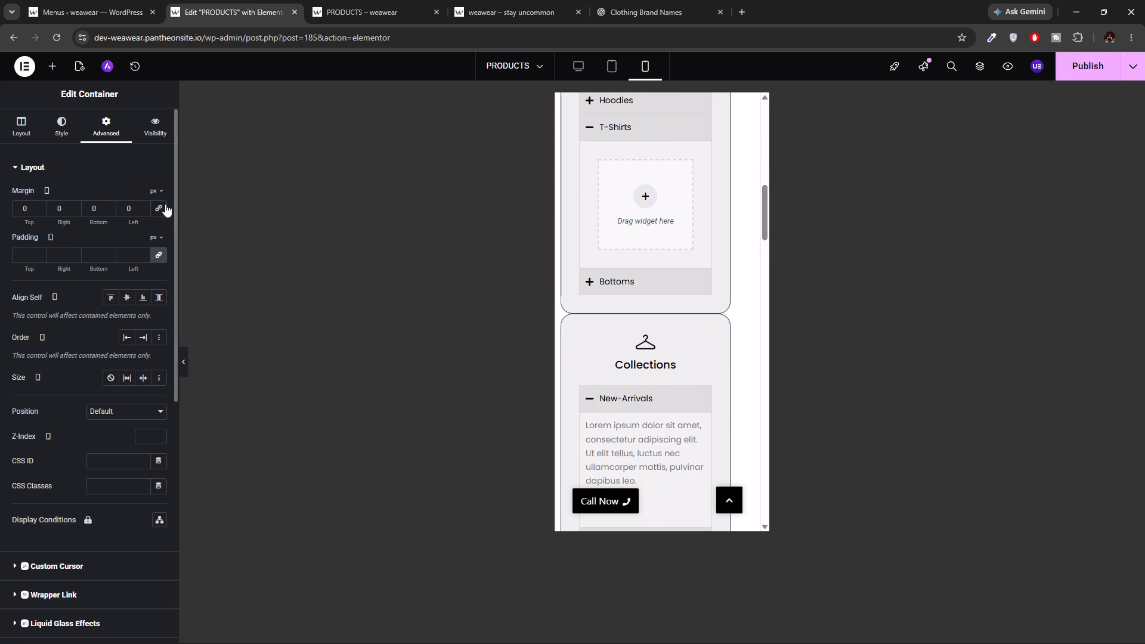
# Set the first Collections row's mobile top margin to 80 px, spacing it from the banner.
pyautogui.scroll(3, 419, 244)
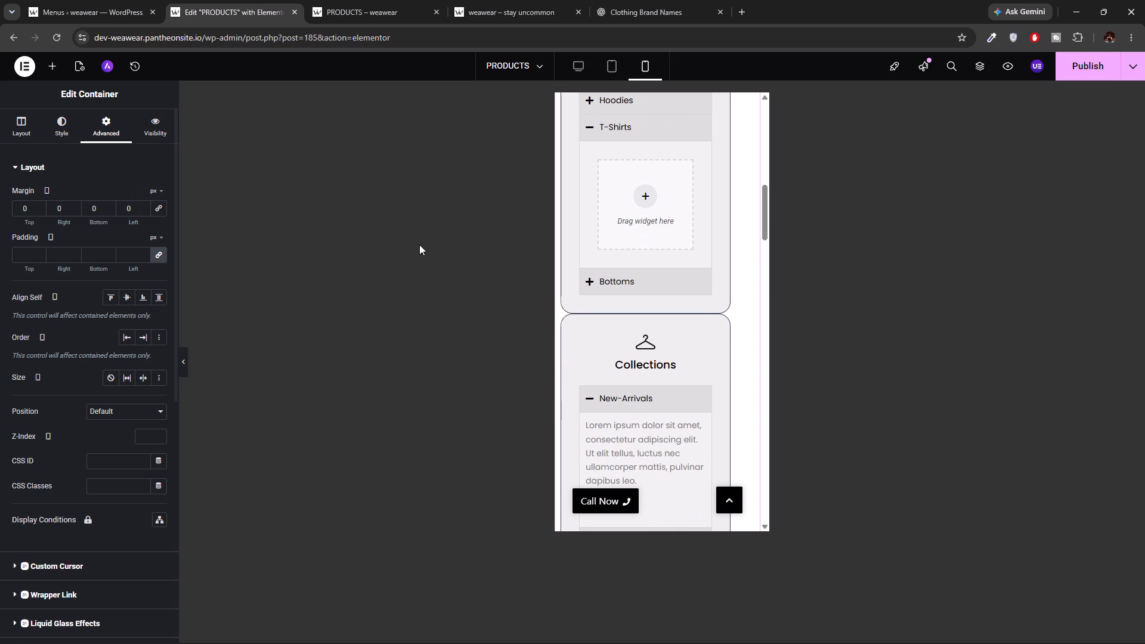
pyautogui.scroll(3, 419, 244)
pyautogui.scroll(5, 791, 295)
pyautogui.scroll(8, 679, 281)
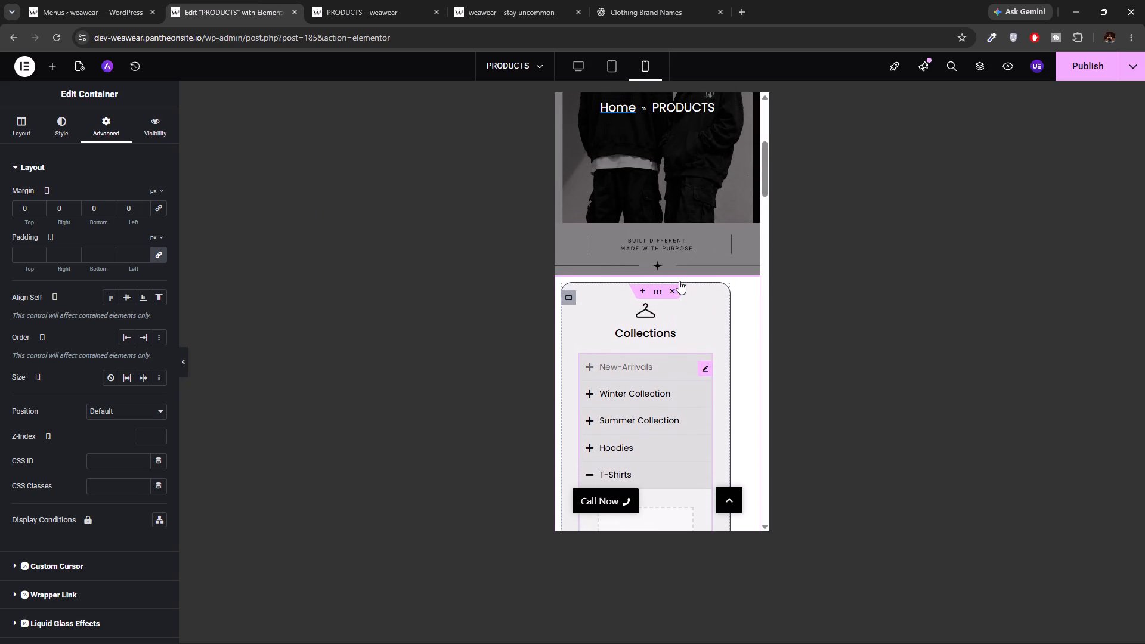
pyautogui.scroll(1, 679, 281)
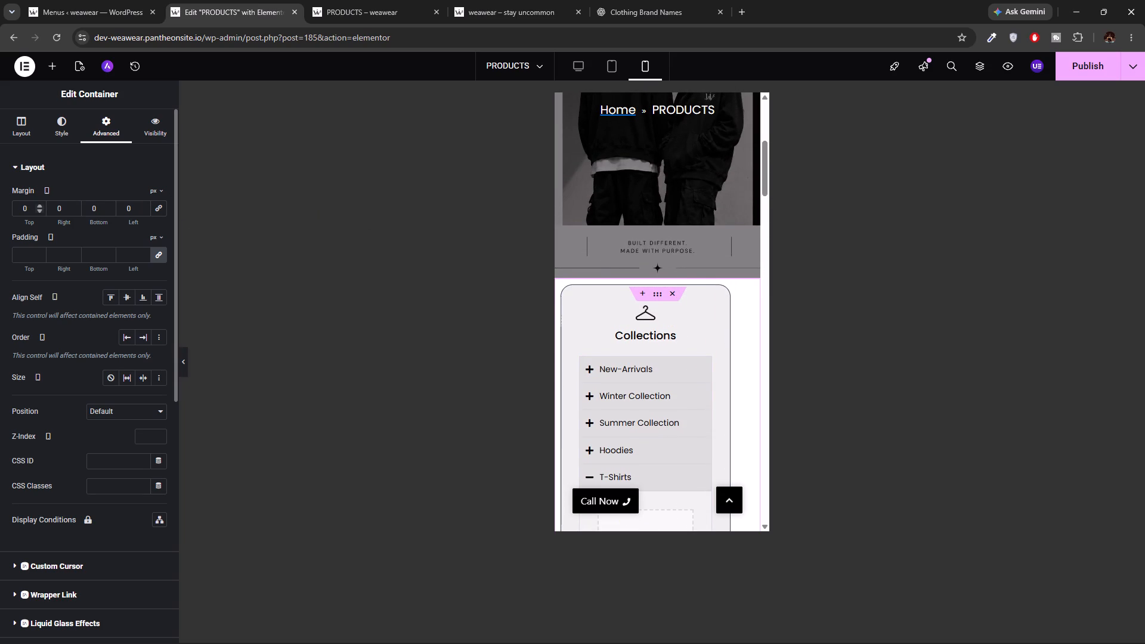
pyautogui.click(32, 206)
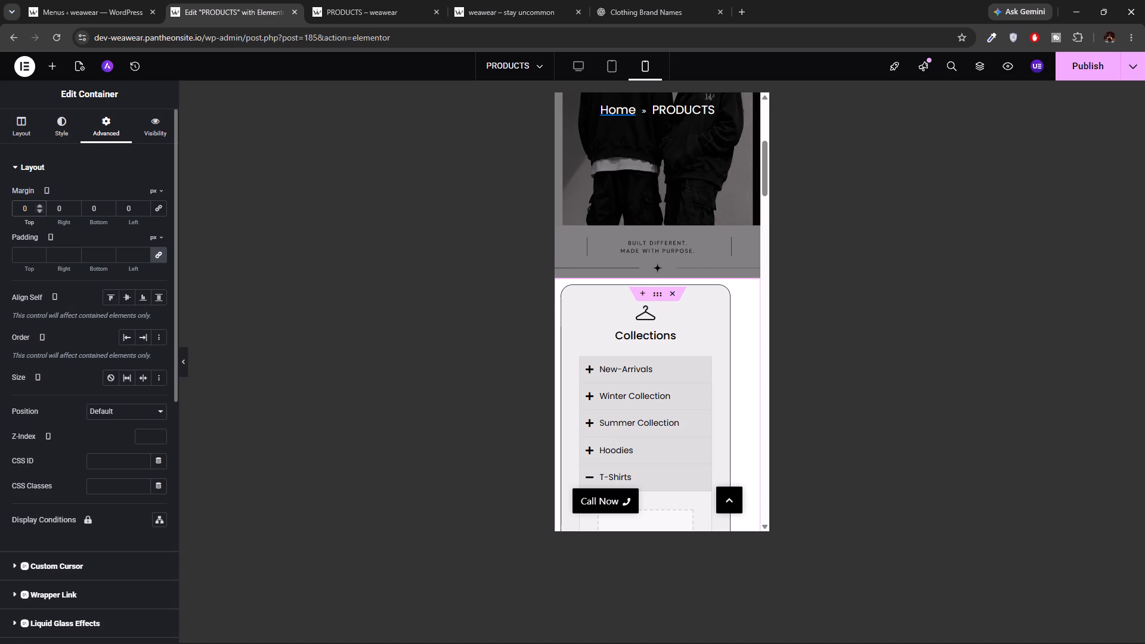
pyautogui.press('BackSpace')
pyautogui.write('80')
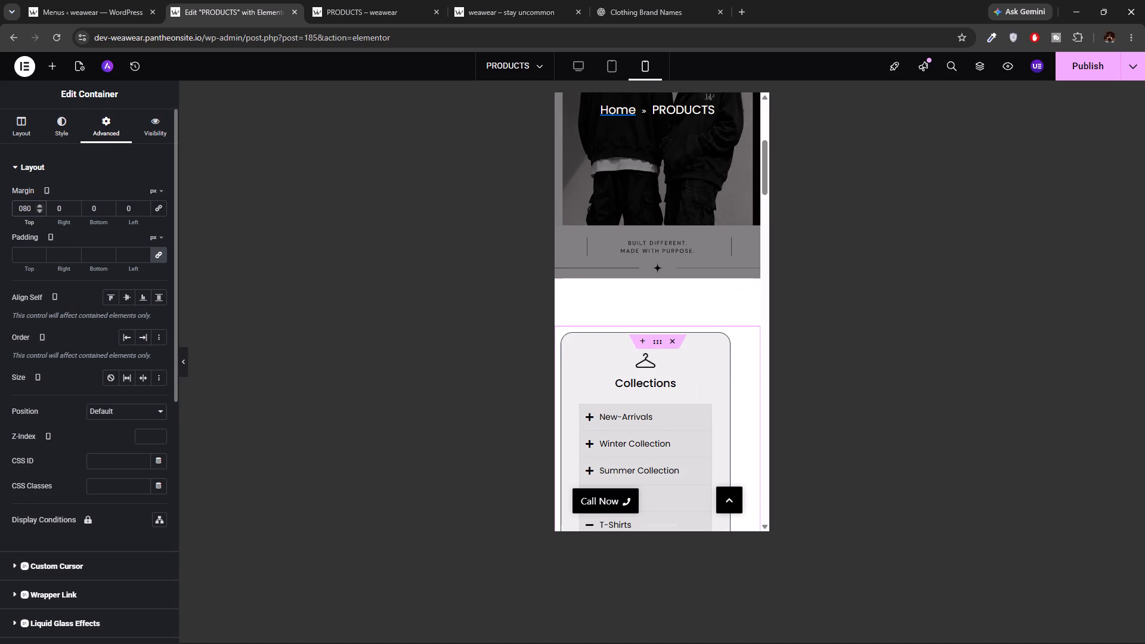
# Examine the gap below the banner and the spacing between the first stacked Collections cards in the mobile layout.
pyautogui.scroll(3, 514, 309)
pyautogui.scroll(-2, 514, 309)
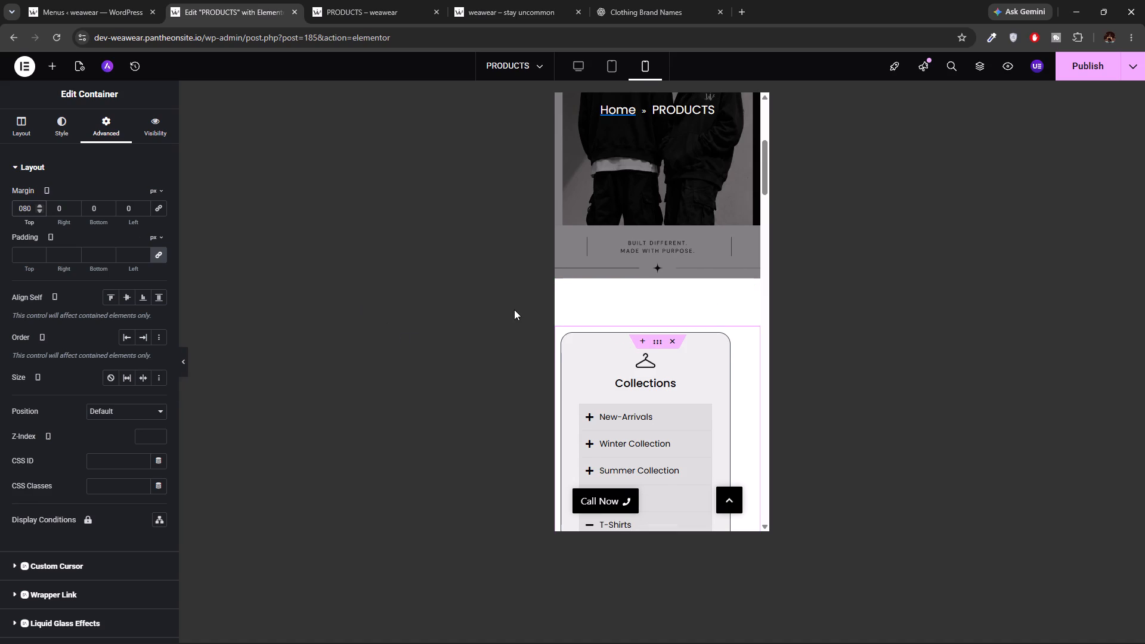
pyautogui.scroll(-2, 514, 309)
pyautogui.click(807, 297)
pyautogui.scroll(-3, 807, 297)
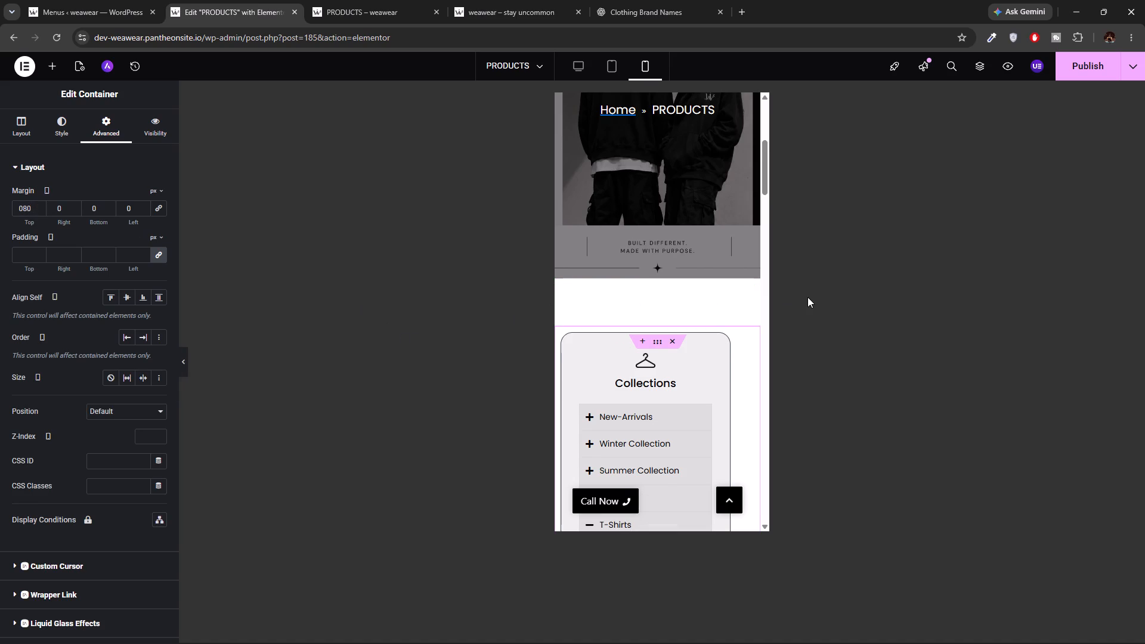
pyautogui.scroll(-5, 742, 294)
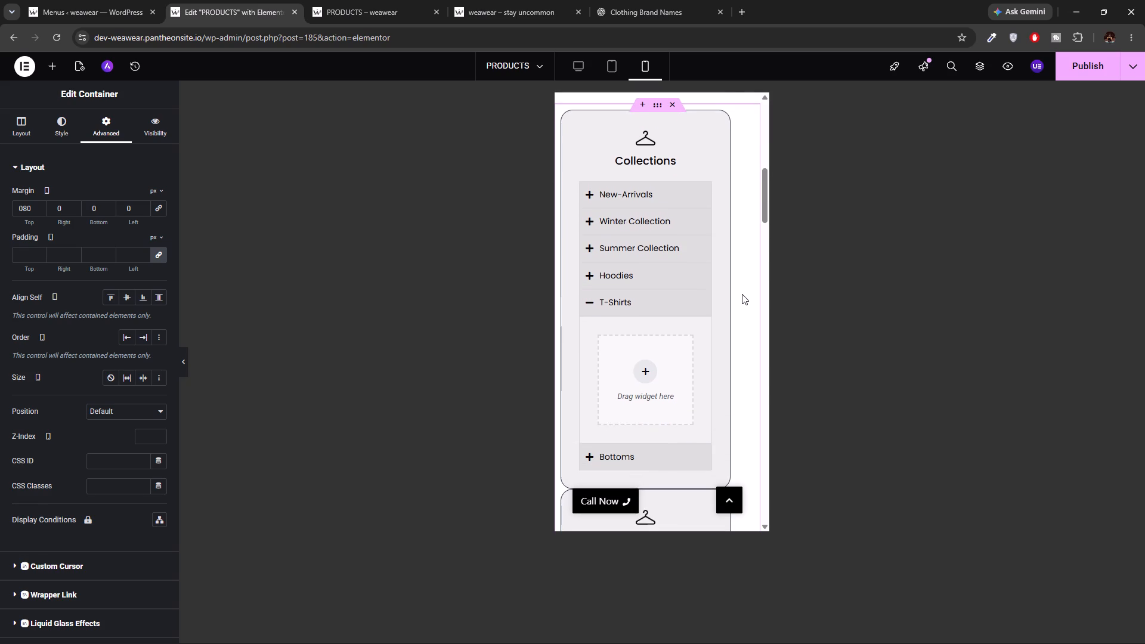
pyautogui.scroll(-1, 742, 294)
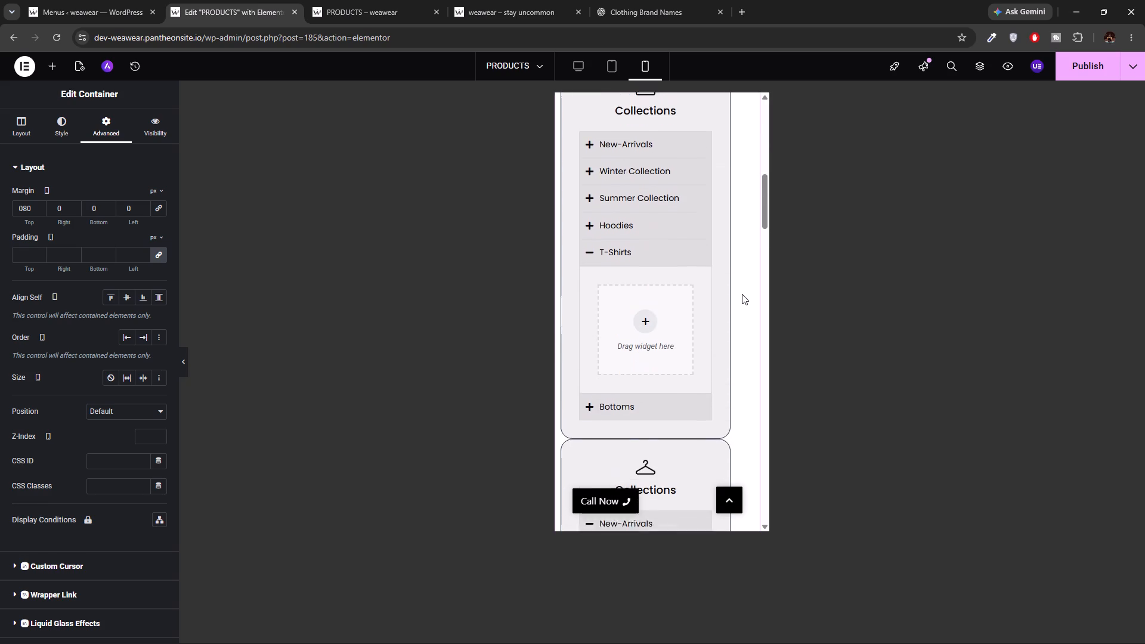
pyautogui.scroll(-1, 742, 294)
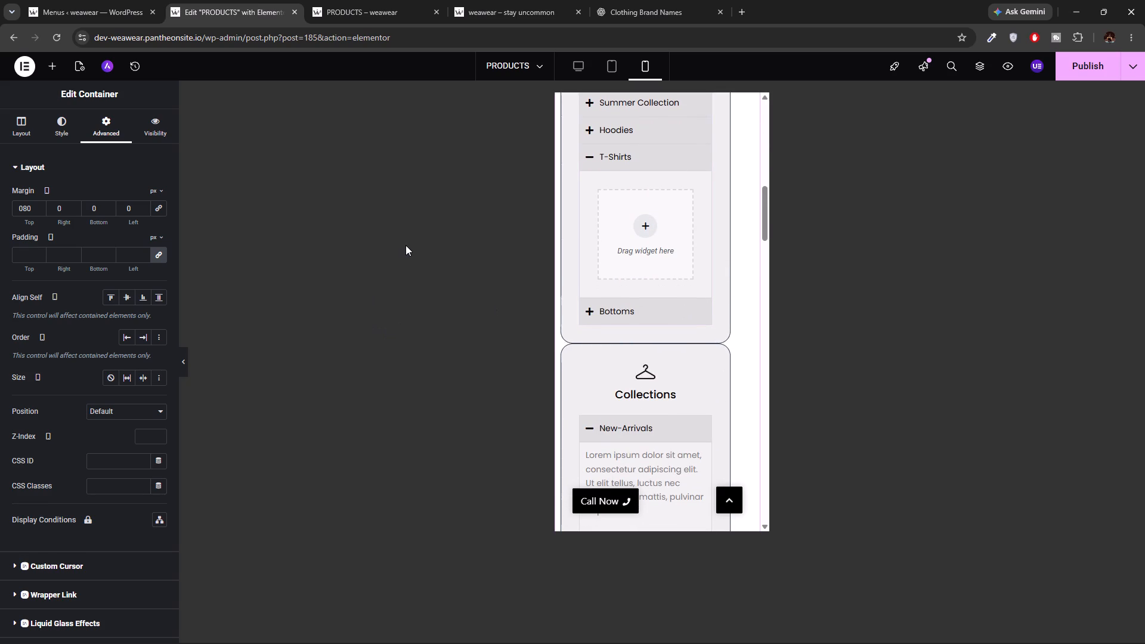
# Unlink the first Collections card's mobile margins with 0 px on all sides, and compare its width with the cards below.
pyautogui.scroll(4, 406, 245)
pyautogui.scroll(2, 632, 205)
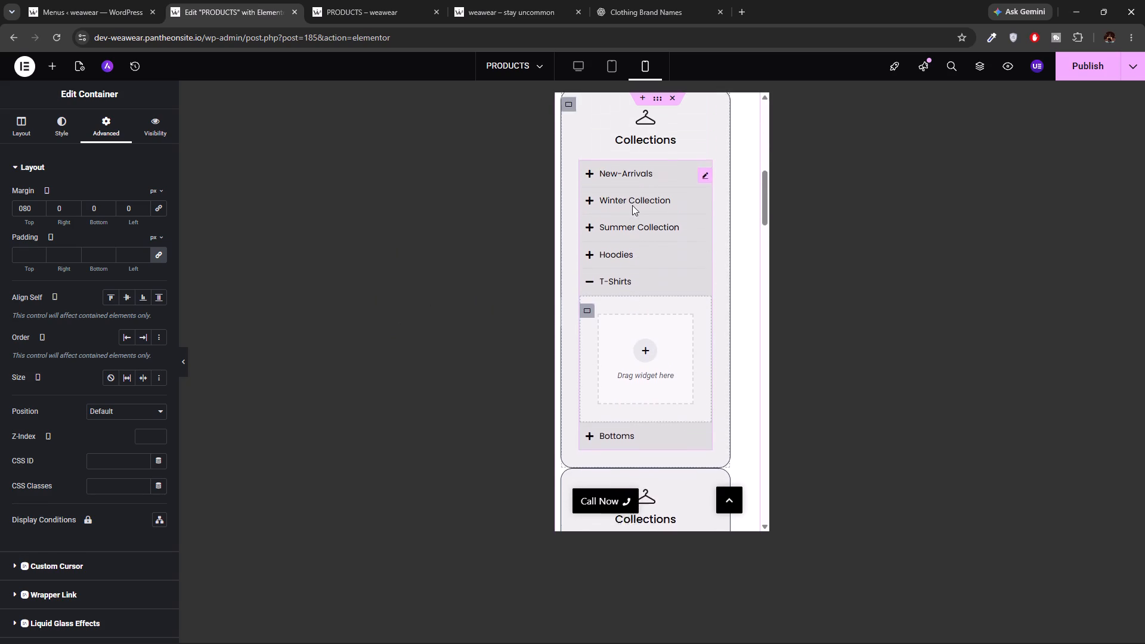
pyautogui.scroll(1, 632, 205)
pyautogui.click(572, 161)
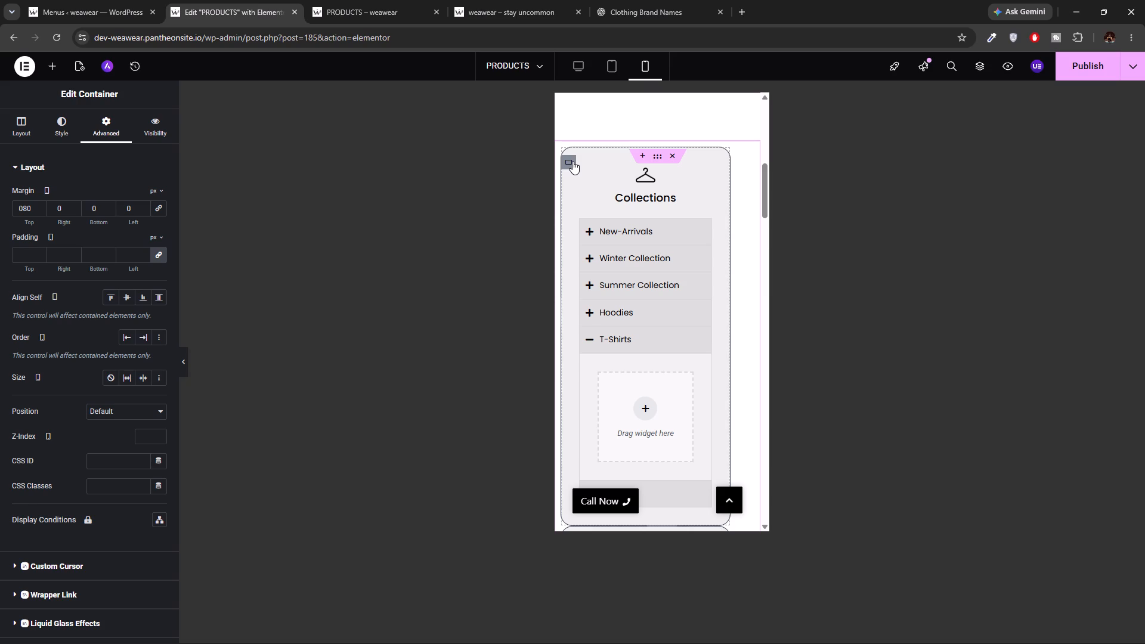
pyautogui.scroll(2, 423, 203)
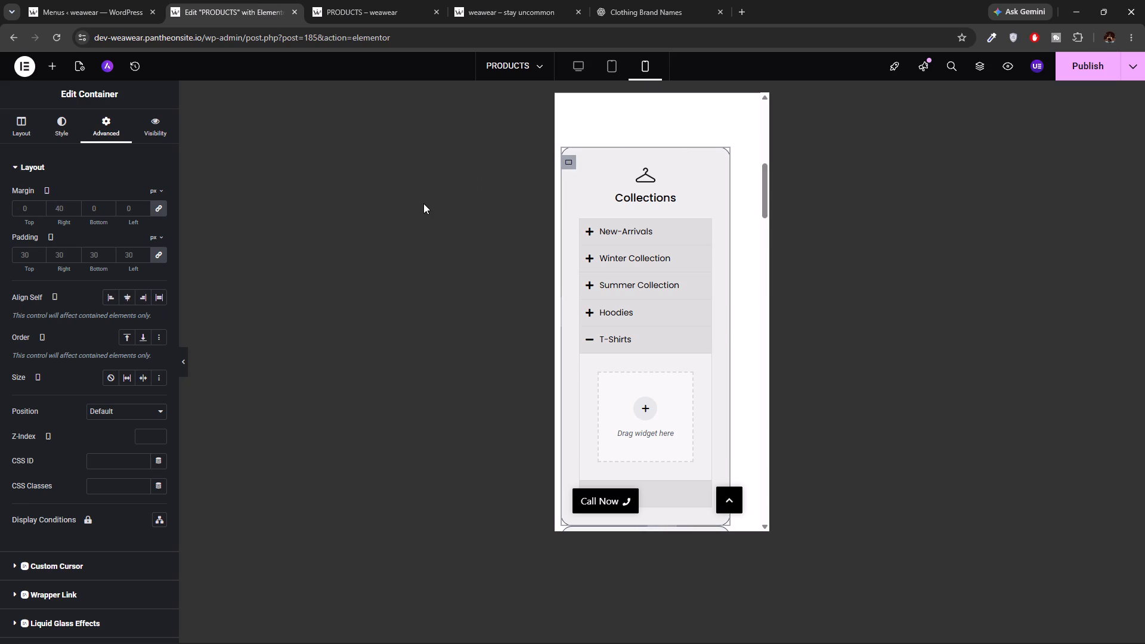
pyautogui.scroll(2, 423, 203)
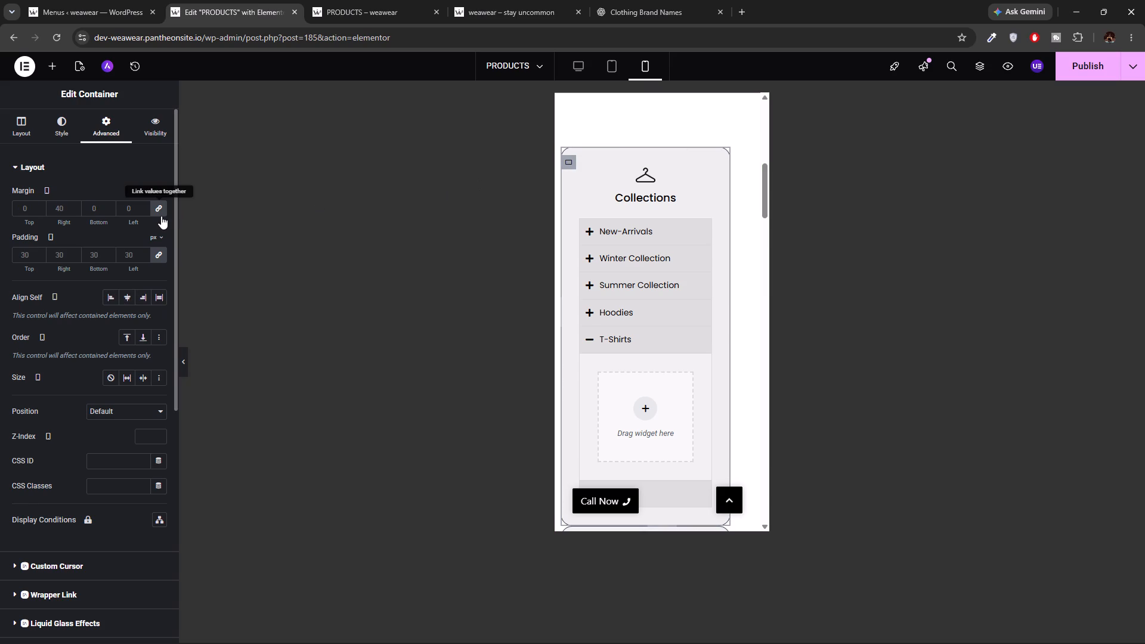
pyautogui.click(163, 208)
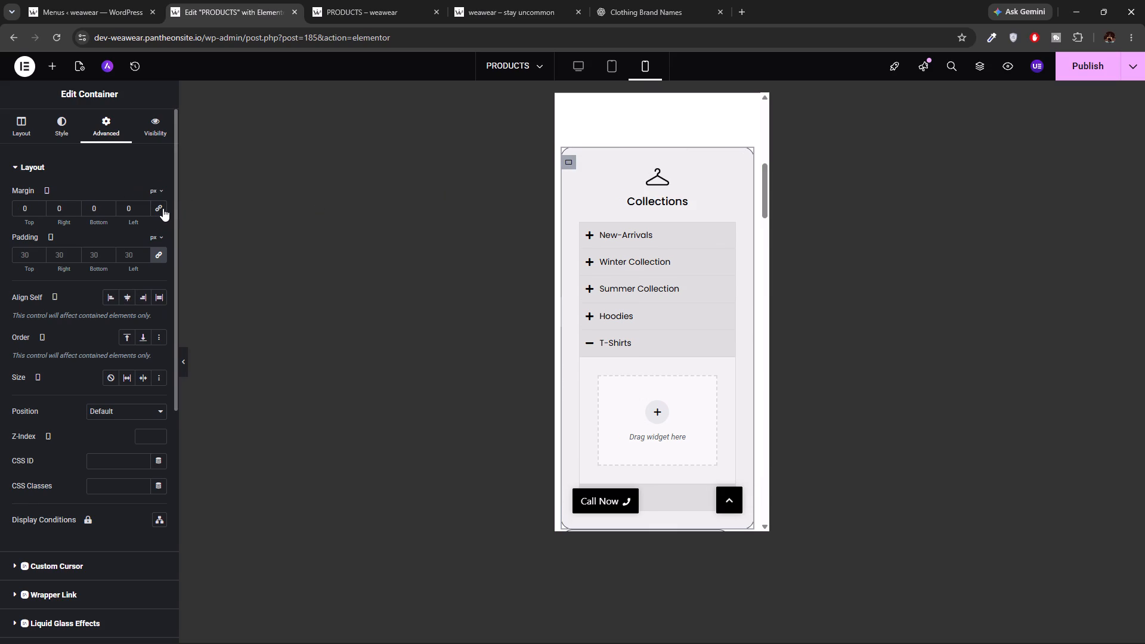
pyautogui.scroll(-3, 333, 229)
pyautogui.hscroll(1, 333, 229)
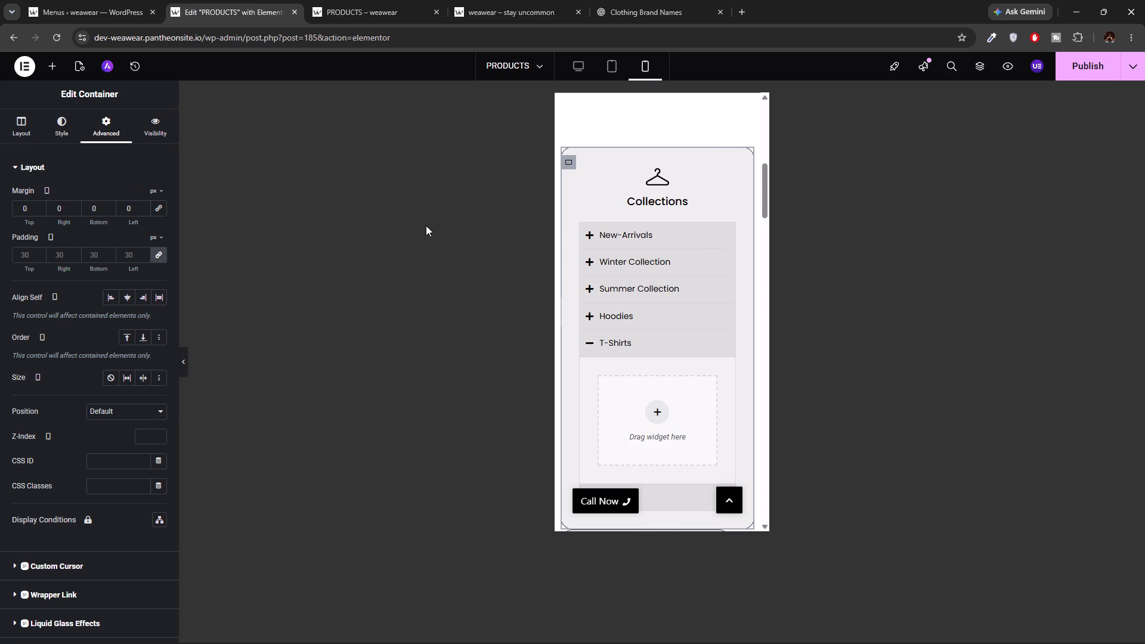
pyautogui.scroll(-1, 450, 227)
pyautogui.scroll(3, 644, 213)
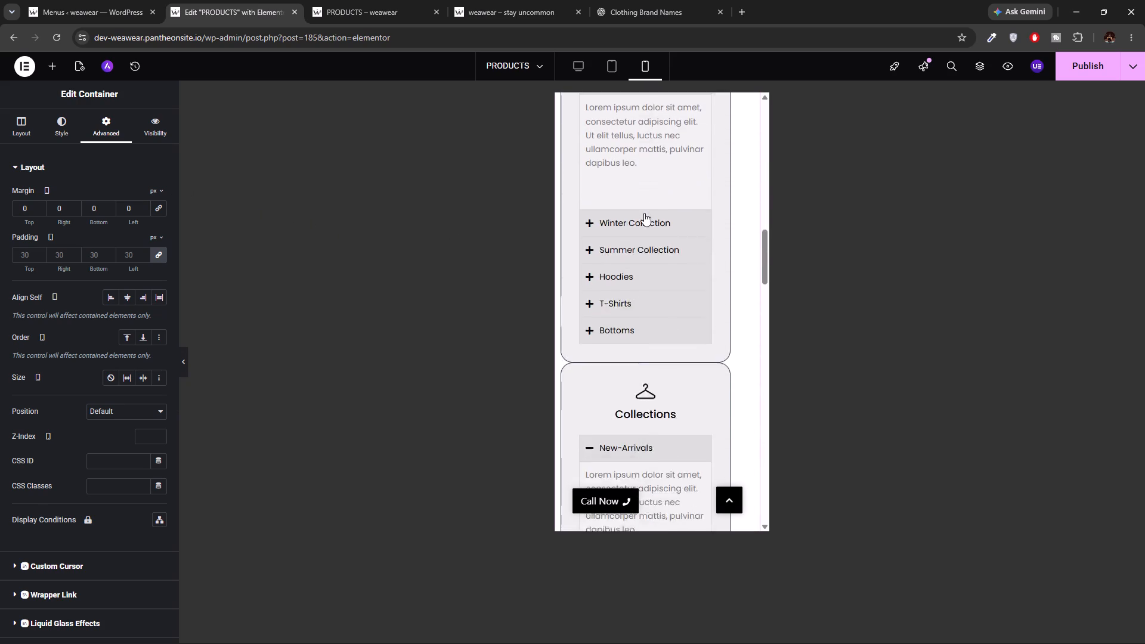
pyautogui.scroll(3, 644, 213)
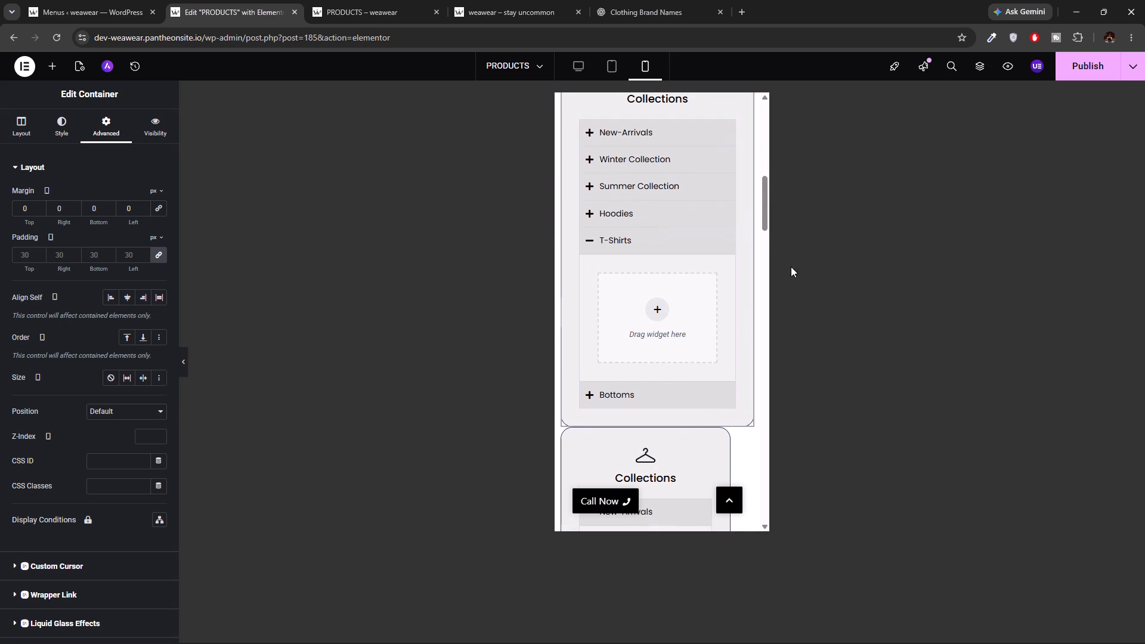
pyautogui.moveTo(767, 281); pyautogui.dragTo(778, 280)
# Enlarge the mobile preview frame in width and height to show more of the stacked Collections cards.
pyautogui.moveTo(778, 280); pyautogui.dragTo(797, 284)
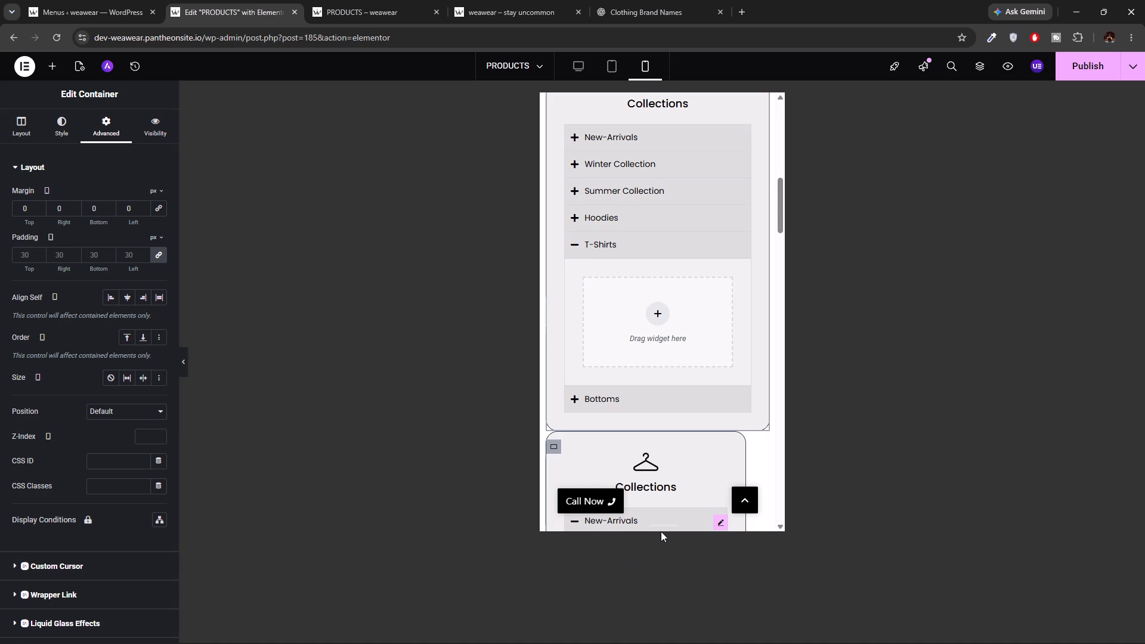
pyautogui.moveTo(661, 530); pyautogui.dragTo(665, 589)
pyautogui.scroll(1, 661, 537)
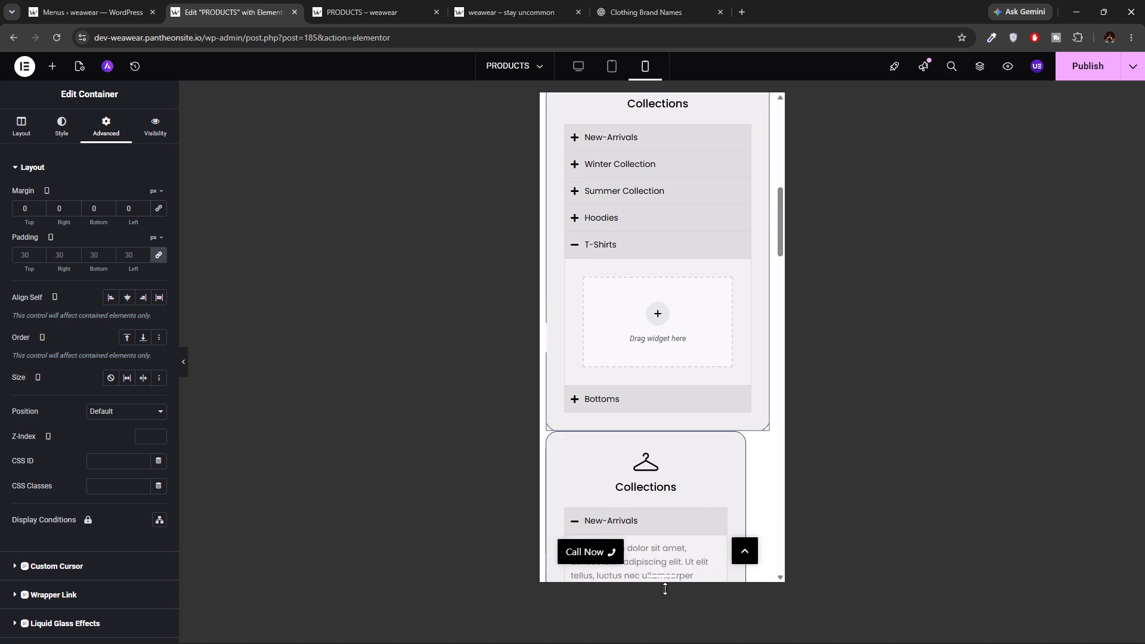
pyautogui.moveTo(665, 589); pyautogui.dragTo(663, 608)
pyautogui.scroll(1, 665, 589)
pyautogui.scroll(1, 685, 350)
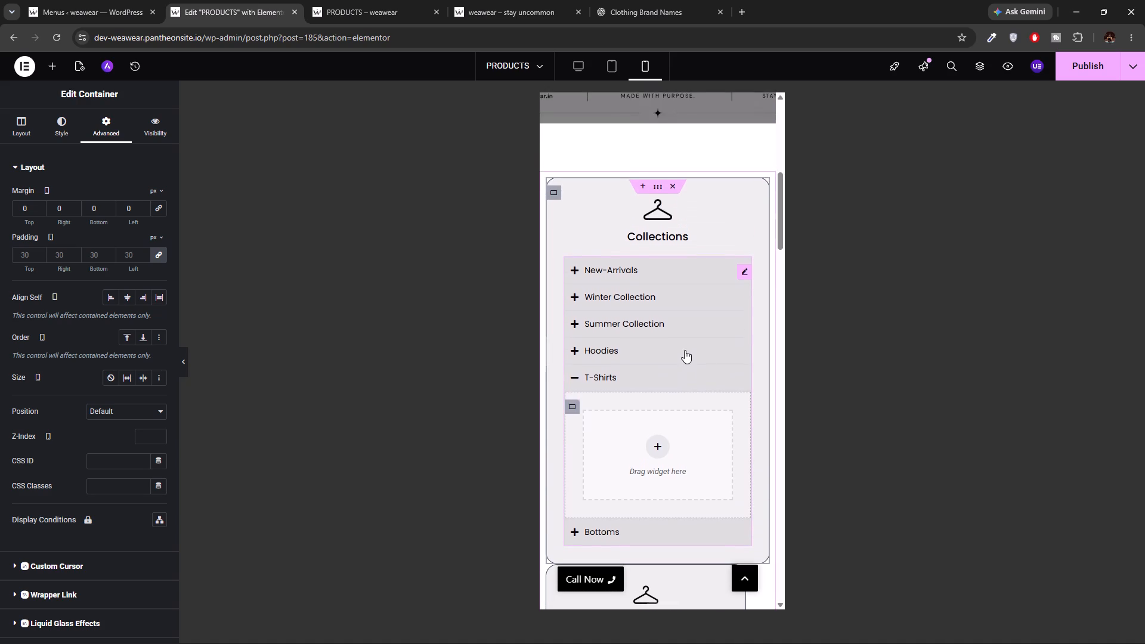
pyautogui.scroll(1, 685, 350)
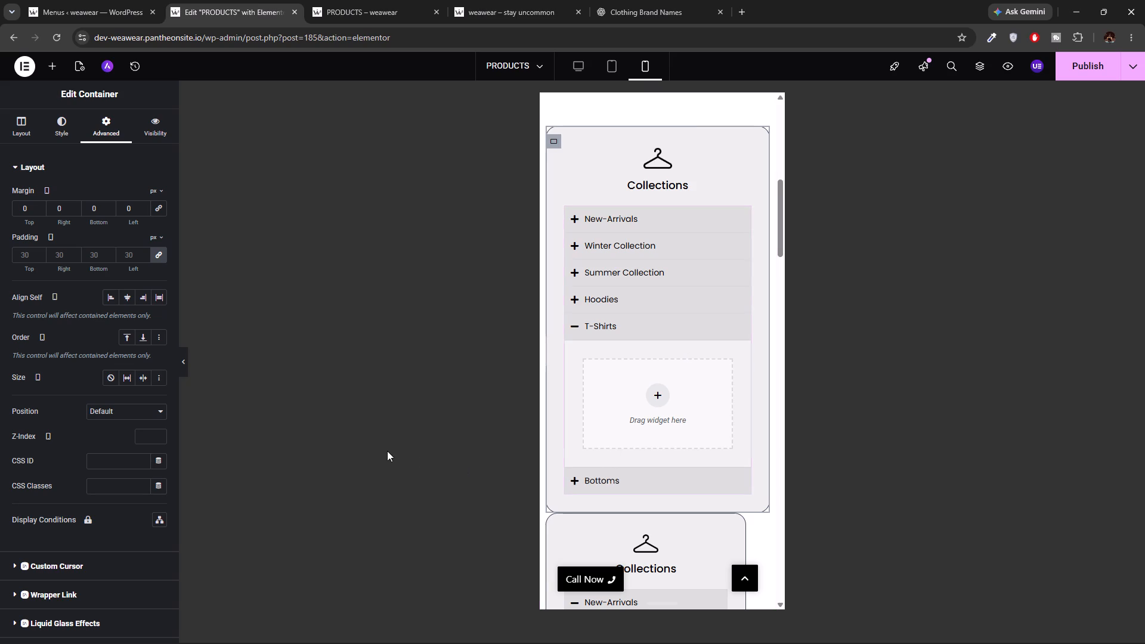
# Set the first Collections card's mobile bottom margin to 30 px, spacing it from the card below.
pyautogui.click(110, 208)
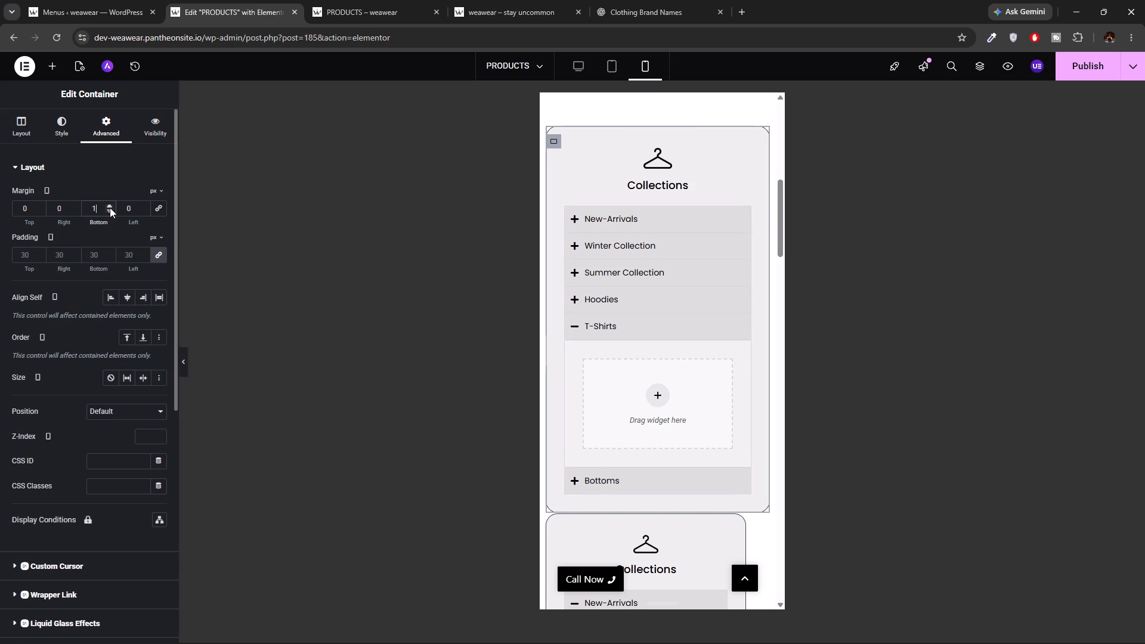
pyautogui.click(110, 208)
pyautogui.click(110, 208)
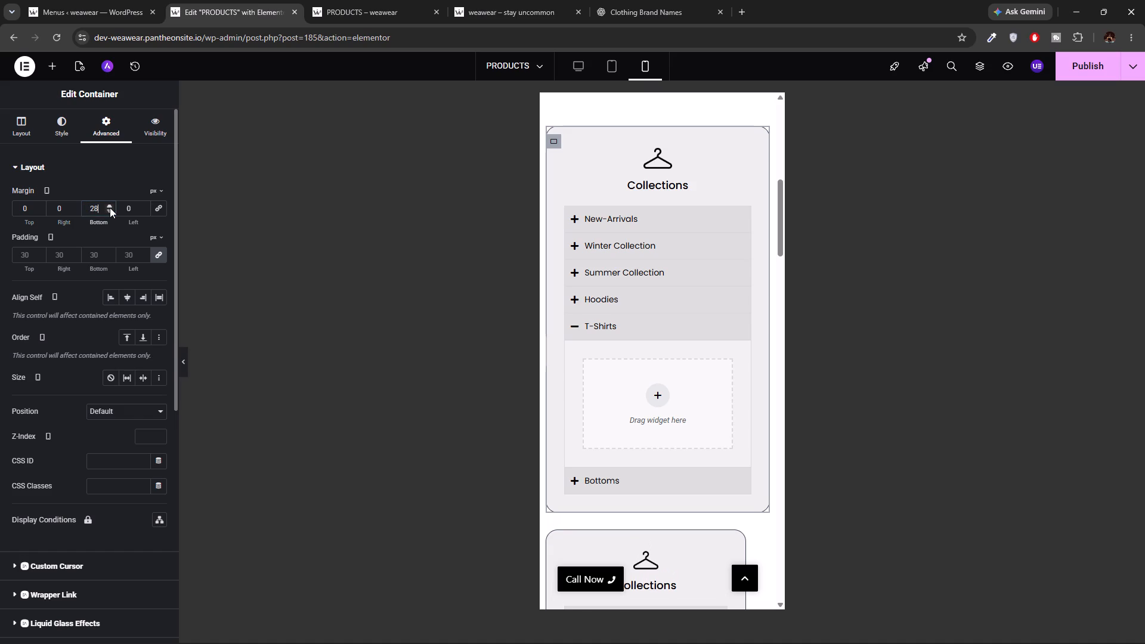
pyautogui.click(110, 208)
pyautogui.click(110, 208)
pyautogui.scroll(1, 369, 339)
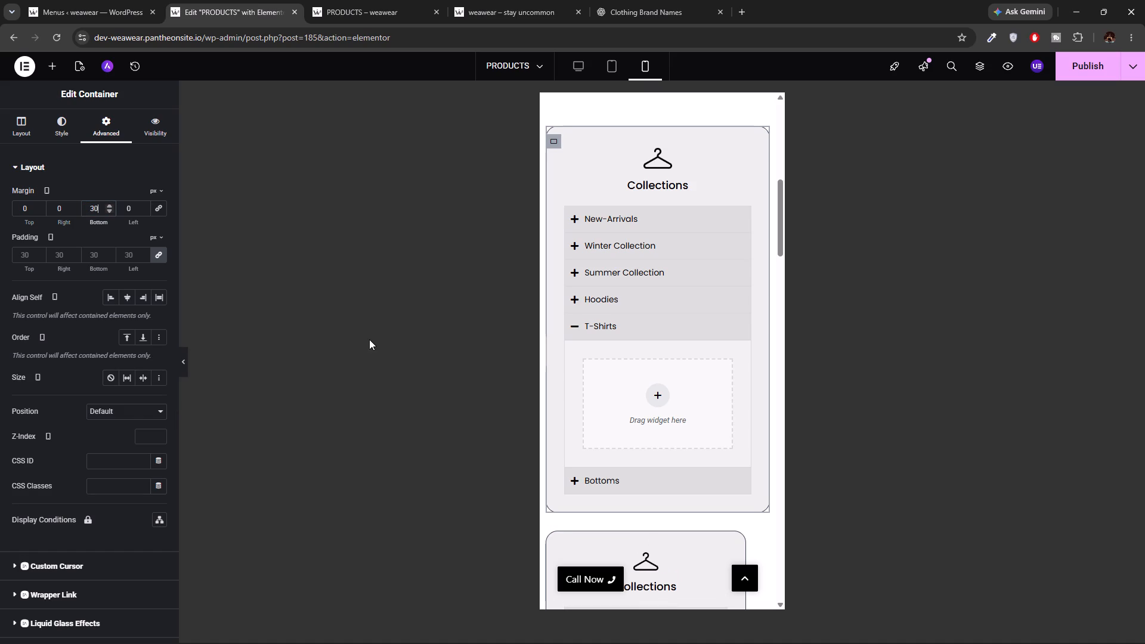
pyautogui.scroll(3, 369, 339)
pyautogui.scroll(-4, 837, 427)
pyautogui.scroll(5, 698, 385)
pyautogui.scroll(-1, 698, 385)
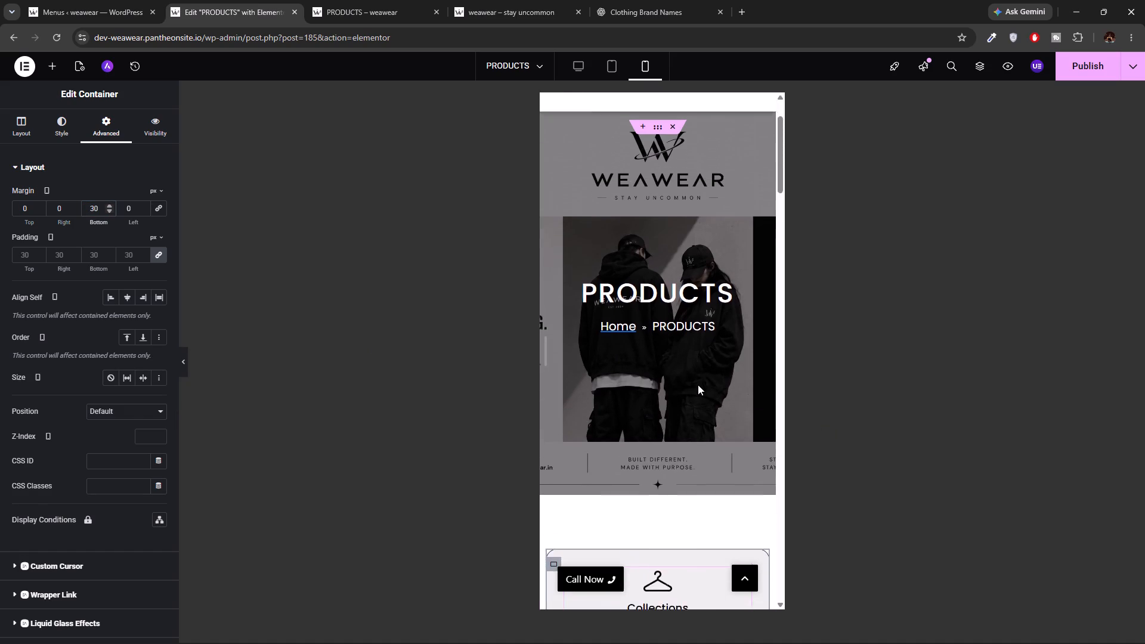
# Unlink the second Collections card's mobile margins, with 0 px at top, right and left, and set its bottom margin to 30 px.
pyautogui.scroll(-1, 698, 385)
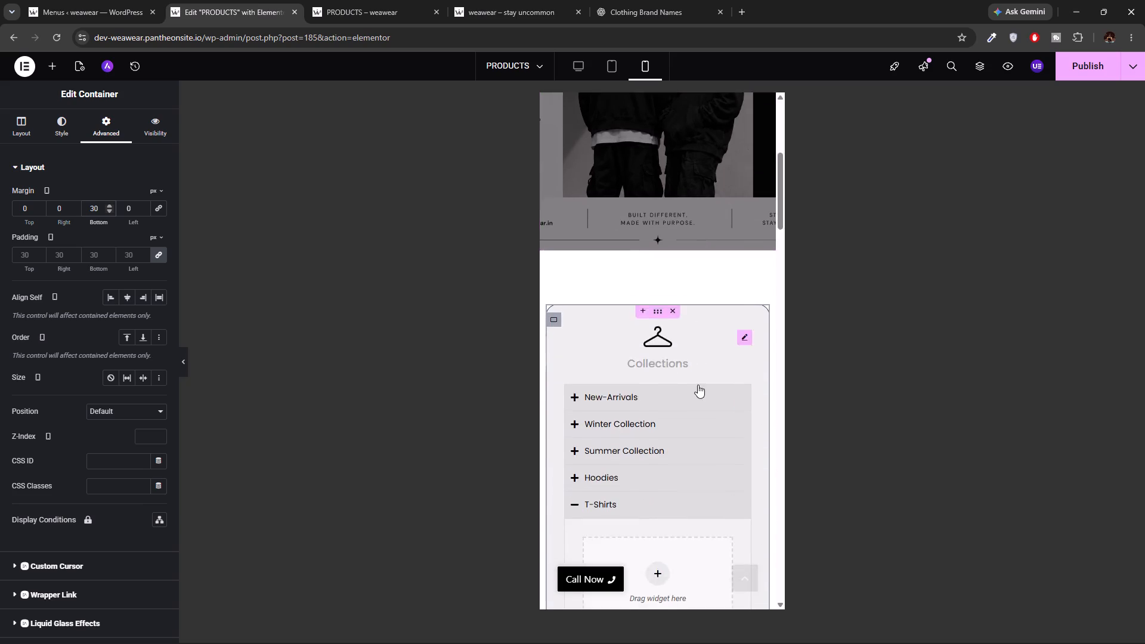
pyautogui.scroll(-4, 698, 385)
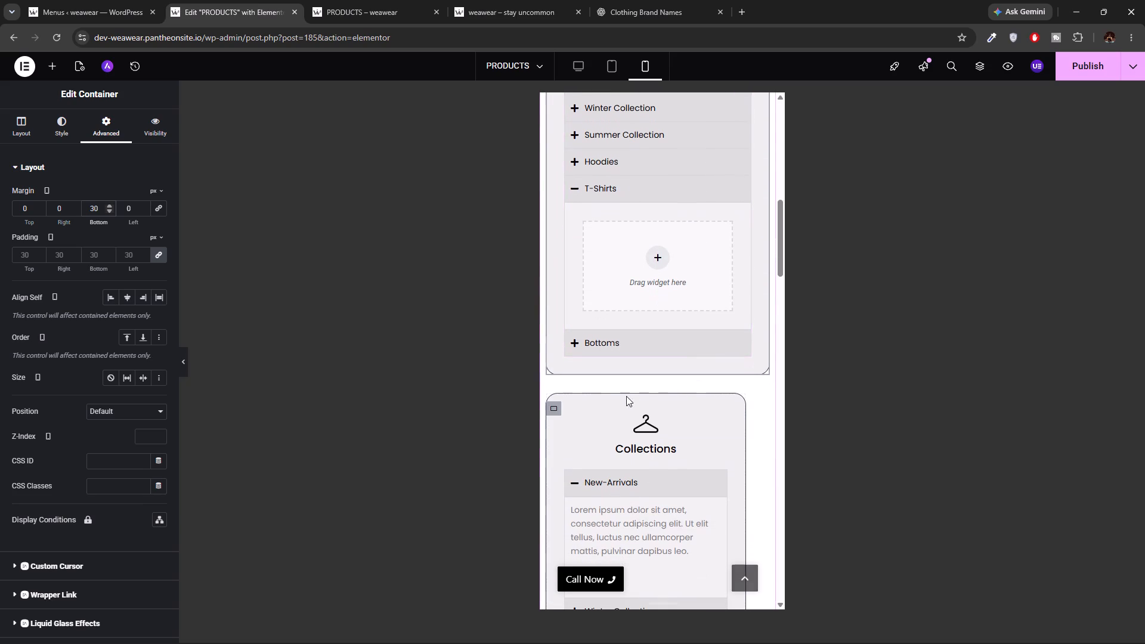
pyautogui.click(556, 410)
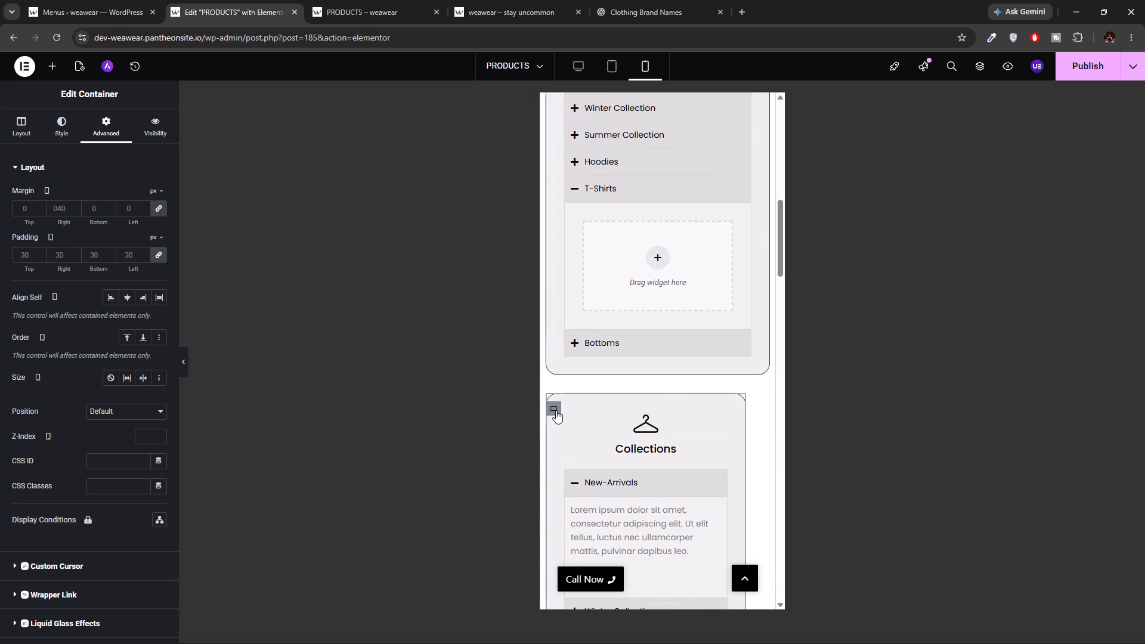
pyautogui.click(160, 213)
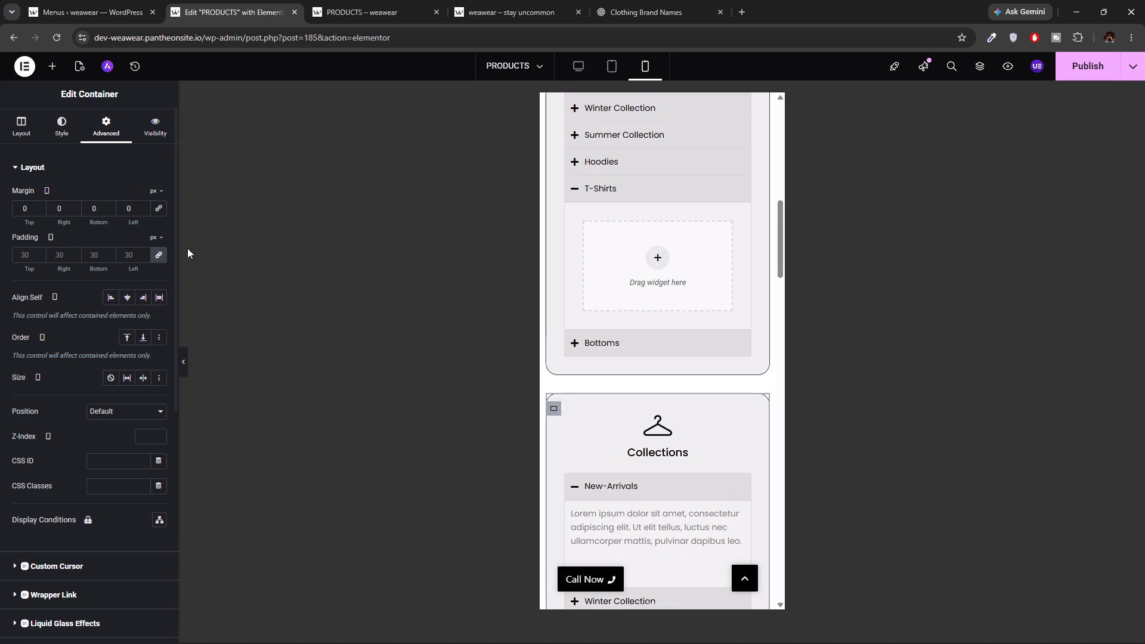
pyautogui.click(110, 206)
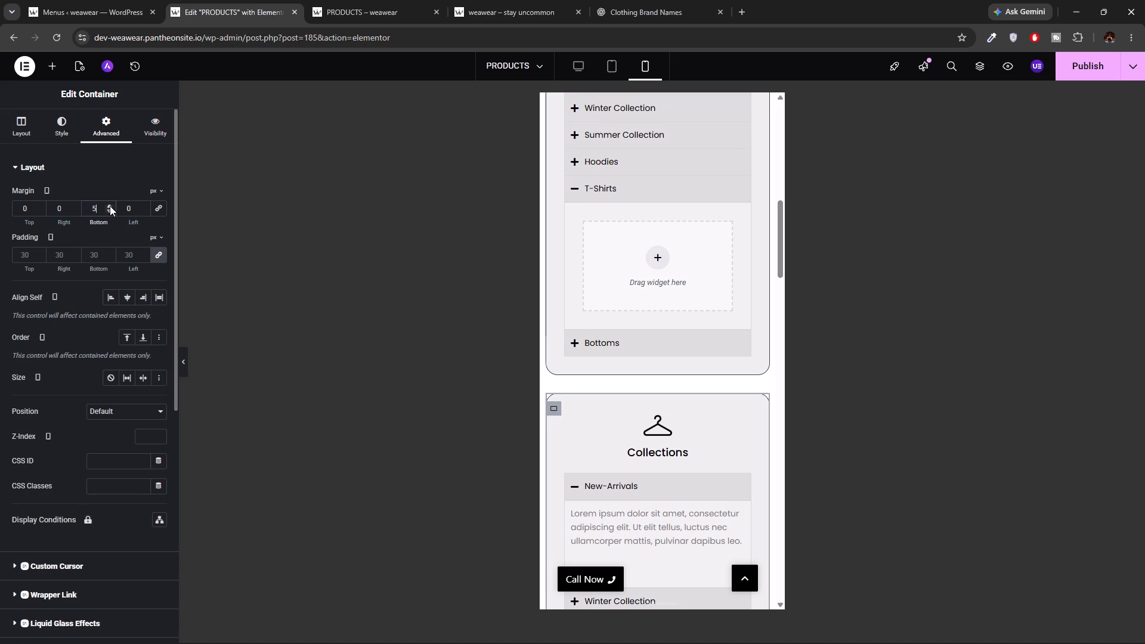
pyautogui.tripleClick(110, 206)
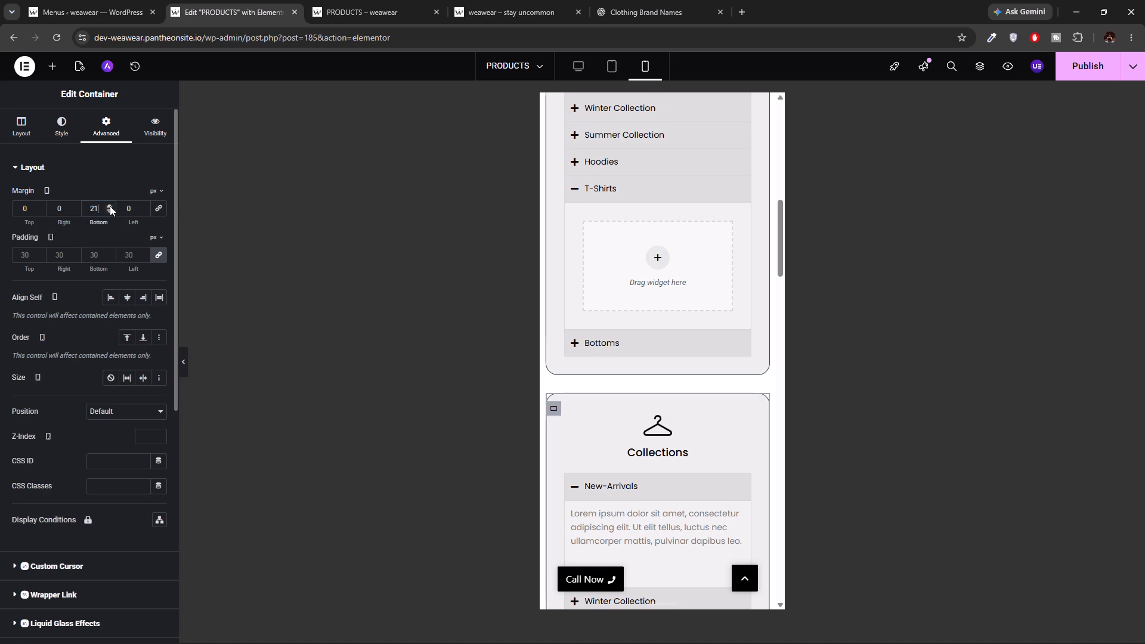
pyautogui.click(110, 206)
pyautogui.click(110, 206)
pyautogui.tripleClick(110, 206)
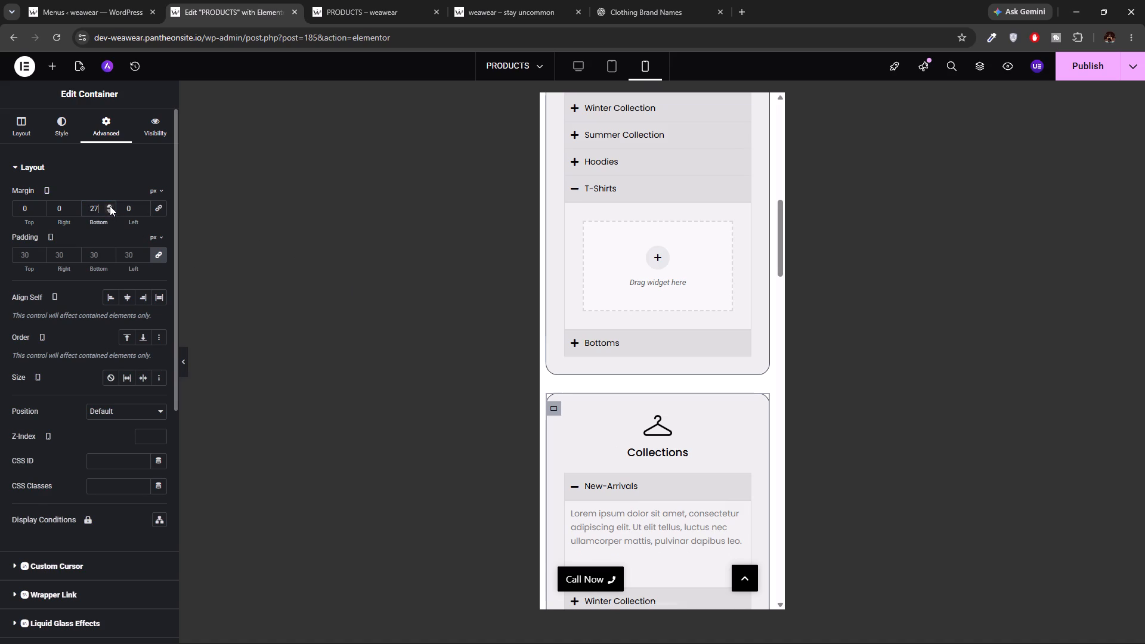
pyautogui.click(110, 206)
pyautogui.click(110, 206)
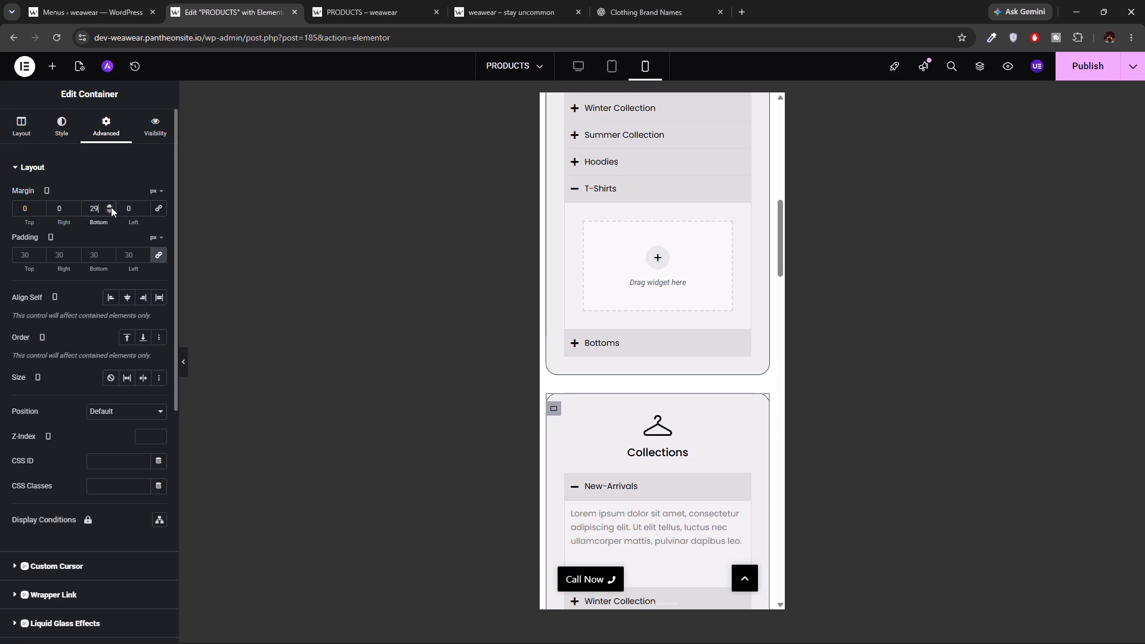
pyautogui.click(111, 207)
# Unlink the third Collections card's mobile margins, with 0 px at top, right and left, and set its bottom margin to 30 px.
pyautogui.scroll(-3, 476, 328)
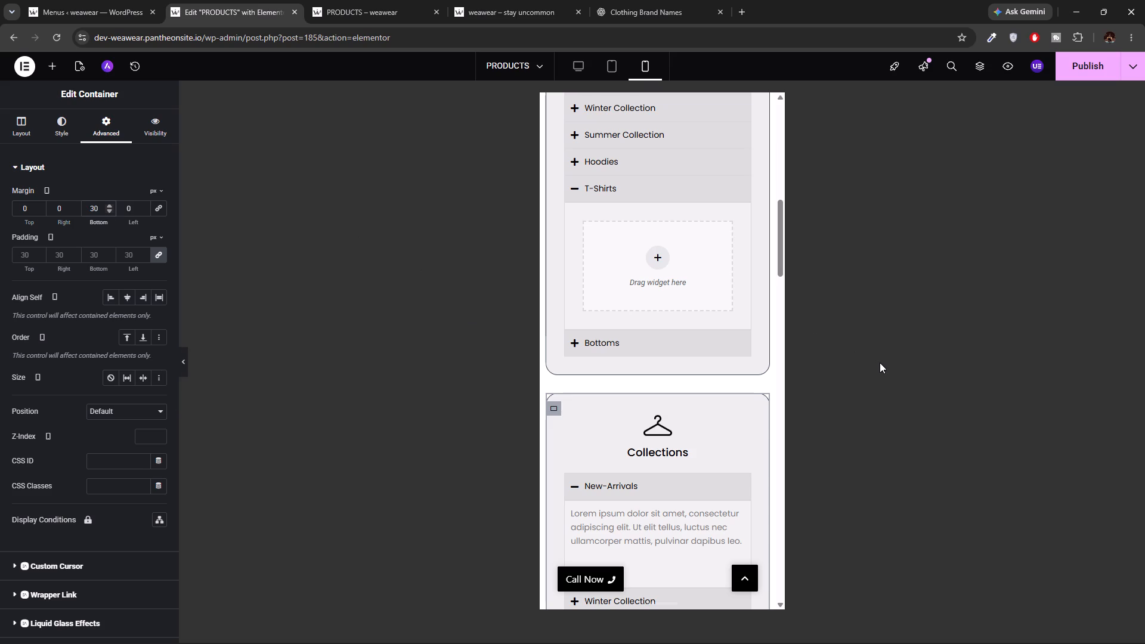
pyautogui.scroll(-2, 880, 363)
pyautogui.scroll(-4, 714, 413)
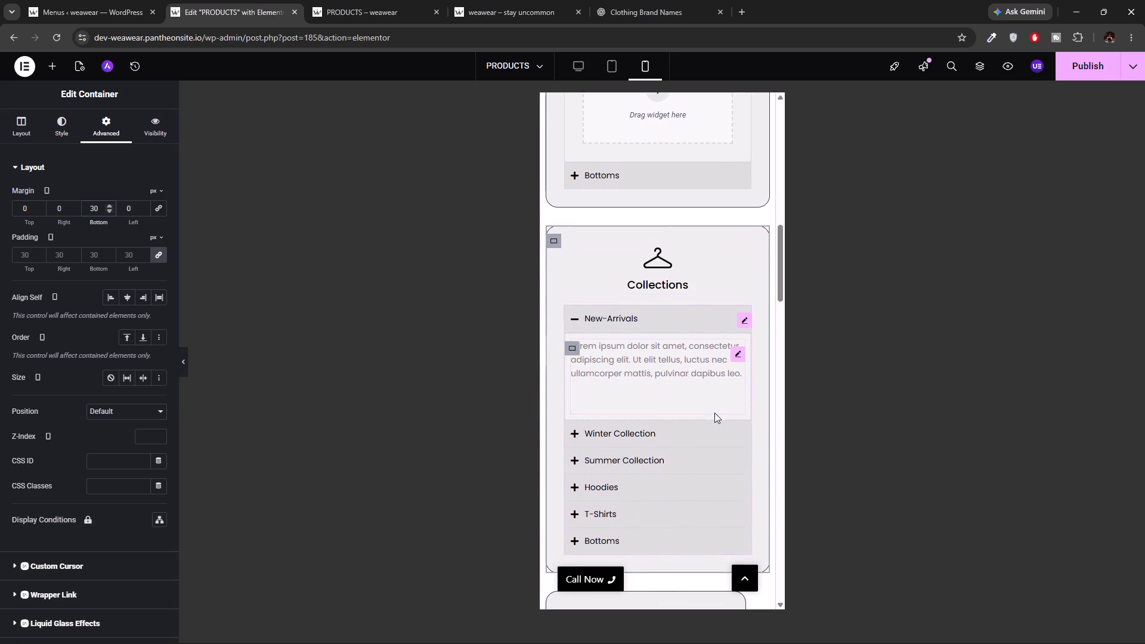
pyautogui.scroll(-3, 714, 413)
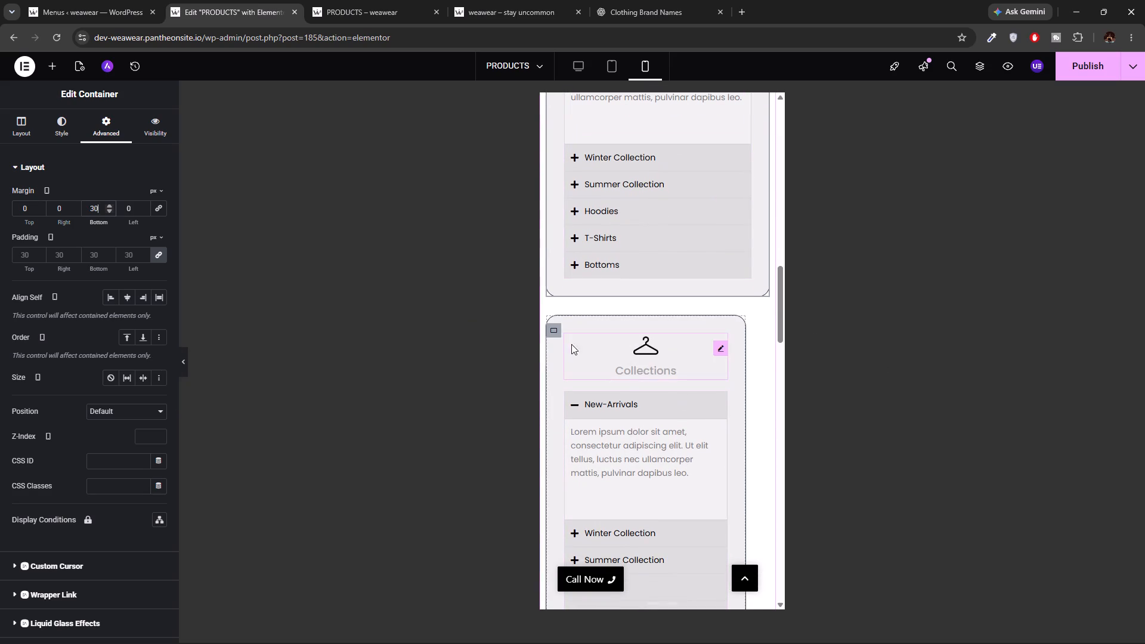
pyautogui.click(556, 330)
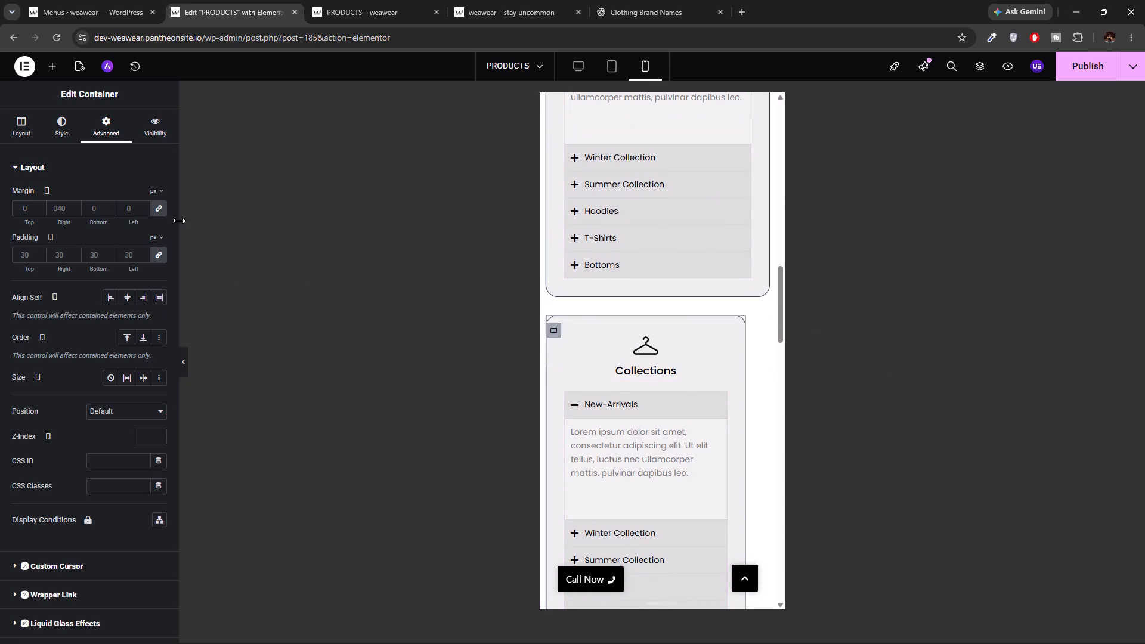
pyautogui.click(154, 209)
pyautogui.click(103, 212)
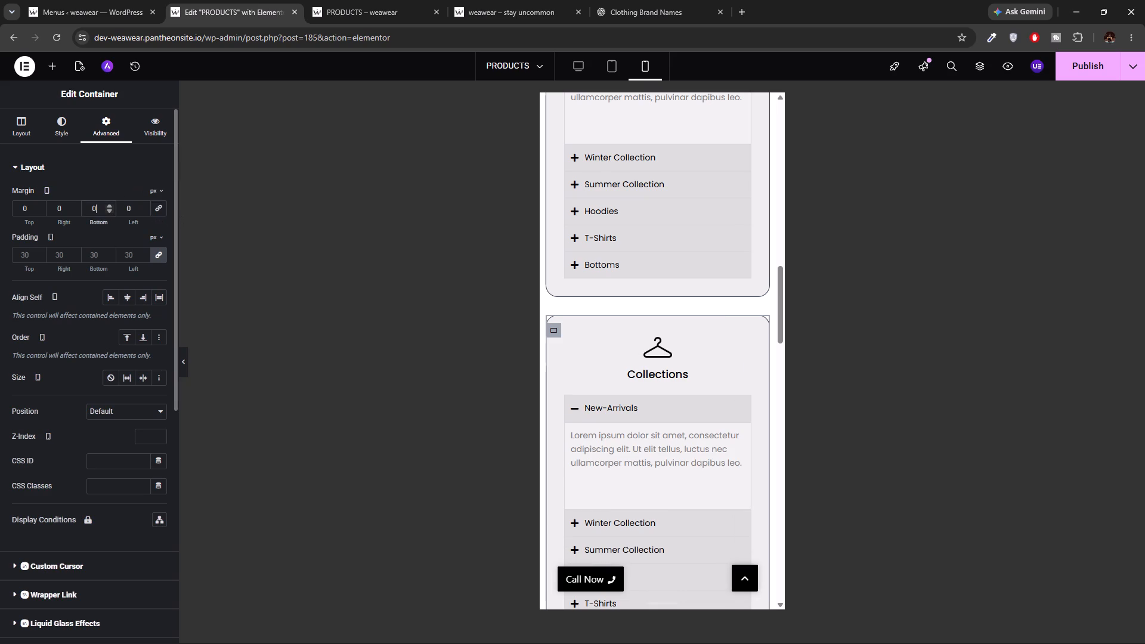
pyautogui.write('30')
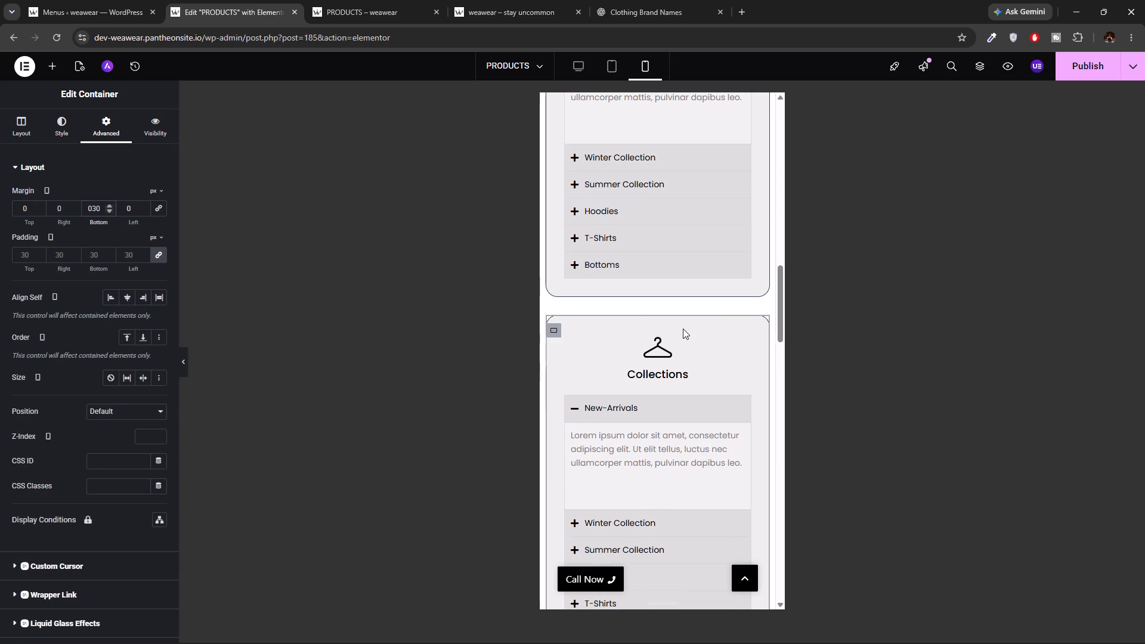
# Unlink the second Collections row's mobile margins, with 0 px on all four sides, to tighten the gap above it.
pyautogui.scroll(-6, 683, 329)
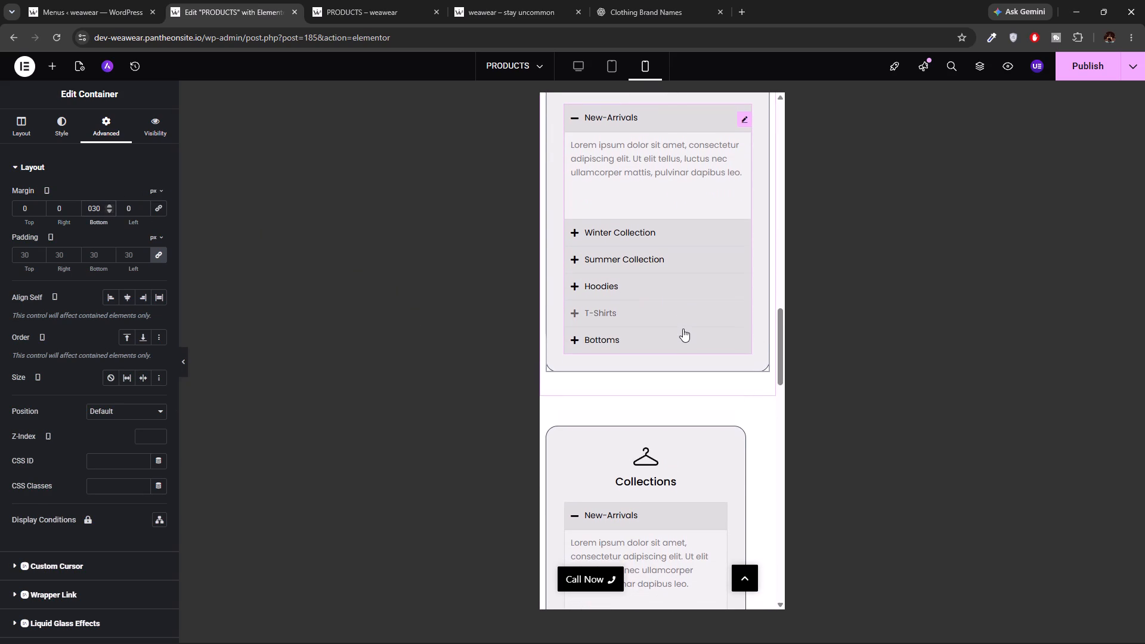
pyautogui.scroll(-1, 683, 329)
pyautogui.click(896, 284)
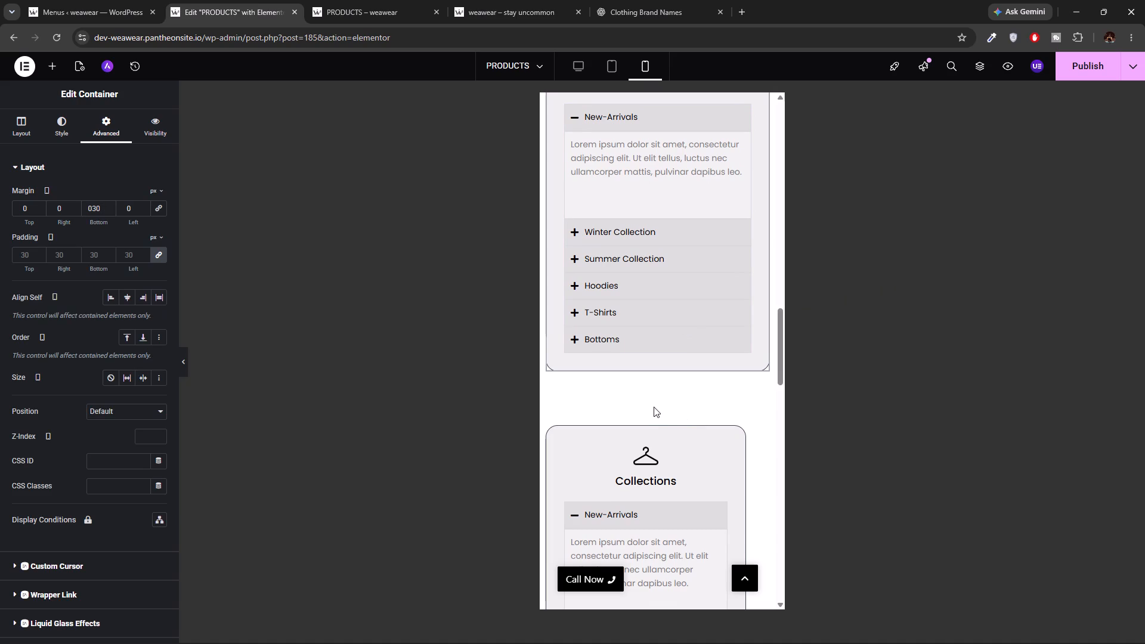
pyautogui.click(655, 421)
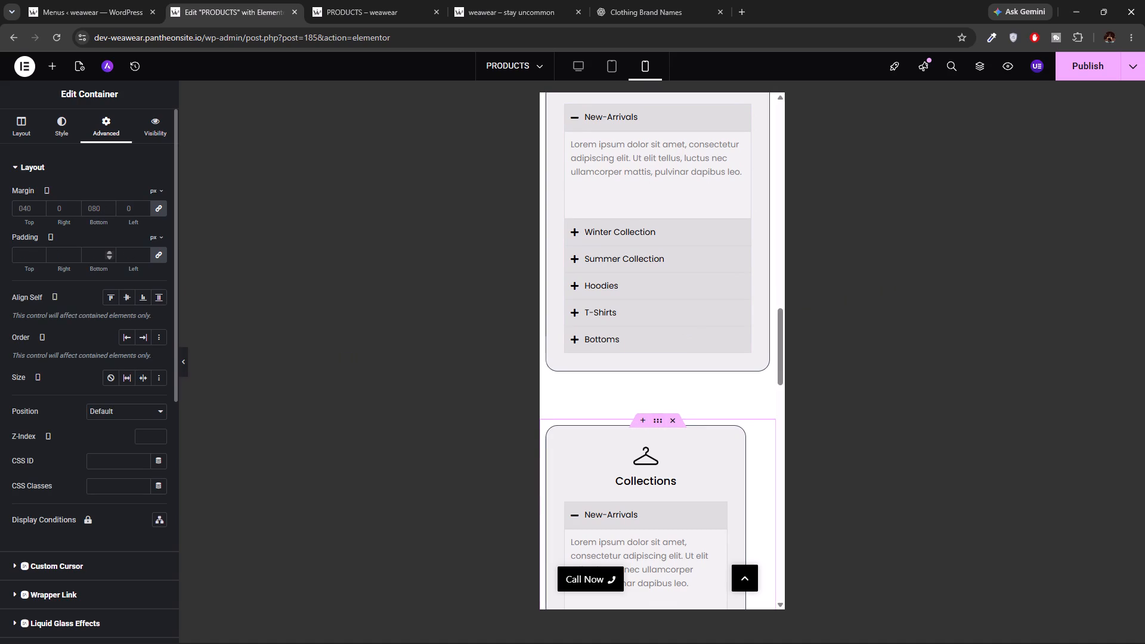
pyautogui.click(33, 210)
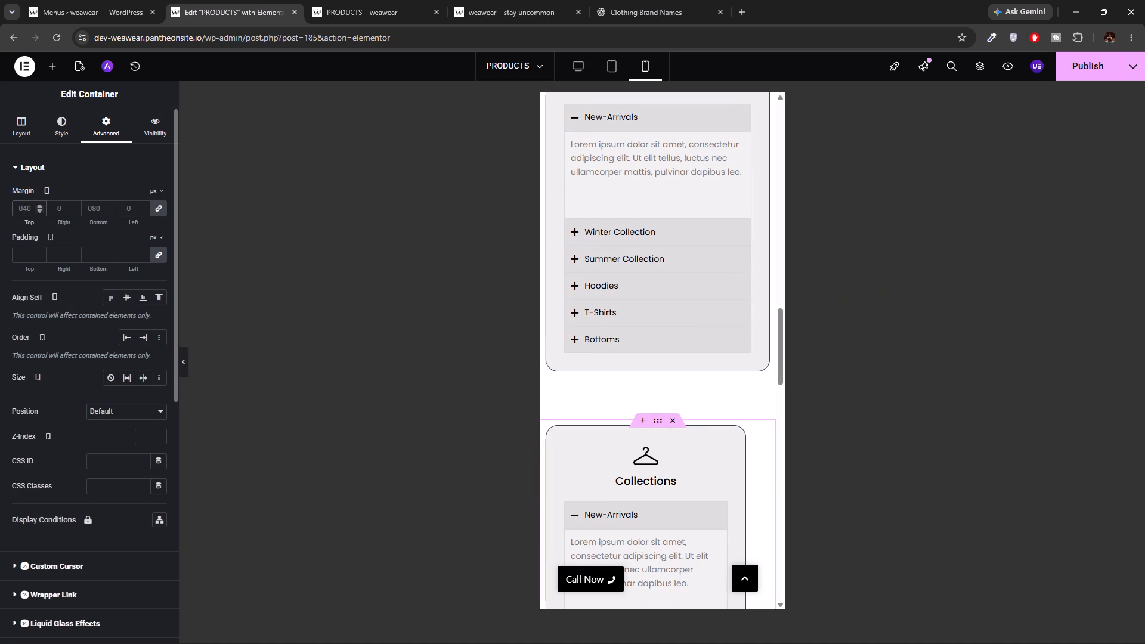
pyautogui.click(159, 208)
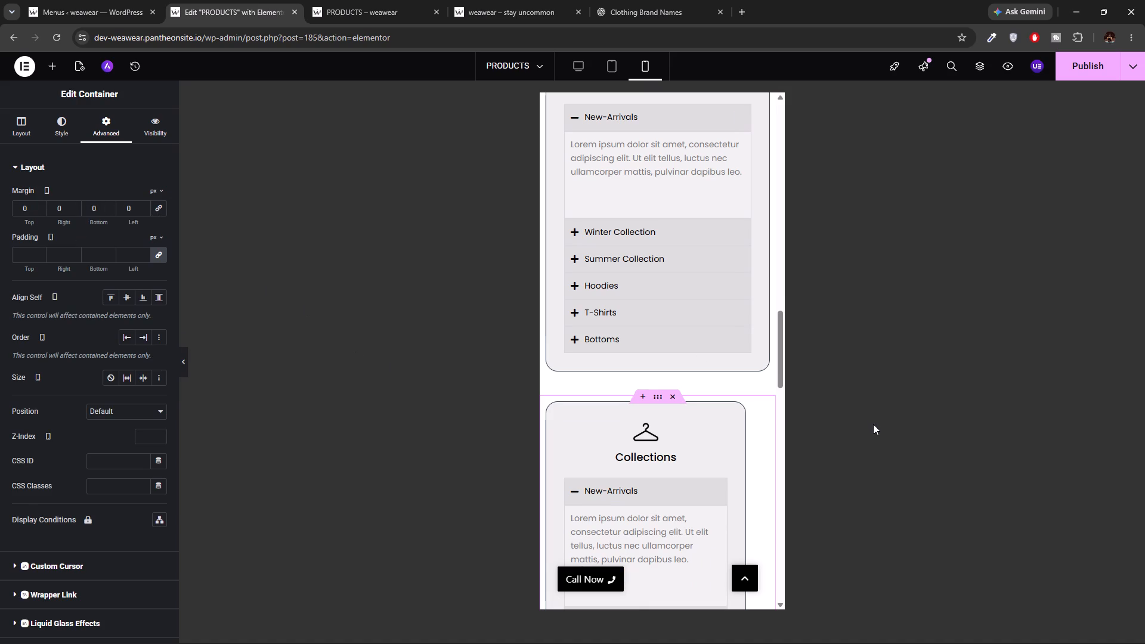
pyautogui.click(30, 210)
pyautogui.press('BackSpace')
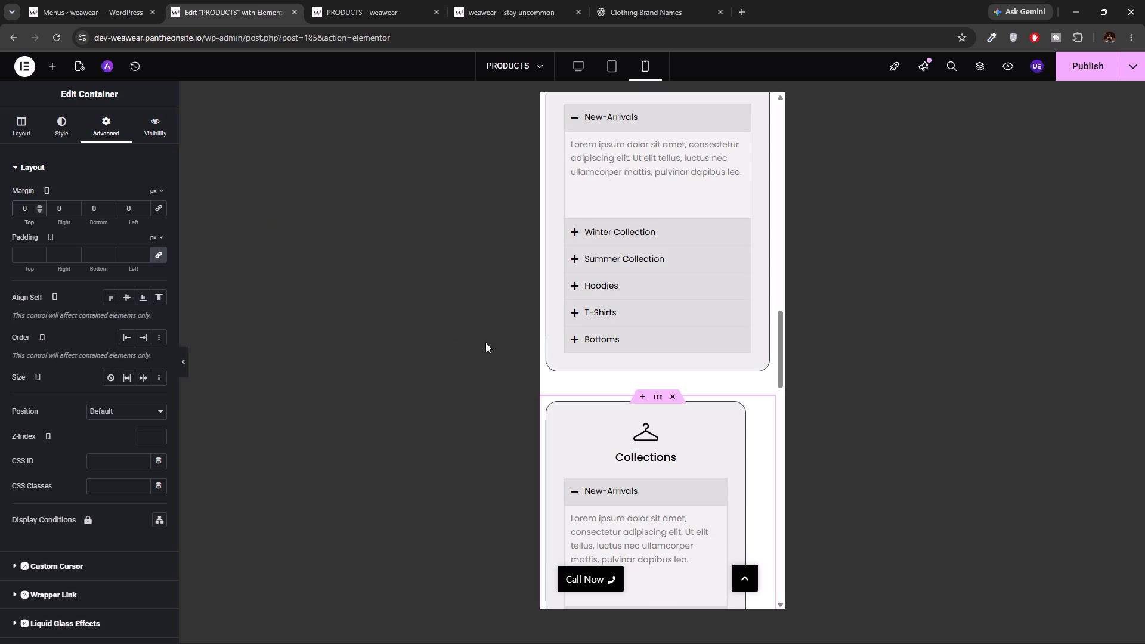
# Unlink the mobile margins of the second row's first Collections card with 0 px on all sides, and compare the gaps above it.
pyautogui.scroll(-3, 658, 385)
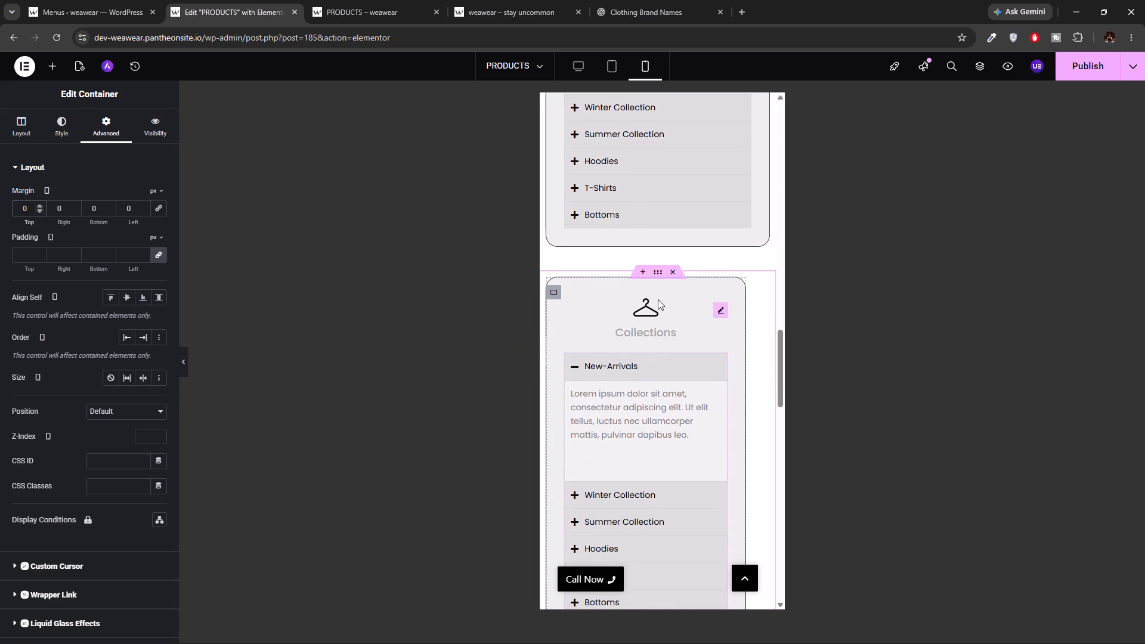
pyautogui.click(556, 287)
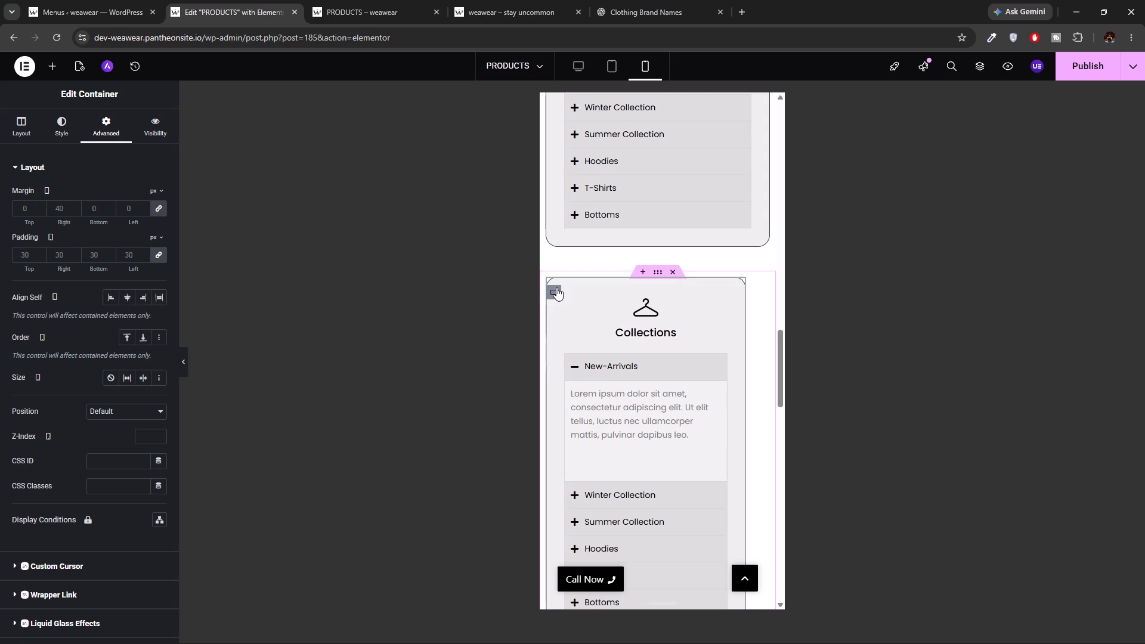
pyautogui.click(159, 209)
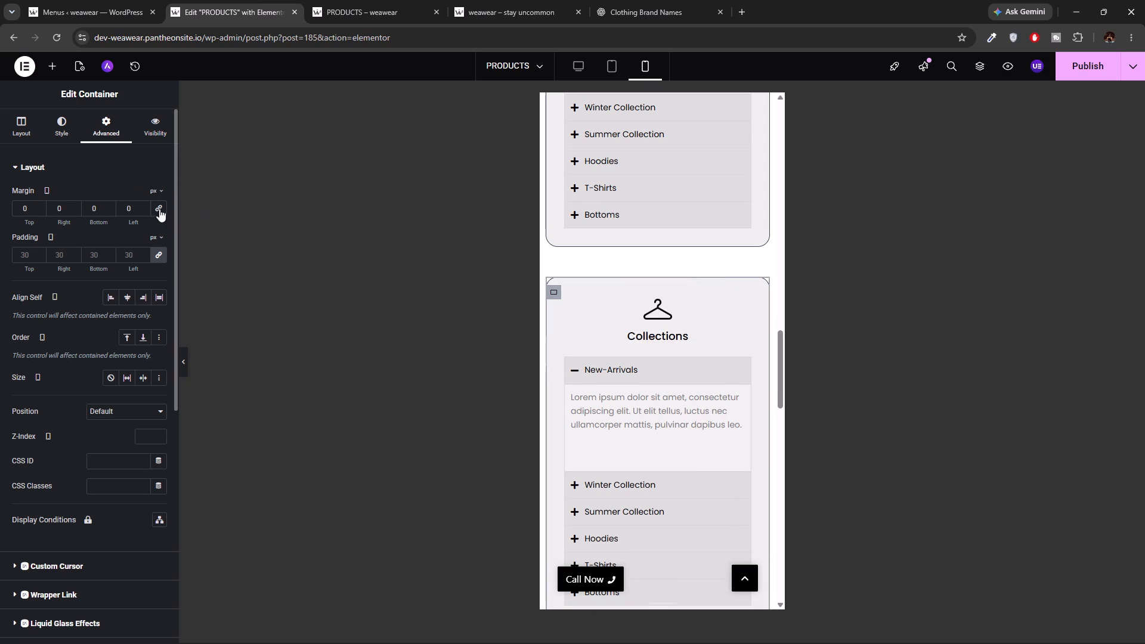
pyautogui.scroll(8, 505, 266)
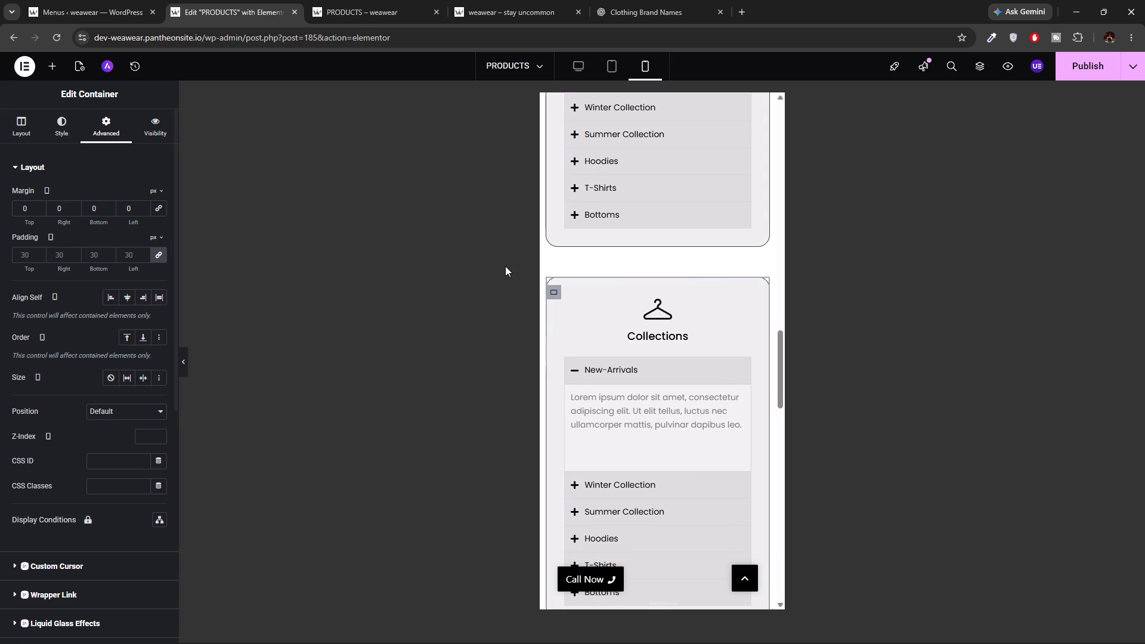
pyautogui.scroll(5, 917, 266)
pyautogui.scroll(3, 719, 247)
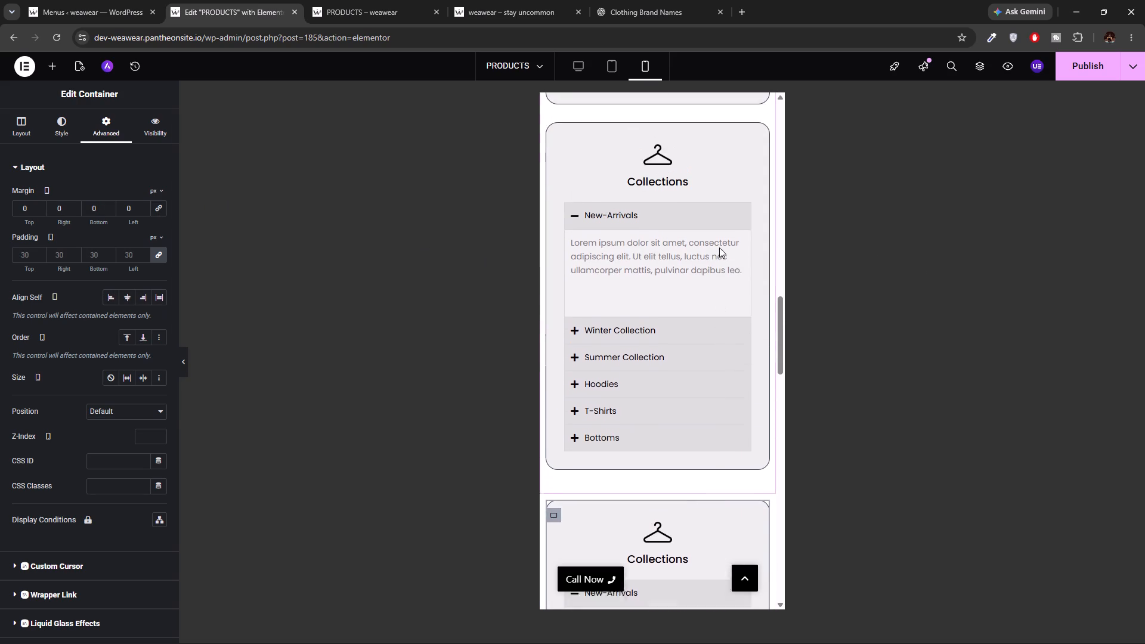
pyautogui.scroll(2, 719, 247)
pyautogui.scroll(-3, 719, 247)
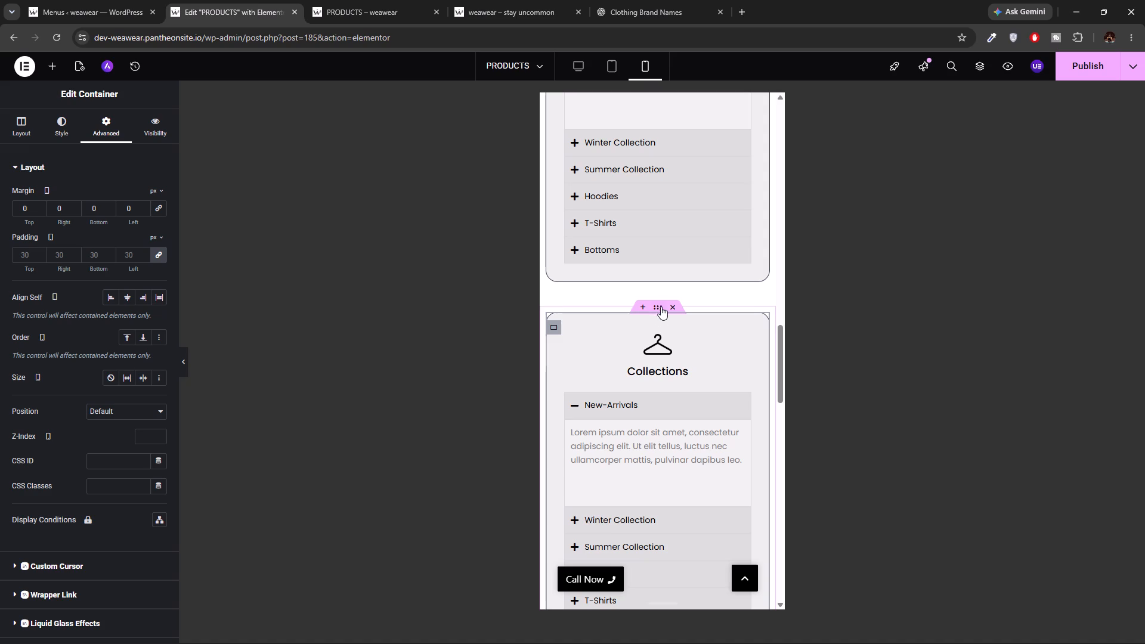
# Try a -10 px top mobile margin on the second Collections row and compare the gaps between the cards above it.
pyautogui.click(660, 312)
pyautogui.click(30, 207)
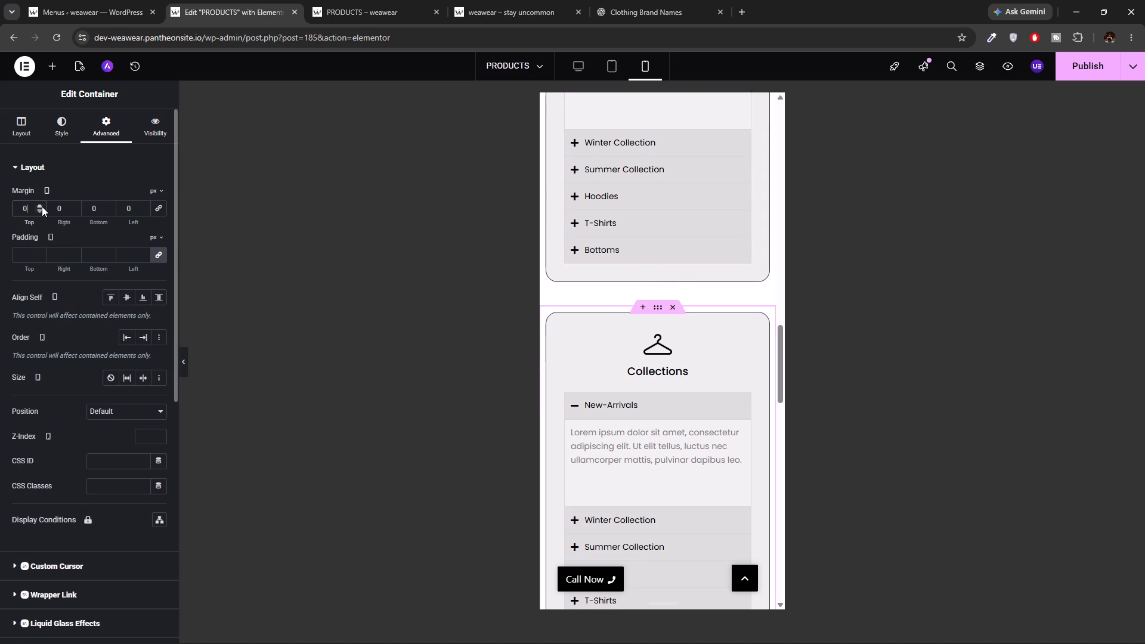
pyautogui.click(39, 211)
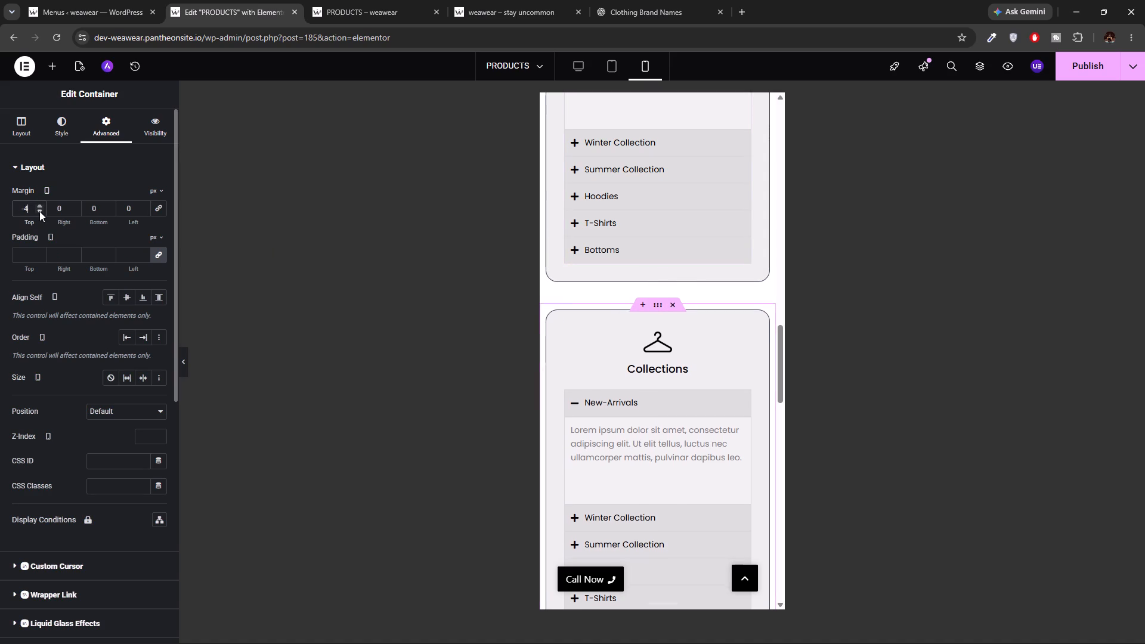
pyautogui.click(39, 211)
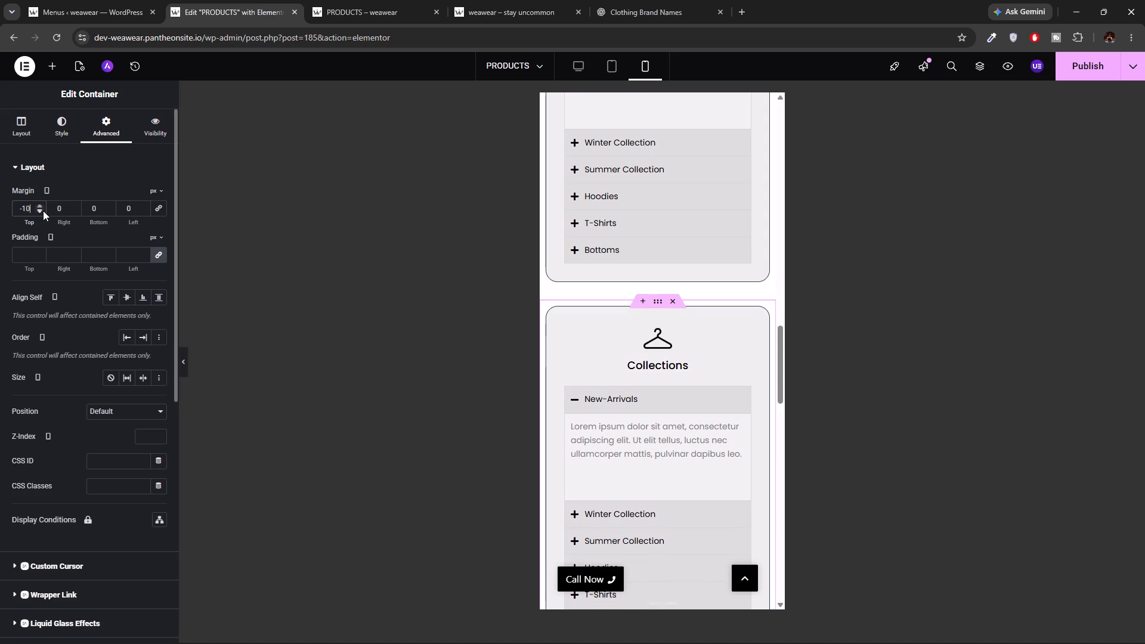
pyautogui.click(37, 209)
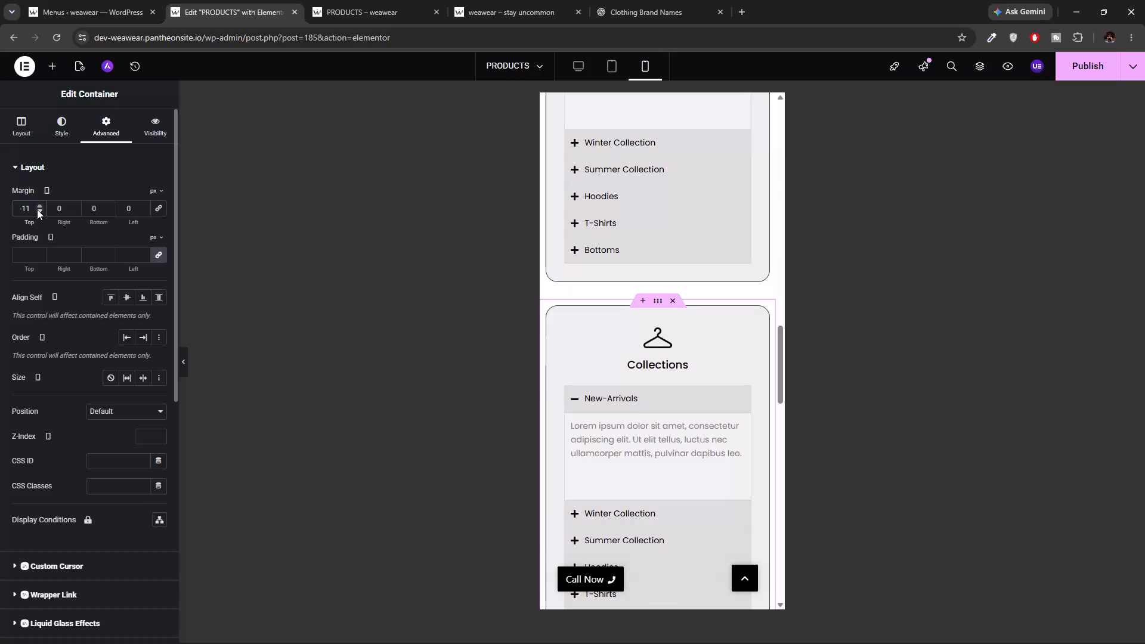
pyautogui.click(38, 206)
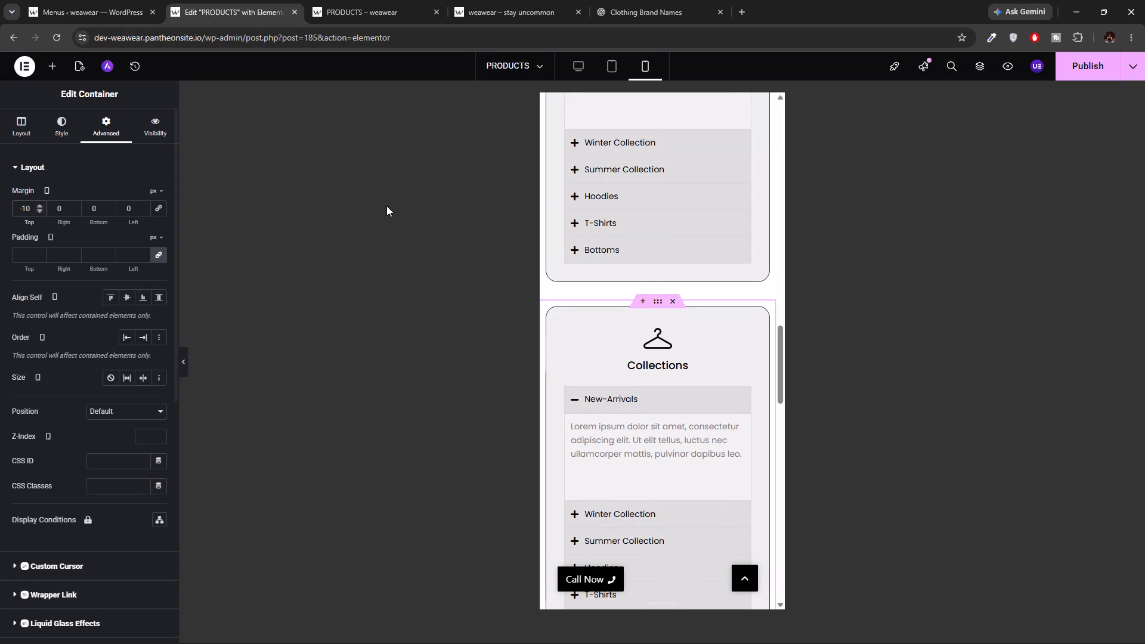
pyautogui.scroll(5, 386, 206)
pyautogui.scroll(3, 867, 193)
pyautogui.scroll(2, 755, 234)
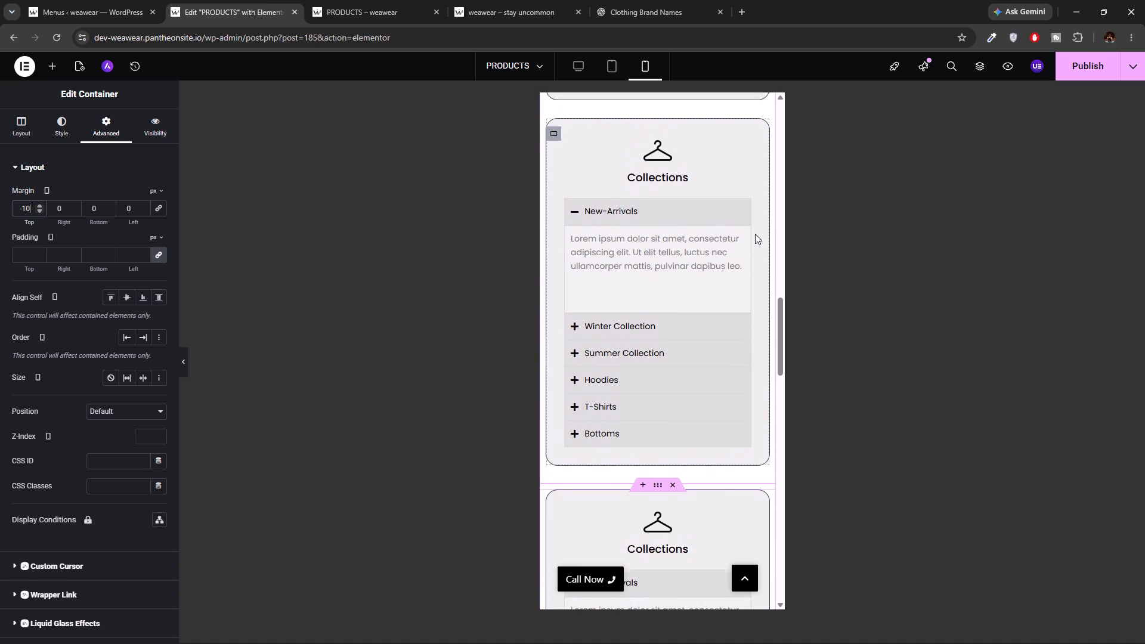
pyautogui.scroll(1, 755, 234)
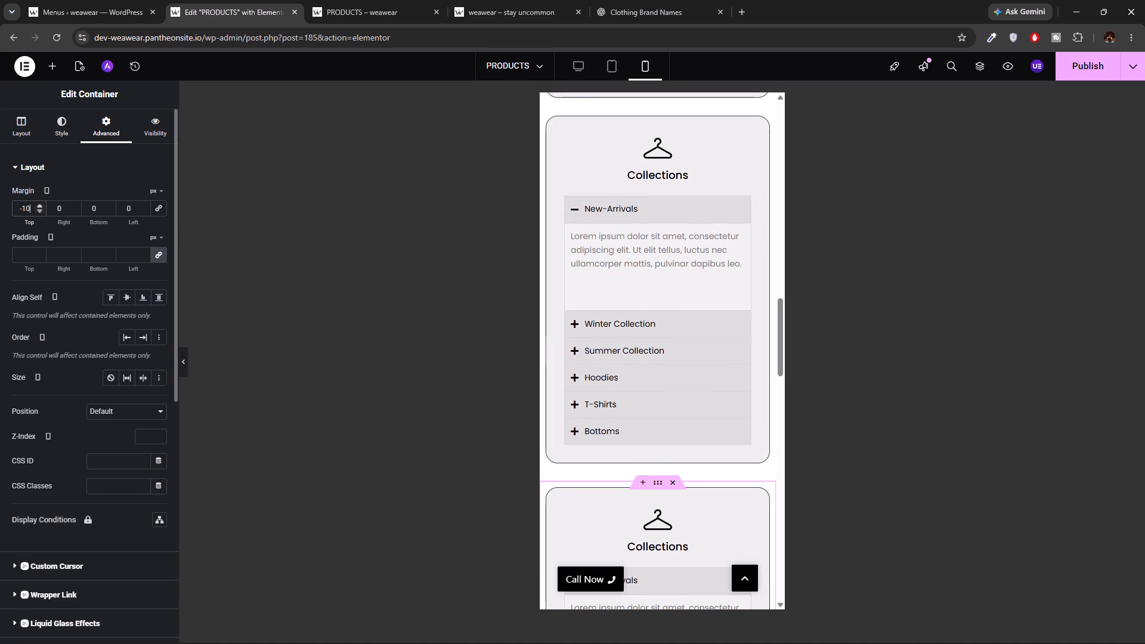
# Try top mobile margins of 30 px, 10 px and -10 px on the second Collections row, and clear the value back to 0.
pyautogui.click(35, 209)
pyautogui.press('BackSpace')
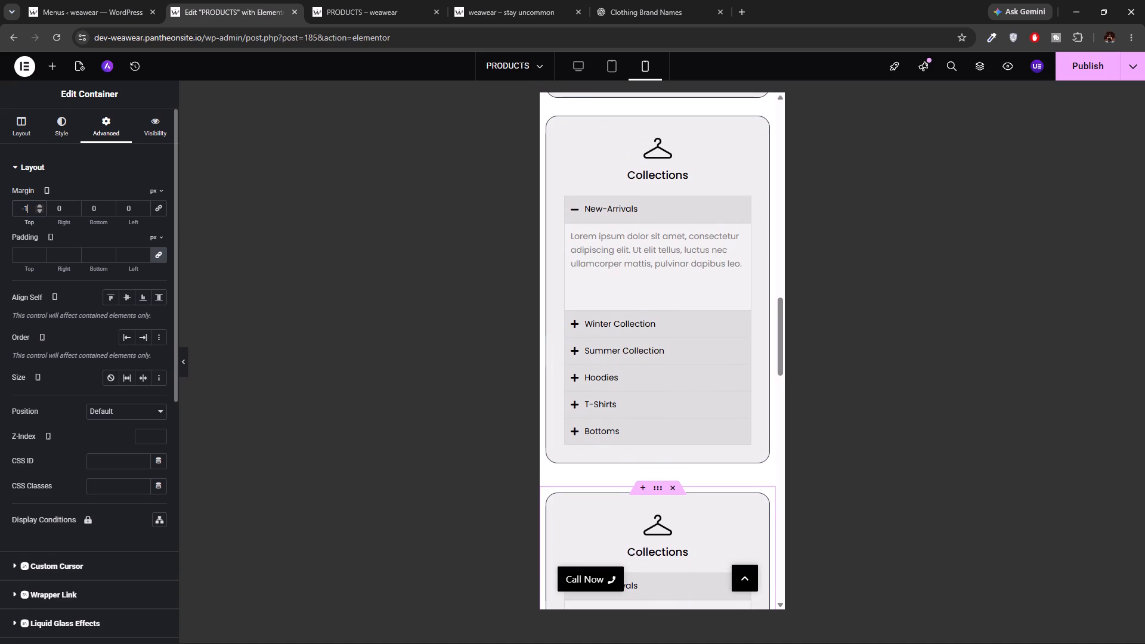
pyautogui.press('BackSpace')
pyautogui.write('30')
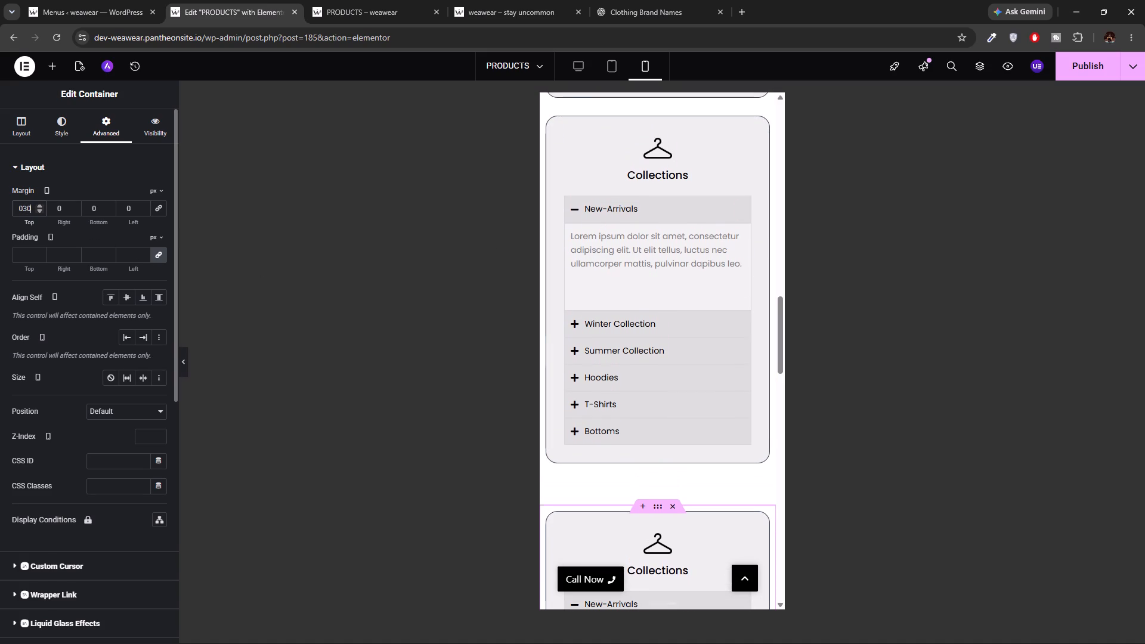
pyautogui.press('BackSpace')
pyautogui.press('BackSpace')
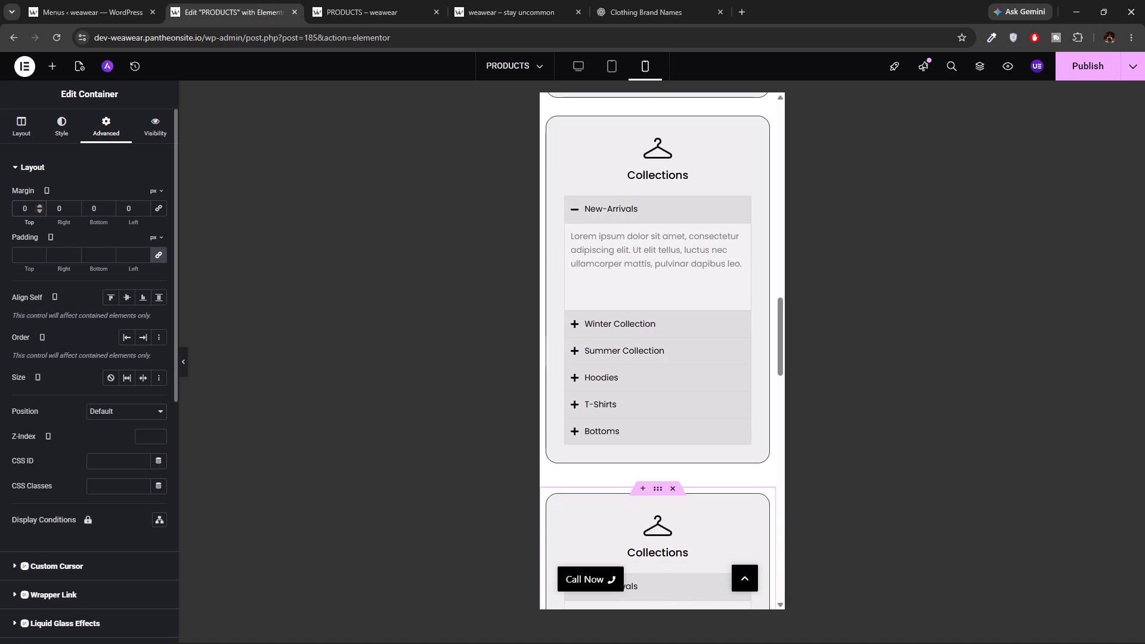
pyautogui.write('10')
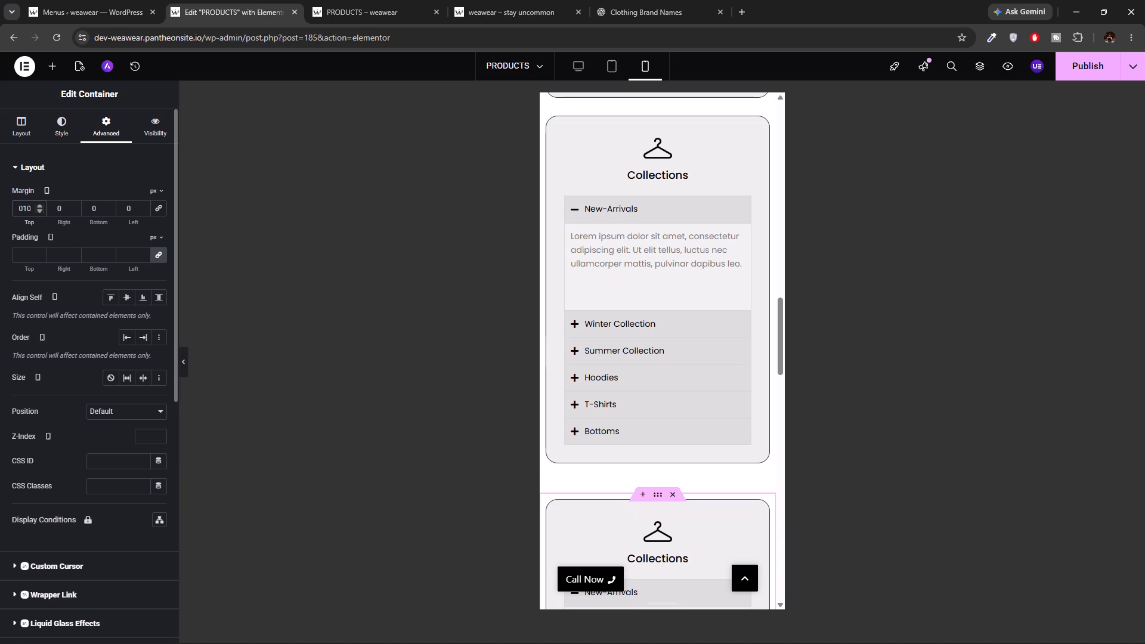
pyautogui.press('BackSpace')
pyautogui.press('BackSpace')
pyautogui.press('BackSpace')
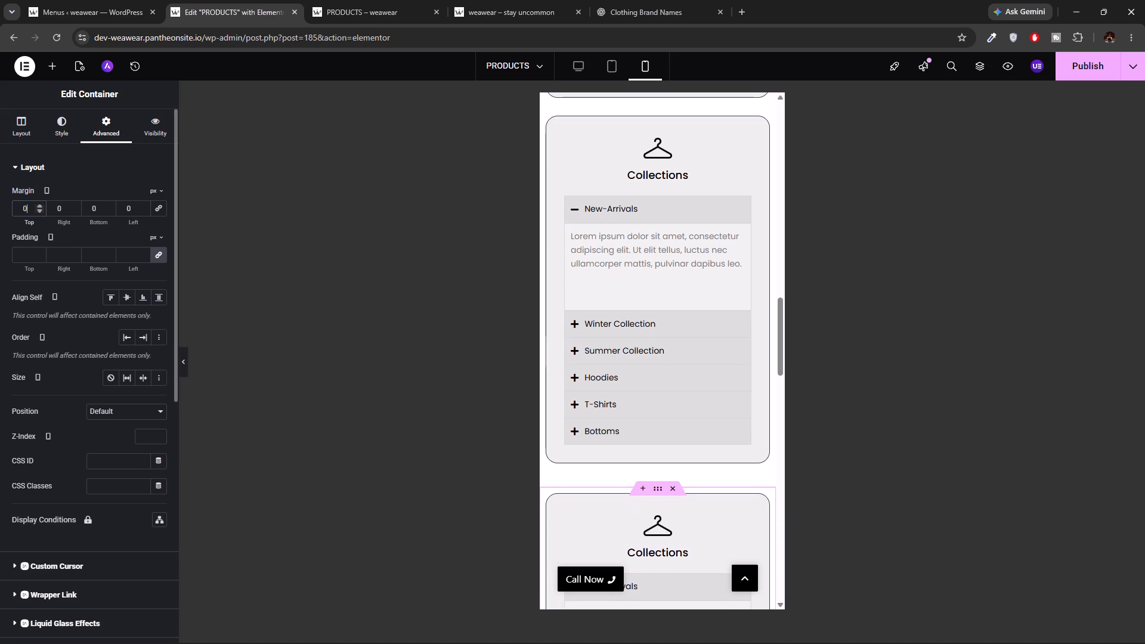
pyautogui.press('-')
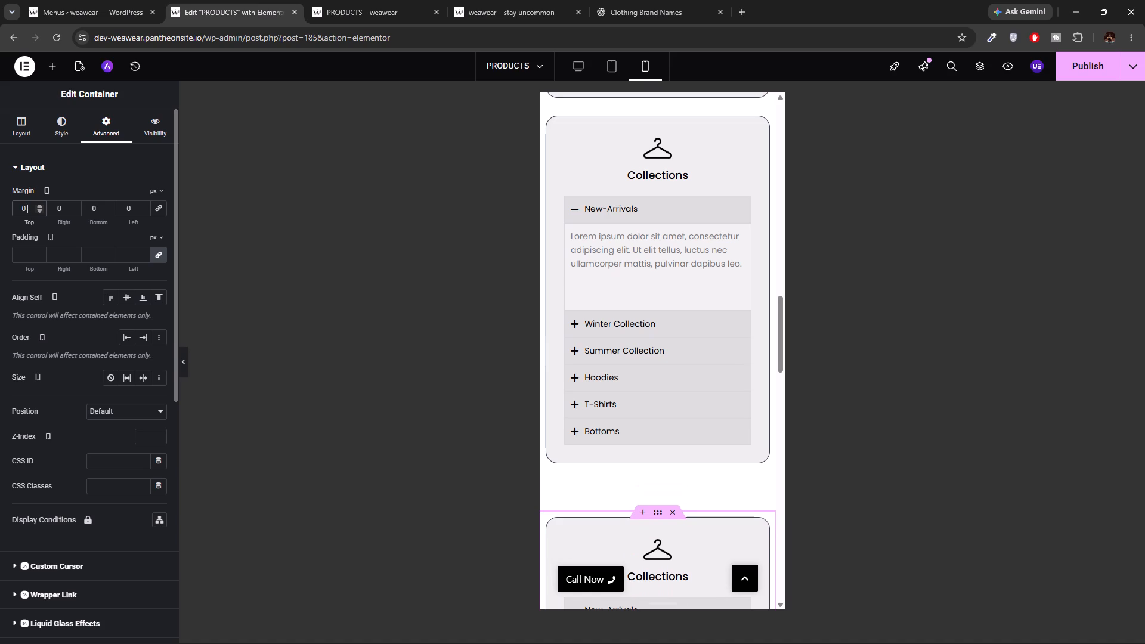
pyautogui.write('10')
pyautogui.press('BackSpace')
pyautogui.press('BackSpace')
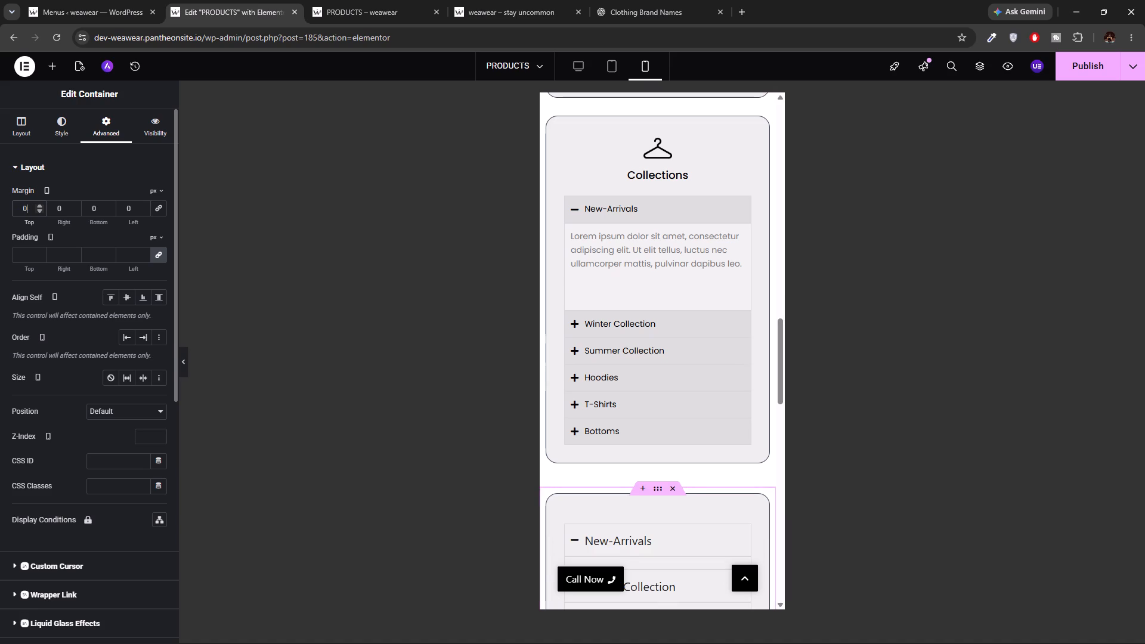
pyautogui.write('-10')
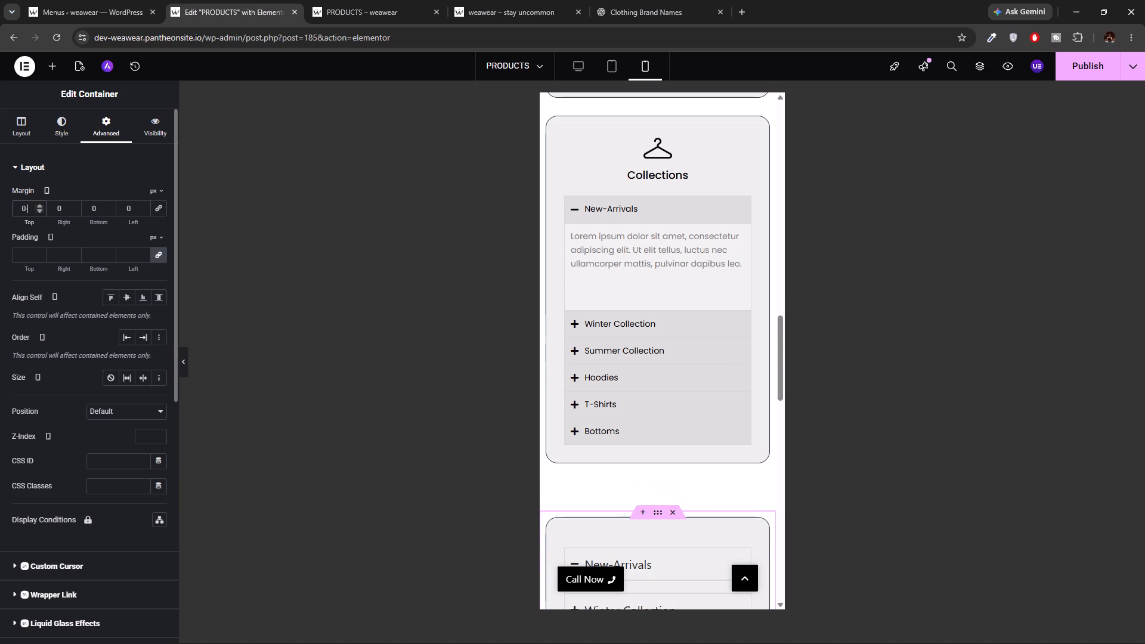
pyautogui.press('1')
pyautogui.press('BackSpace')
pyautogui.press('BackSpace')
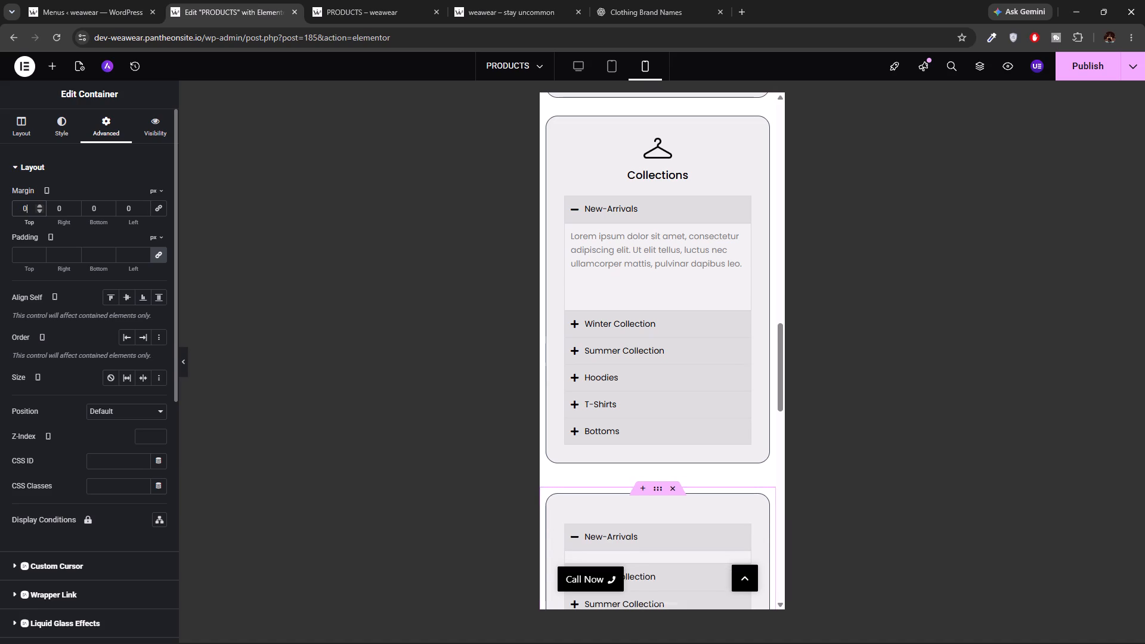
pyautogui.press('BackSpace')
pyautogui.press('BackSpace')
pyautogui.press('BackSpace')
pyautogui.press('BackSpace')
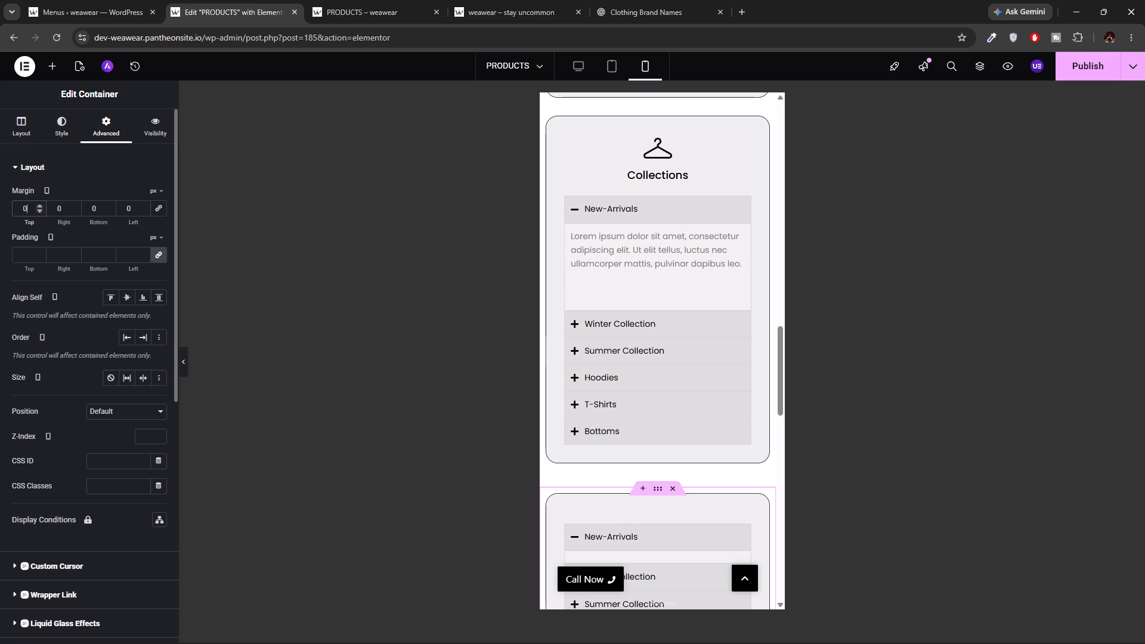
# Set the second Collections row's top mobile margin to -30 px and compare its gap with those between the cards above.
pyautogui.tripleClick(39, 210)
pyautogui.tripleClick(39, 210)
pyautogui.tripleClick(39, 210)
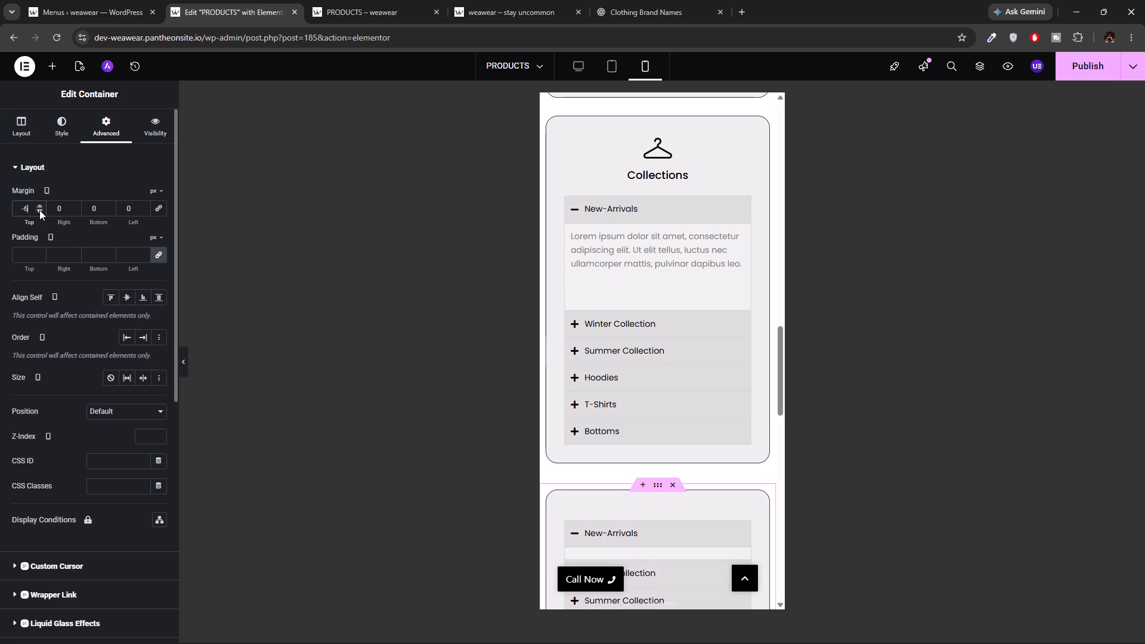
pyautogui.tripleClick(39, 210)
pyautogui.tripleClick(39, 210)
pyautogui.tripleClick(39, 210)
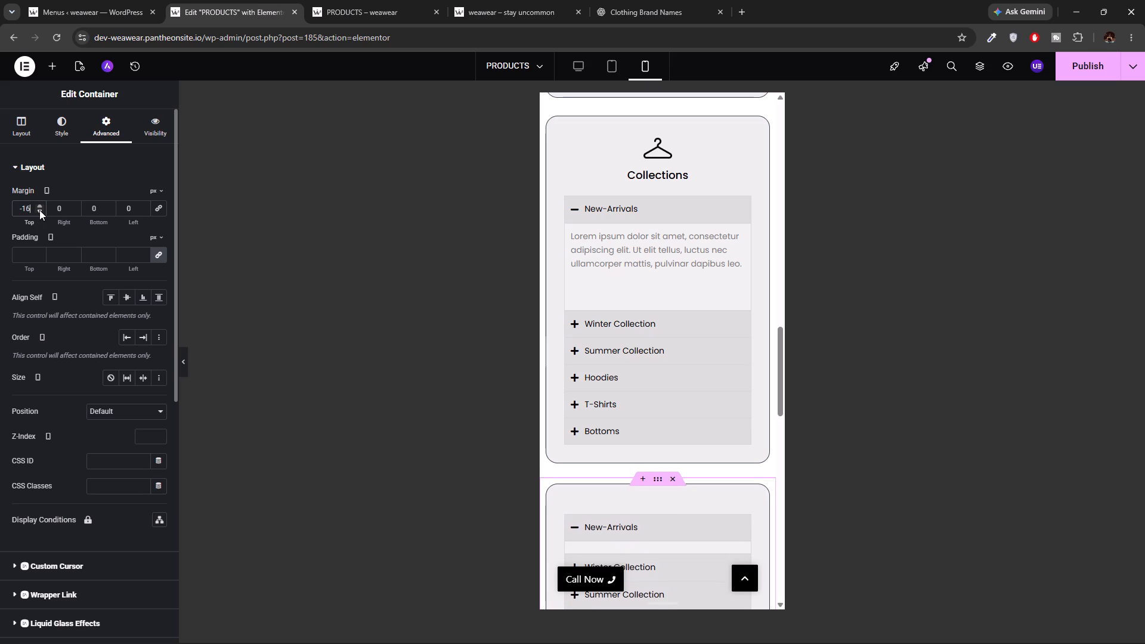
pyautogui.doubleClick(39, 210)
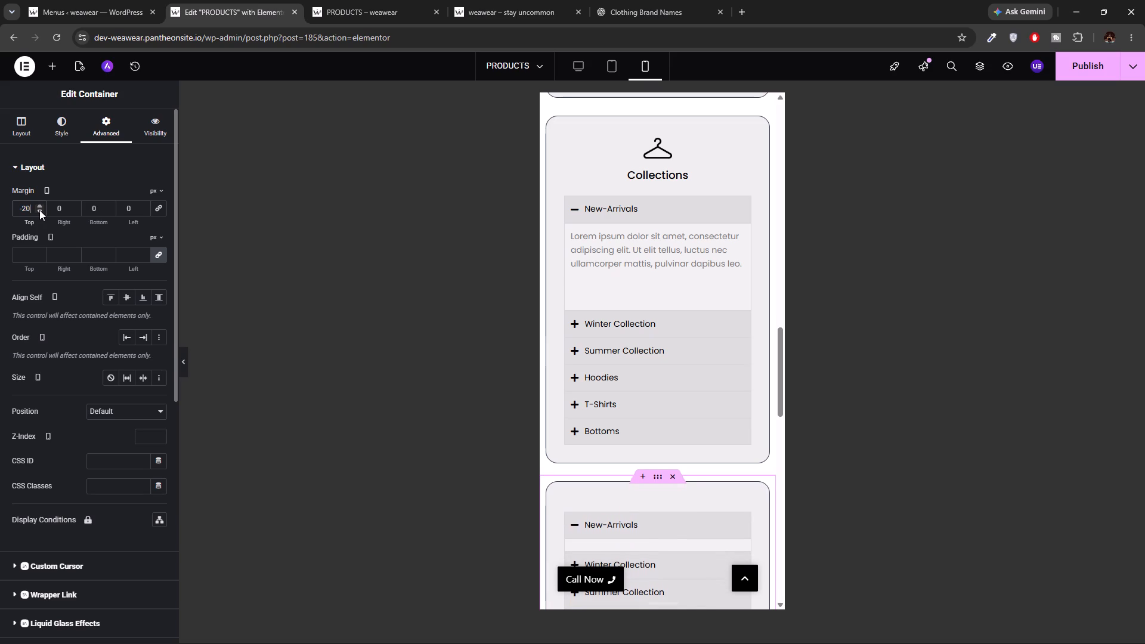
pyautogui.doubleClick(39, 210)
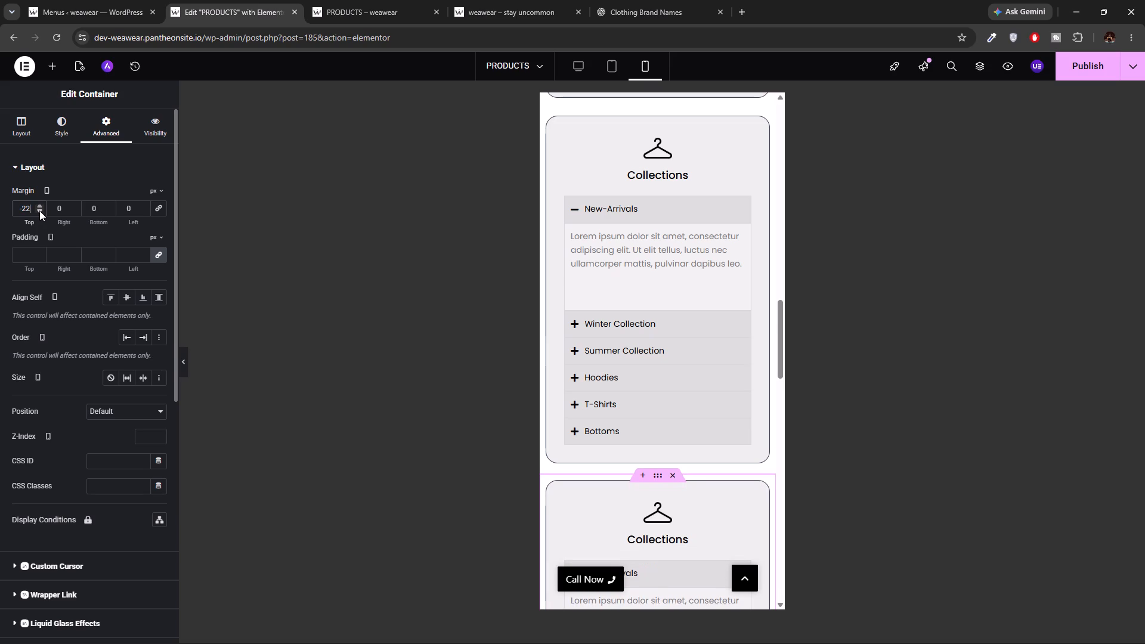
pyautogui.click(39, 210)
pyautogui.click(39, 210)
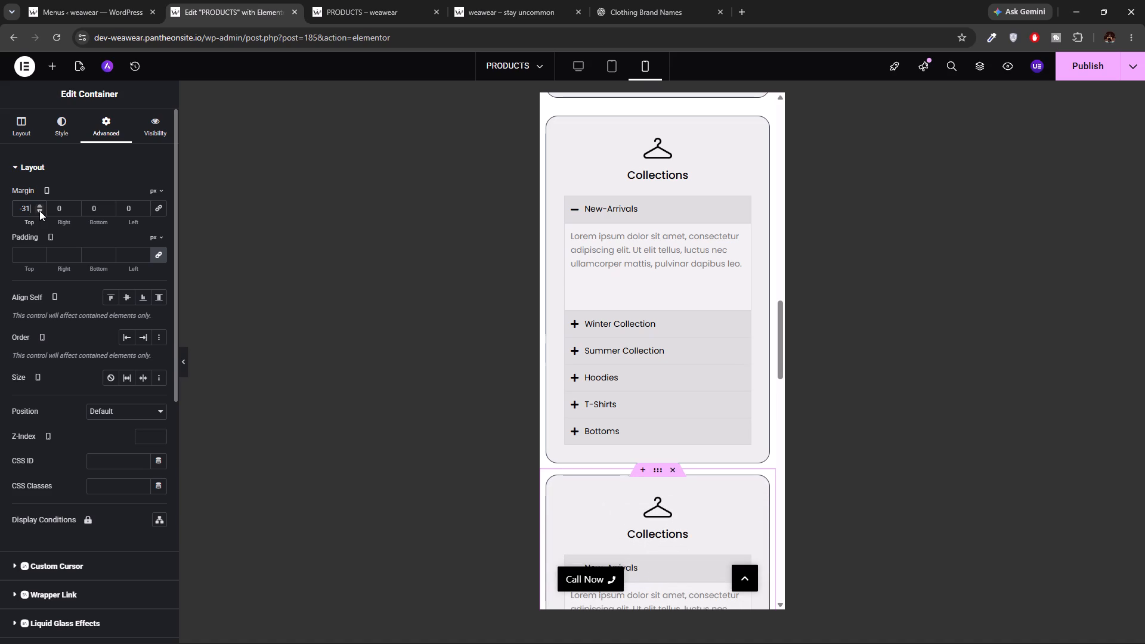
pyautogui.click(38, 205)
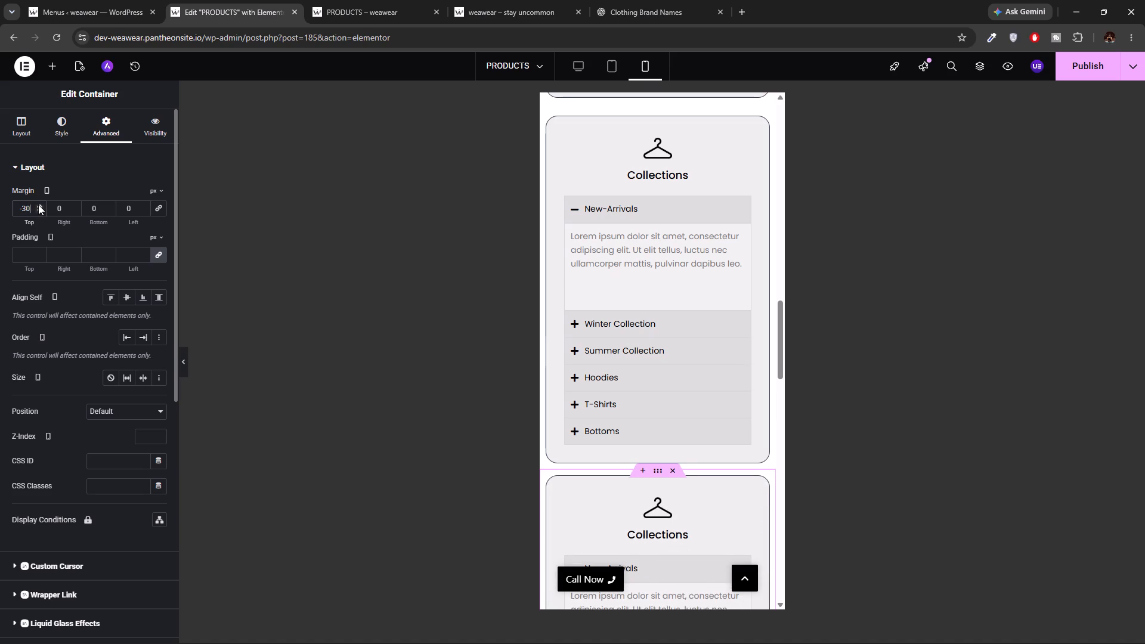
pyautogui.scroll(4, 363, 200)
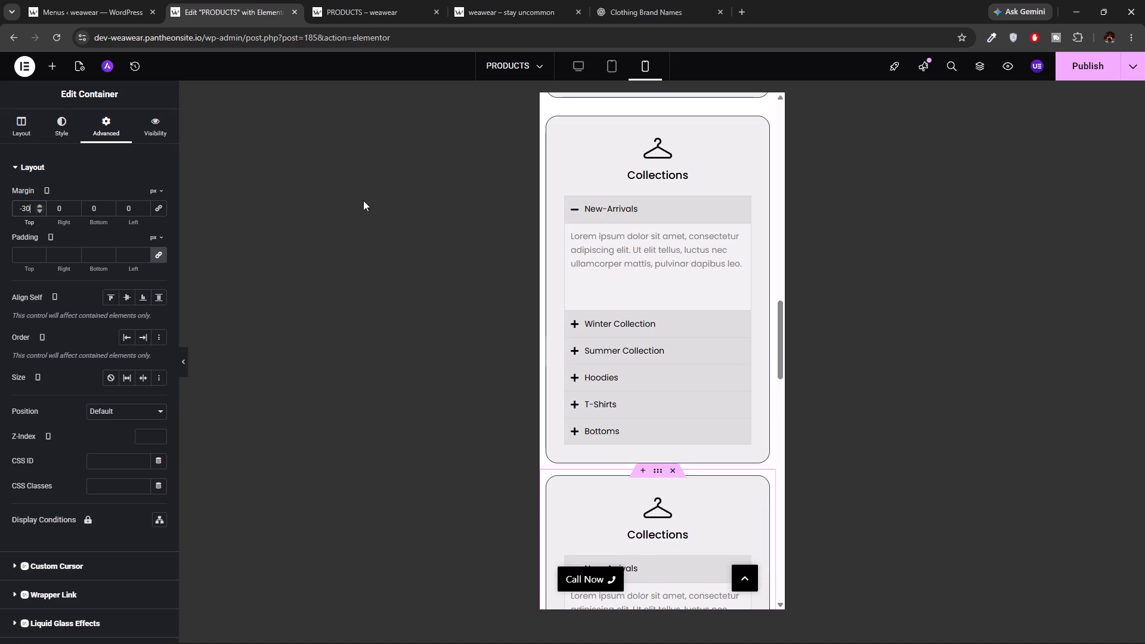
pyautogui.scroll(3, 811, 281)
pyautogui.scroll(1, 750, 286)
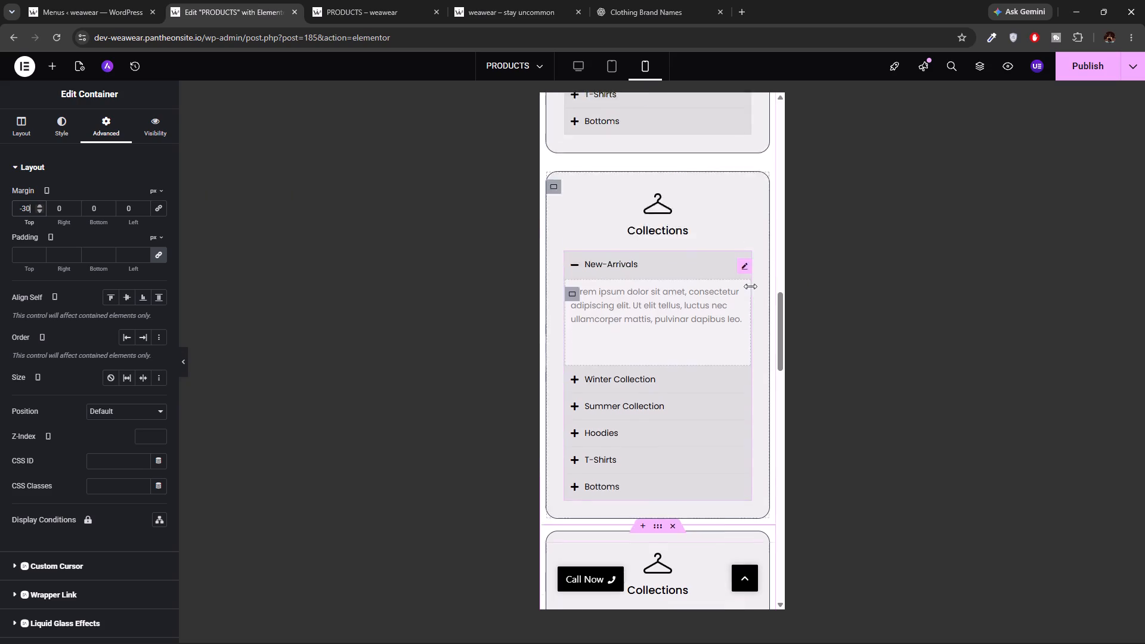
pyautogui.scroll(2, 750, 286)
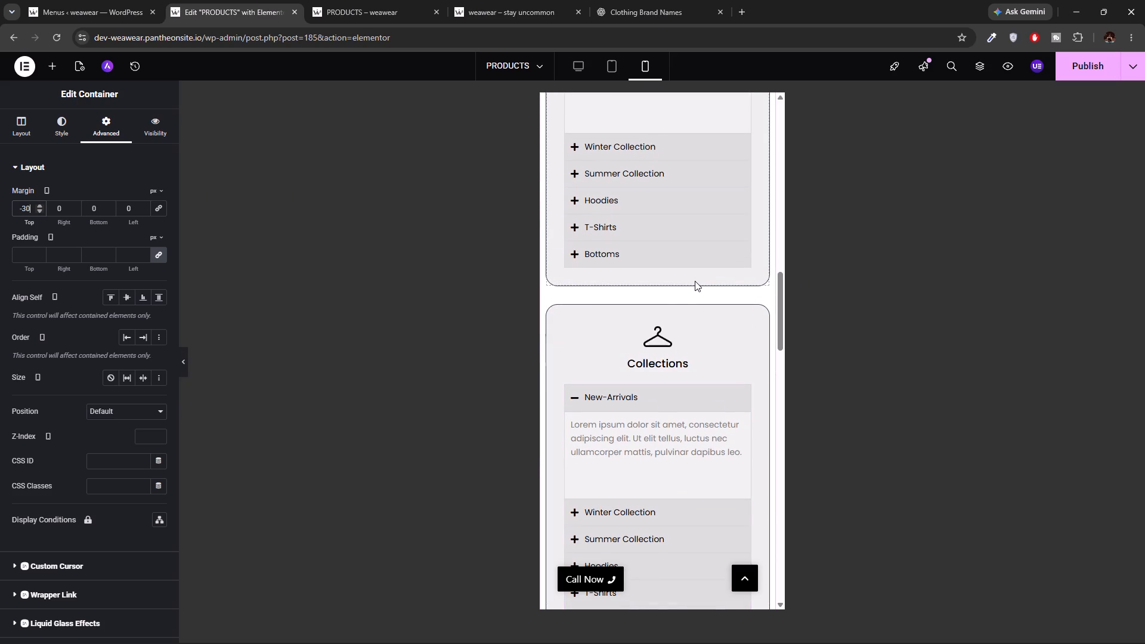
pyautogui.scroll(-3, 663, 386)
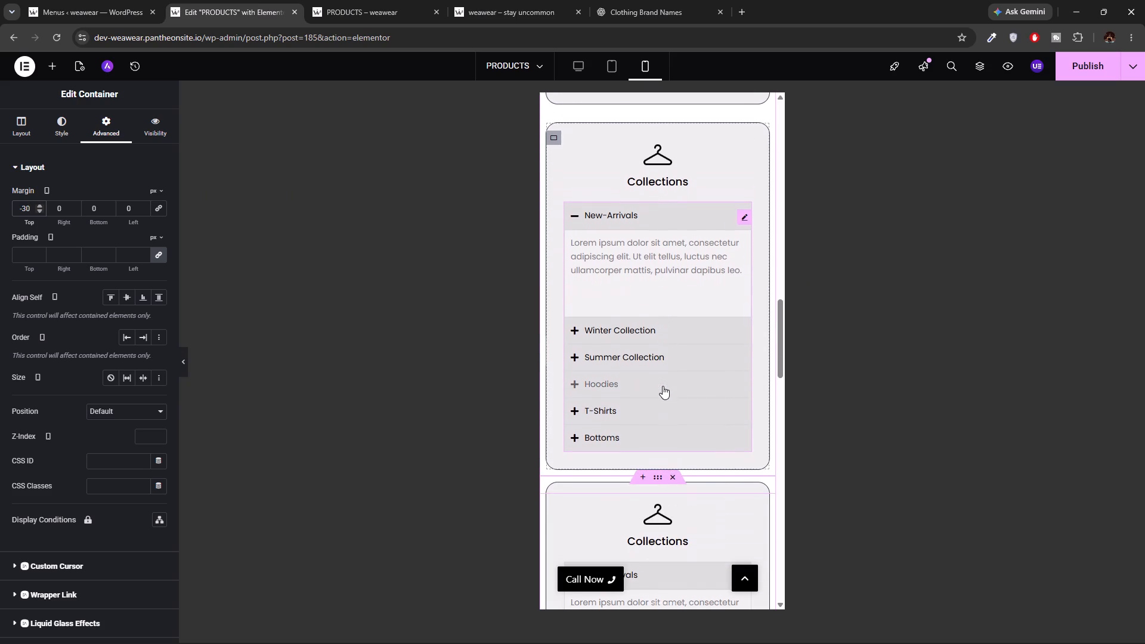
# Set the top mobile margin of the second row's first Collections card to 30 px.
pyautogui.click(654, 482)
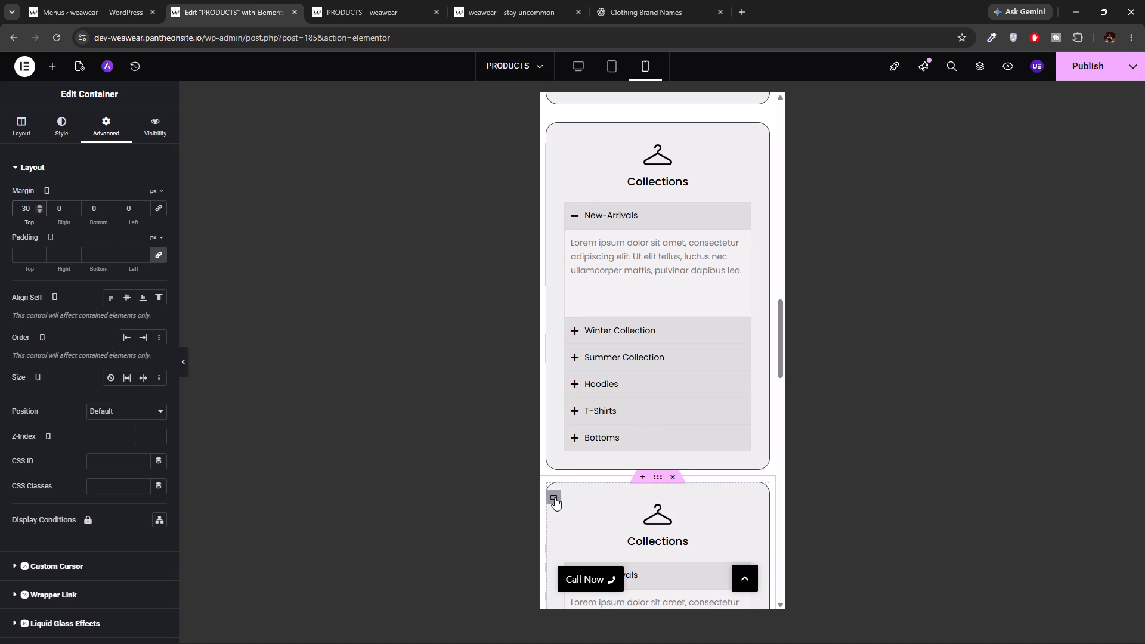
pyautogui.click(553, 497)
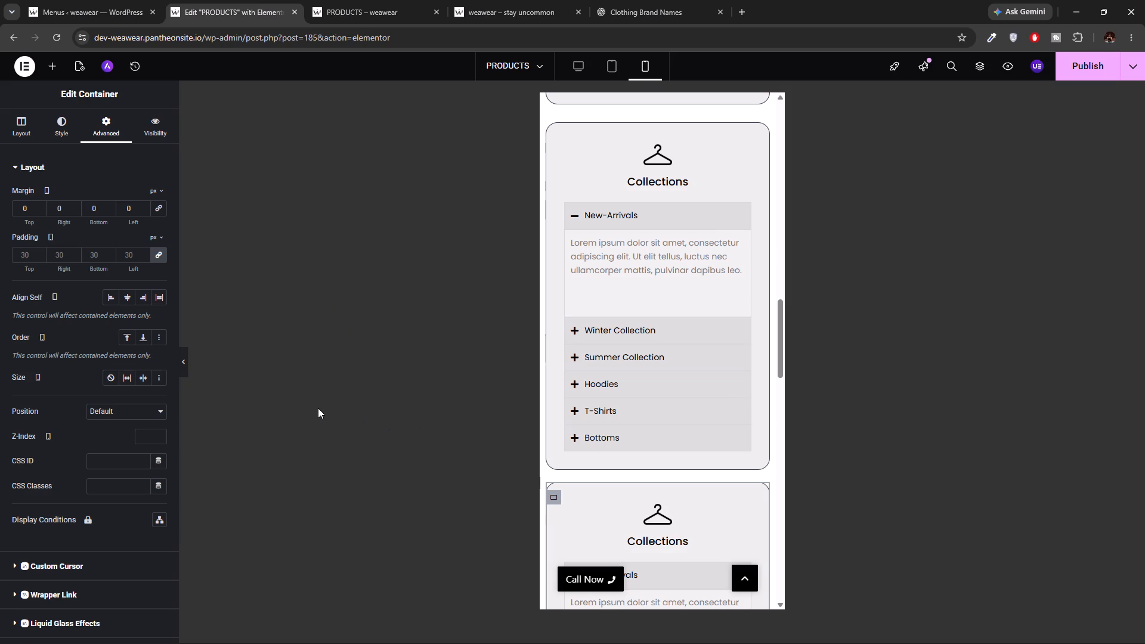
pyautogui.scroll(-1, 318, 408)
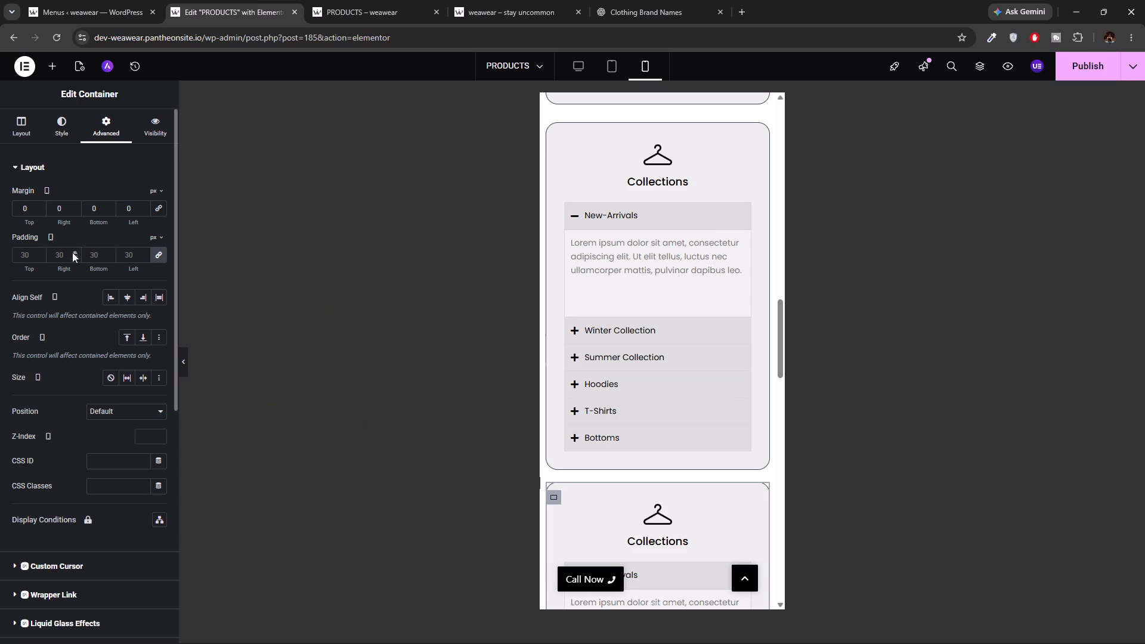
pyautogui.click(30, 208)
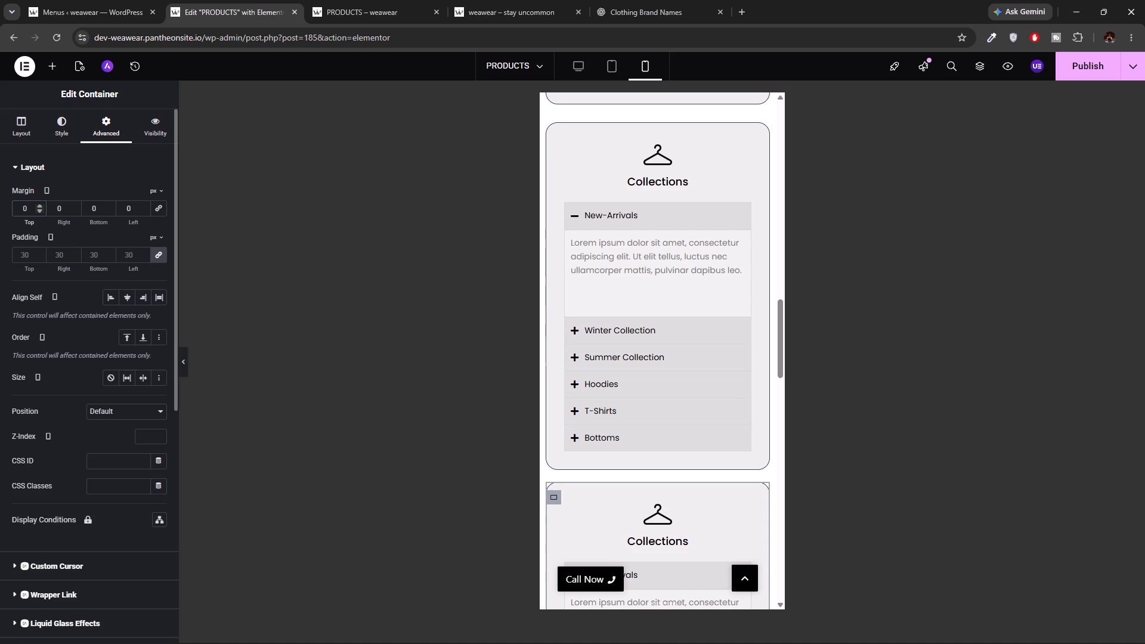
pyautogui.press('3')
pyautogui.press('0')
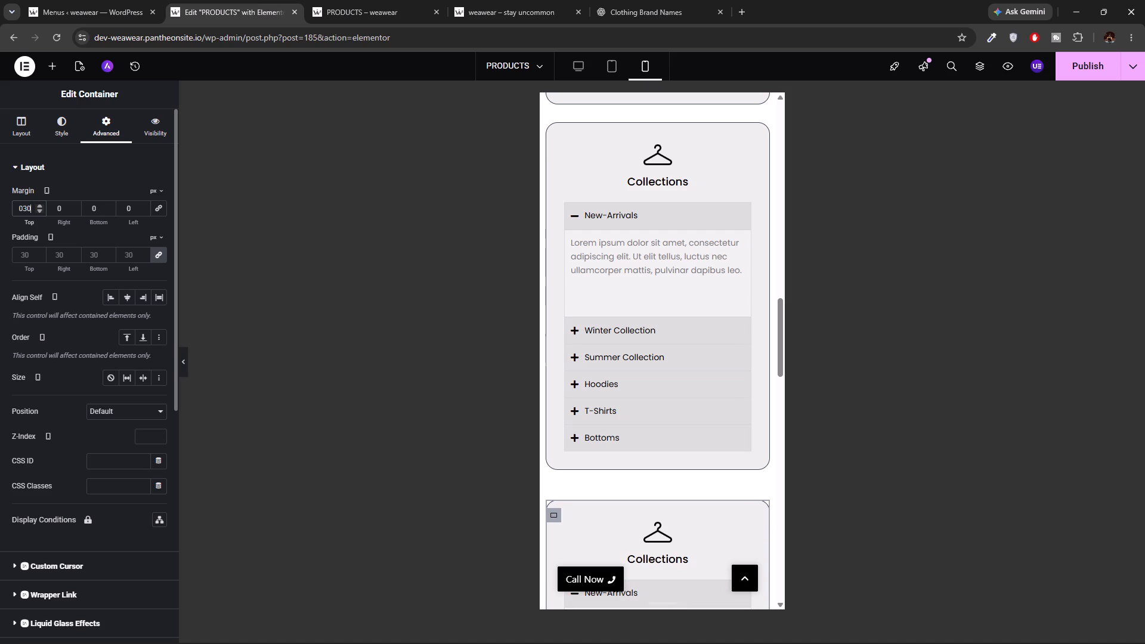
# Reset the second Collections row's top mobile margin to 0.
pyautogui.click(659, 476)
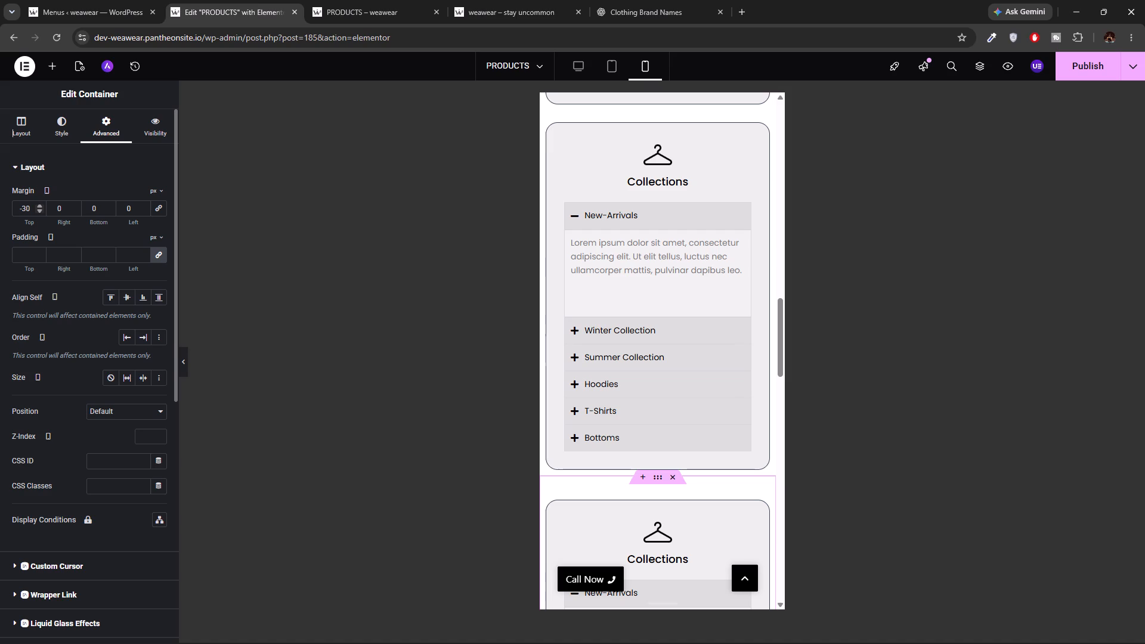
pyautogui.press('BackSpace')
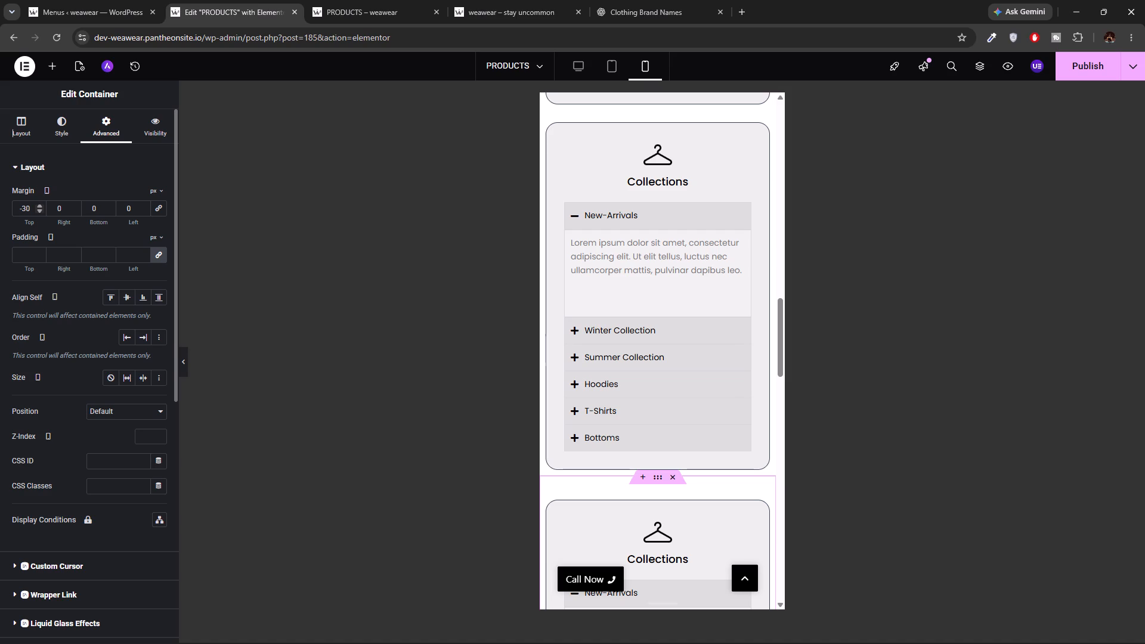
pyautogui.click(31, 206)
pyautogui.press('BackSpace')
pyautogui.press('BackSpace')
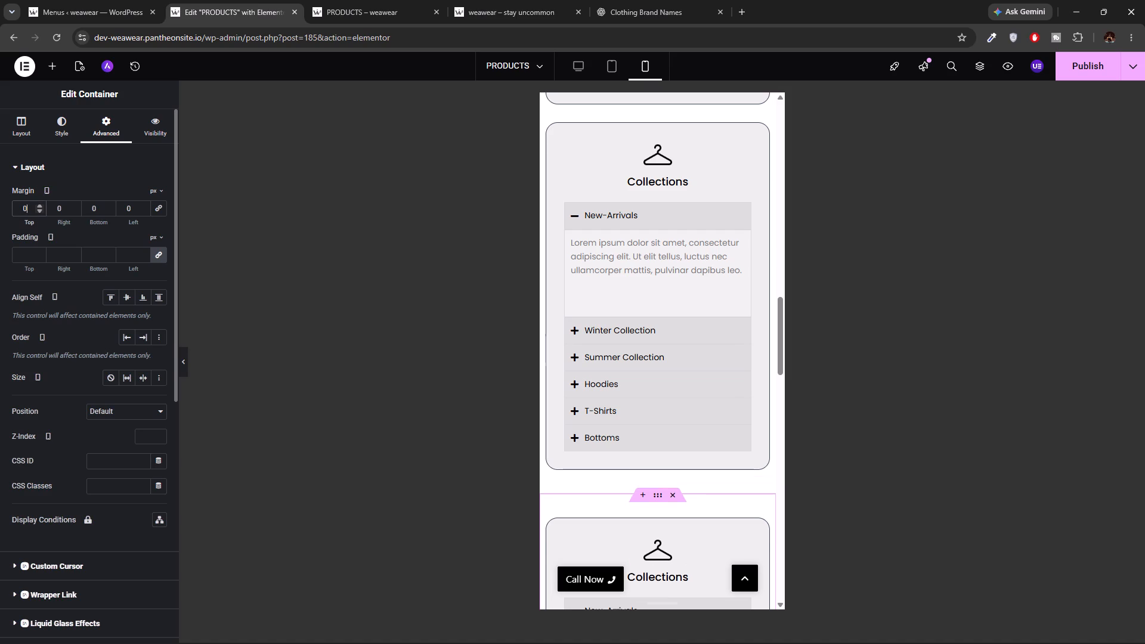
pyautogui.click(660, 499)
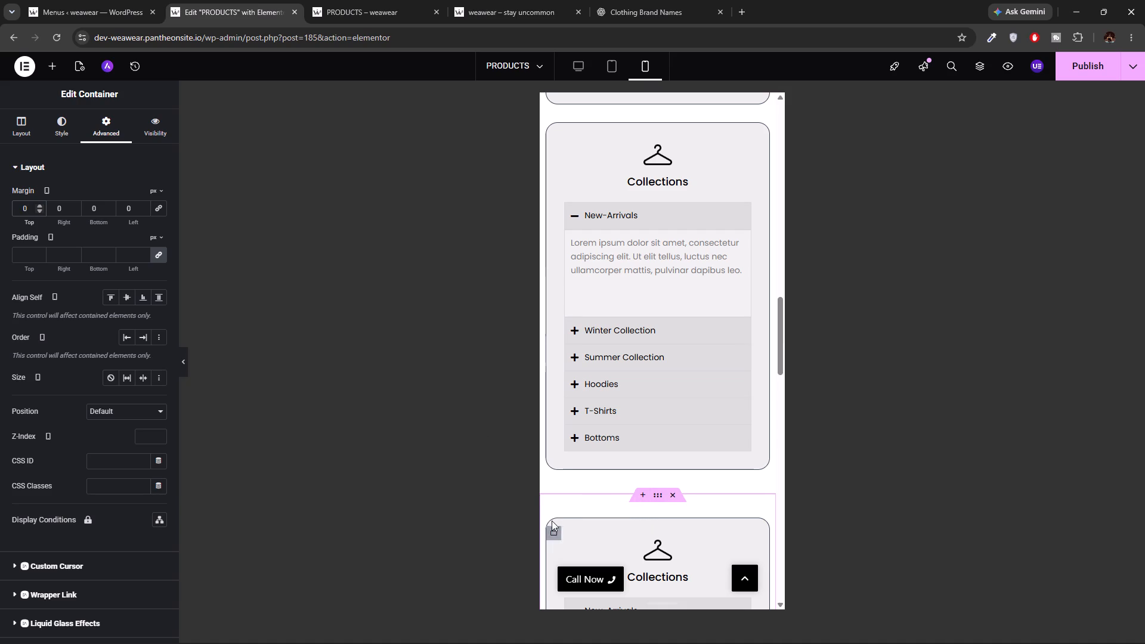
# Clear the top mobile margin of the second row's first Collections card back to 0.
pyautogui.click(557, 535)
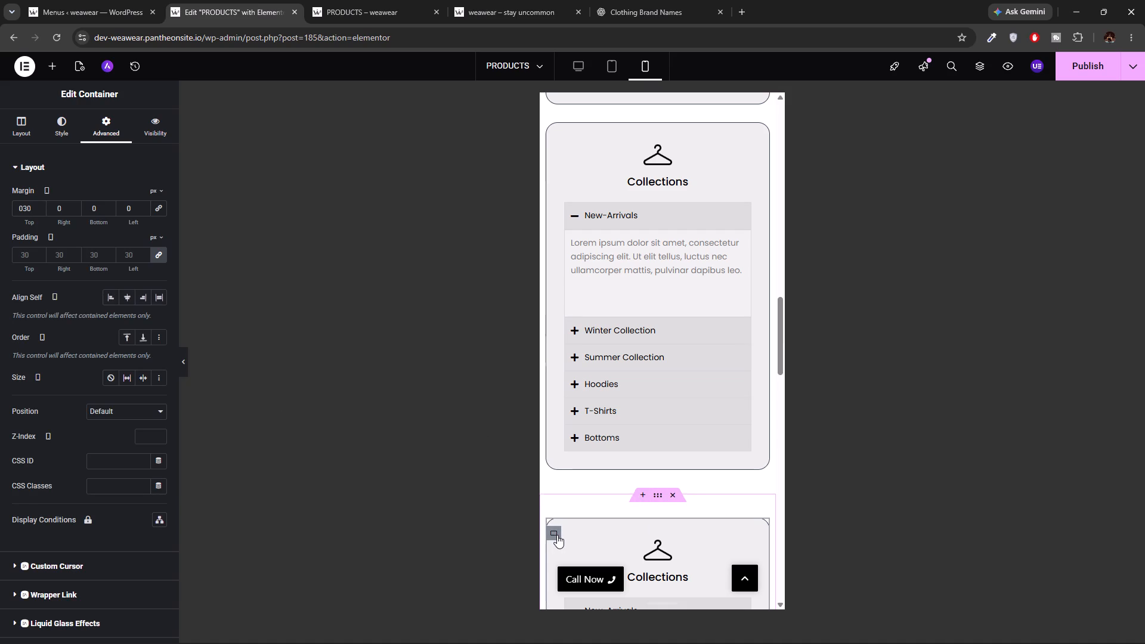
pyautogui.click(33, 209)
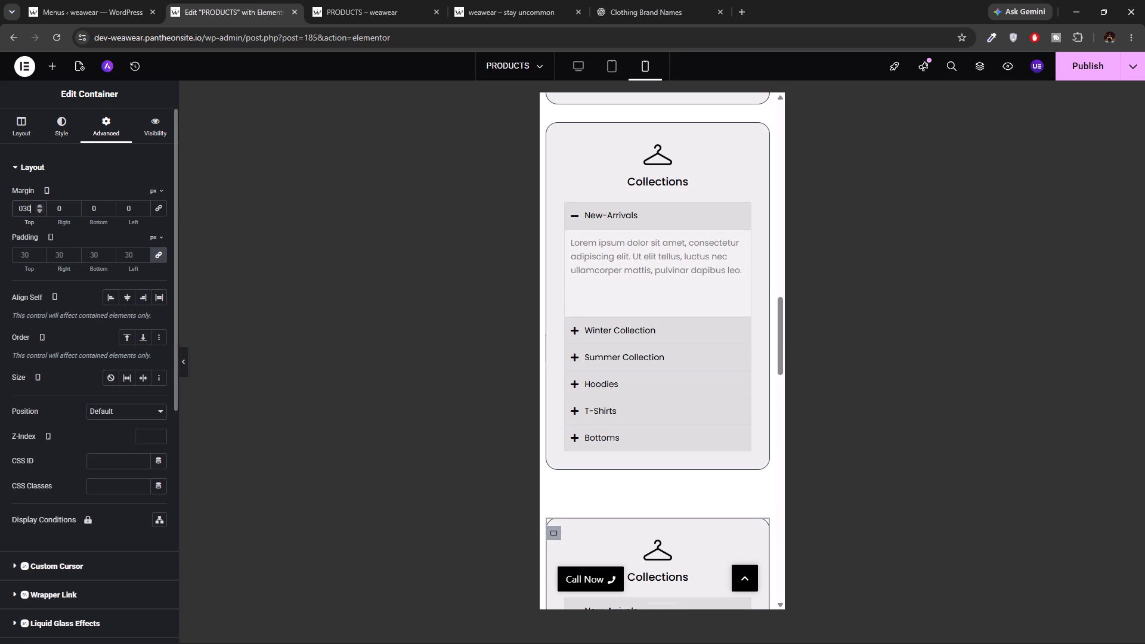
pyautogui.press('BackSpace')
pyautogui.press('BackSpace')
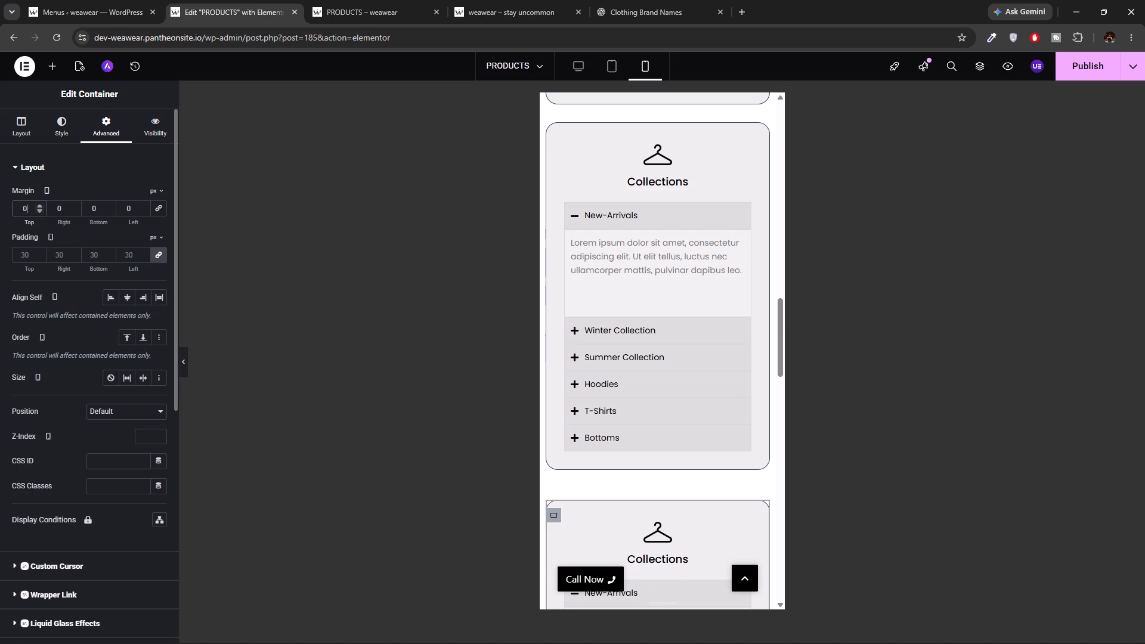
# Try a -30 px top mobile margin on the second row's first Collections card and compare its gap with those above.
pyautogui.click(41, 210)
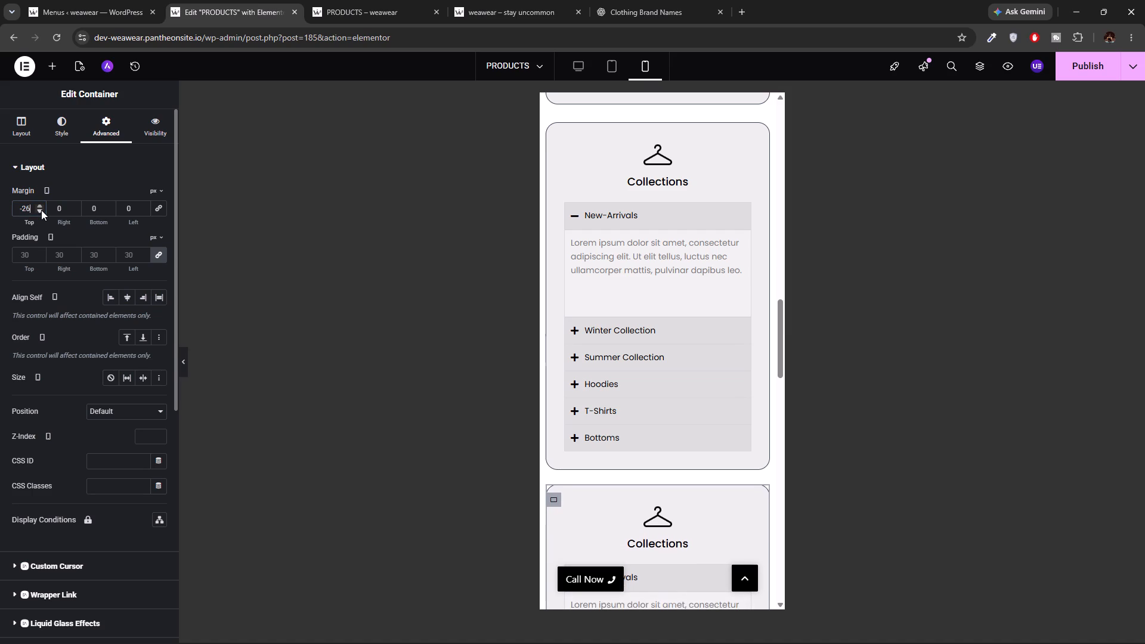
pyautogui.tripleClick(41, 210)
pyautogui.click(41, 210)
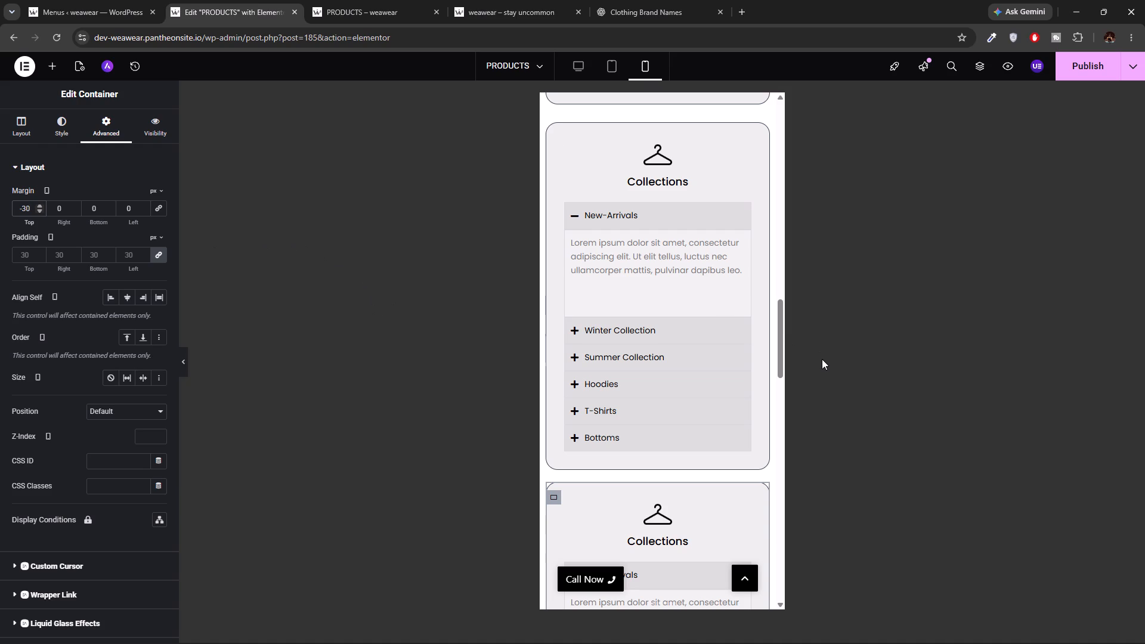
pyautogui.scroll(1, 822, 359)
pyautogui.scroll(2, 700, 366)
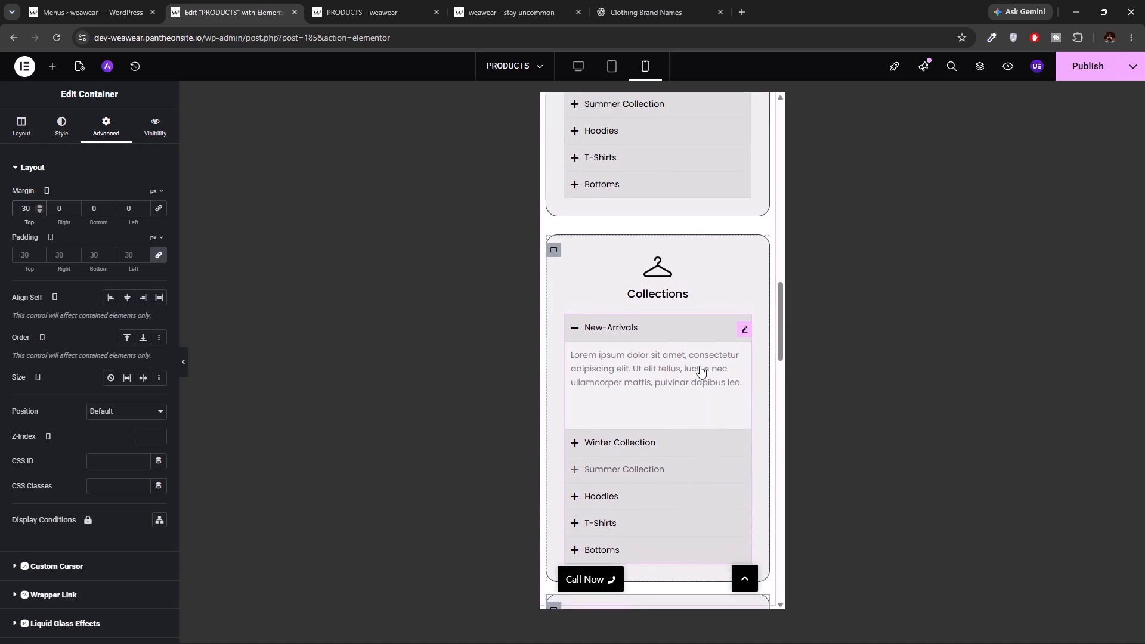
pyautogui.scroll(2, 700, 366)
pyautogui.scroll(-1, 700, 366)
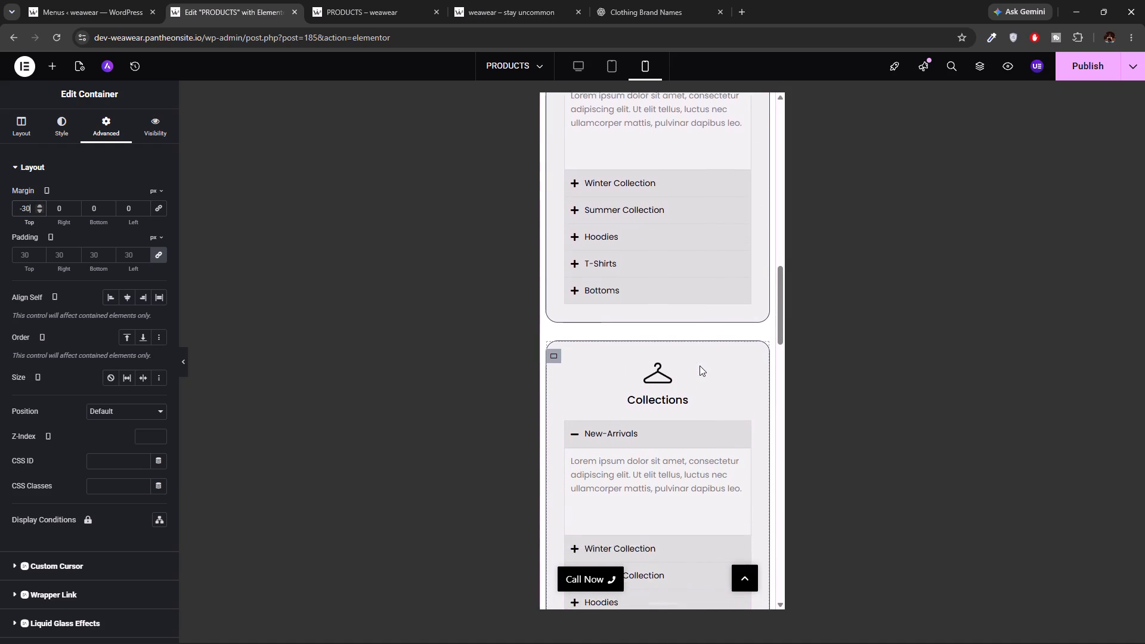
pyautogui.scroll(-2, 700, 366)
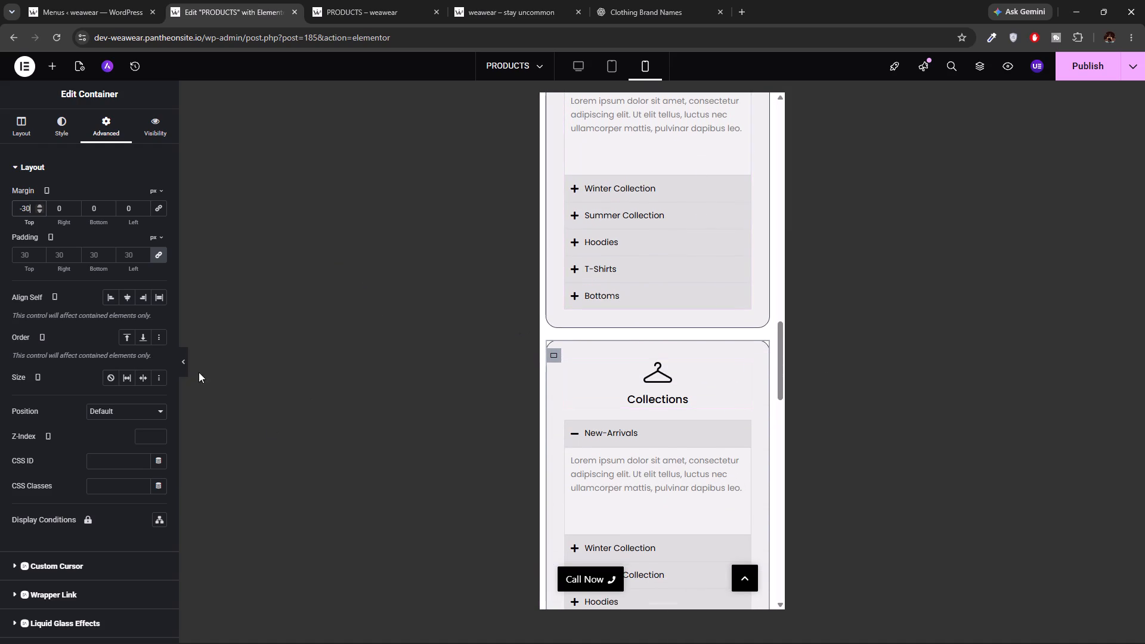
# Set the top mobile margin of the second row's first Collections card to -20 px and compare the gaps above.
pyautogui.click(39, 206)
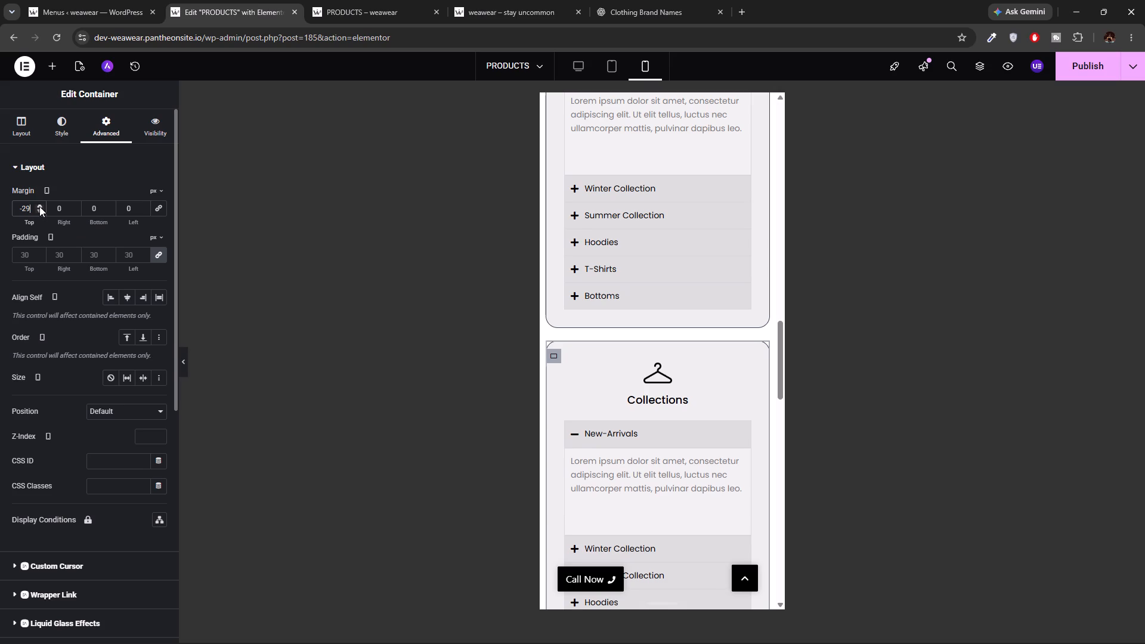
pyautogui.tripleClick(39, 206)
pyautogui.tripleClick(39, 206)
pyautogui.doubleClick(39, 206)
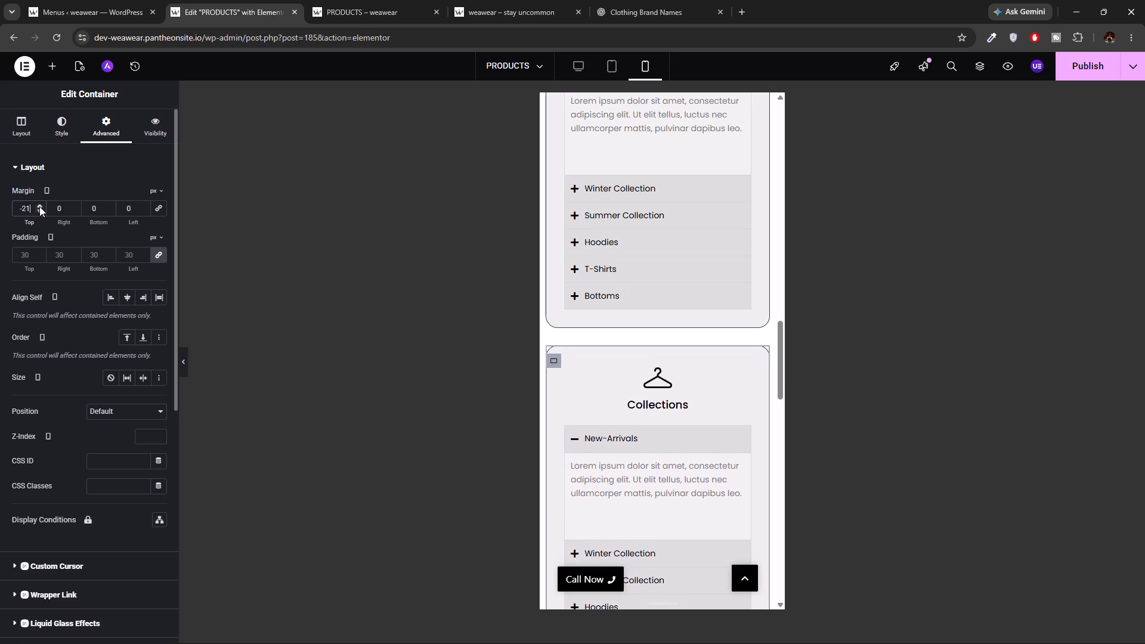
pyautogui.click(39, 206)
pyautogui.scroll(3, 383, 355)
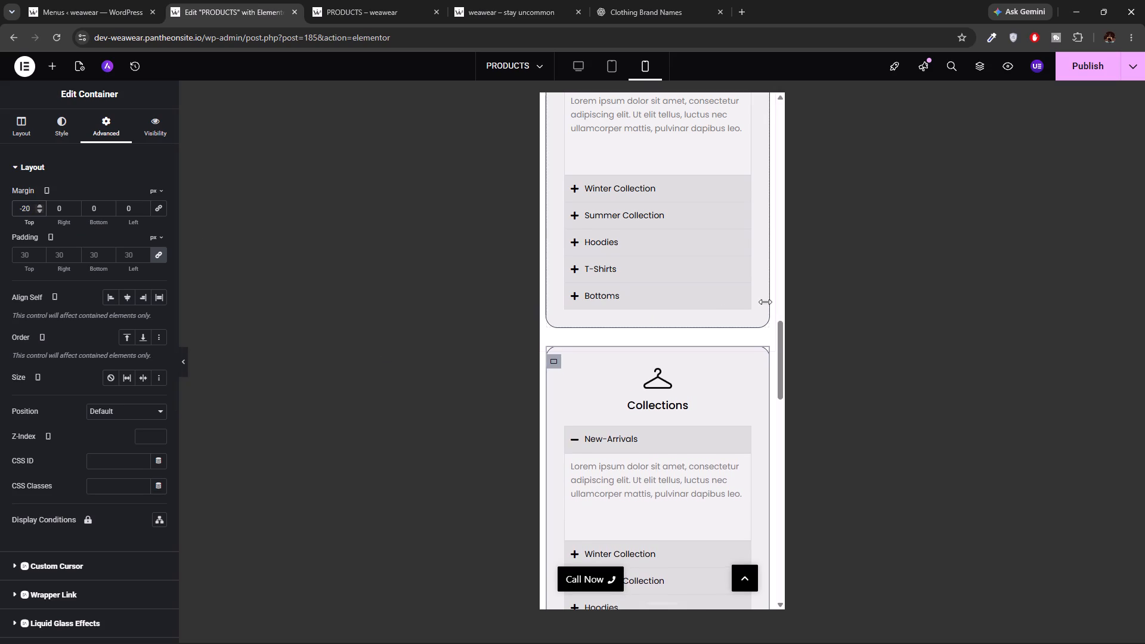
pyautogui.scroll(4, 864, 286)
# Set the bottom mobile margin of the second row's first Collections card to 30 px.
pyautogui.scroll(-3, 677, 429)
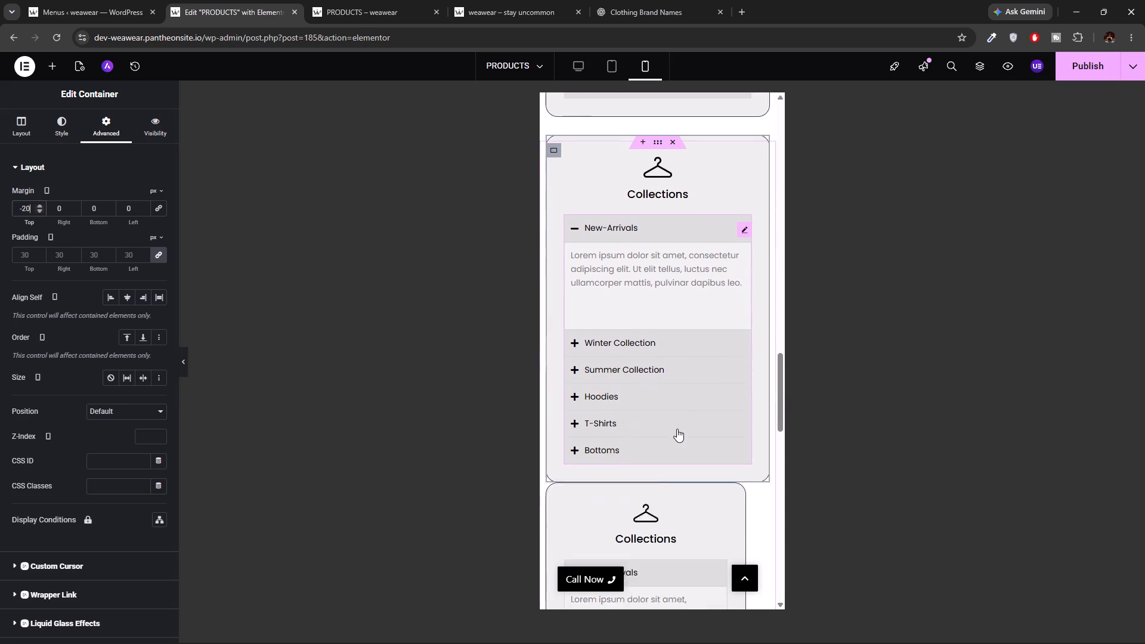
pyautogui.scroll(-3, 677, 429)
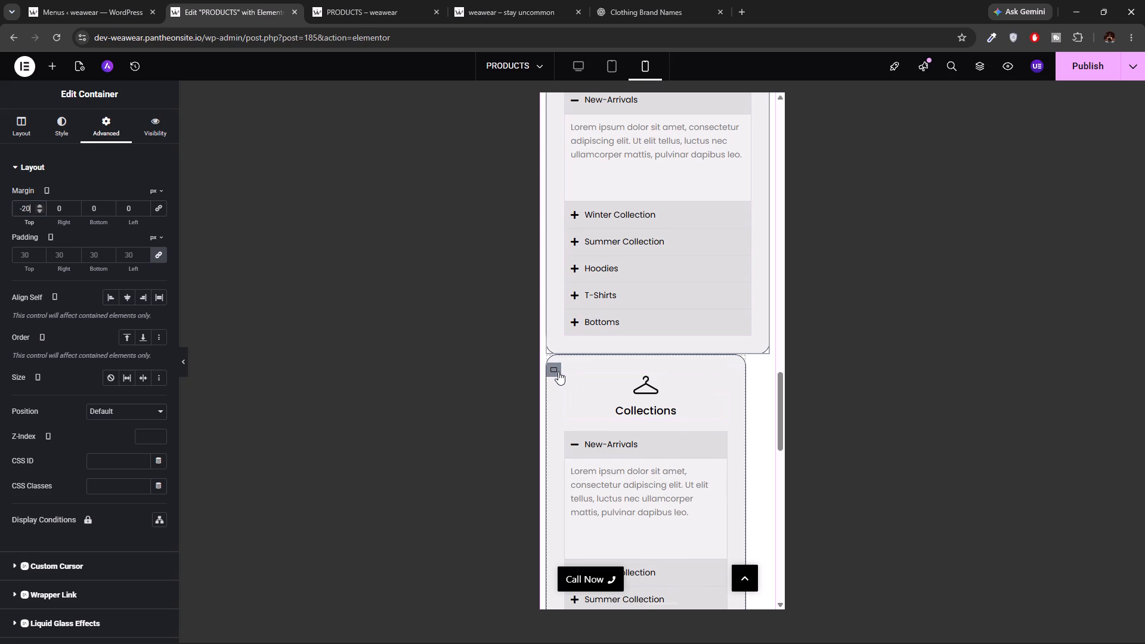
pyautogui.click(558, 371)
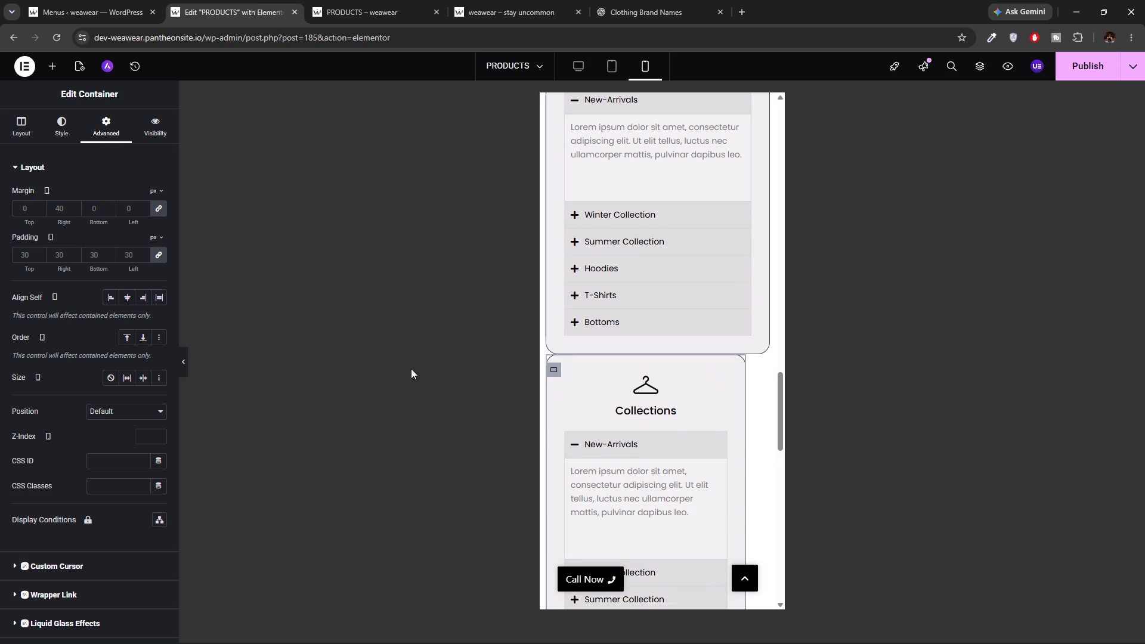
pyautogui.scroll(3, 430, 360)
pyautogui.scroll(2, 510, 240)
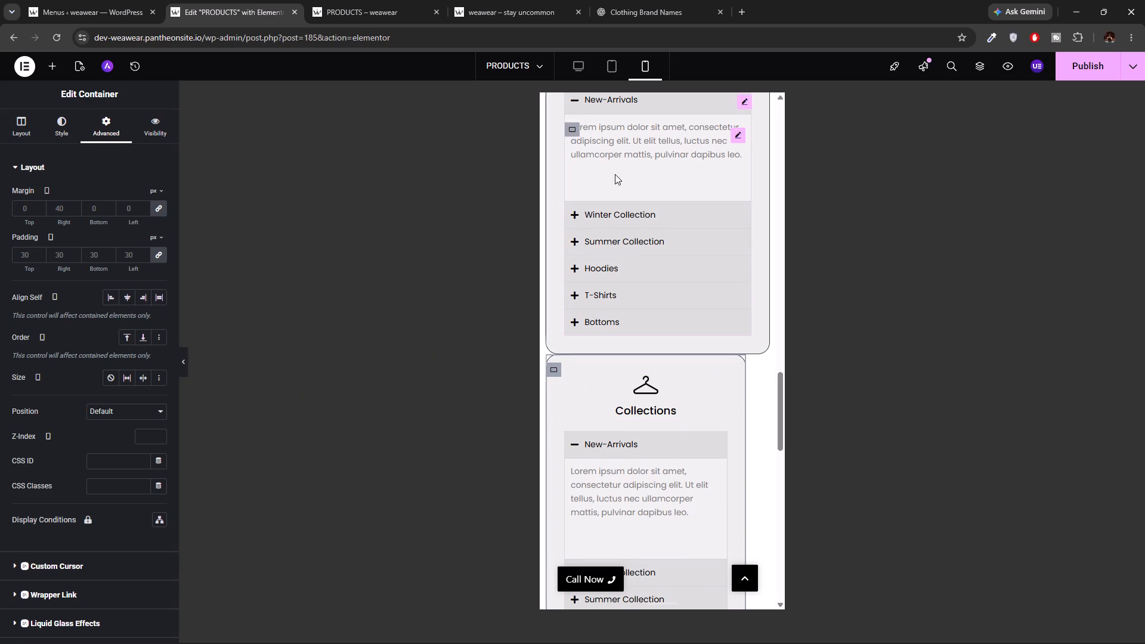
pyautogui.scroll(2, 615, 174)
pyautogui.click(556, 154)
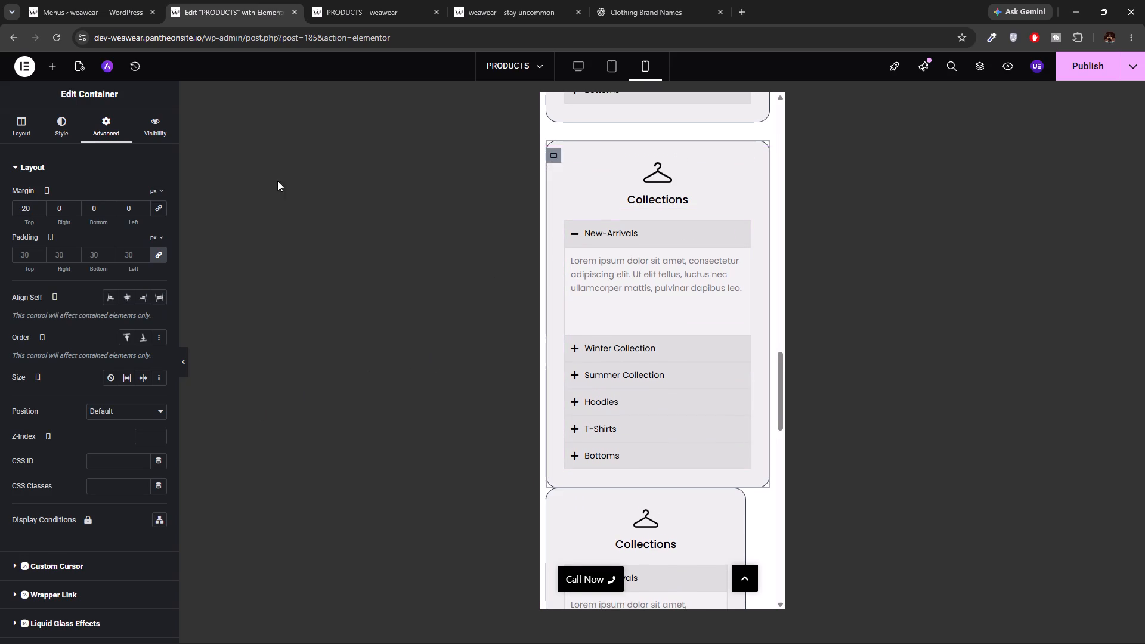
pyautogui.click(108, 205)
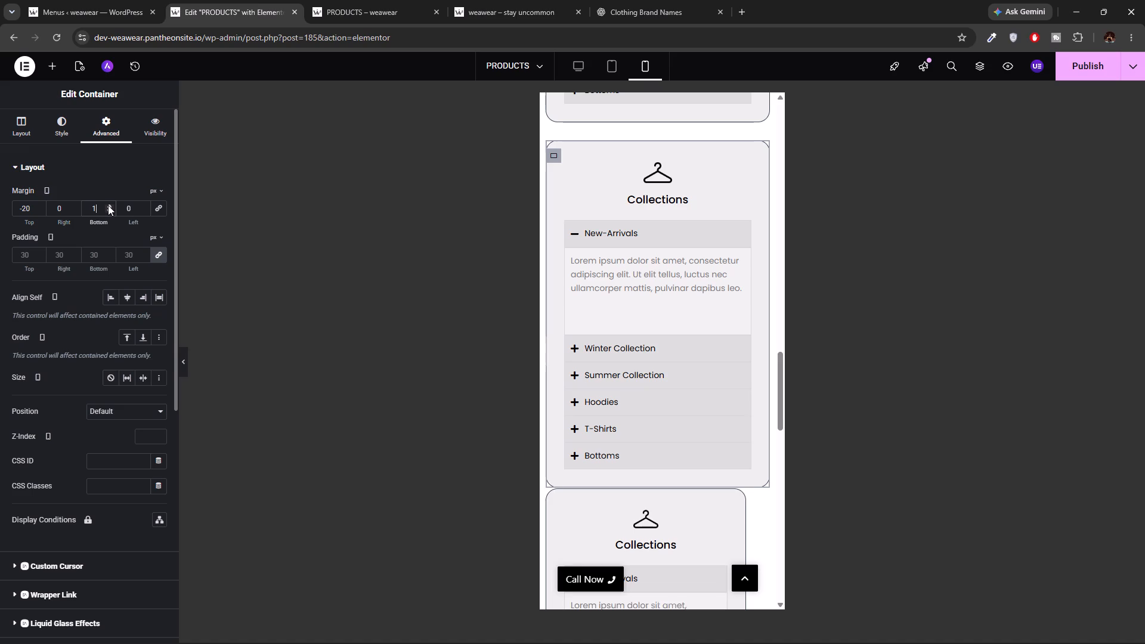
pyautogui.tripleClick(108, 205)
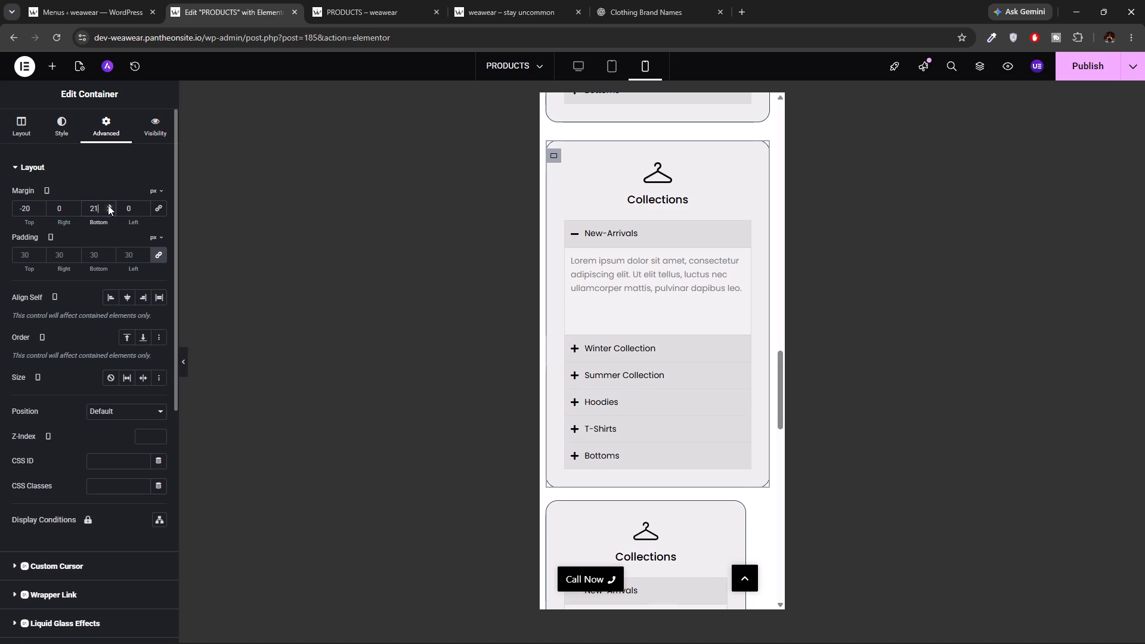
pyautogui.tripleClick(108, 205)
pyautogui.tripleClick(108, 205)
pyautogui.click(108, 205)
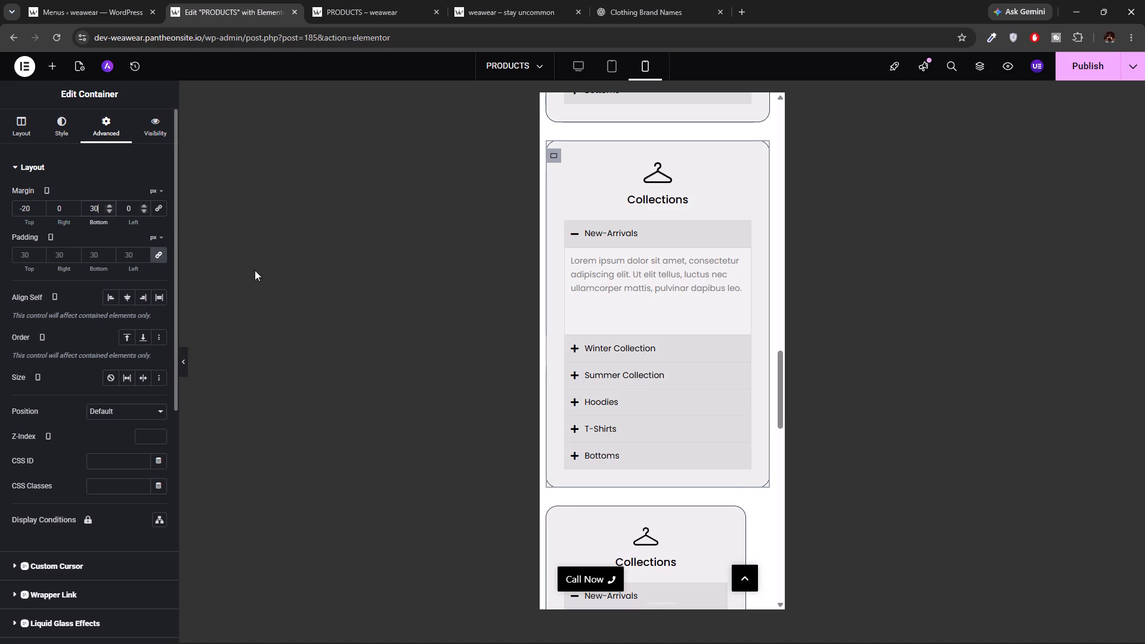
# Unlink the mobile margins of the second row's second Collections card, setting all four sides to 0.
pyautogui.scroll(-2, 421, 442)
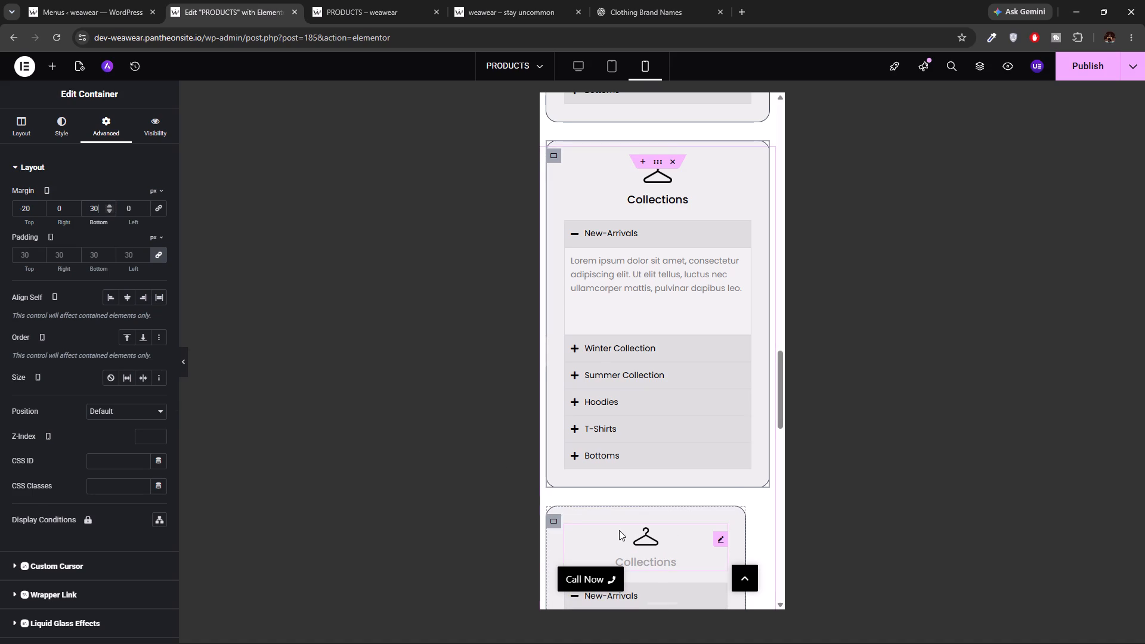
pyautogui.click(550, 522)
pyautogui.click(558, 522)
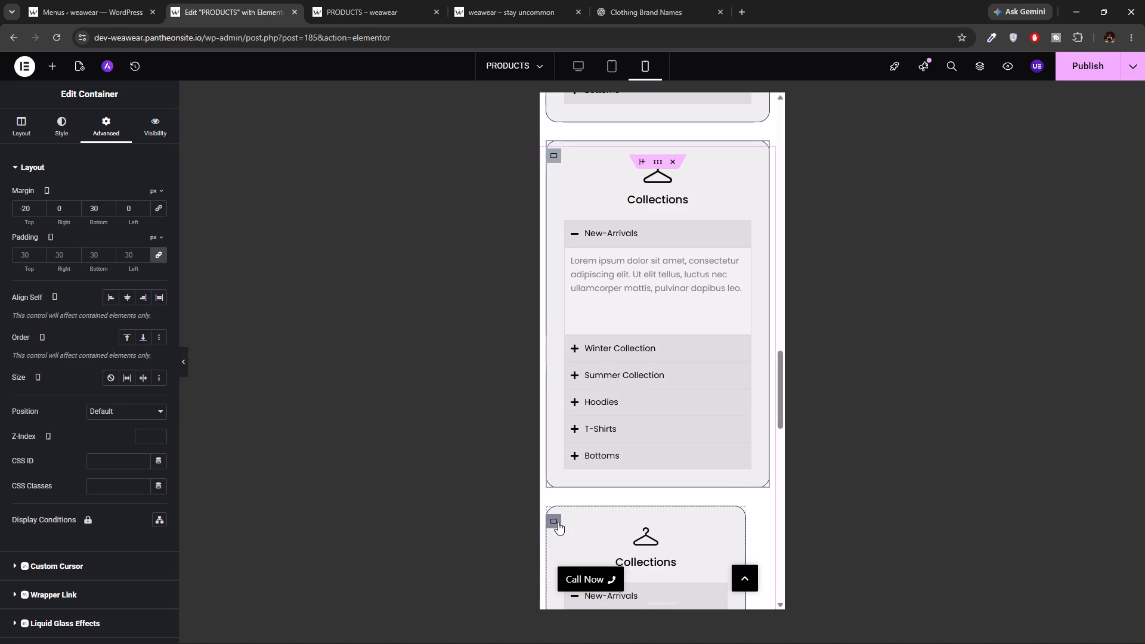
pyautogui.click(162, 210)
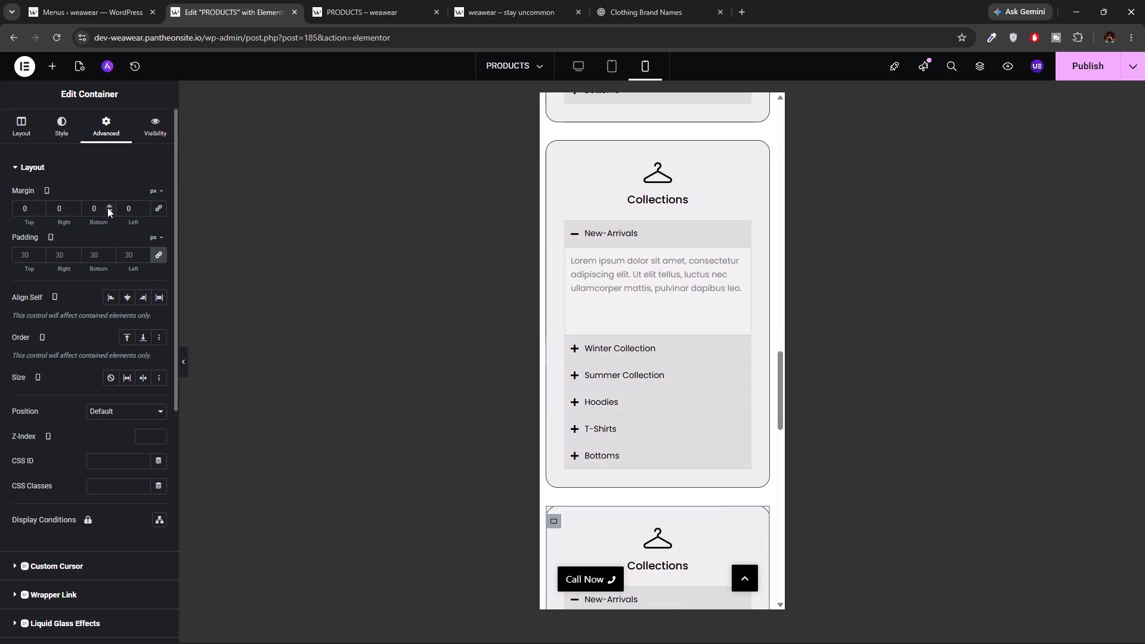
# Set the bottom mobile margin of the second row's second Collections card to 30 px.
pyautogui.scroll(-1, 420, 332)
pyautogui.scroll(-1, 626, 350)
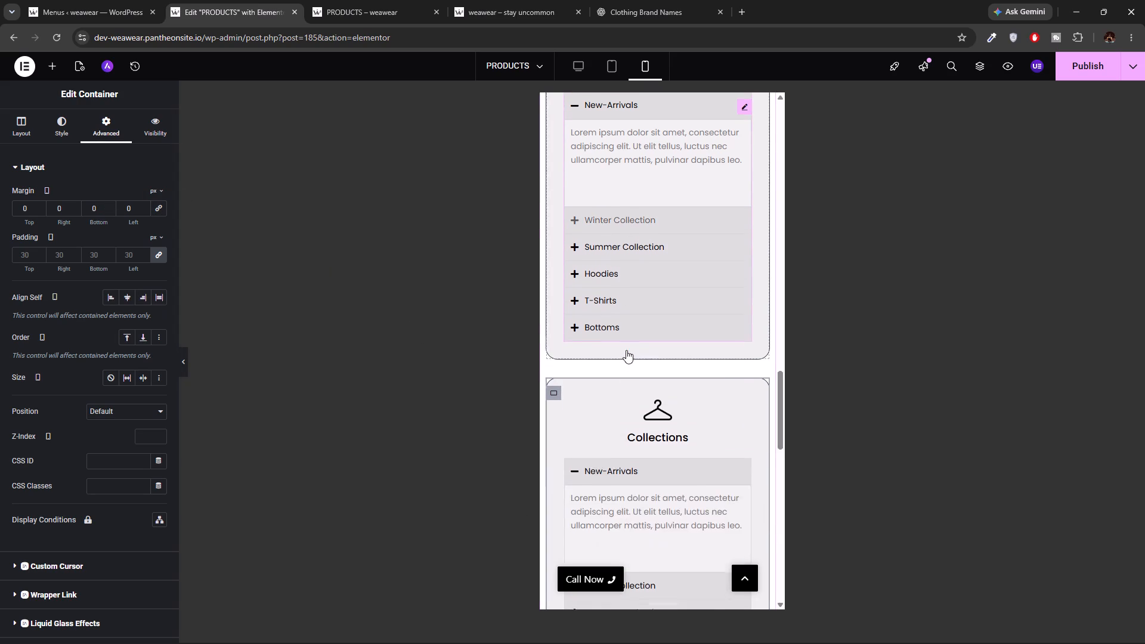
pyautogui.scroll(-2, 626, 350)
pyautogui.scroll(-1, 352, 264)
pyautogui.scroll(-1, 577, 286)
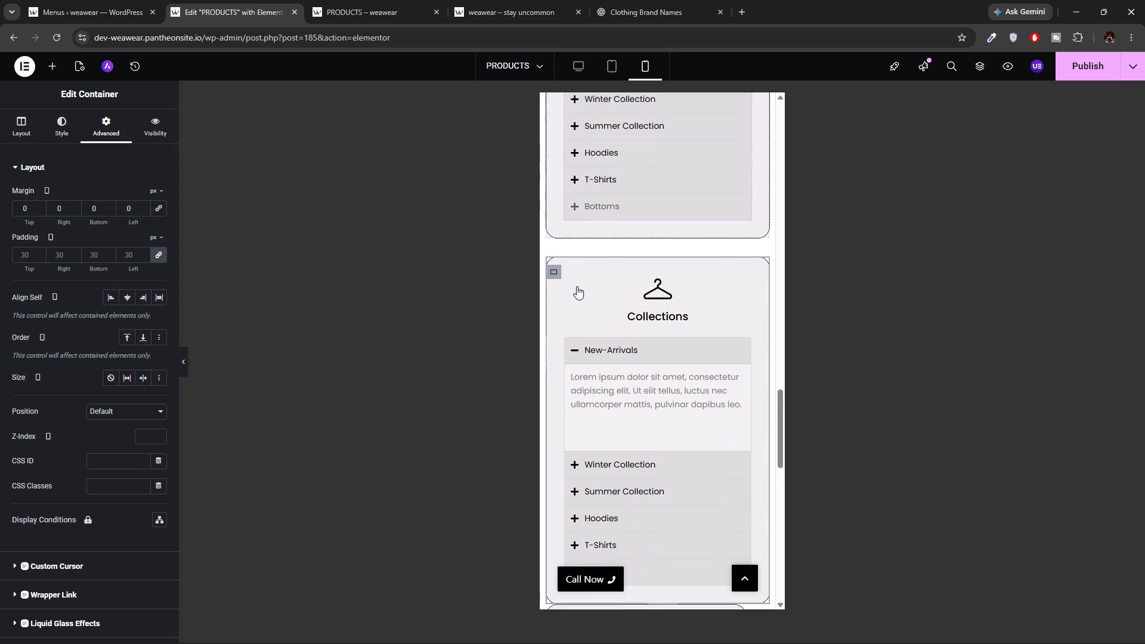
pyautogui.scroll(-1, 577, 286)
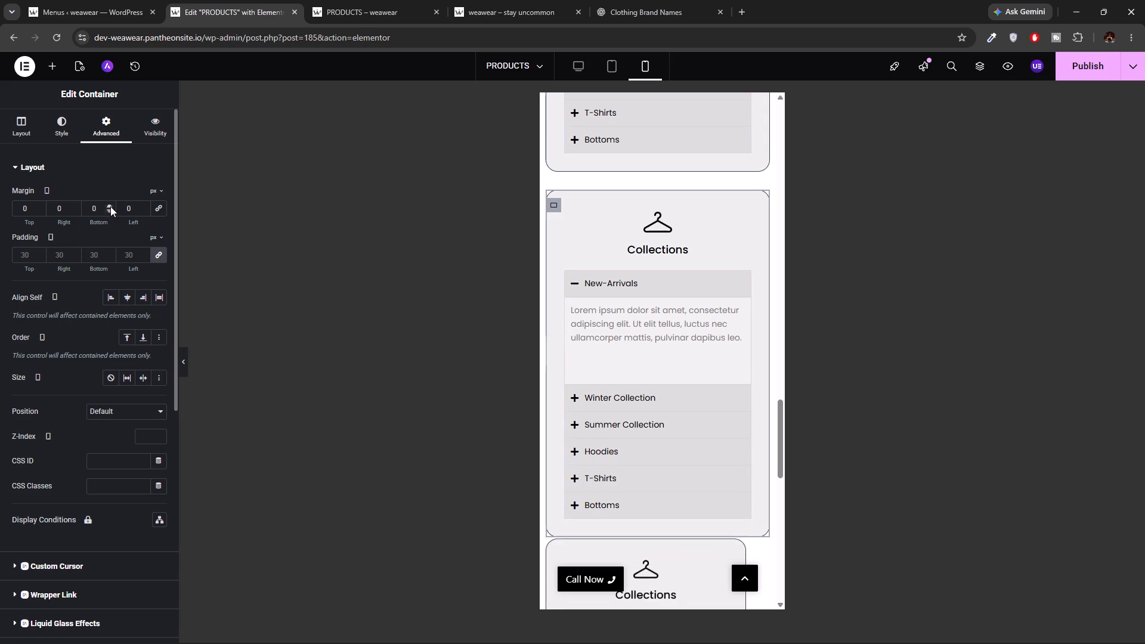
pyautogui.click(110, 206)
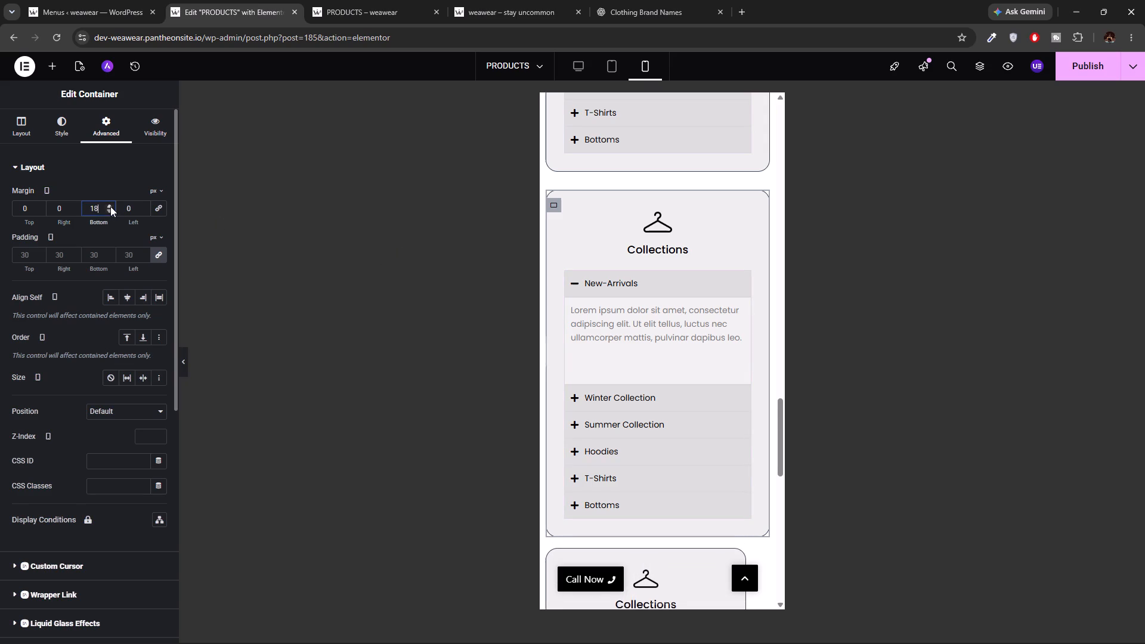
pyautogui.tripleClick(110, 206)
pyautogui.tripleClick(110, 206)
pyautogui.doubleClick(110, 206)
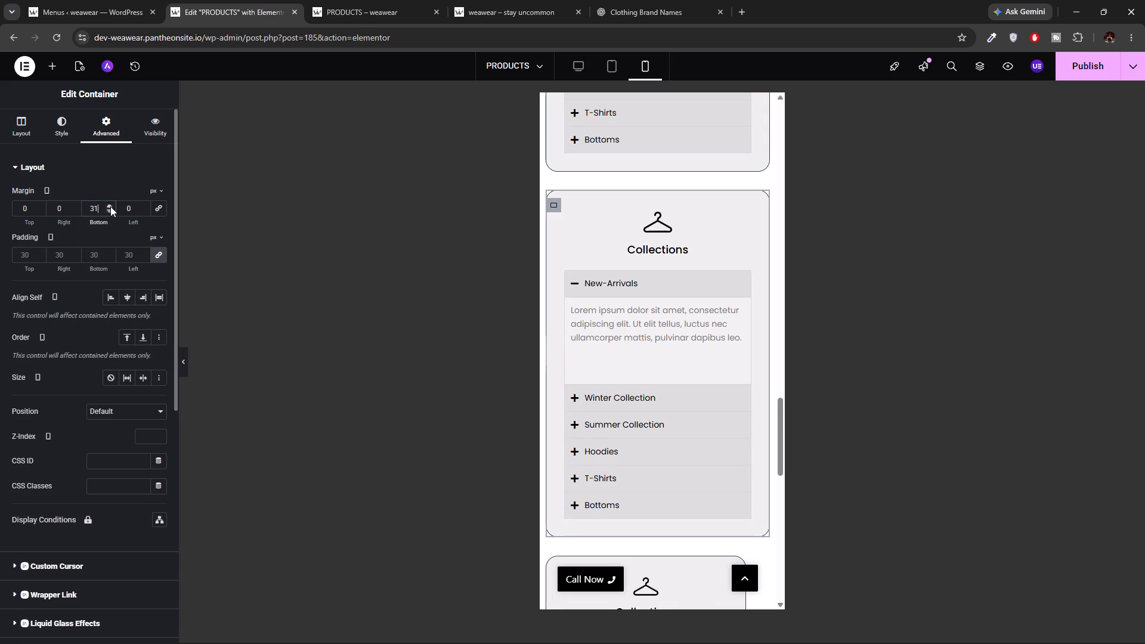
pyautogui.click(109, 210)
# Unlink the mobile margins of the second row's third Collections card, setting all four sides to 0.
pyautogui.scroll(-2, 617, 388)
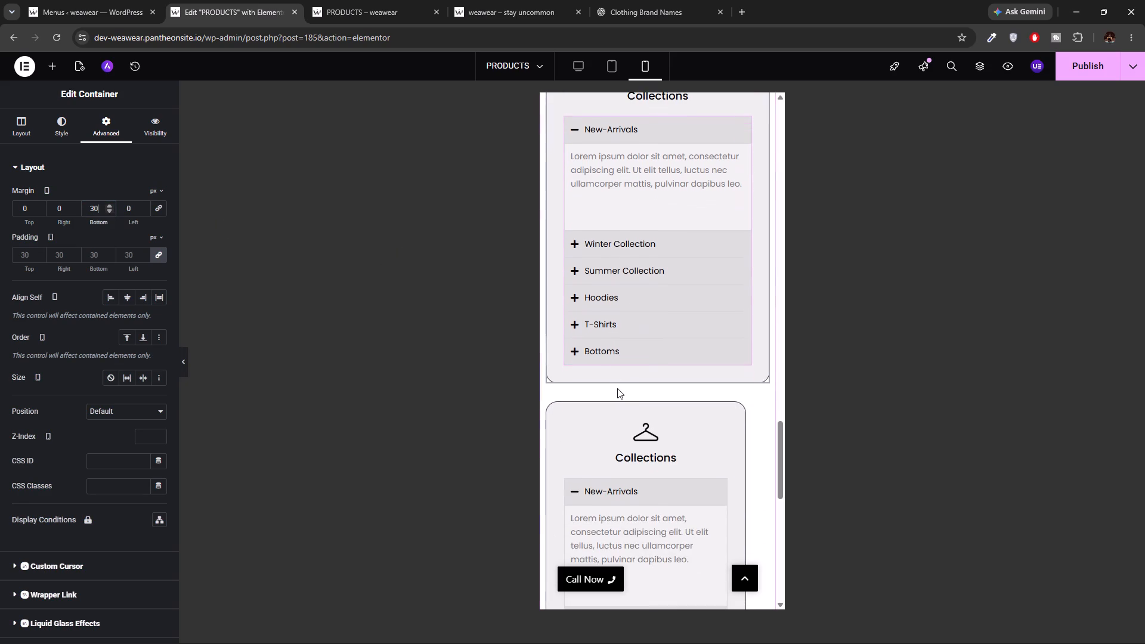
pyautogui.scroll(-1, 617, 388)
pyautogui.click(556, 337)
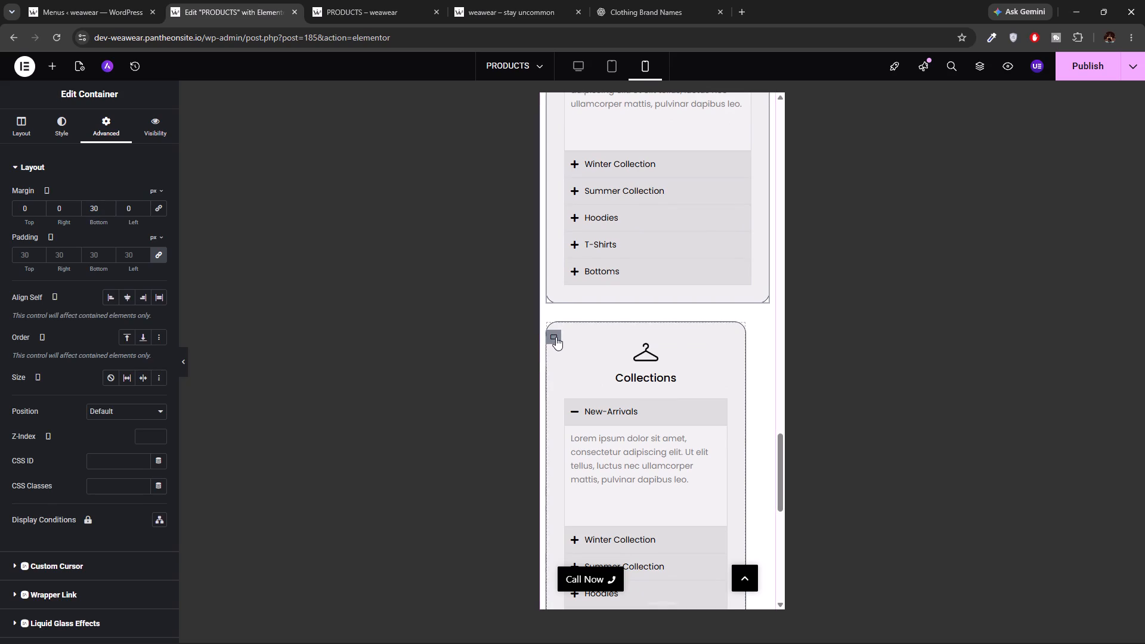
pyautogui.click(156, 212)
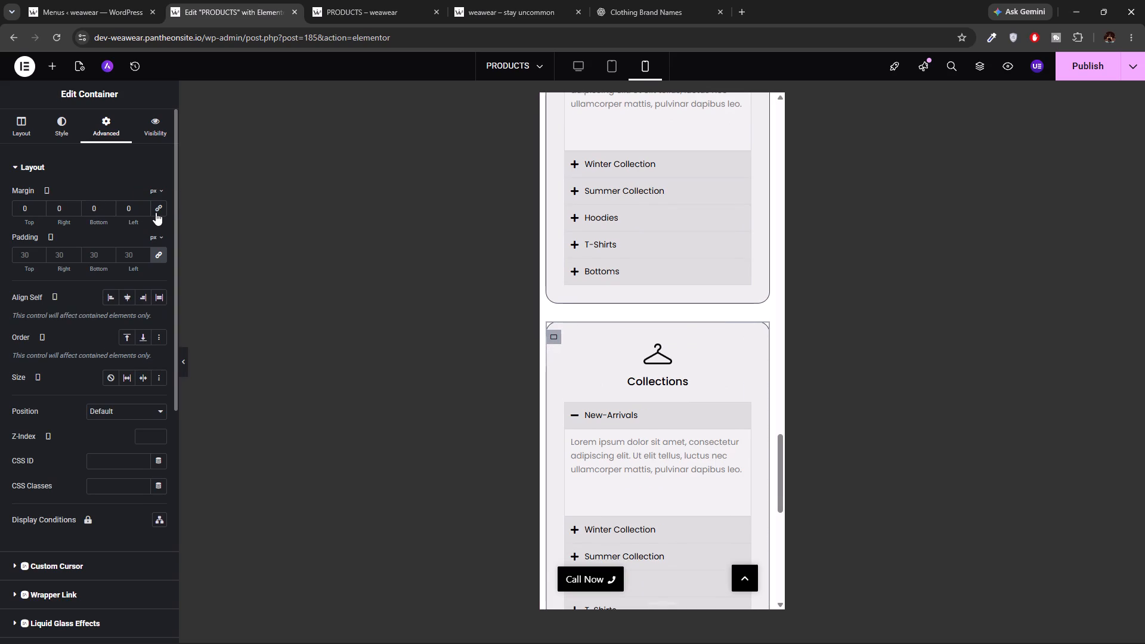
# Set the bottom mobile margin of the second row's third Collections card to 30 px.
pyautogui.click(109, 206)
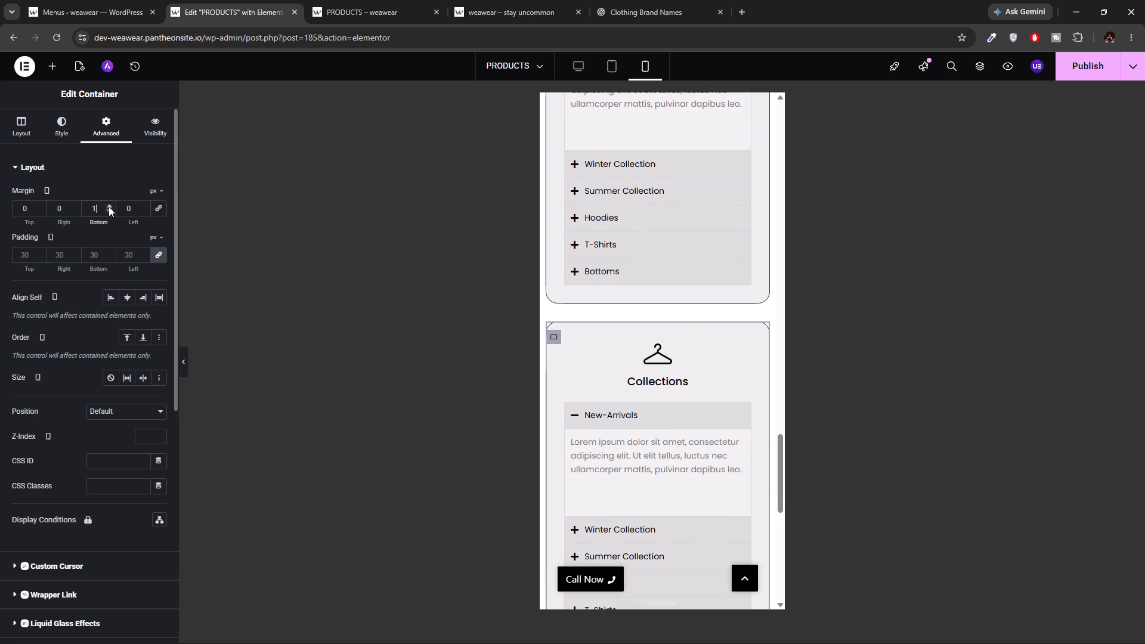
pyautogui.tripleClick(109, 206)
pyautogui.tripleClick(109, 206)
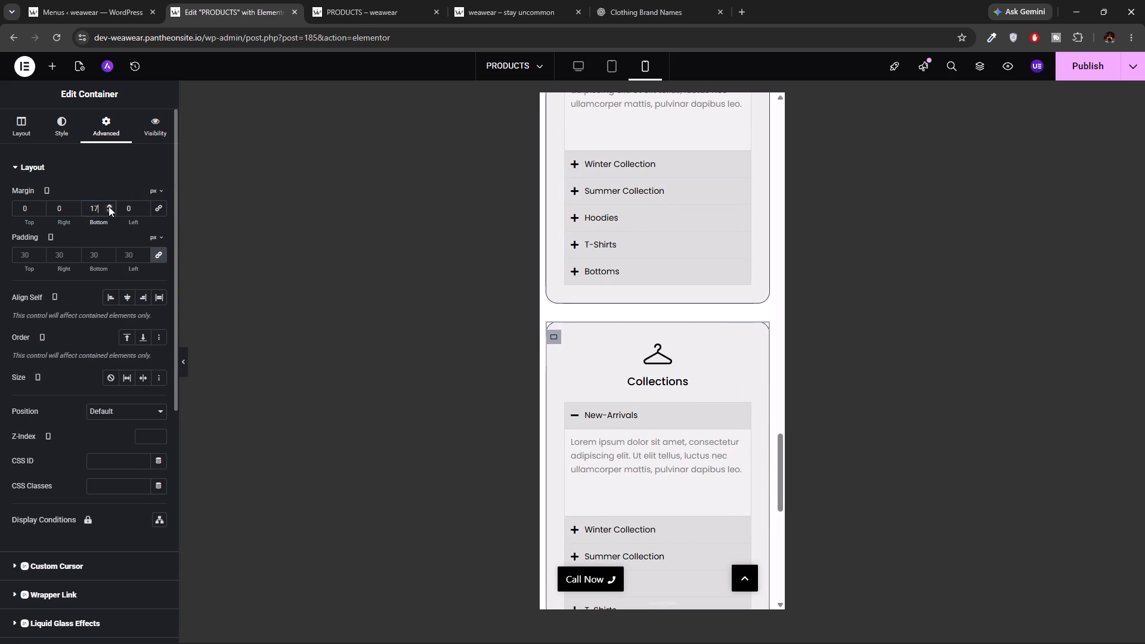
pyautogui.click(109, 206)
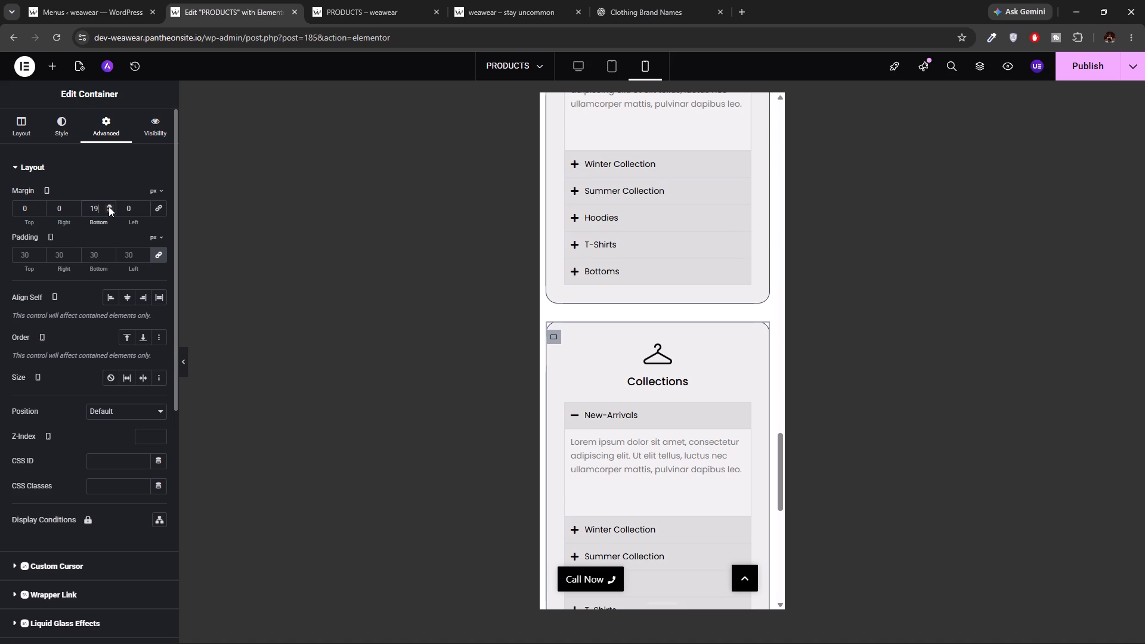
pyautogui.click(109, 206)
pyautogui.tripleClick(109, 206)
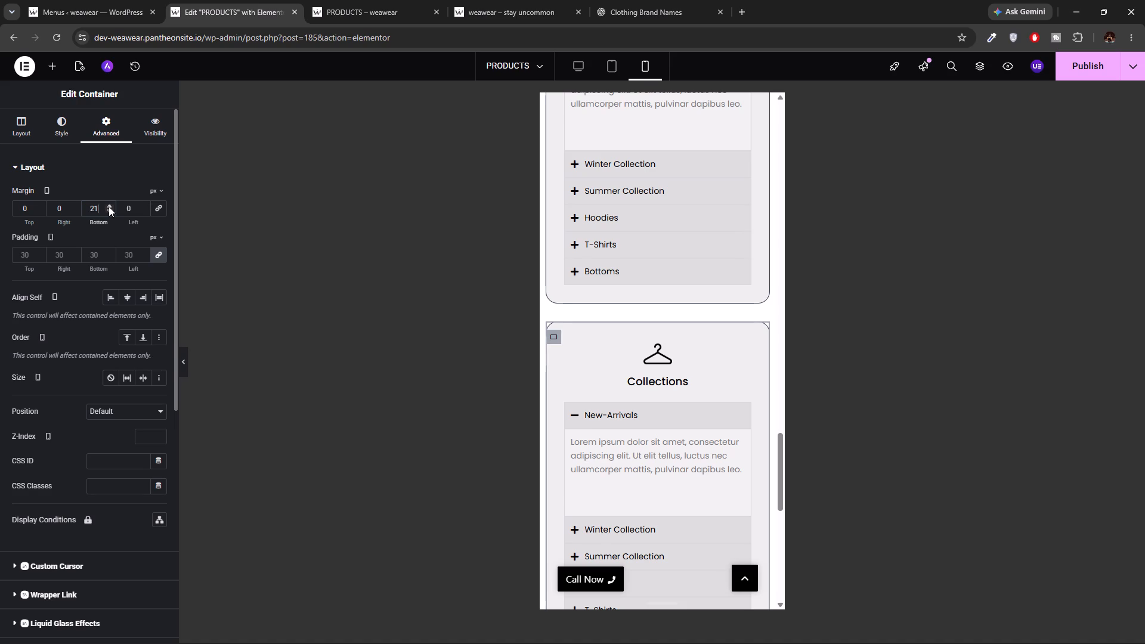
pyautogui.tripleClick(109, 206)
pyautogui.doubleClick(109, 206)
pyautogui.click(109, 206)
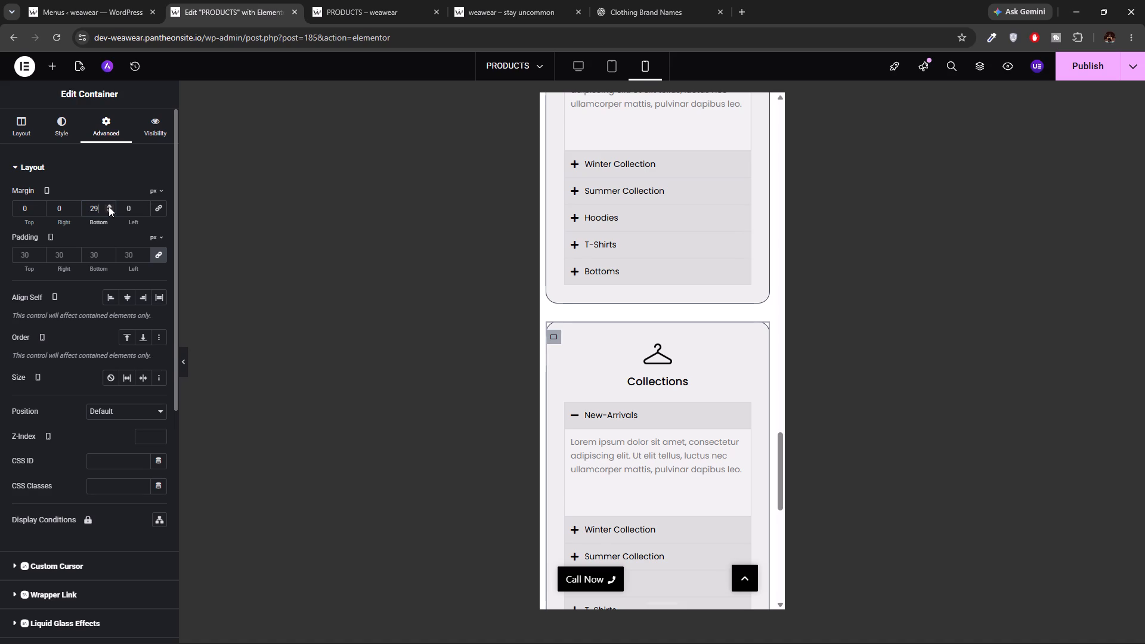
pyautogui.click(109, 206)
# Publish the PRODUCTS page with the adjusted mobile card margins.
pyautogui.scroll(-2, 437, 363)
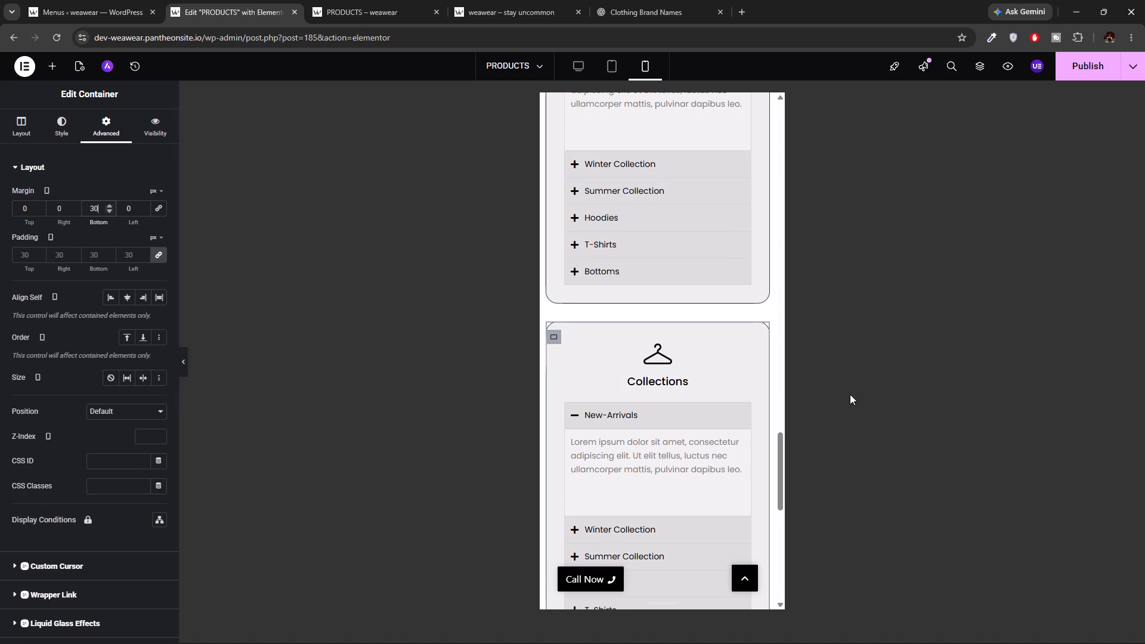
pyautogui.scroll(-2, 853, 398)
pyautogui.scroll(-4, 728, 407)
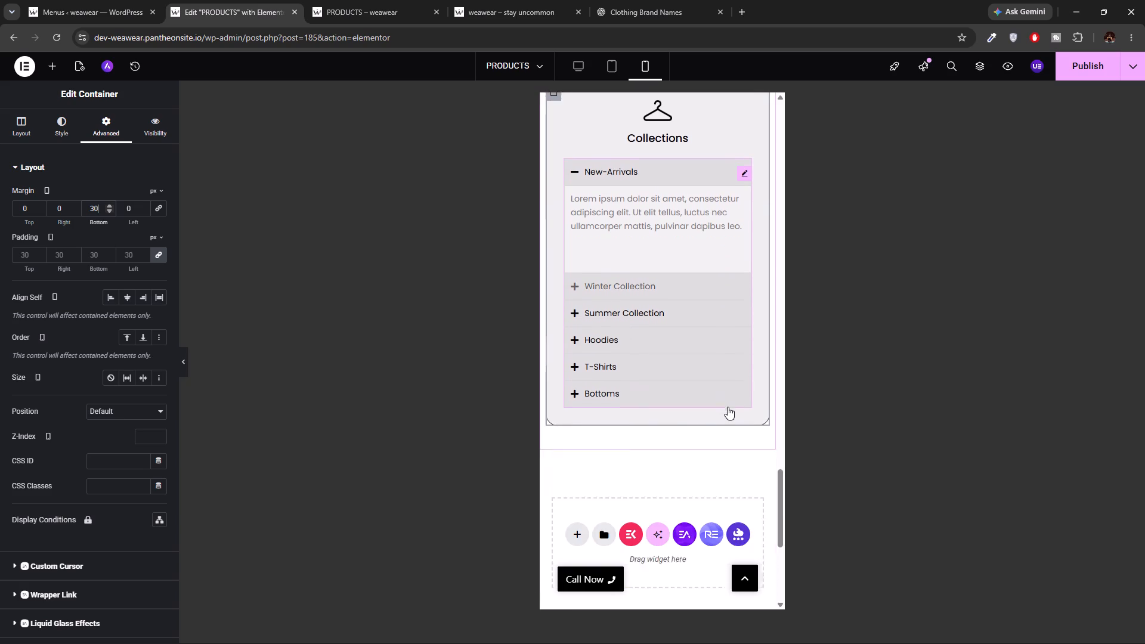
pyautogui.scroll(-1, 728, 407)
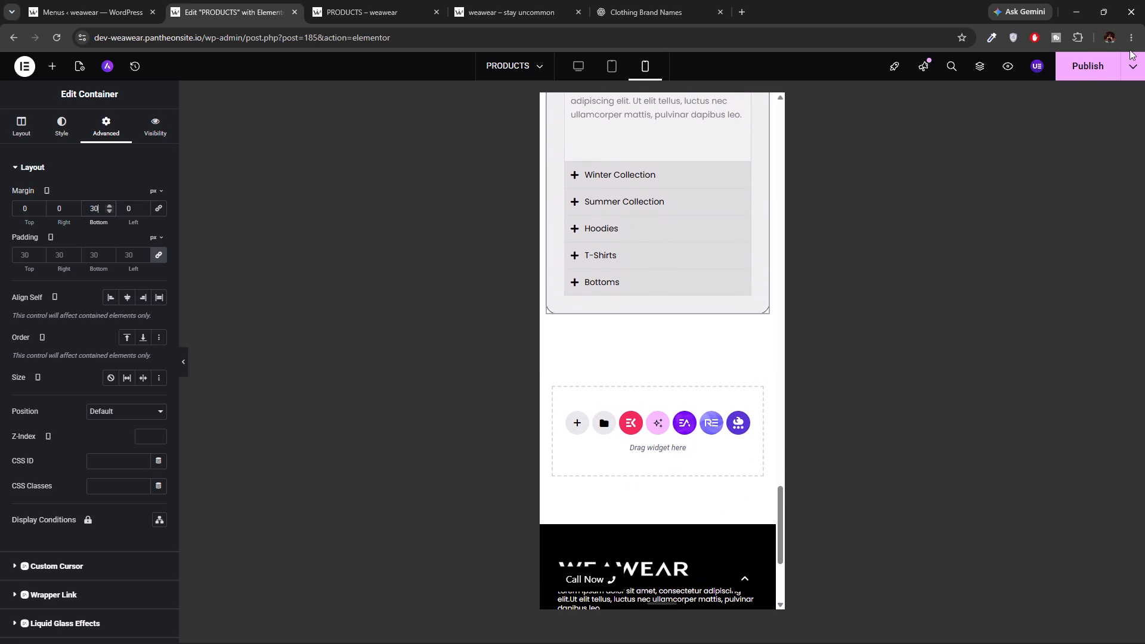
pyautogui.click(1088, 61)
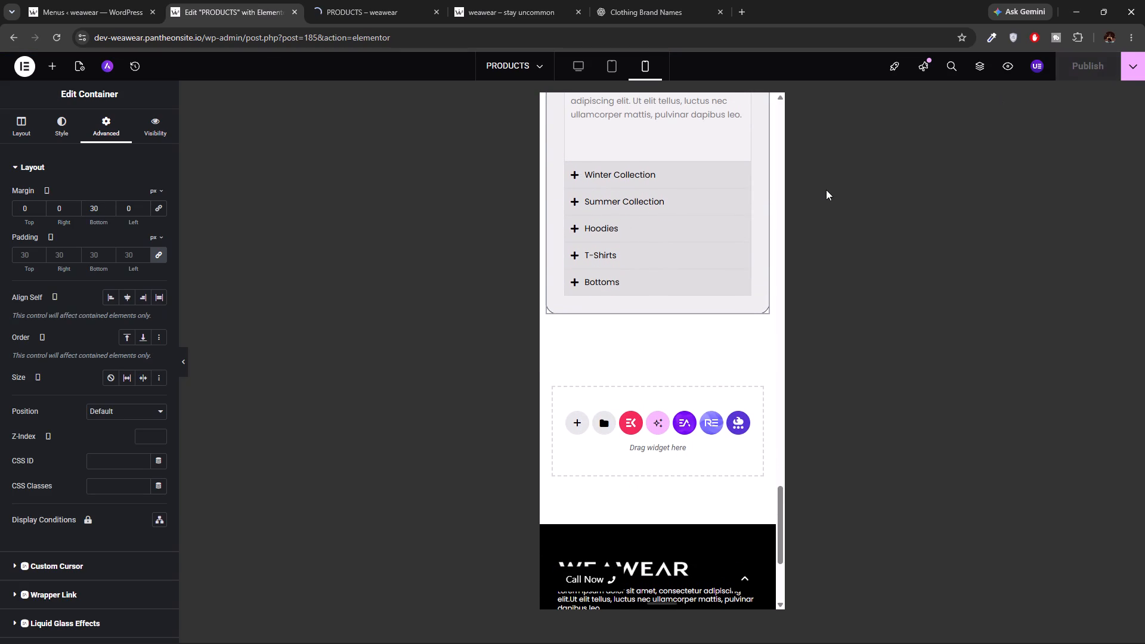
# Examine the spacing between the banner, the stacked Collections cards and the area below them in the mobile layout.
pyautogui.scroll(5, 826, 190)
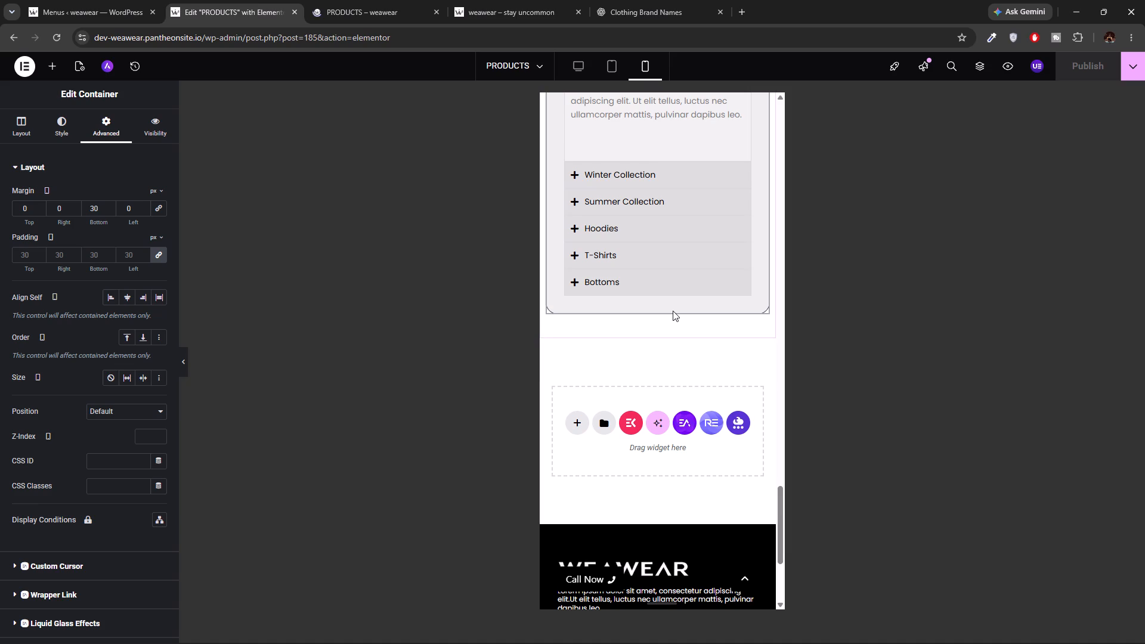
pyautogui.click(654, 357)
pyautogui.scroll(15, 661, 315)
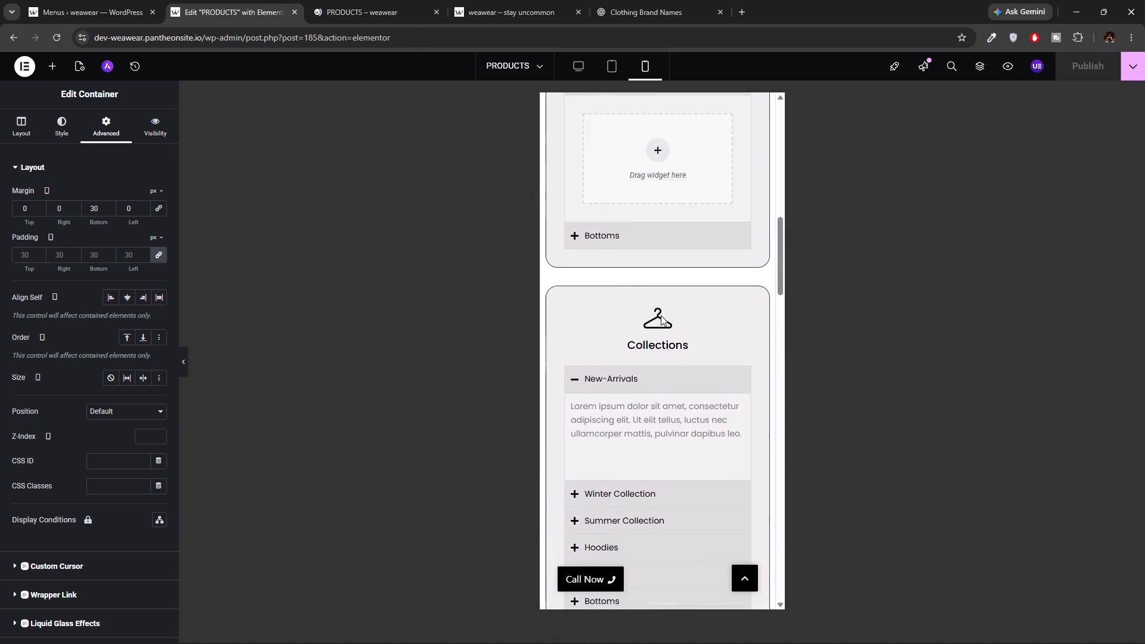
pyautogui.scroll(3, 661, 315)
pyautogui.scroll(-1, 661, 315)
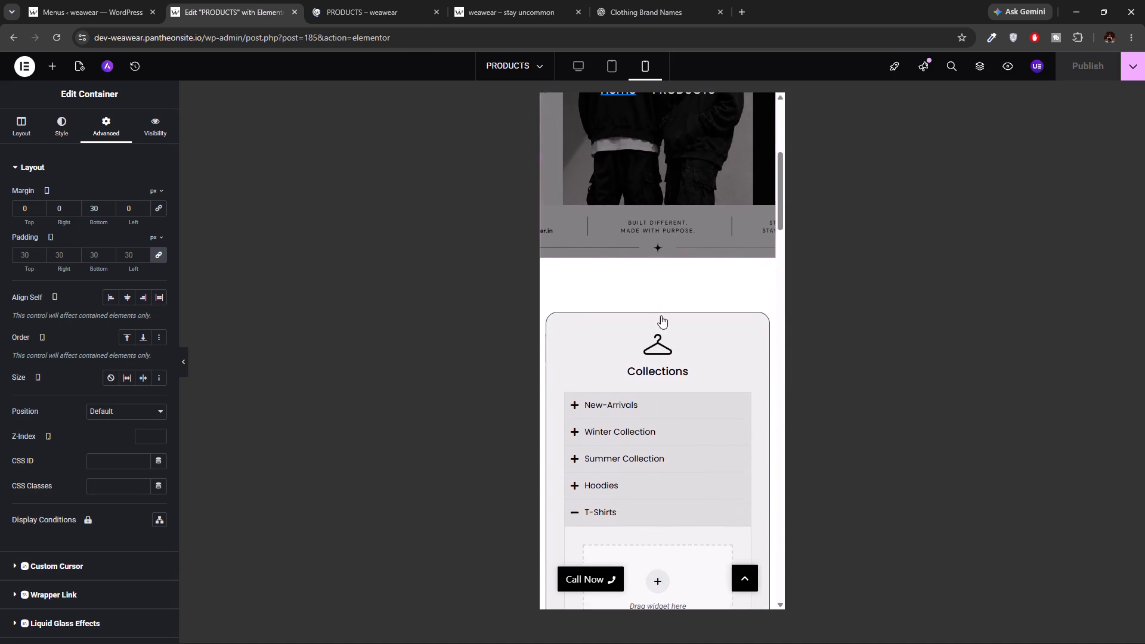
pyautogui.scroll(-1, 661, 315)
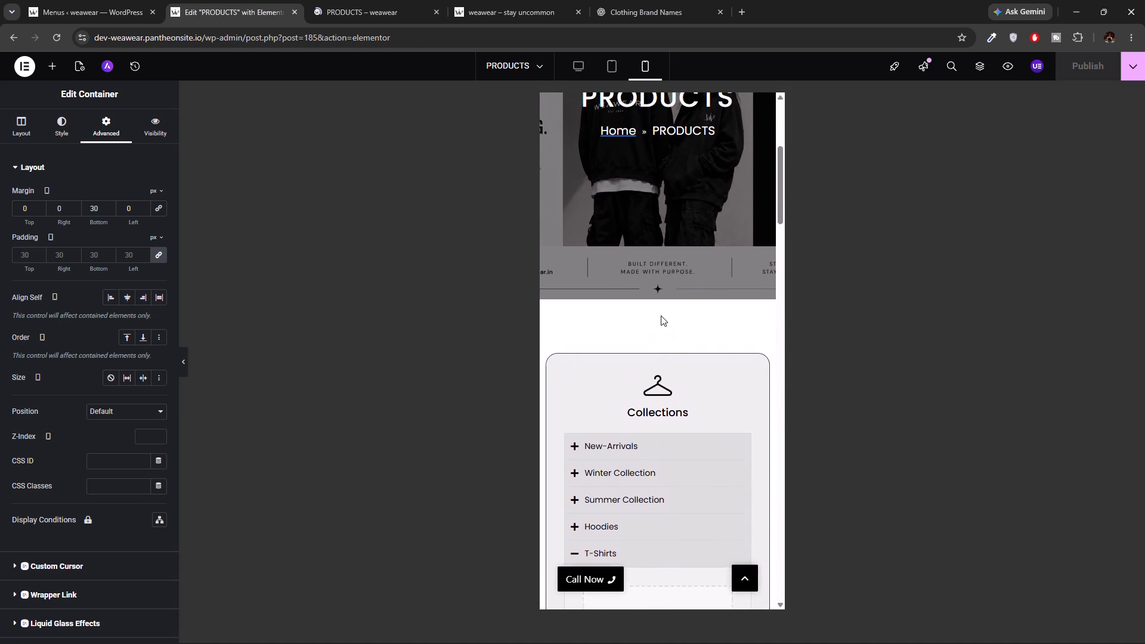
pyautogui.scroll(-1, 661, 315)
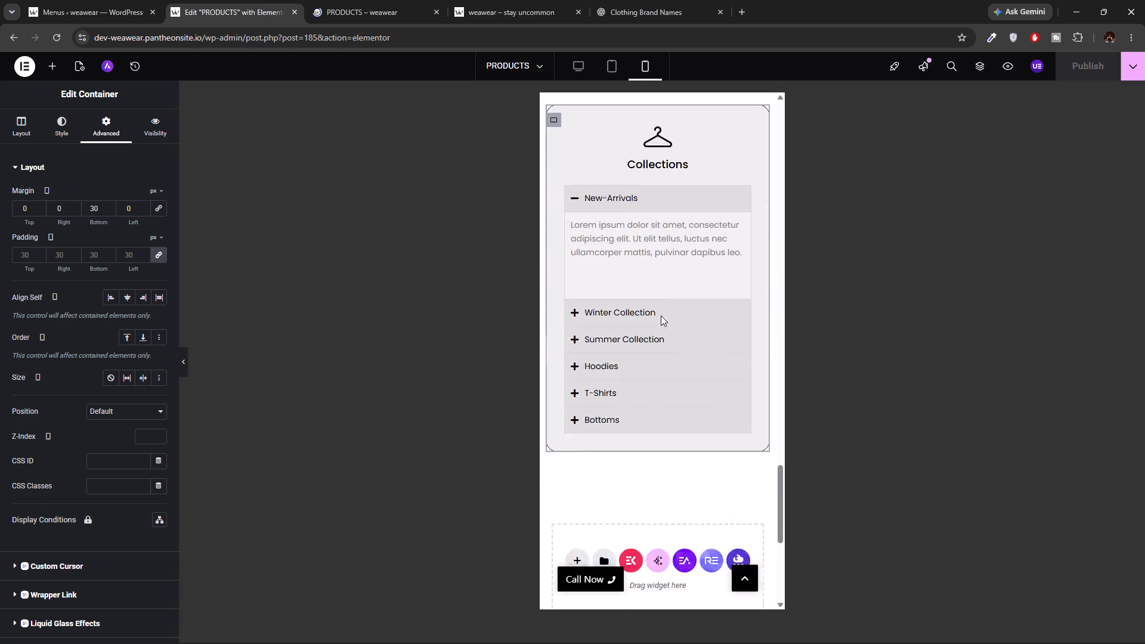
pyautogui.scroll(6, 661, 315)
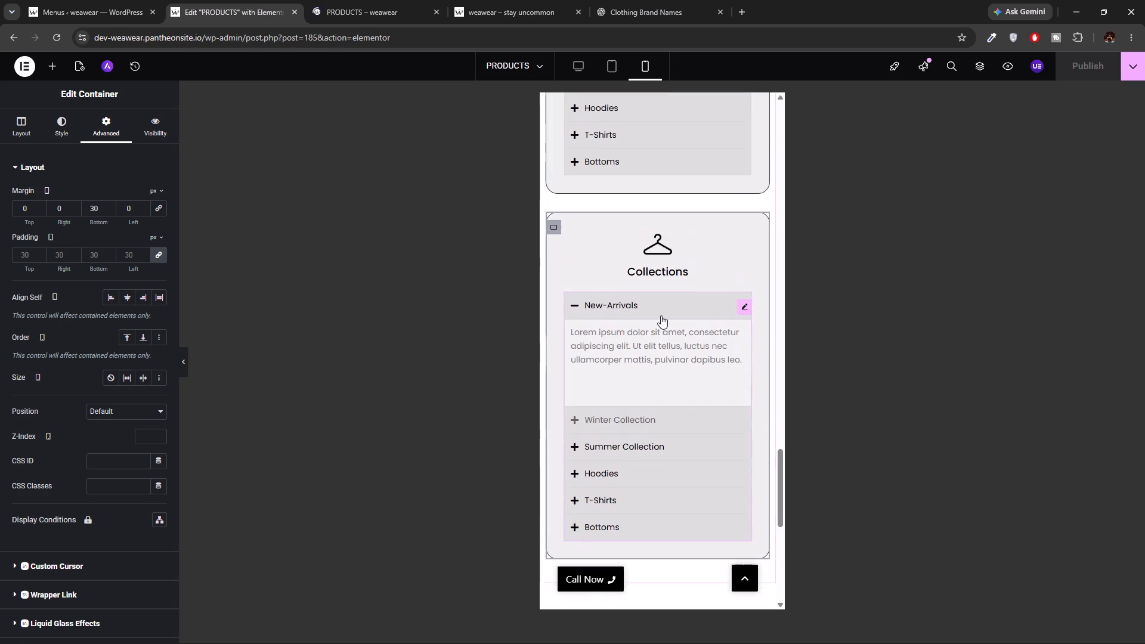
pyautogui.scroll(4, 661, 315)
pyautogui.scroll(-3, 661, 315)
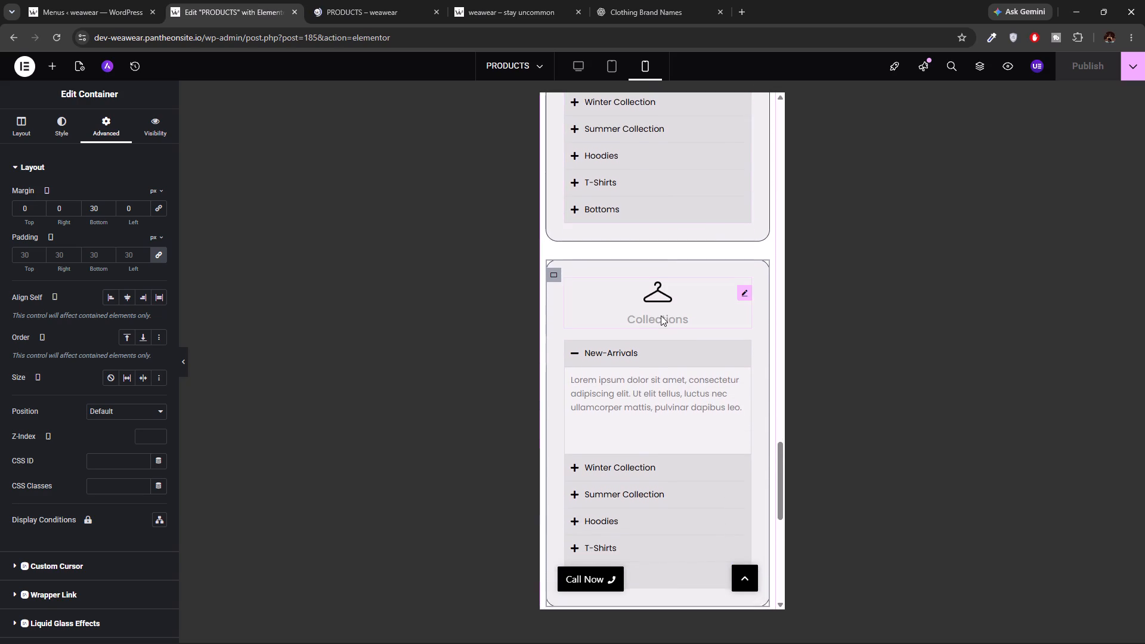
pyautogui.scroll(-1, 661, 315)
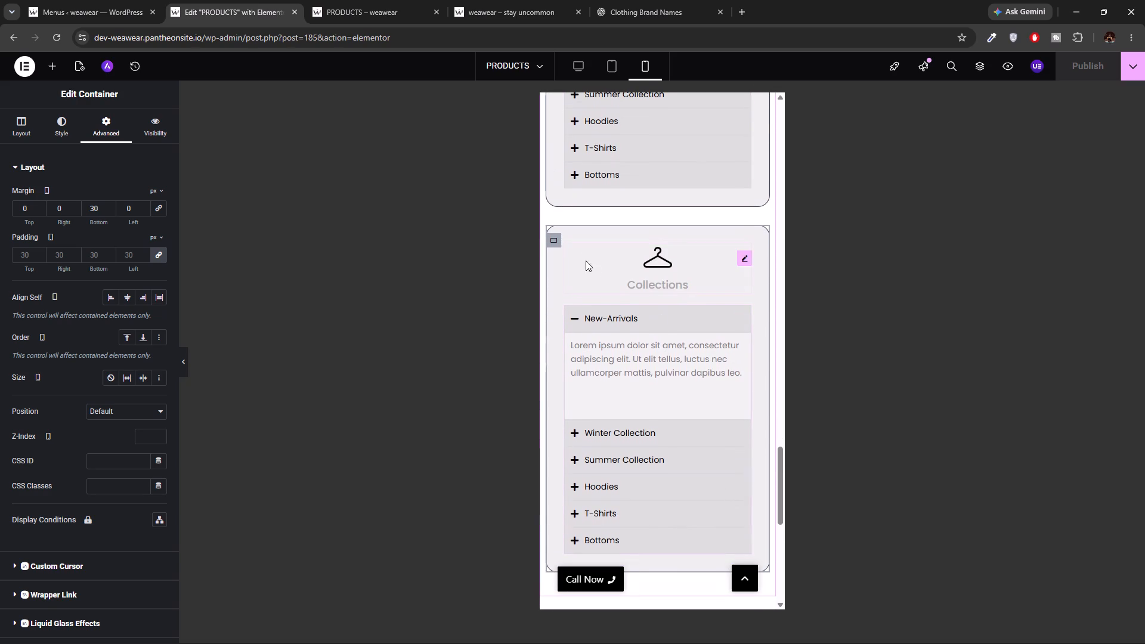
# Set the bottom mobile margin of the second row's third Collections card to 0.
pyautogui.click(552, 243)
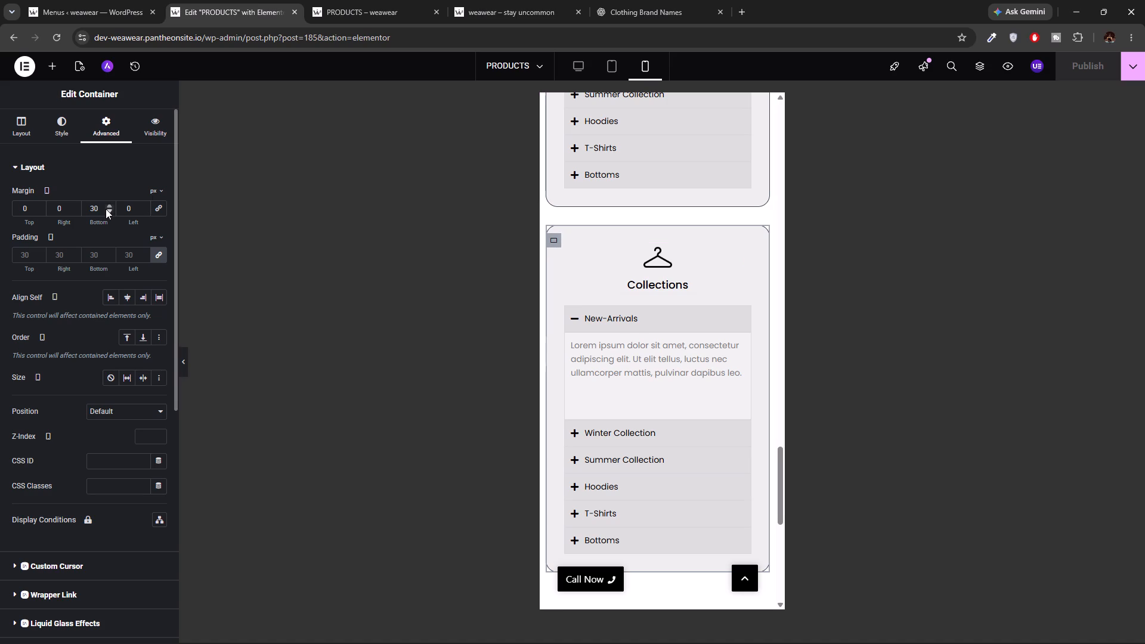
pyautogui.click(106, 209)
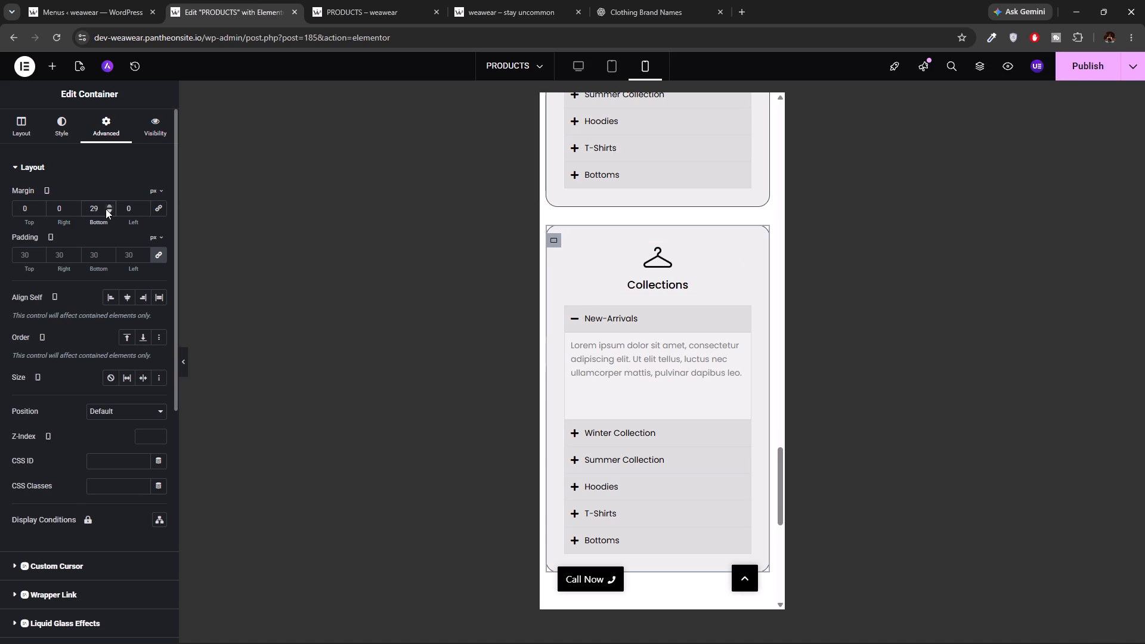
pyautogui.press('BackSpace')
pyautogui.press('BackSpace')
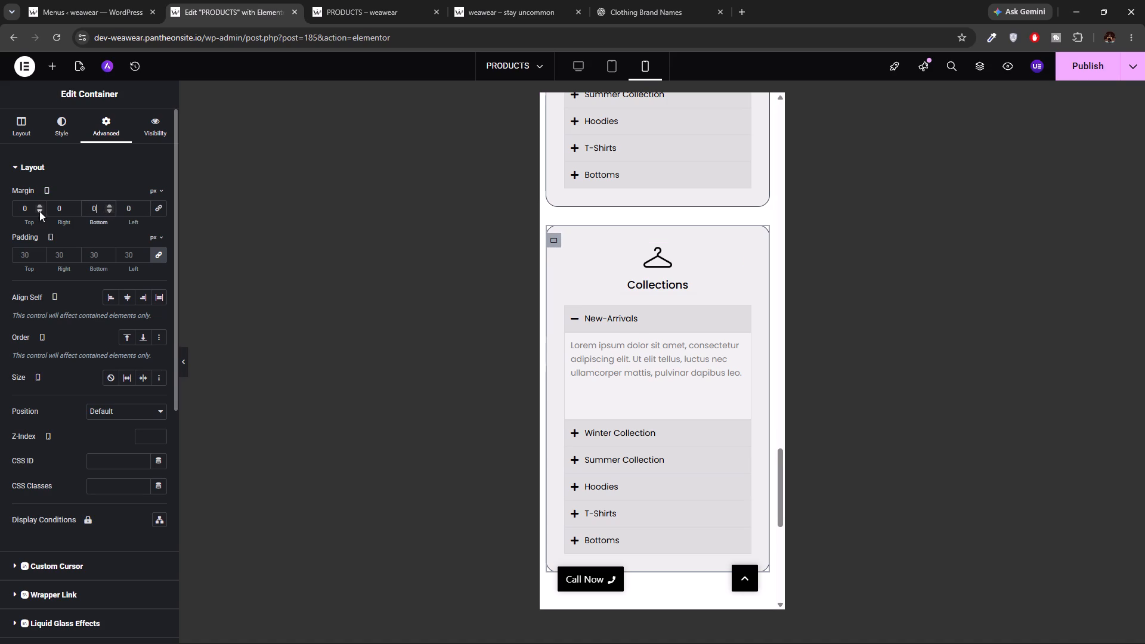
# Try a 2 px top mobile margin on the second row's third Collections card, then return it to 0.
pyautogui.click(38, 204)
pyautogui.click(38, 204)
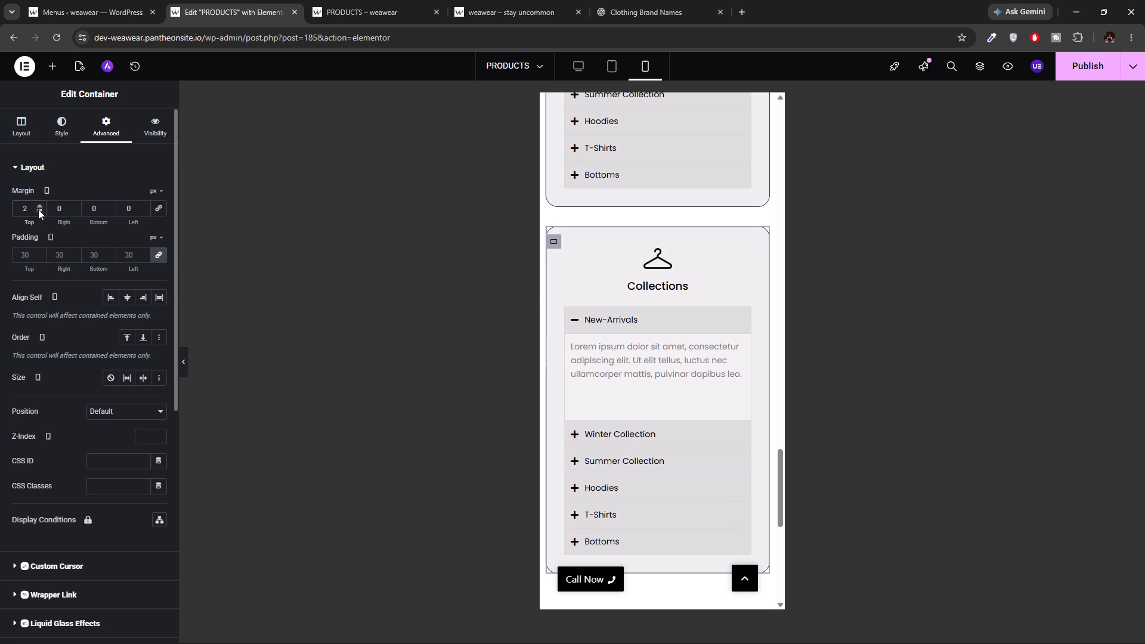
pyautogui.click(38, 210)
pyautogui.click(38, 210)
# Check the gap below the last Collections card and publish the PRODUCTS page again.
pyautogui.scroll(3, 304, 291)
pyautogui.click(819, 321)
pyautogui.scroll(4, 819, 321)
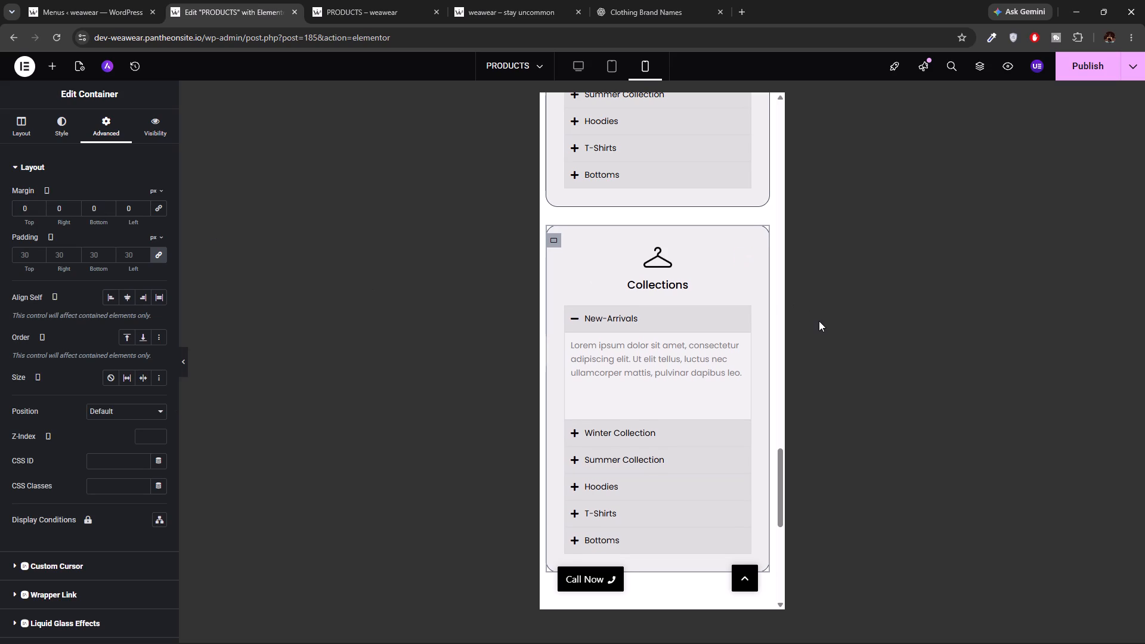
pyautogui.scroll(-3, 819, 321)
pyautogui.scroll(4, 720, 339)
pyautogui.scroll(-4, 720, 339)
pyautogui.scroll(4, 720, 339)
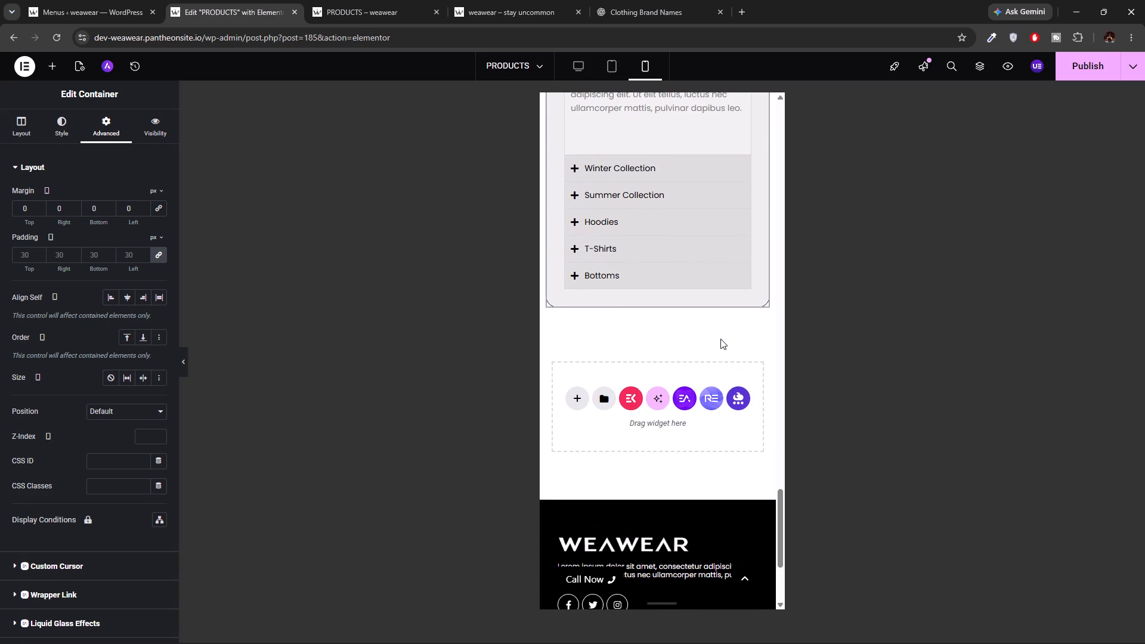
pyautogui.click(1095, 60)
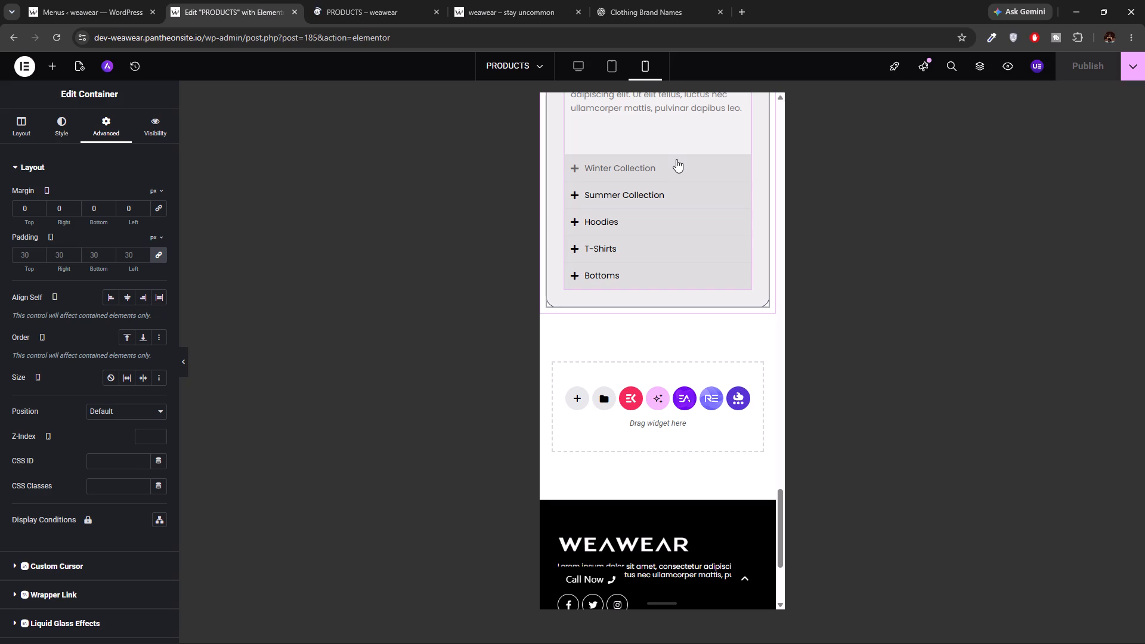
# Review the mobile layout of the PRODUCTS page from the last Collections card up to the header and banner.
pyautogui.scroll(4, 493, 241)
pyautogui.scroll(4, 890, 274)
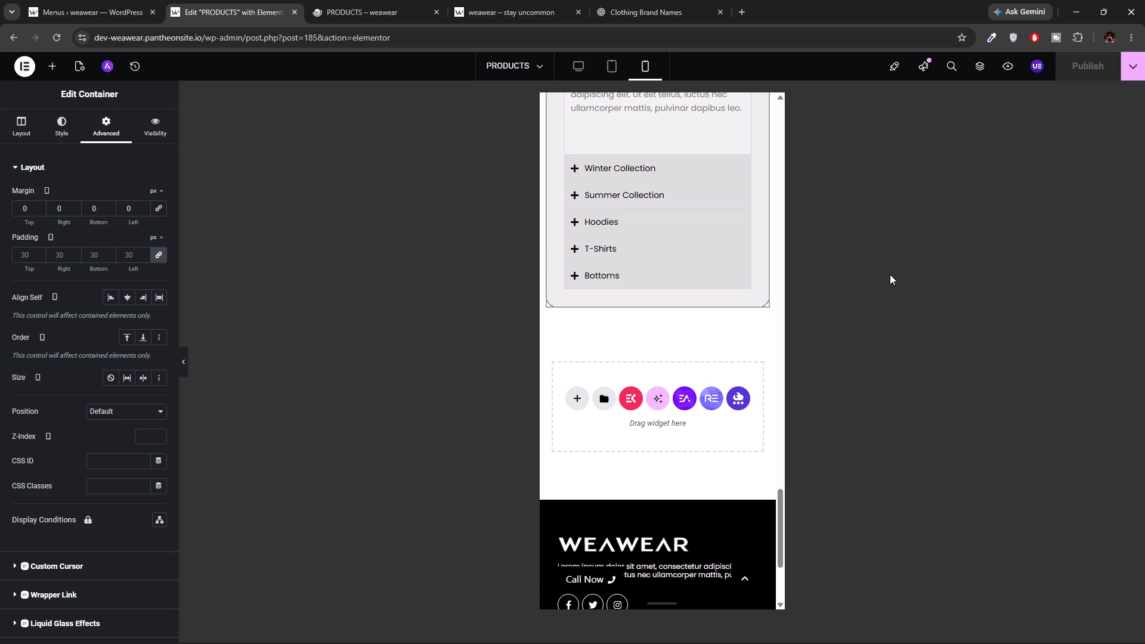
pyautogui.scroll(10, 702, 367)
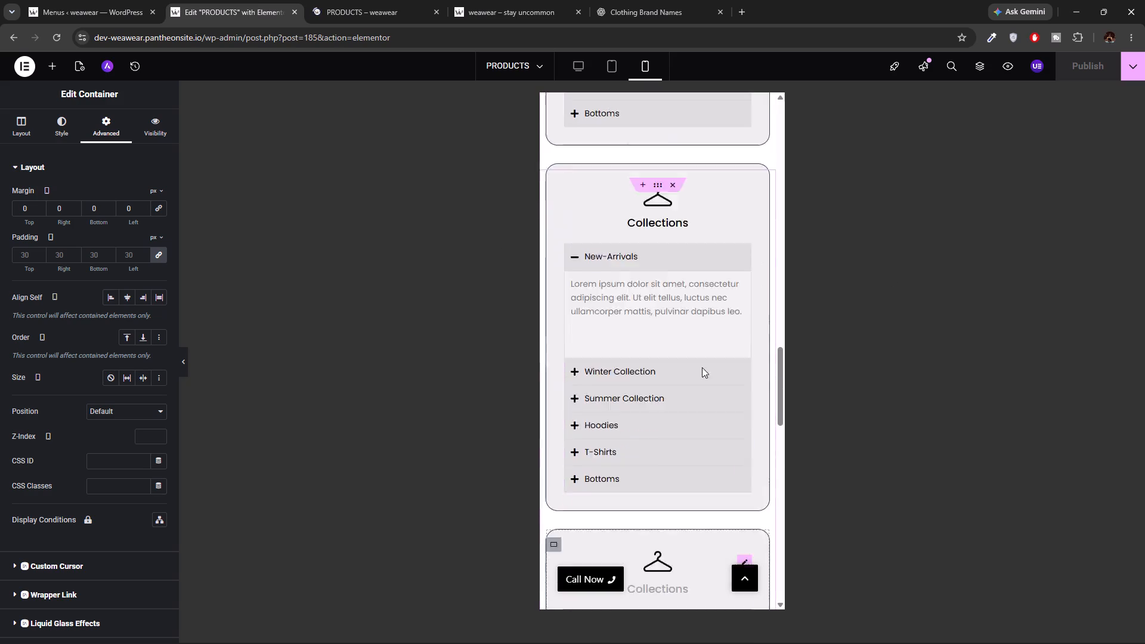
pyautogui.scroll(7, 702, 367)
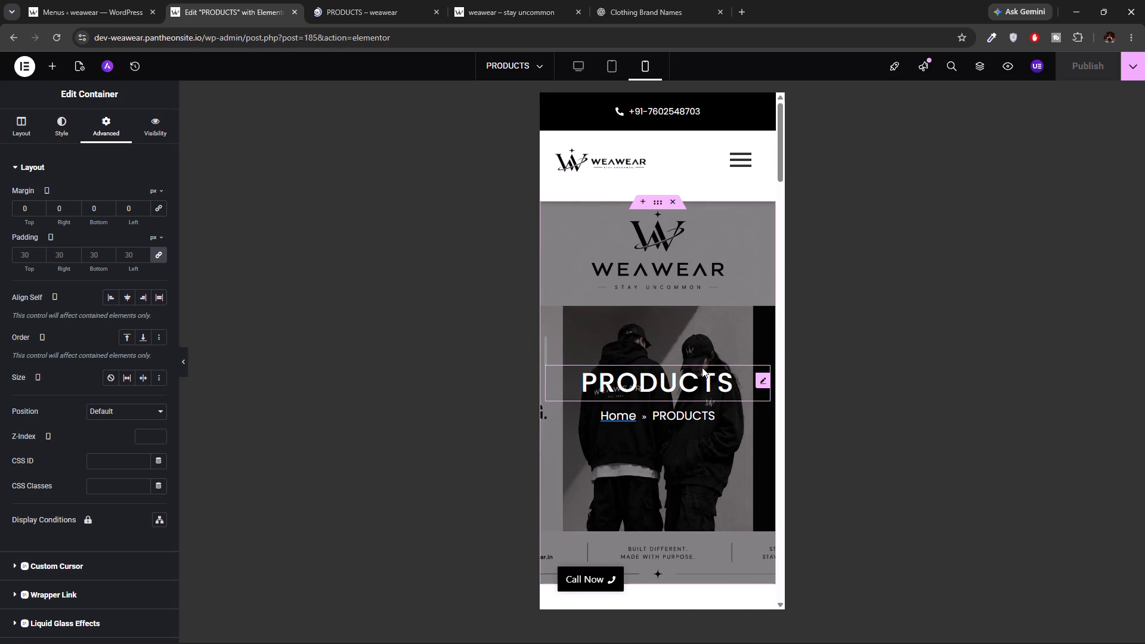
pyautogui.scroll(-1, 702, 367)
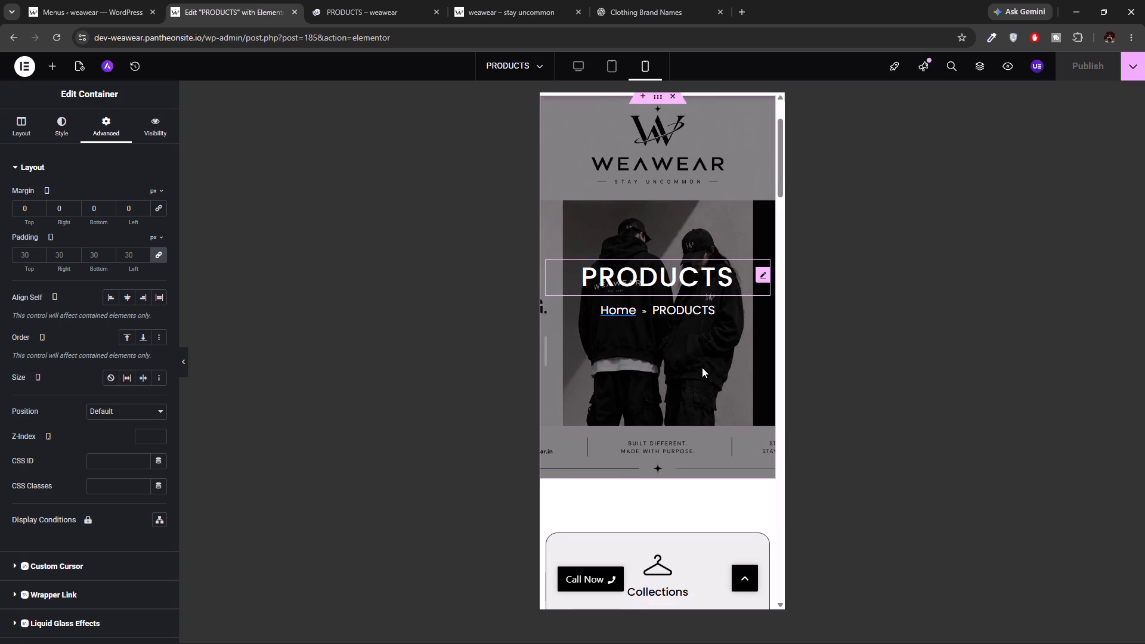
pyautogui.scroll(-1, 702, 367)
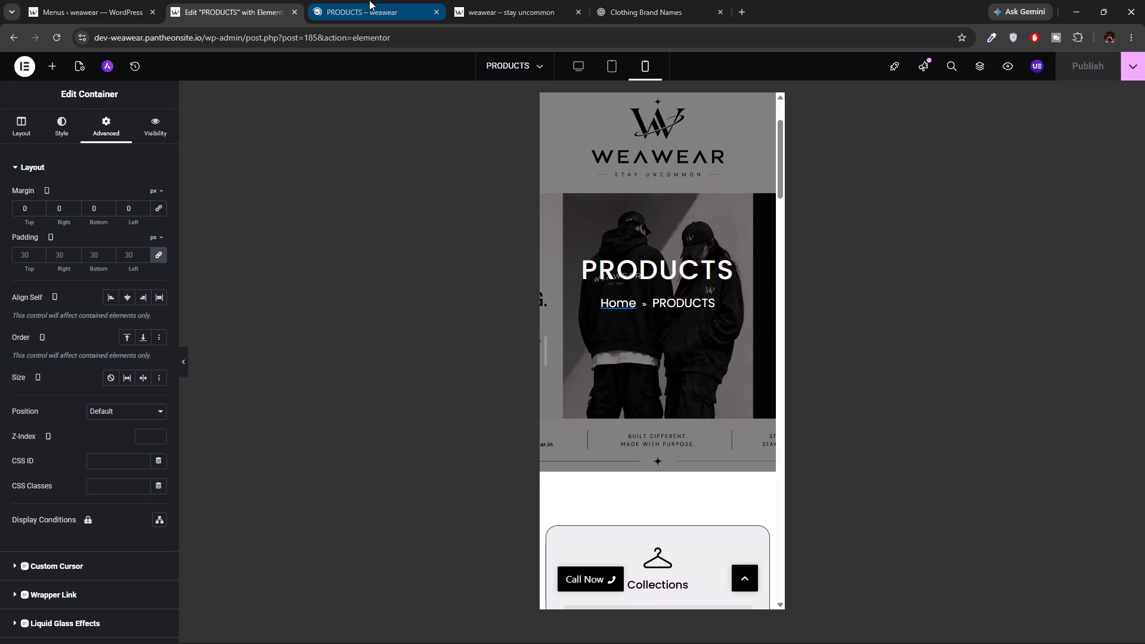
# Show the PRODUCTS preview at phone width and review it from the banner to the last Collections card.
pyautogui.click(369, 0)
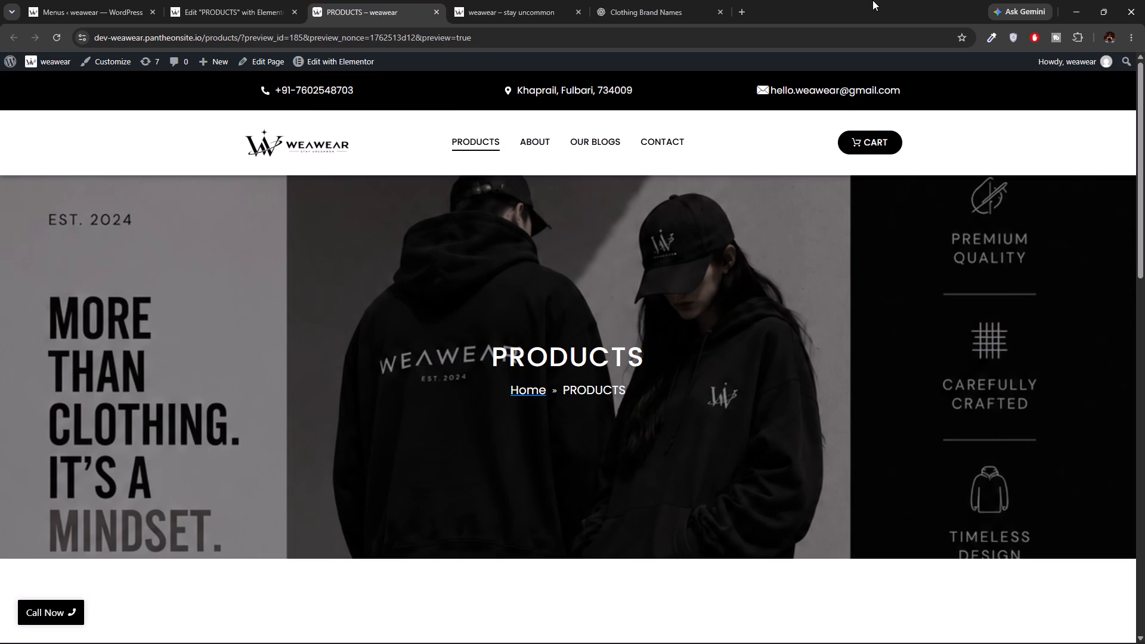
pyautogui.doubleClick(872, 0)
pyautogui.scroll(-10, 569, 367)
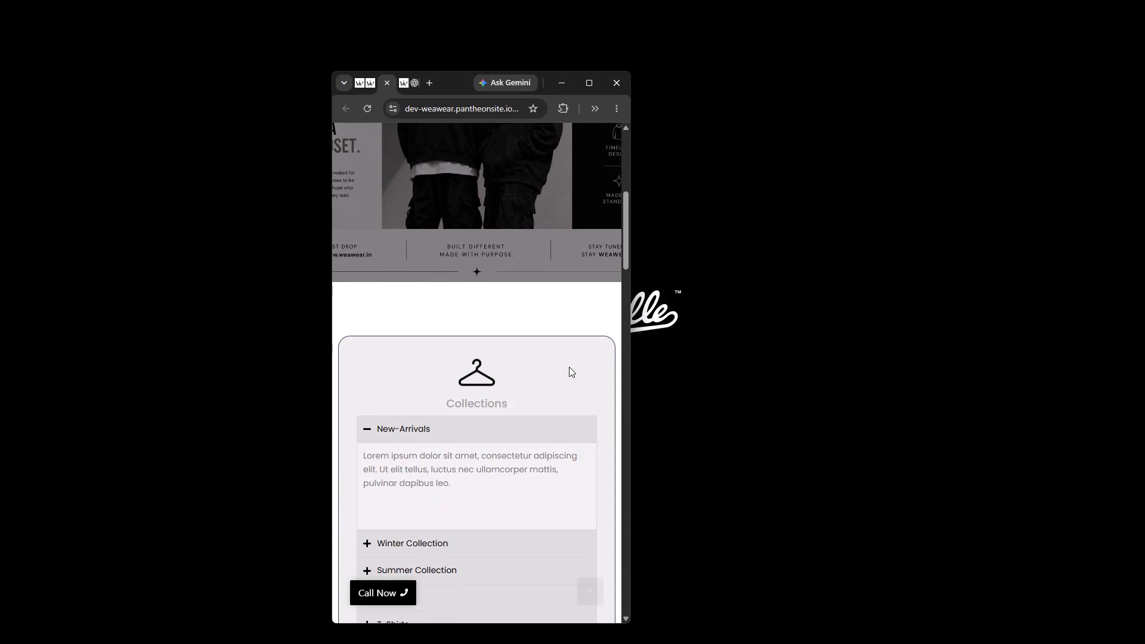
pyautogui.scroll(-6, 569, 367)
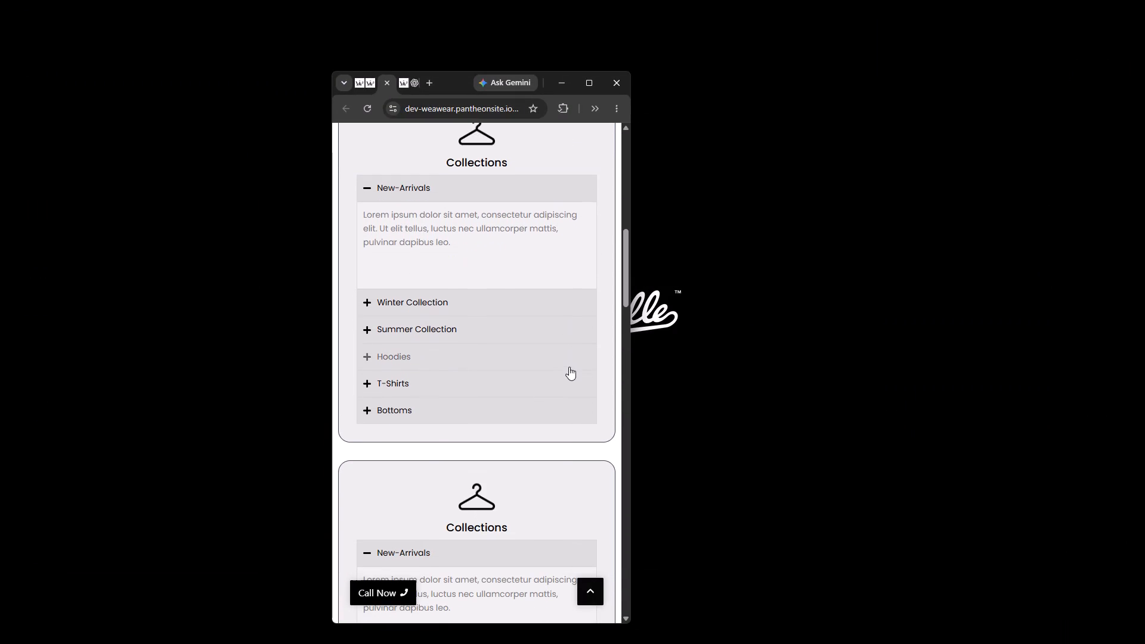
pyautogui.scroll(-7, 569, 367)
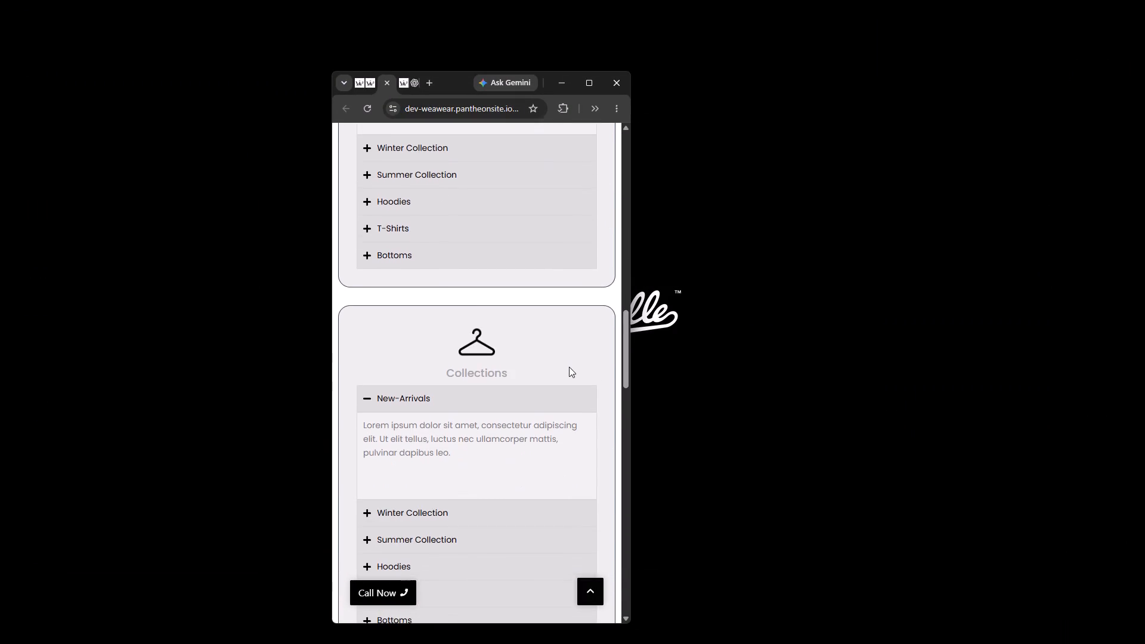
pyautogui.scroll(-6, 569, 367)
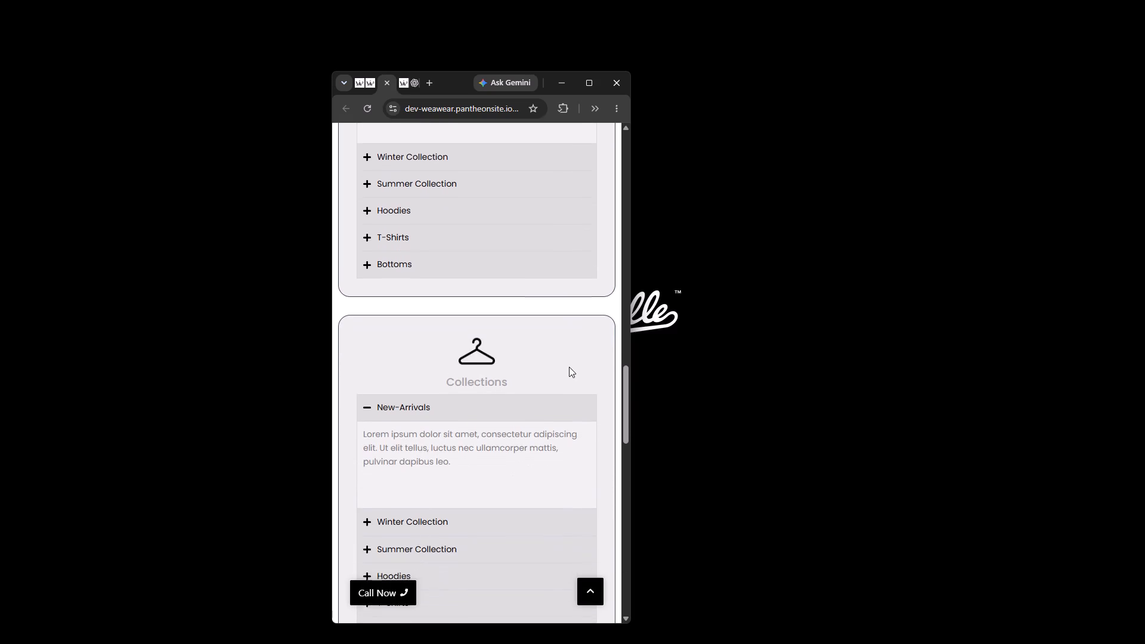
pyautogui.scroll(-7, 569, 367)
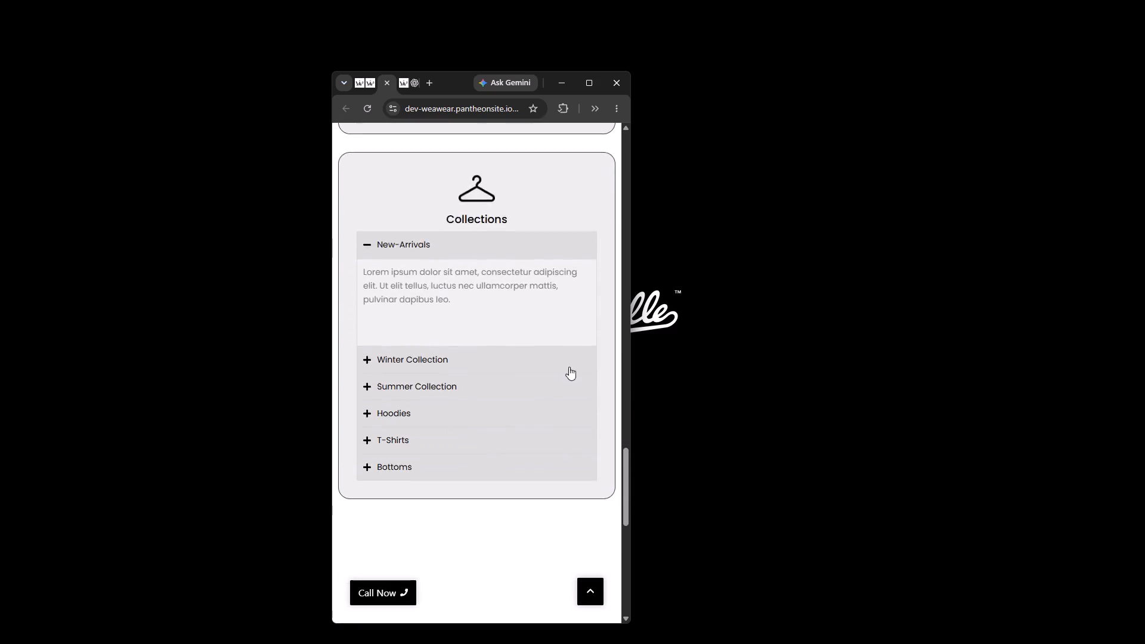
pyautogui.scroll(-1, 569, 367)
# Recheck the gaps between the Collections cards and above the footer at phone width, then restore the full-width window.
pyautogui.scroll(10, 569, 367)
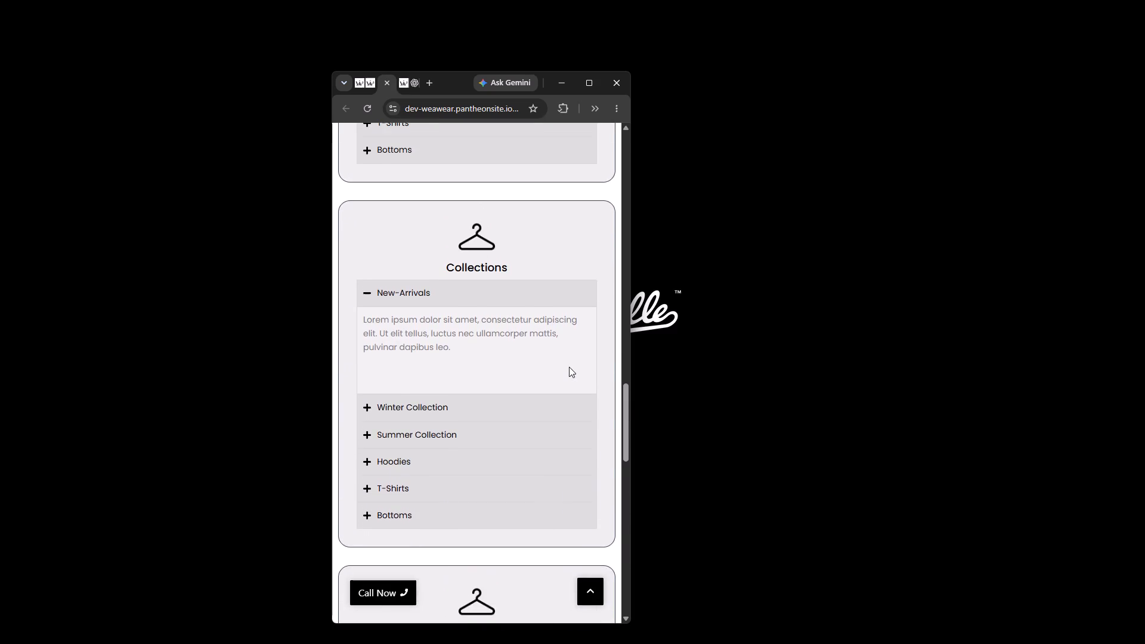
pyautogui.scroll(6, 569, 367)
pyautogui.scroll(-1, 569, 367)
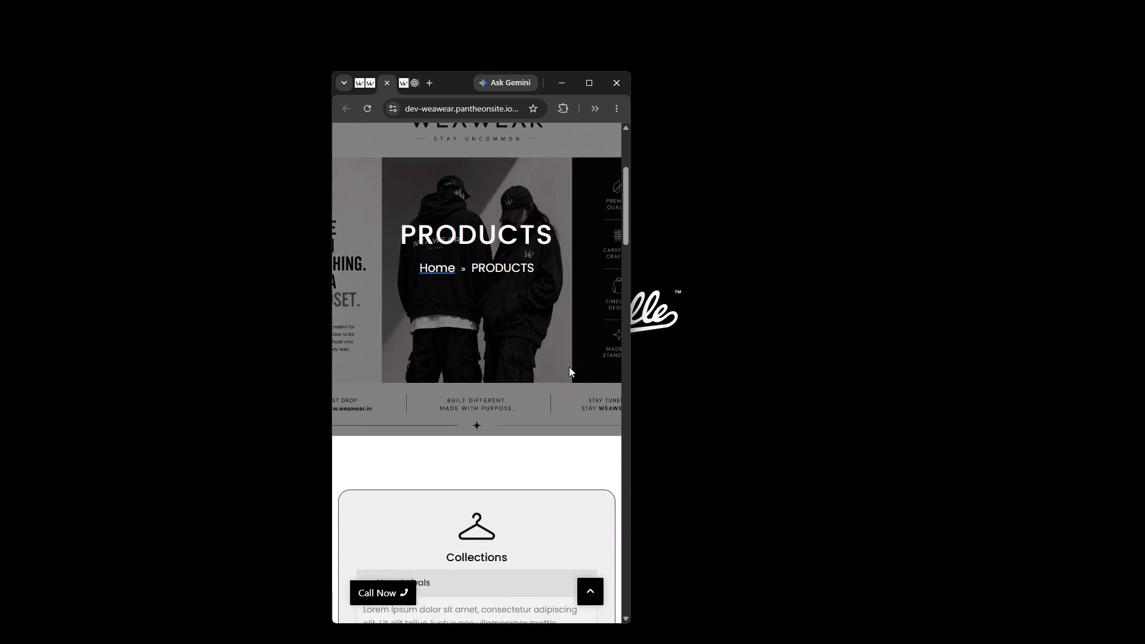
pyautogui.scroll(-1, 569, 367)
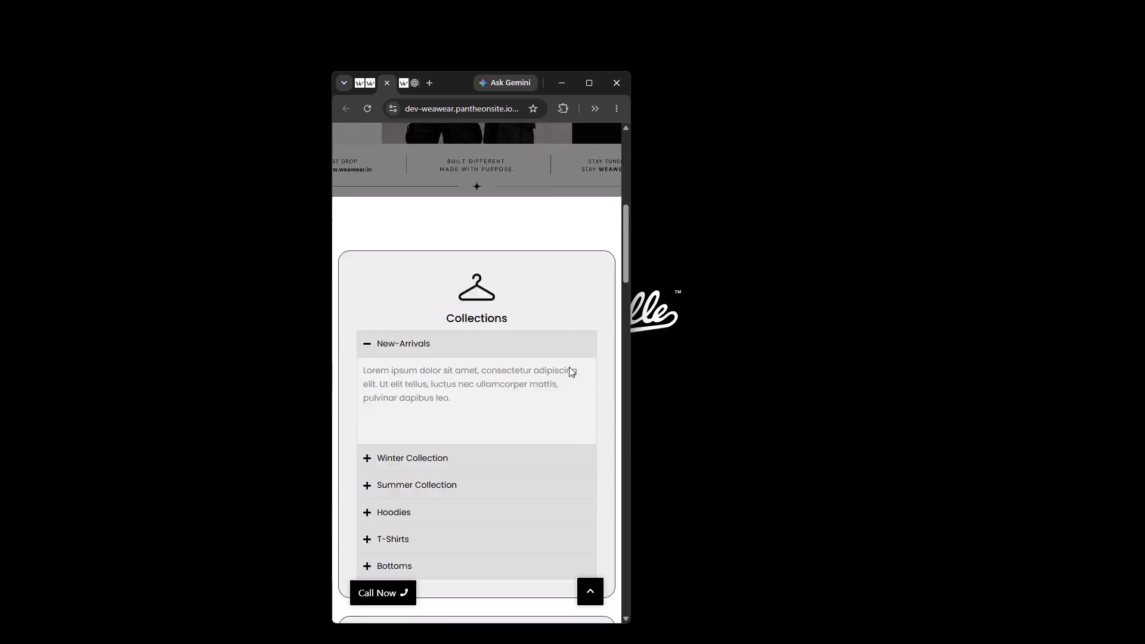
pyautogui.scroll(-1, 569, 367)
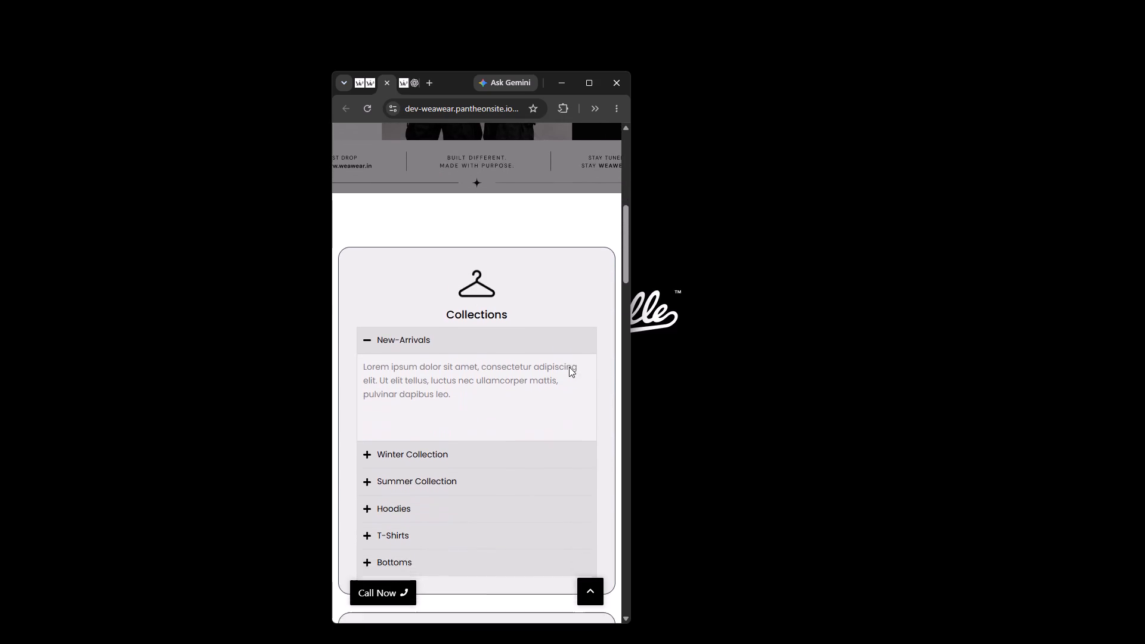
pyautogui.scroll(-5, 569, 367)
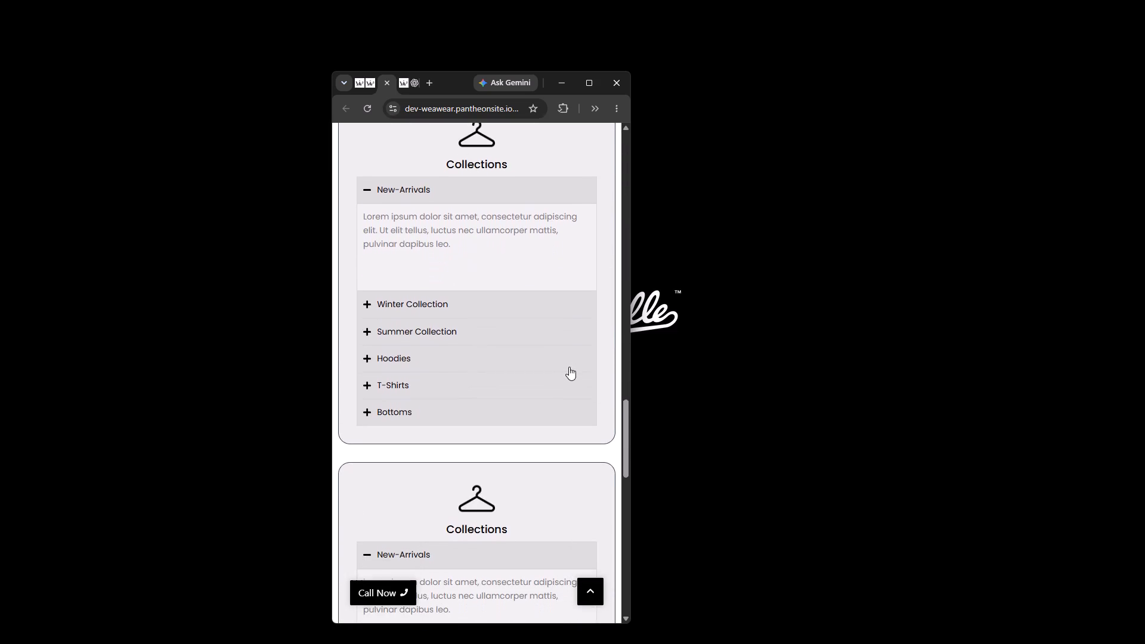
pyautogui.scroll(6, 569, 367)
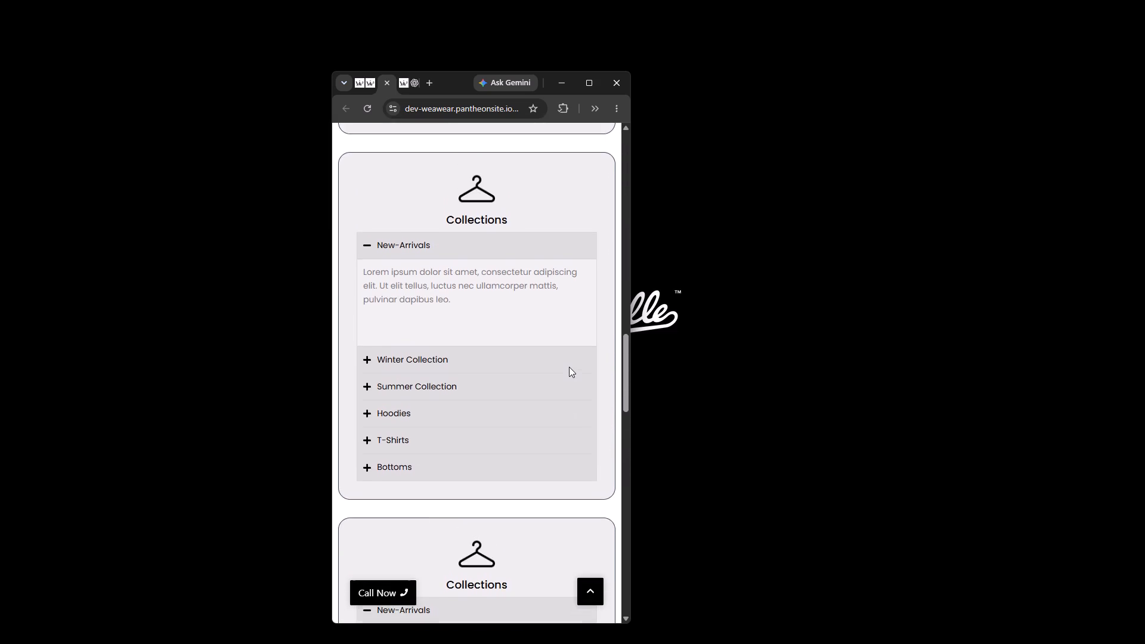
pyautogui.scroll(-12, 569, 367)
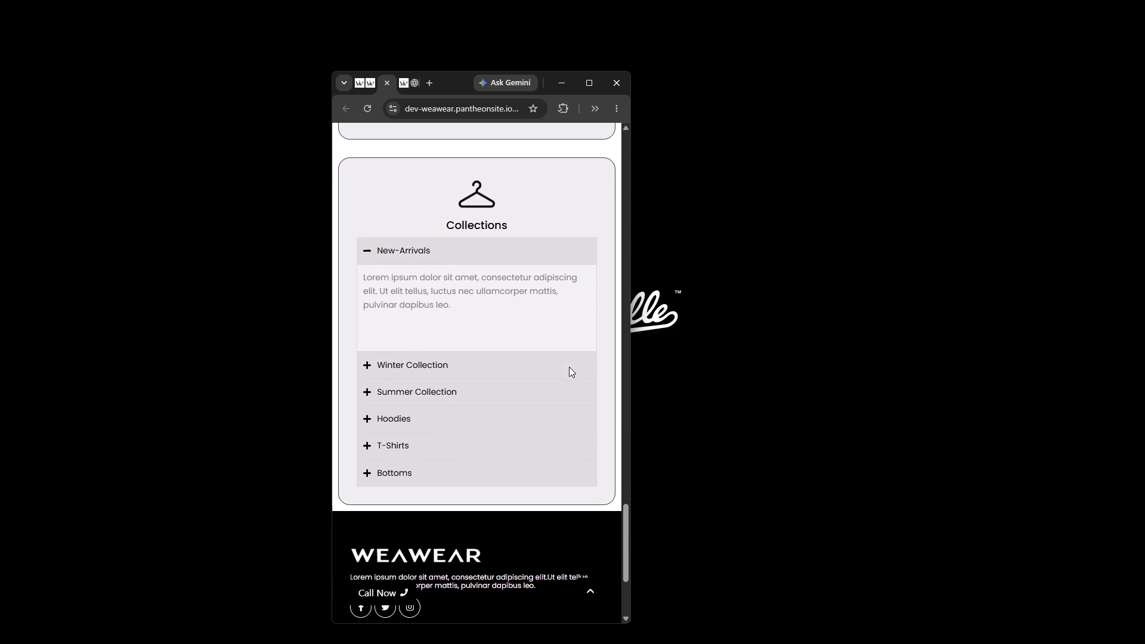
pyautogui.click(502, 523)
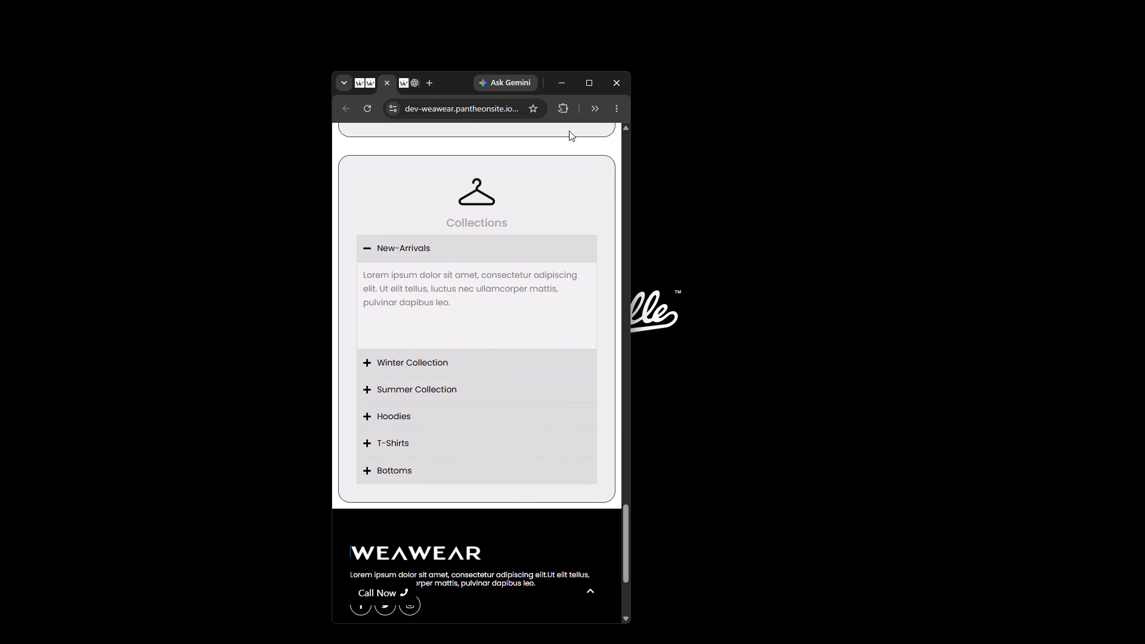
pyautogui.click(587, 80)
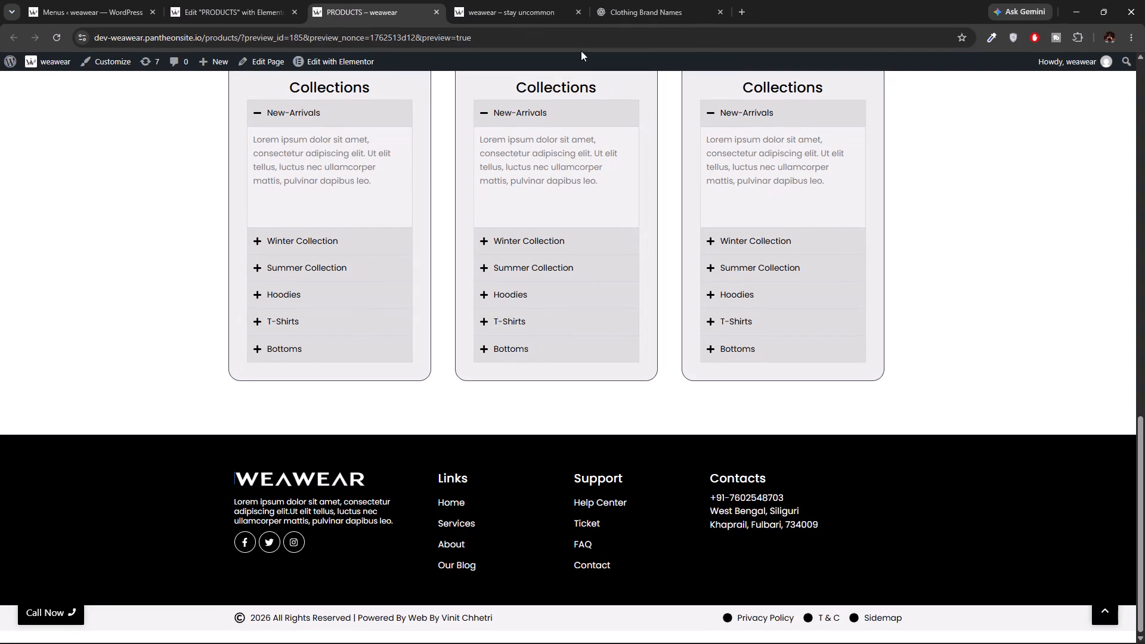
# Set the bottom mobile margin of the second Collections row's container to 80 px and publish the PRODUCTS page.
pyautogui.click(253, 0)
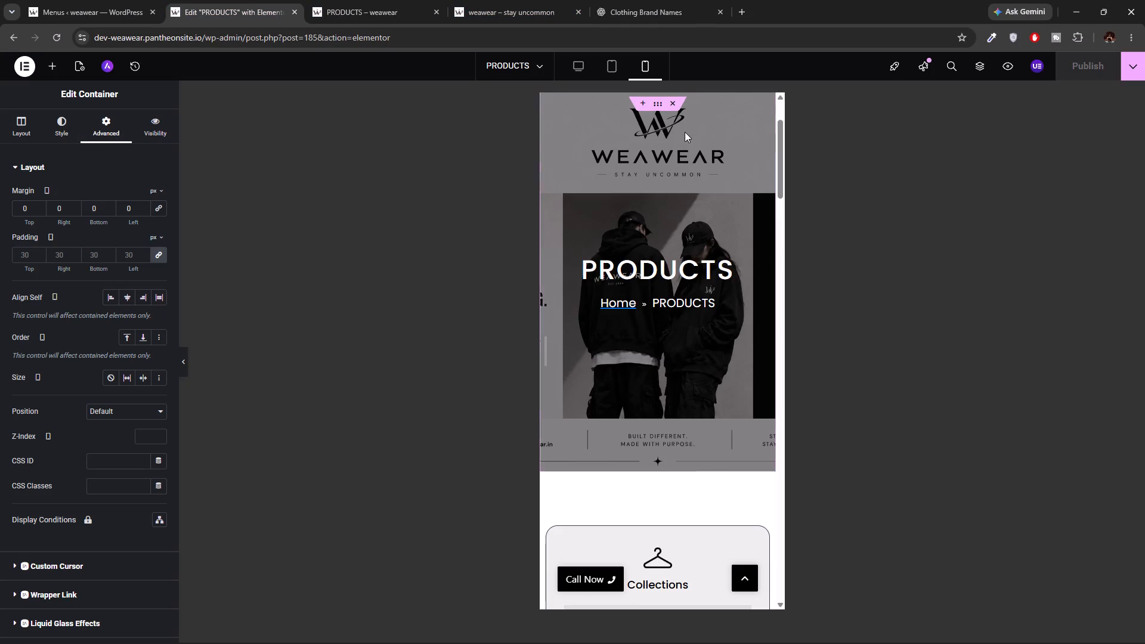
pyautogui.scroll(-15, 635, 351)
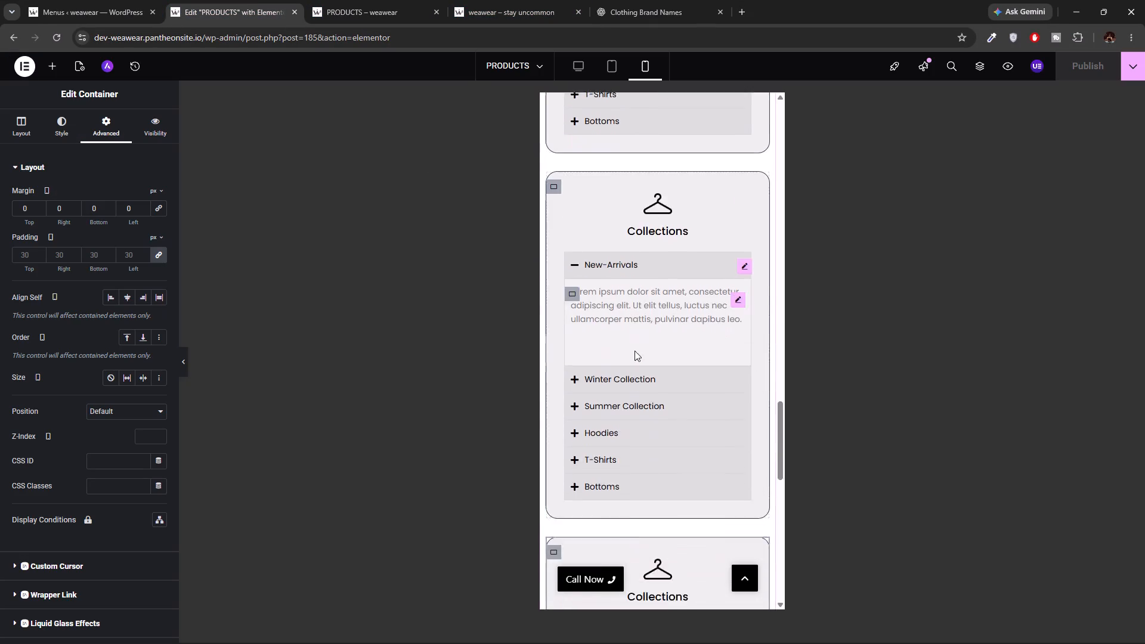
pyautogui.scroll(-8, 635, 351)
pyautogui.scroll(5, 635, 351)
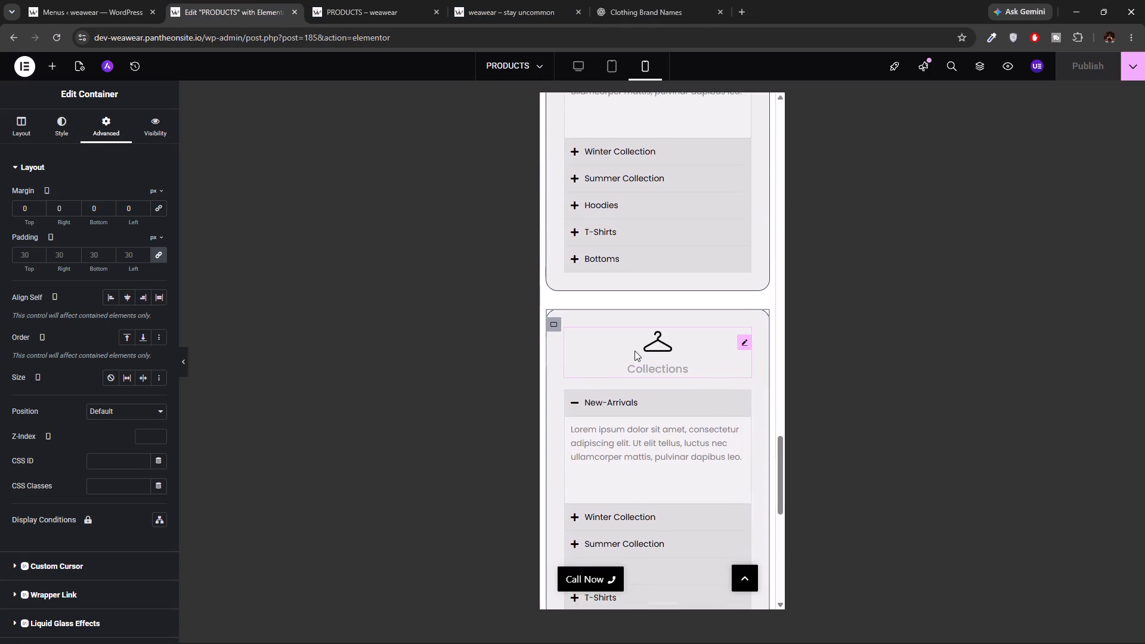
pyautogui.scroll(12, 635, 351)
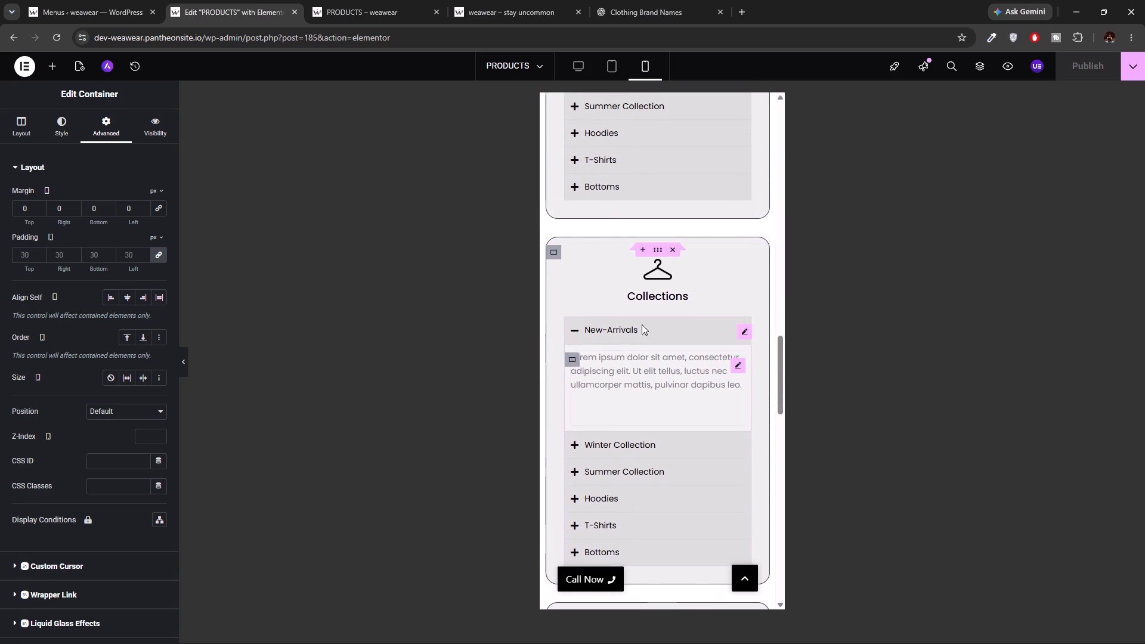
pyautogui.click(657, 246)
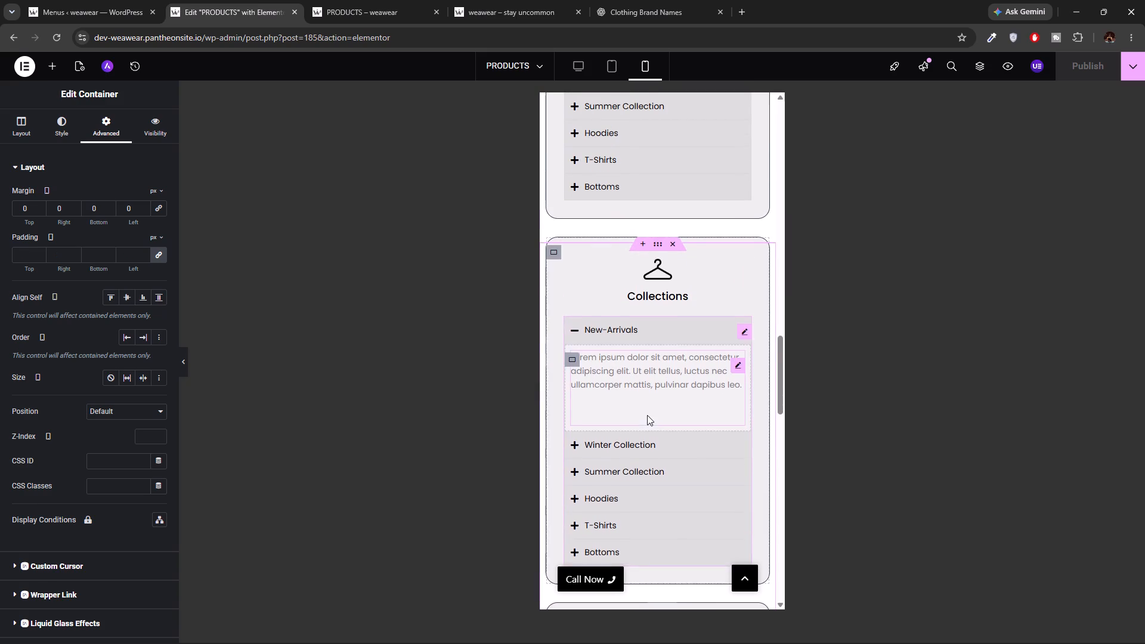
pyautogui.scroll(-10, 647, 415)
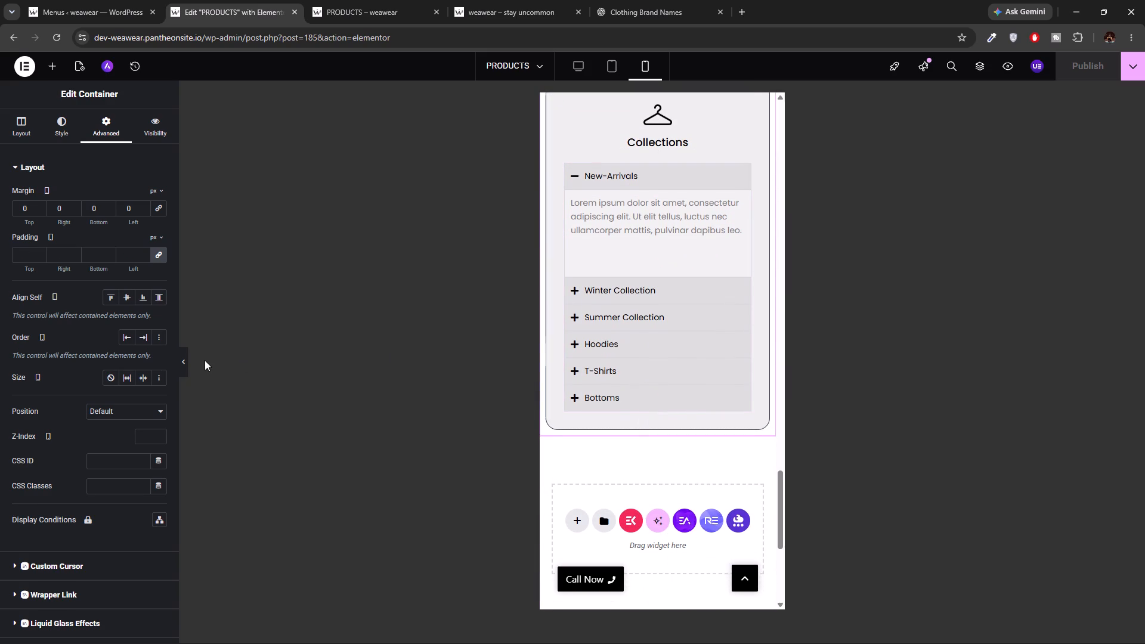
pyautogui.click(99, 209)
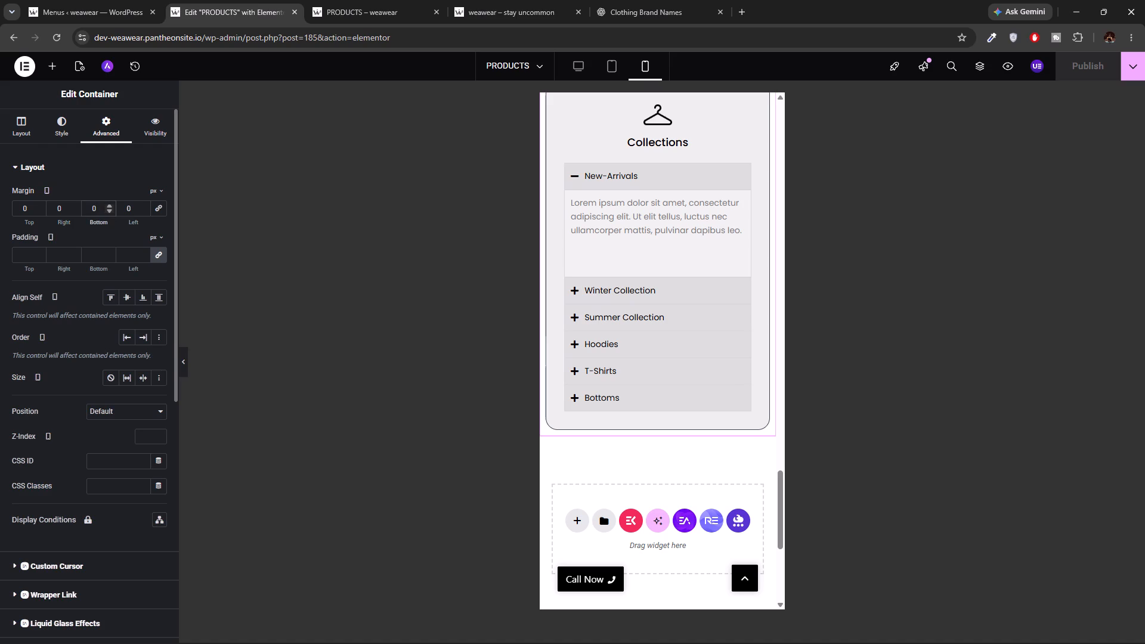
pyautogui.press('BackSpace')
pyautogui.write('80')
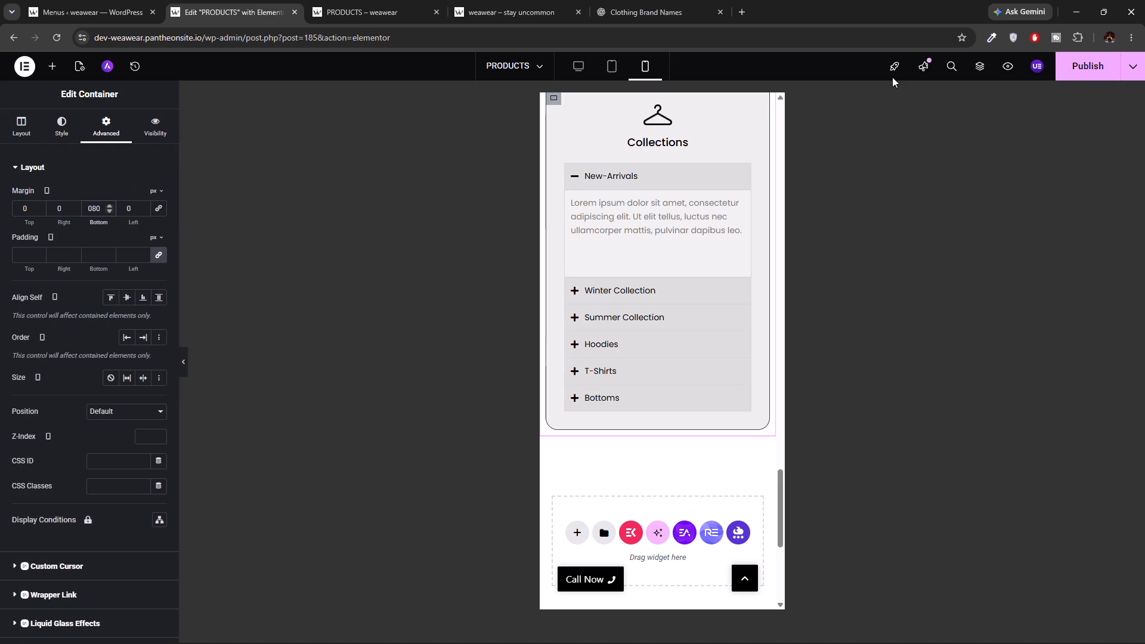
pyautogui.click(1081, 66)
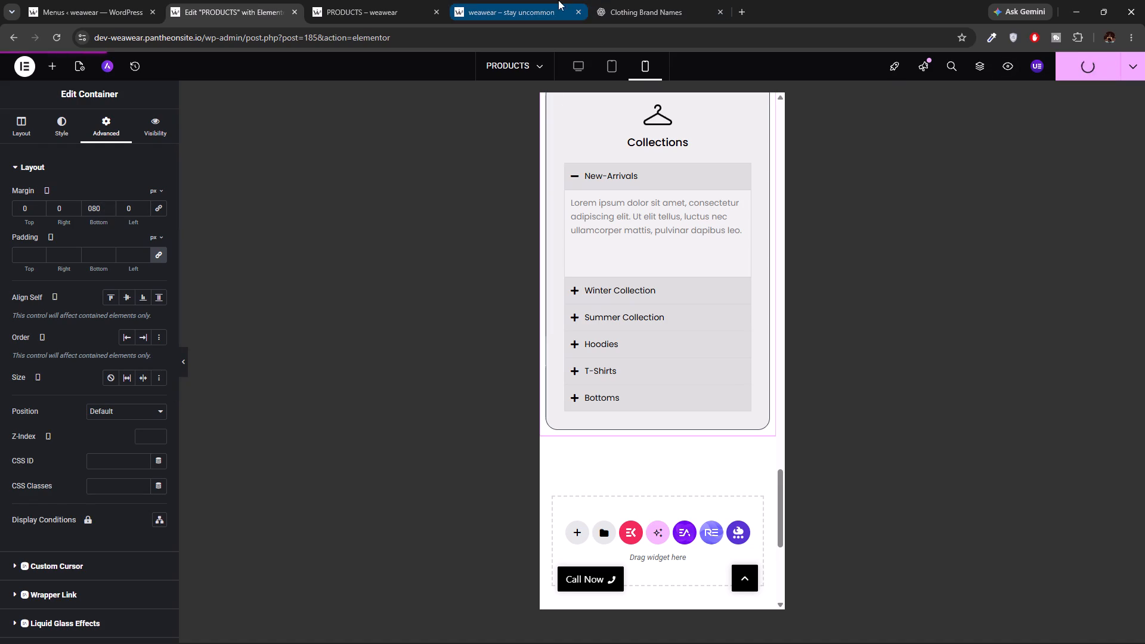
# Review the updated PRODUCTS preview at phone width, checking the card spacing and the gap above the footer.
pyautogui.click(358, 0)
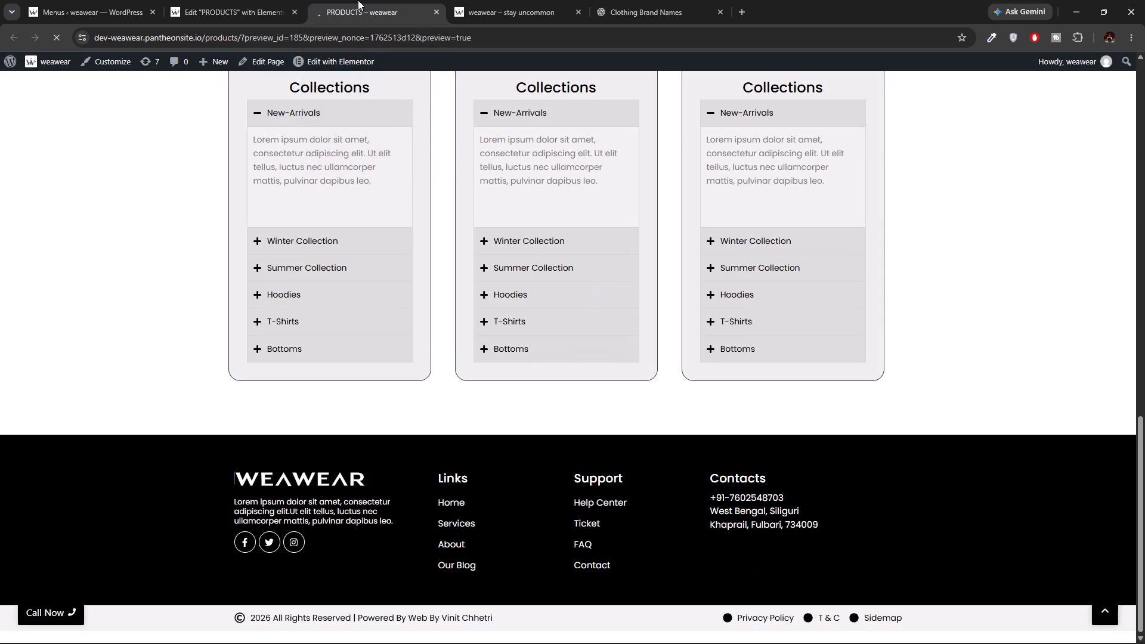
pyautogui.doubleClick(819, 4)
pyautogui.scroll(-8, 510, 348)
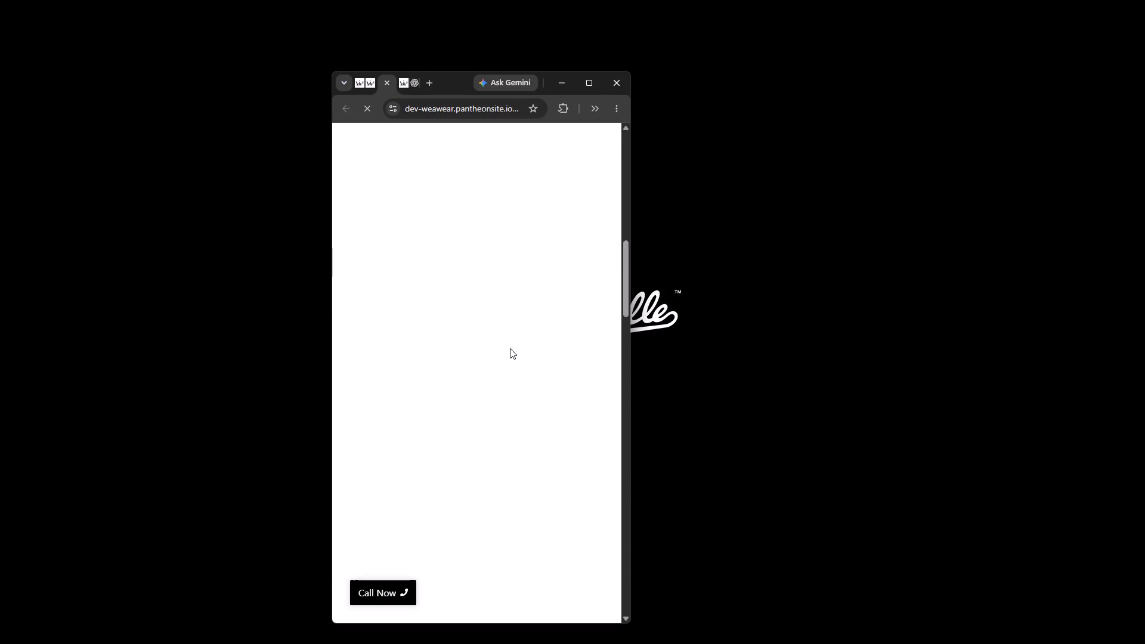
pyautogui.scroll(-10, 510, 348)
pyautogui.scroll(1, 510, 348)
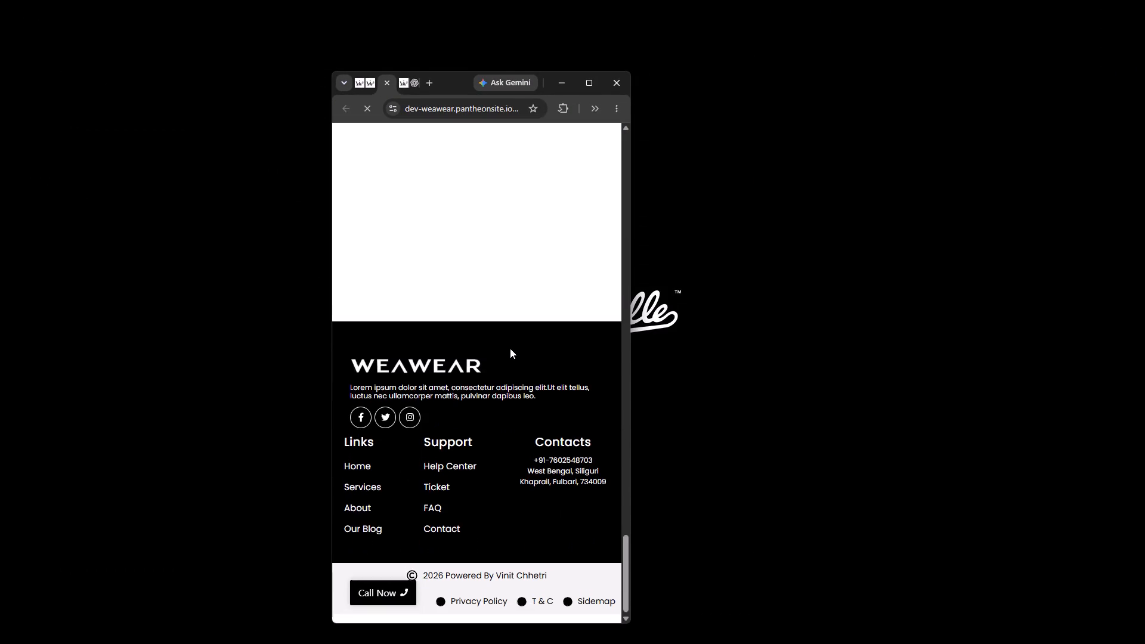
pyautogui.scroll(5, 510, 348)
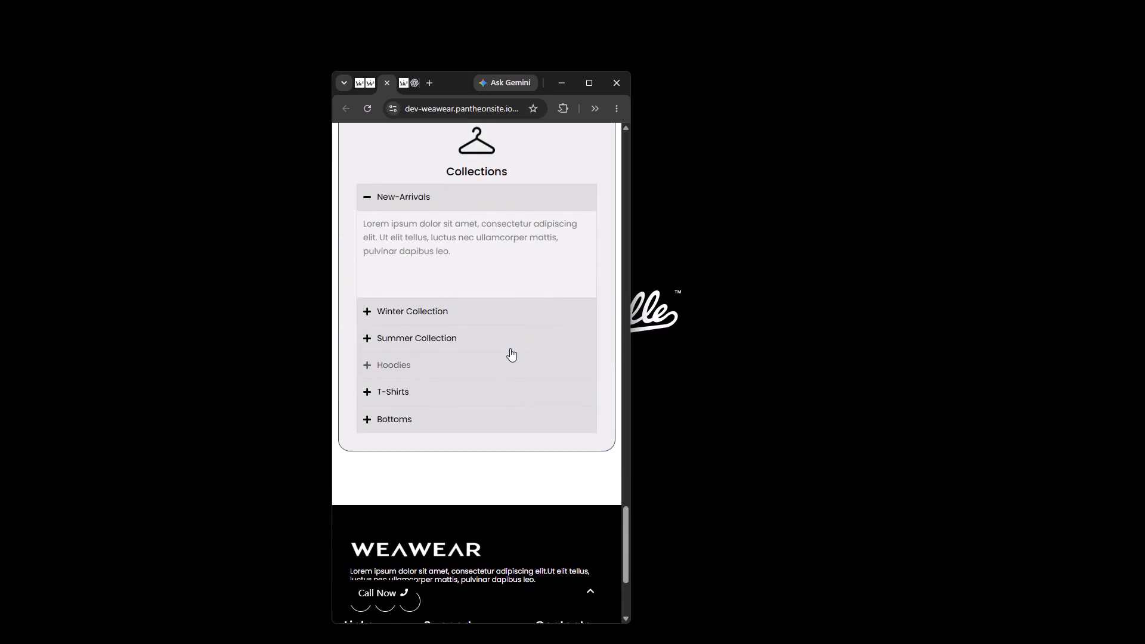
pyautogui.scroll(13, 510, 348)
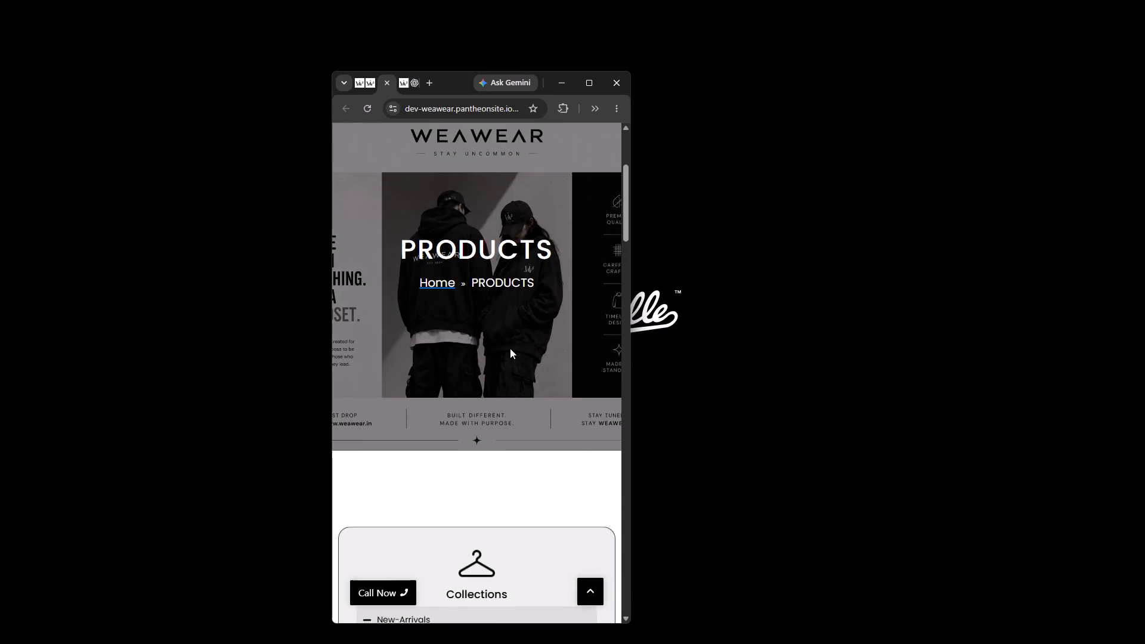
pyautogui.scroll(-10, 510, 348)
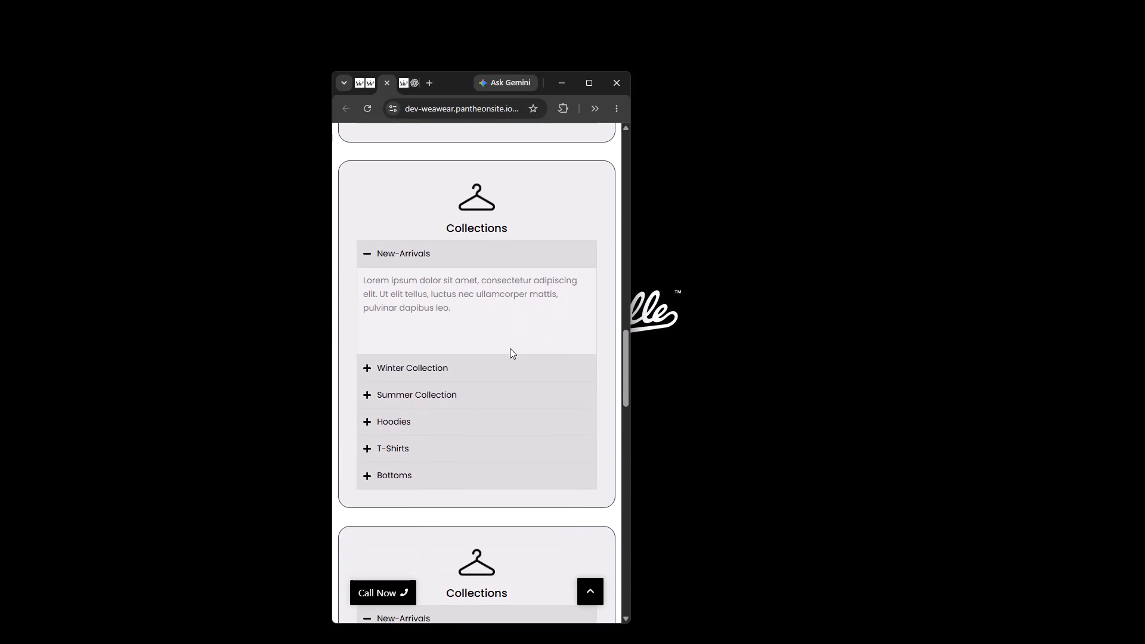
pyautogui.scroll(-10, 510, 348)
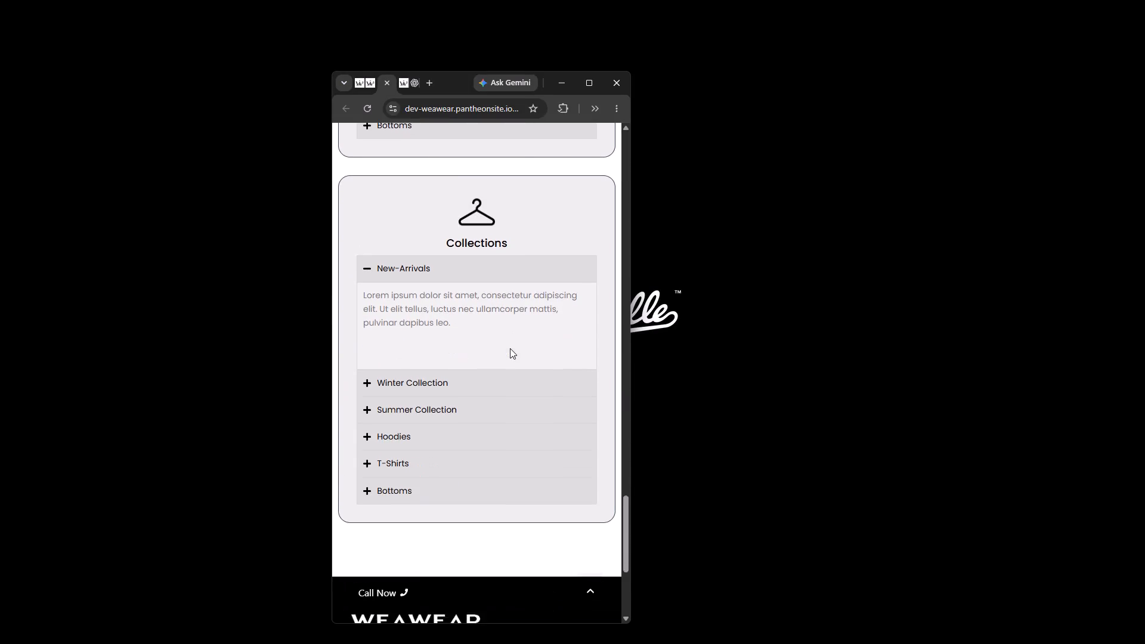
pyautogui.scroll(-3, 510, 348)
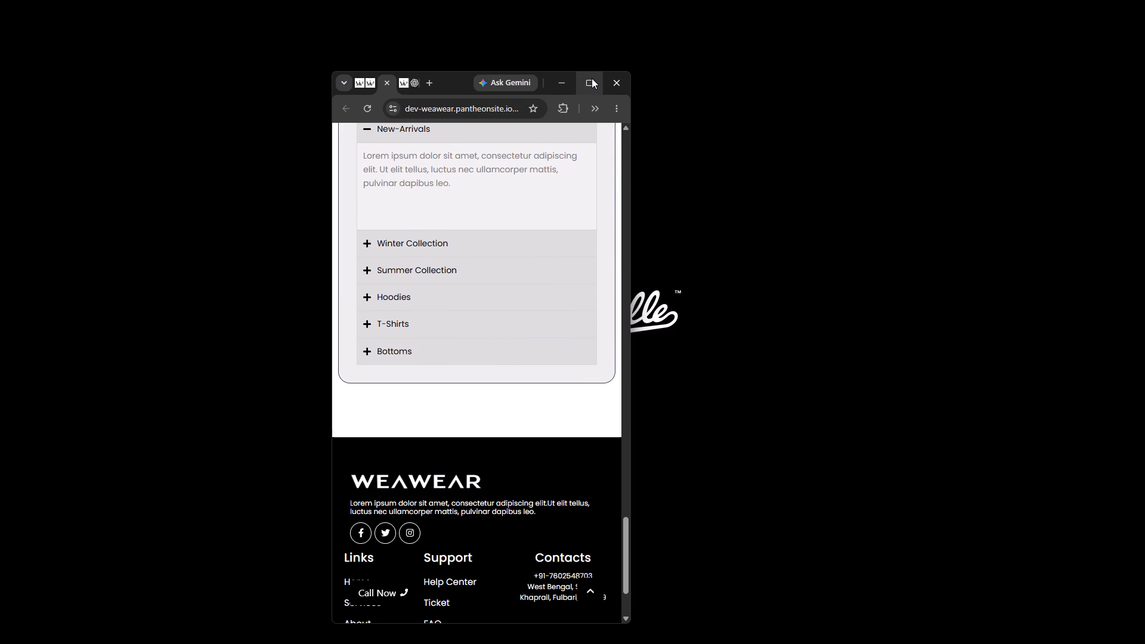
# Restore the PRODUCTS preview to desktop width and view the page from the footer up to the banner.
pyautogui.click(592, 78)
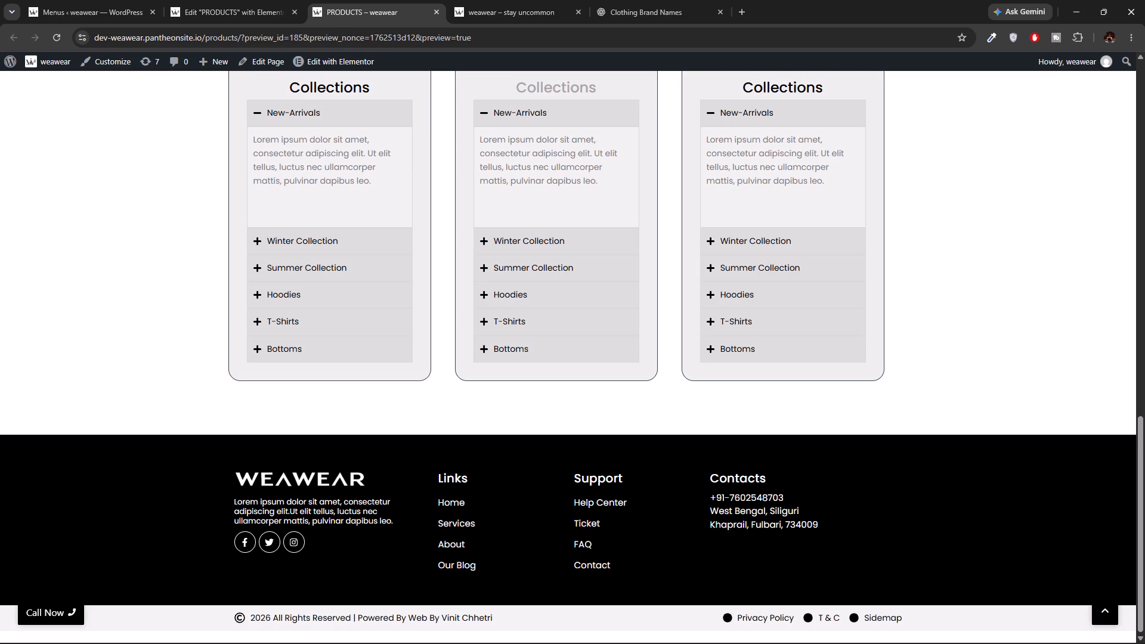
pyautogui.scroll(9, 592, 78)
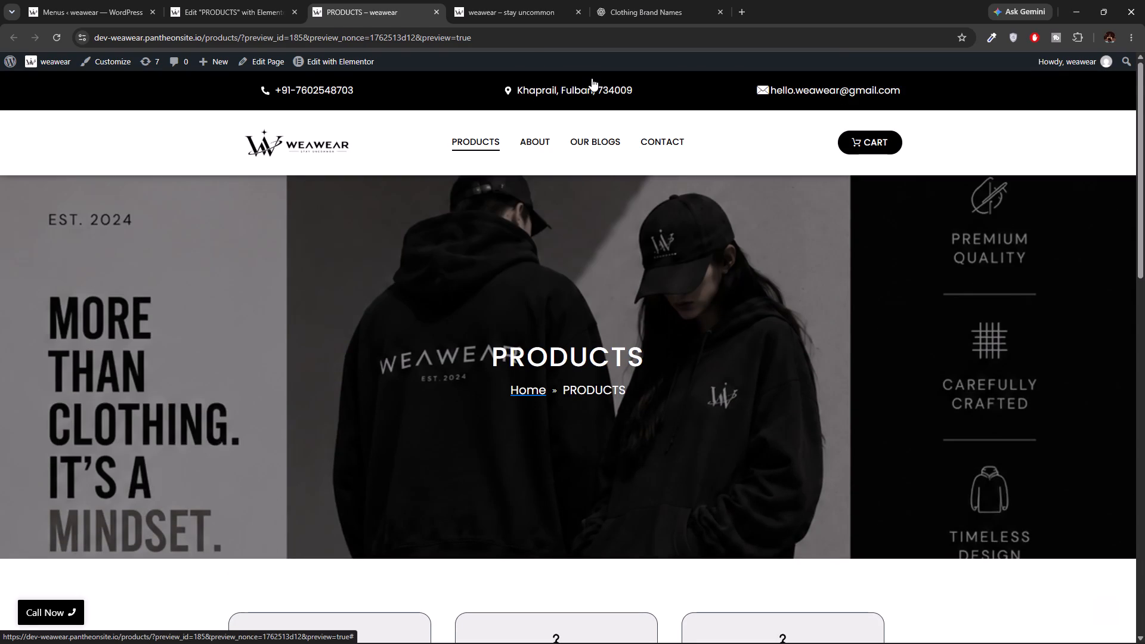
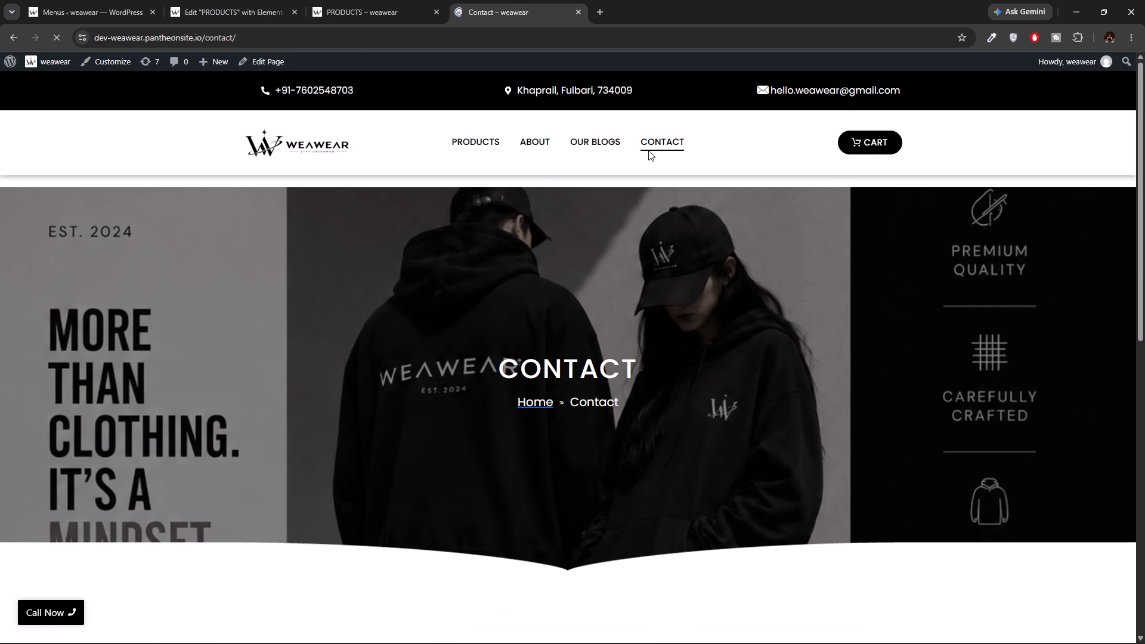
pyautogui.click(491, 140)
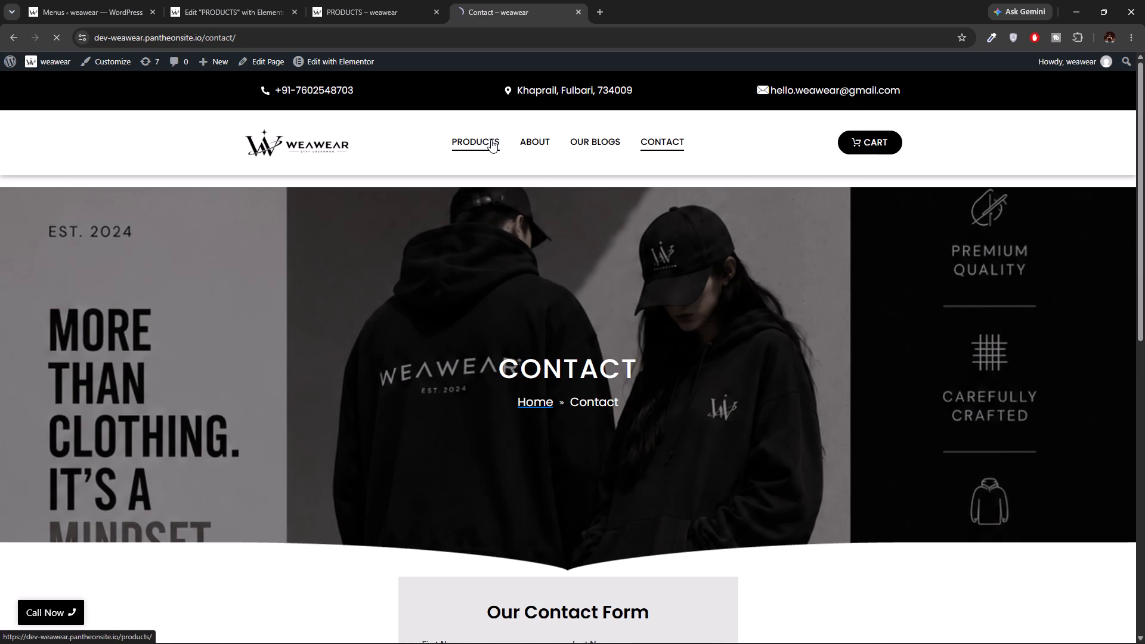
pyautogui.click(372, 8)
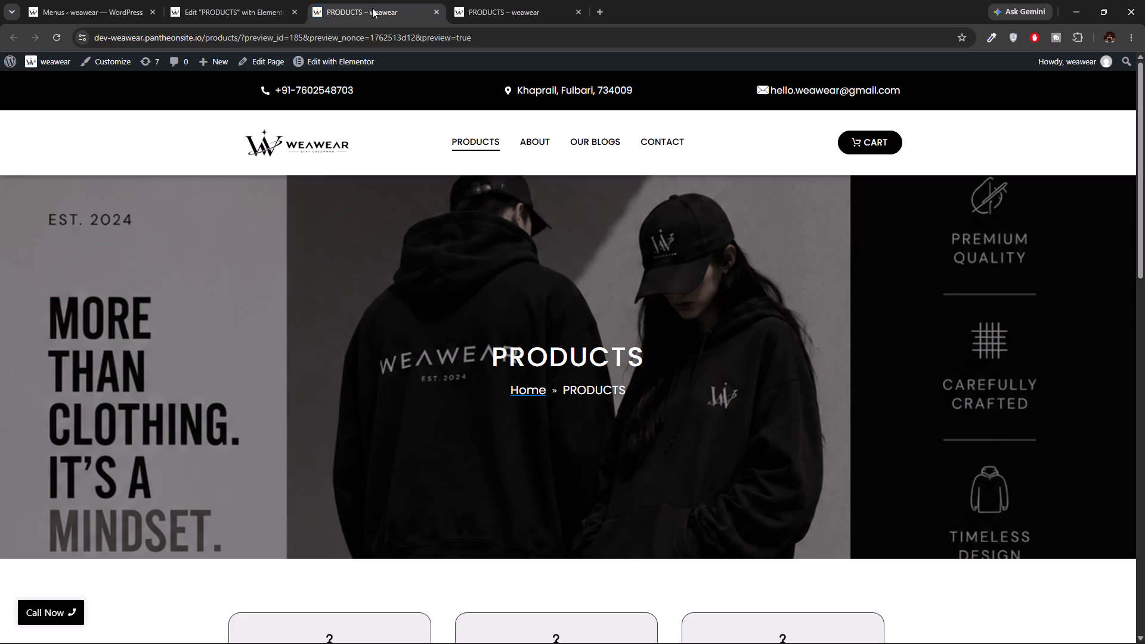
# In the PRODUCTS page's Elementor editor, using the desktop view, link the four margin values of the hero banner container.
pyautogui.click(285, 0)
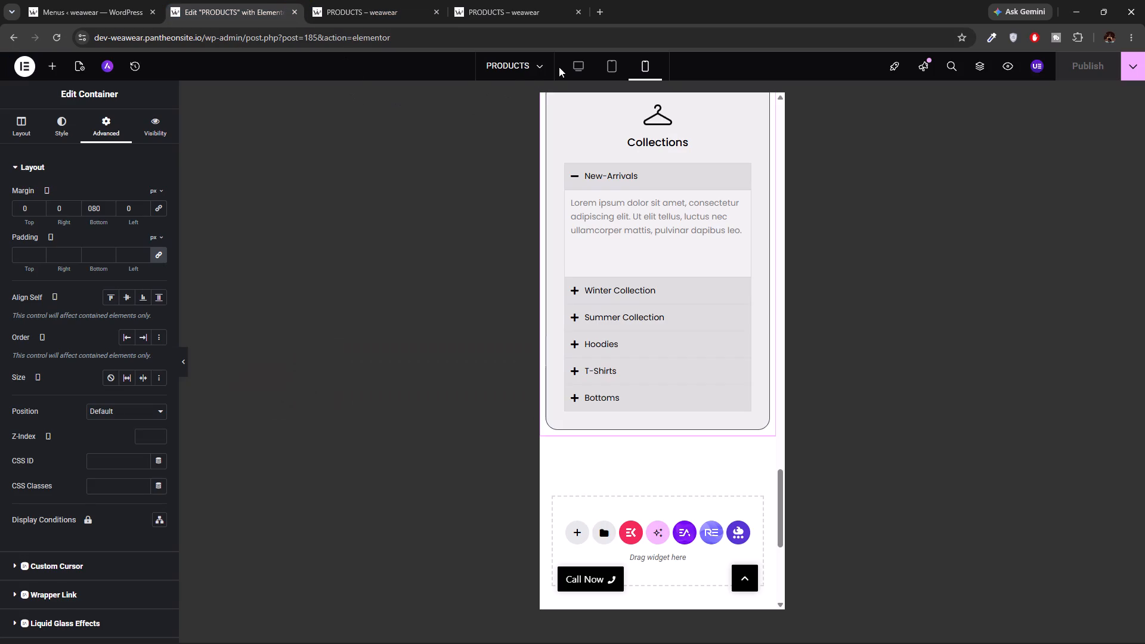
pyautogui.click(571, 67)
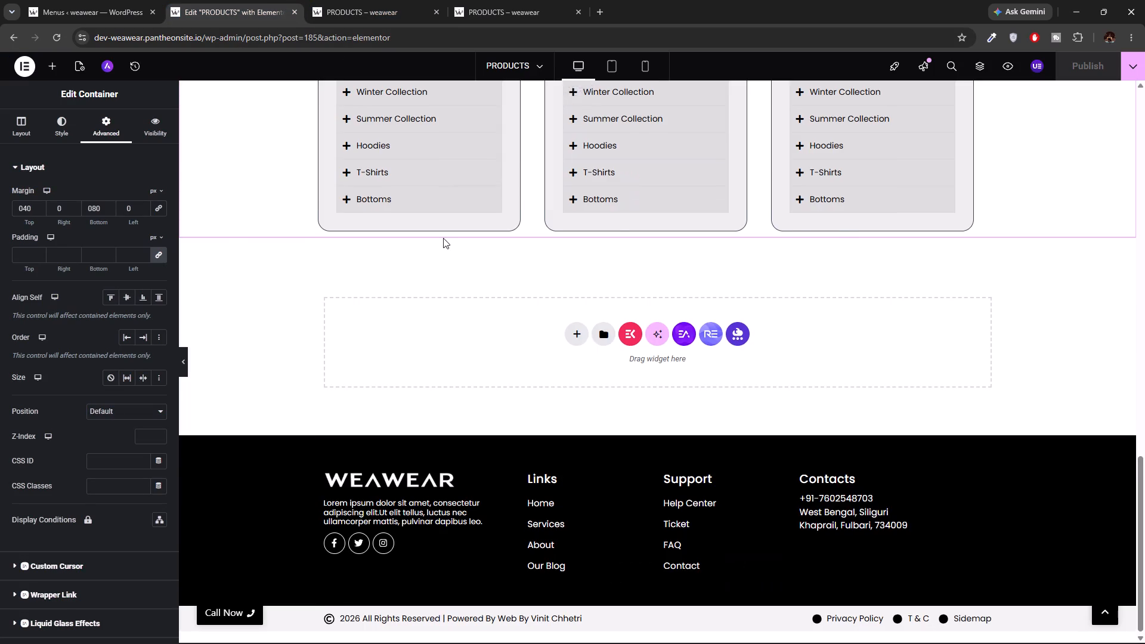
pyautogui.scroll(17, 443, 238)
pyautogui.scroll(7, 443, 238)
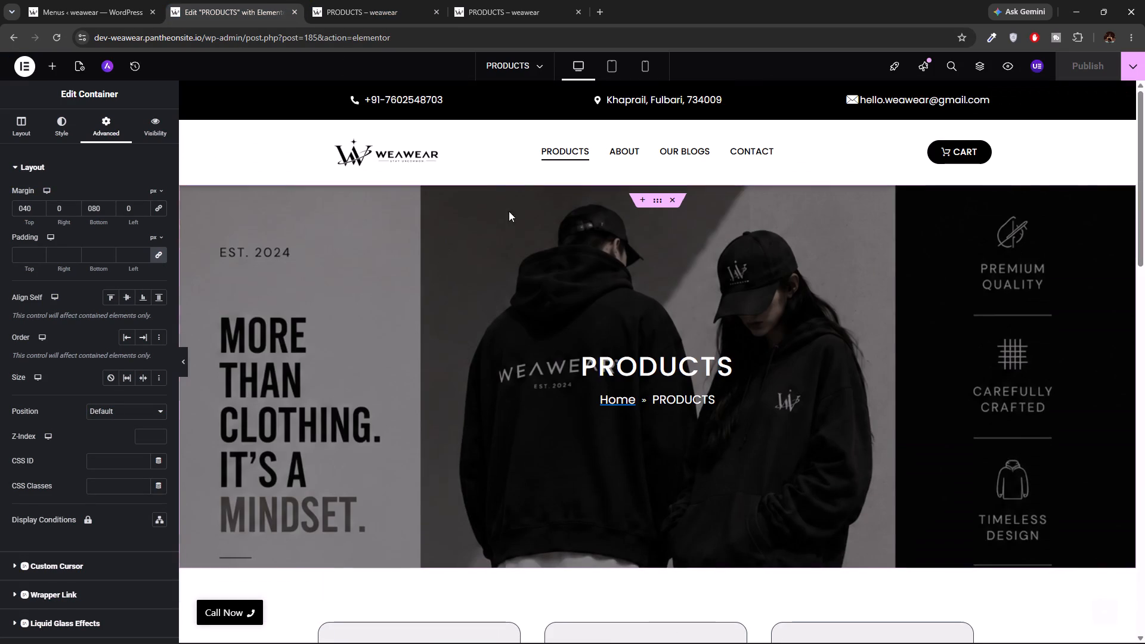
pyautogui.click(657, 199)
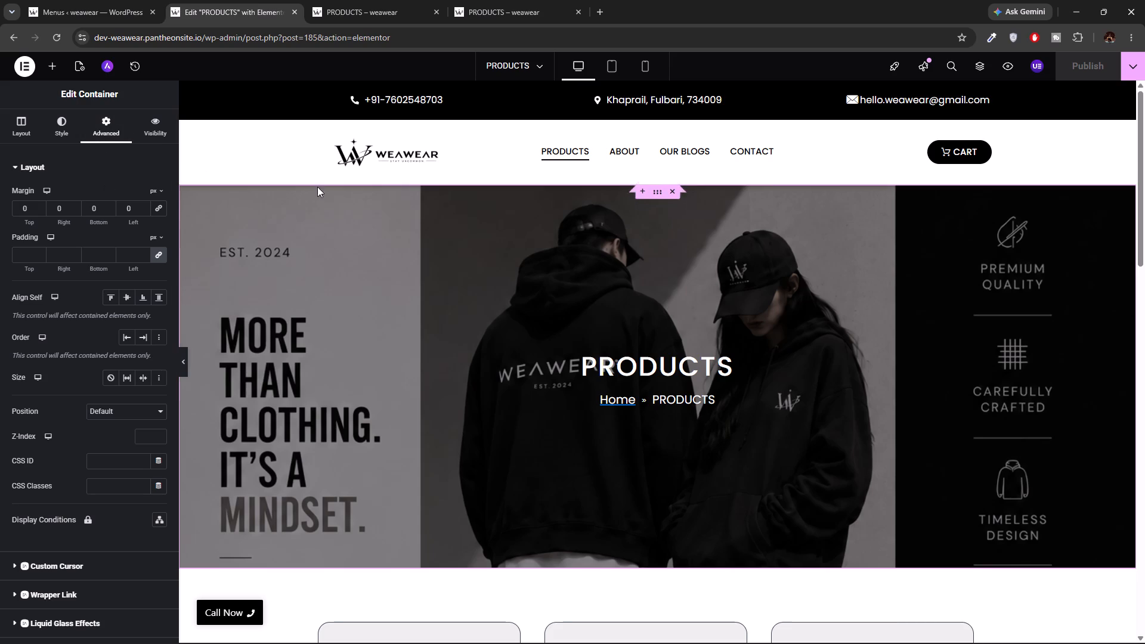
pyautogui.click(658, 187)
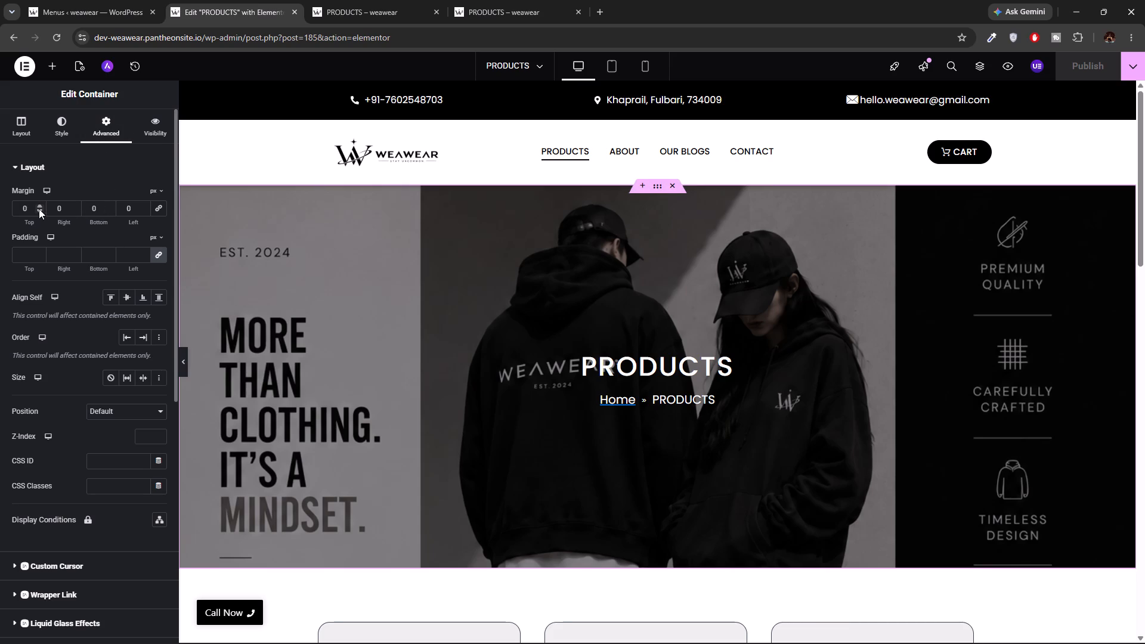
pyautogui.click(158, 210)
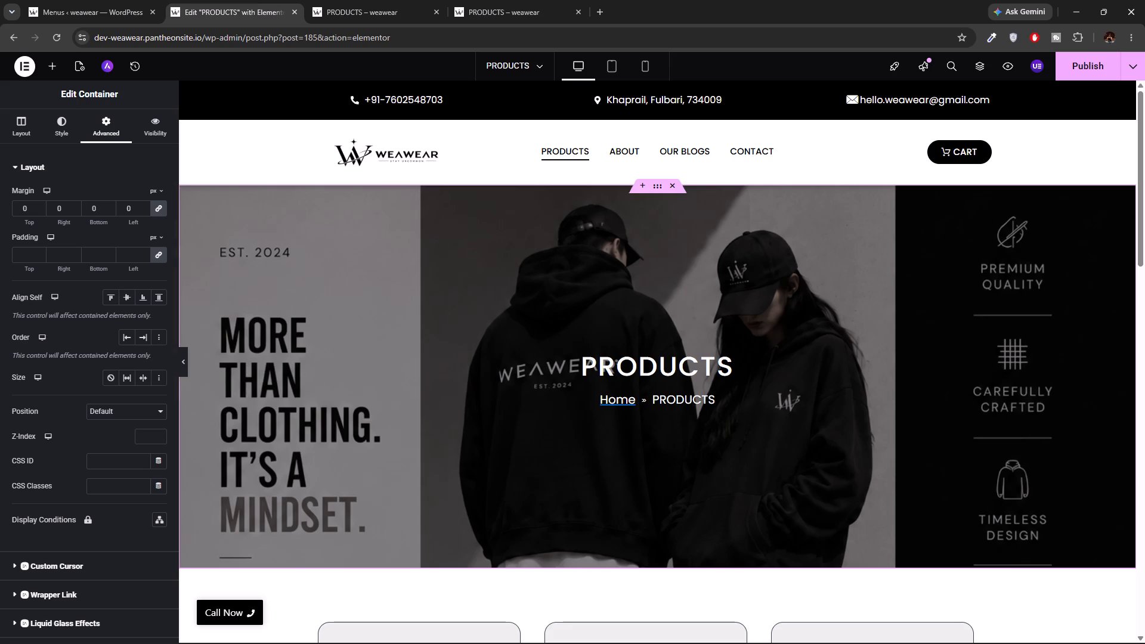
# Re-enter 0 px for the hero banner container's linked margins and deselect the container.
pyautogui.click(34, 206)
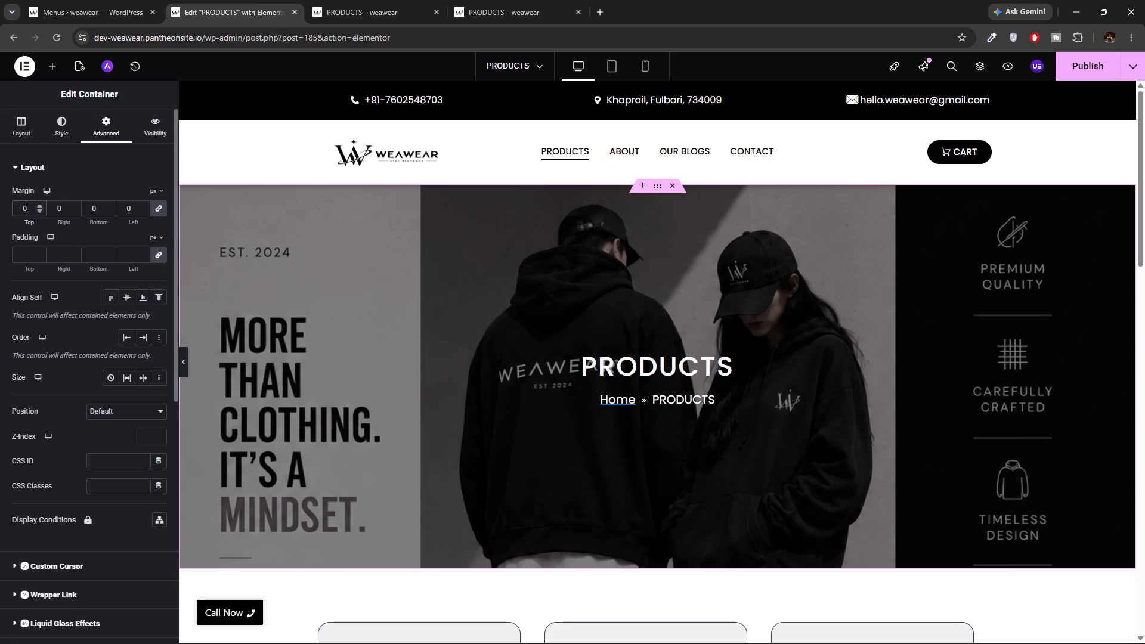
pyautogui.press('BackSpace')
pyautogui.press('0')
pyautogui.click(581, 128)
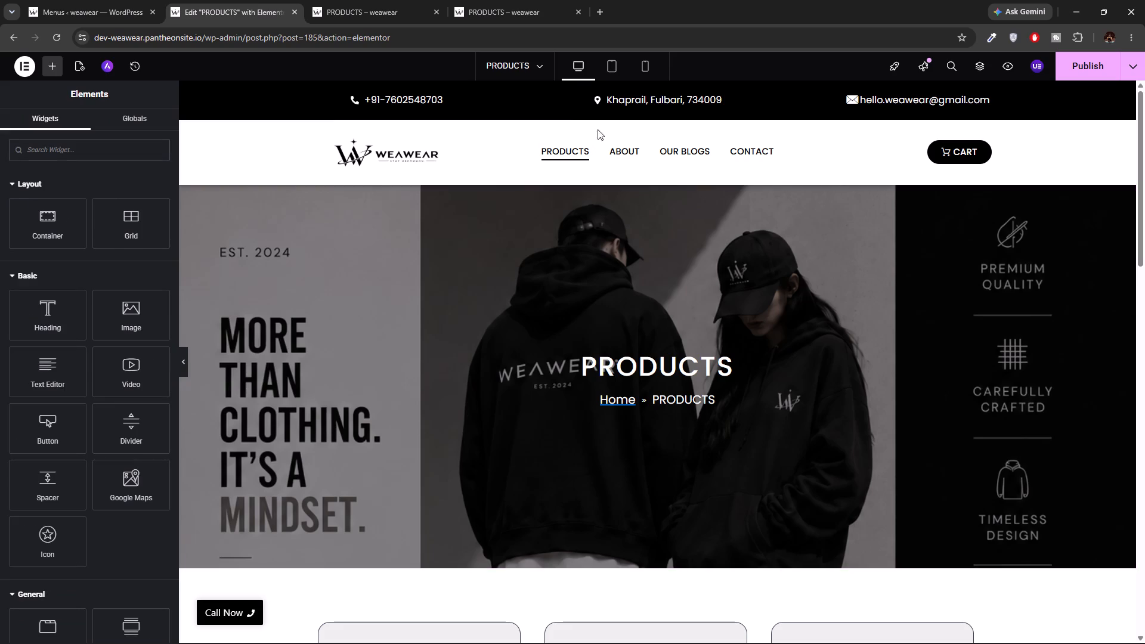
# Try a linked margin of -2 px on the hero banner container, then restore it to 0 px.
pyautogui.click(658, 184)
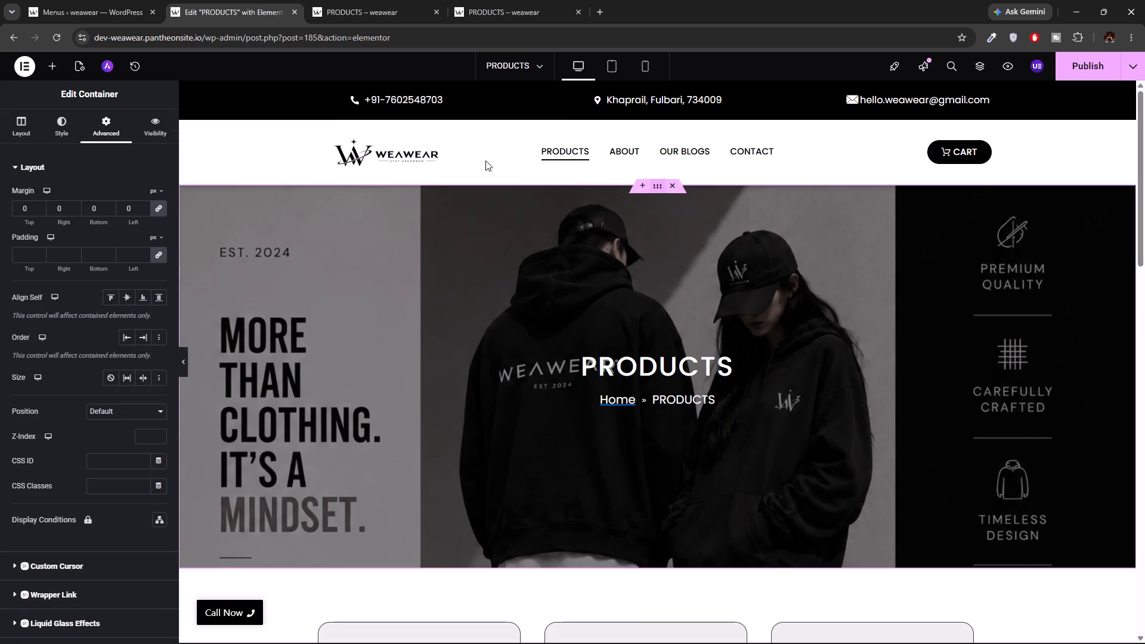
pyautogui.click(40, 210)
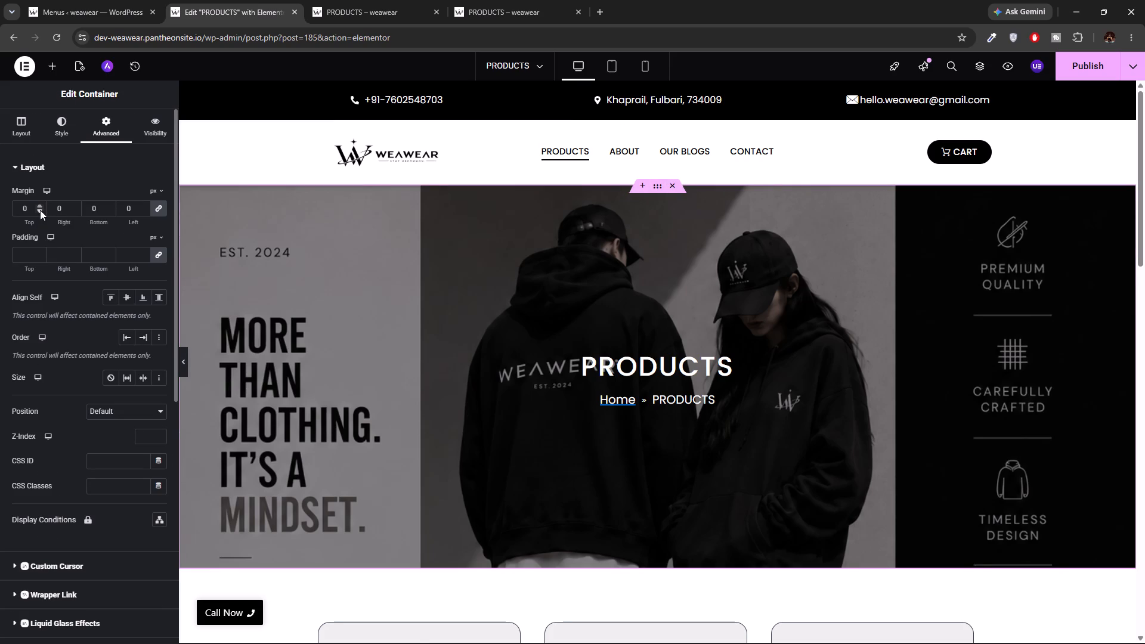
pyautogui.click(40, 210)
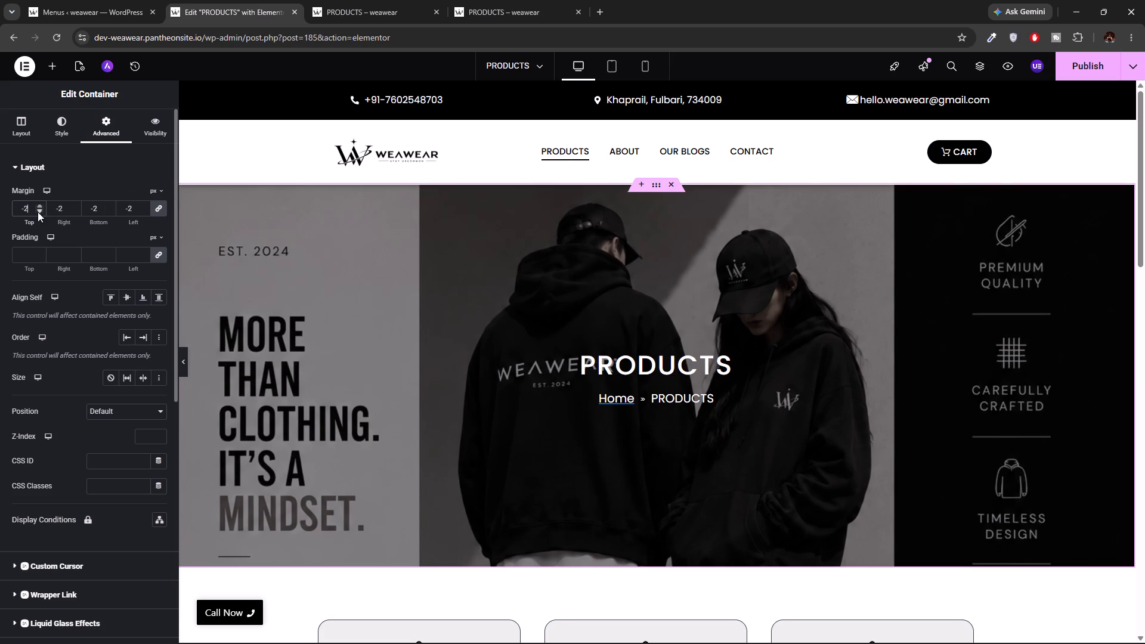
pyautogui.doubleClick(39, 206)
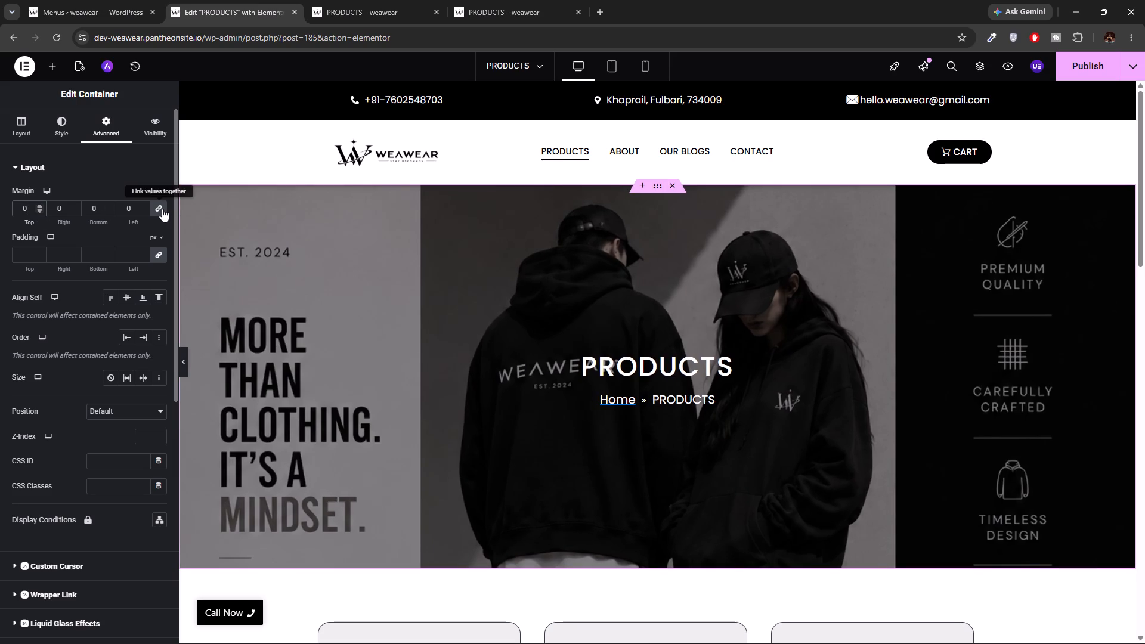
# Unlink the hero banner container's margin values, try a top margin of -3 px, and set it back to 0 px.
pyautogui.click(162, 209)
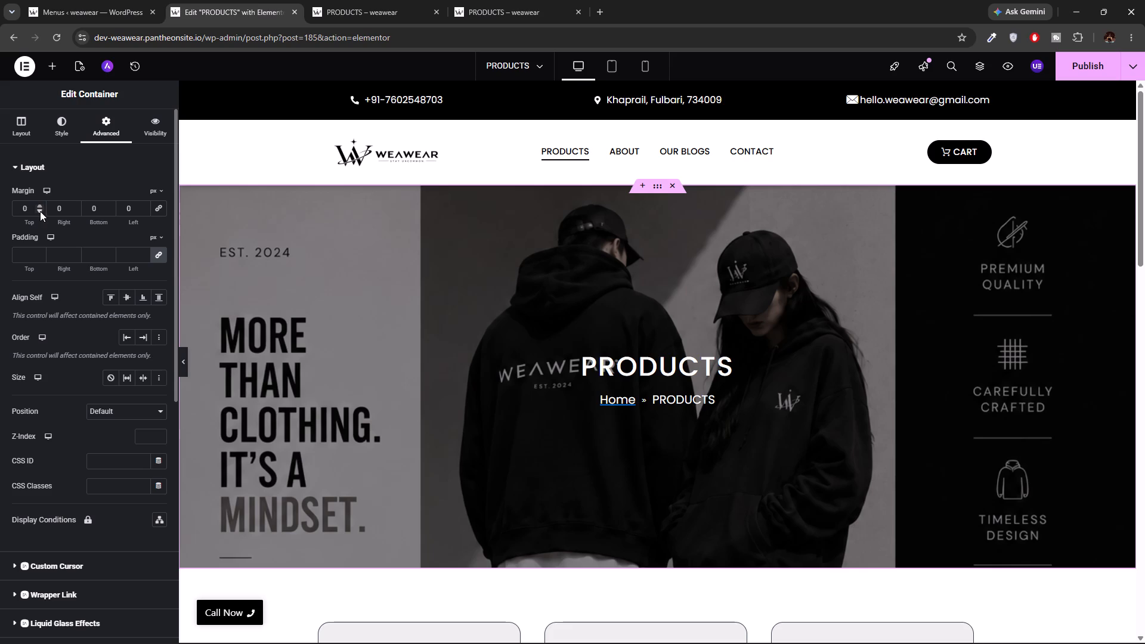
pyautogui.click(40, 211)
pyautogui.click(40, 211)
pyautogui.click(40, 211)
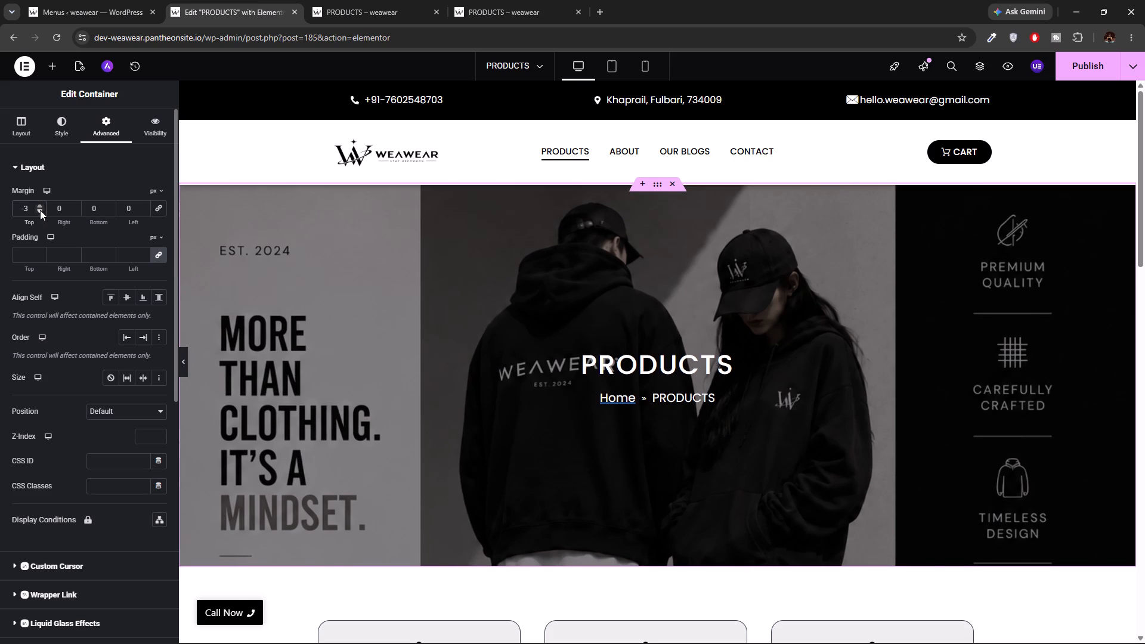
pyautogui.click(39, 206)
pyautogui.click(39, 206)
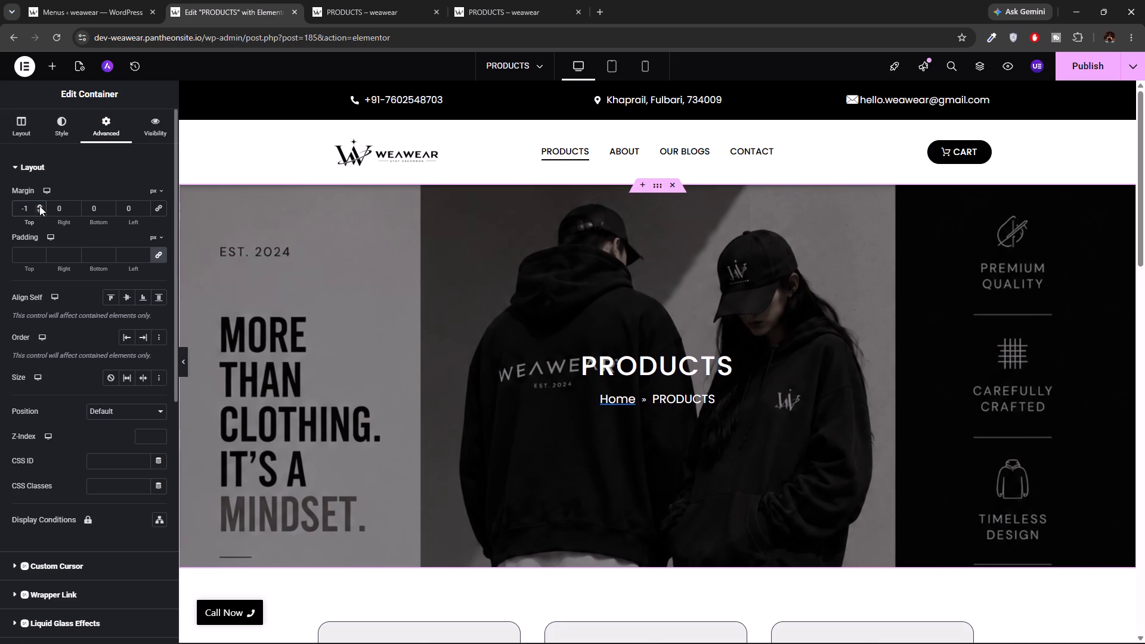
pyautogui.click(39, 206)
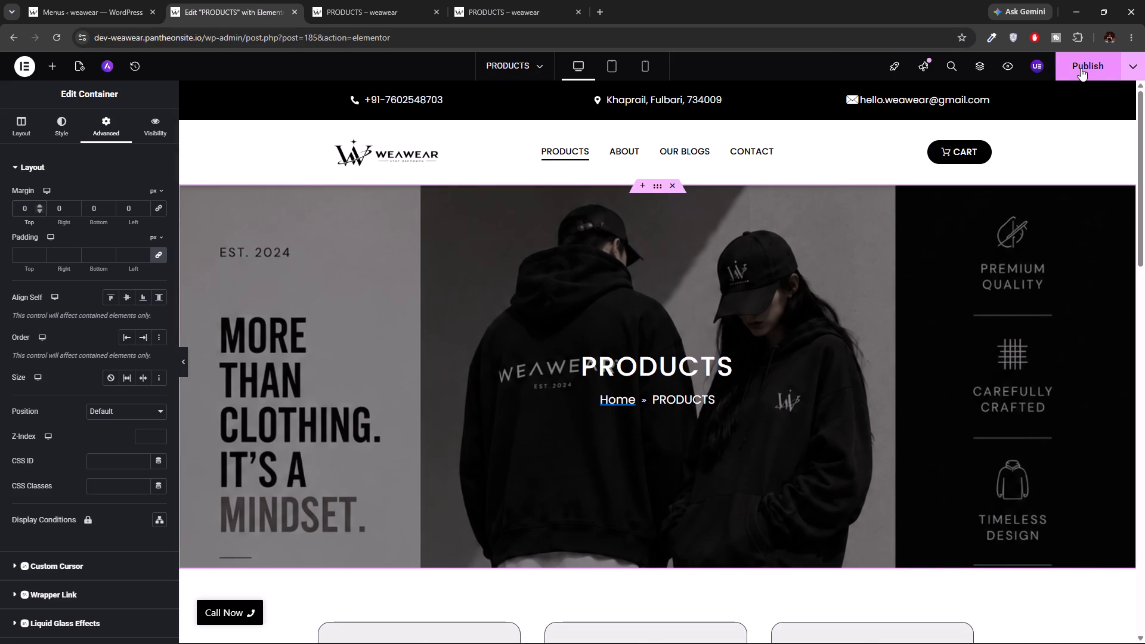
# Publish the PRODUCTS page.
pyautogui.click(1081, 68)
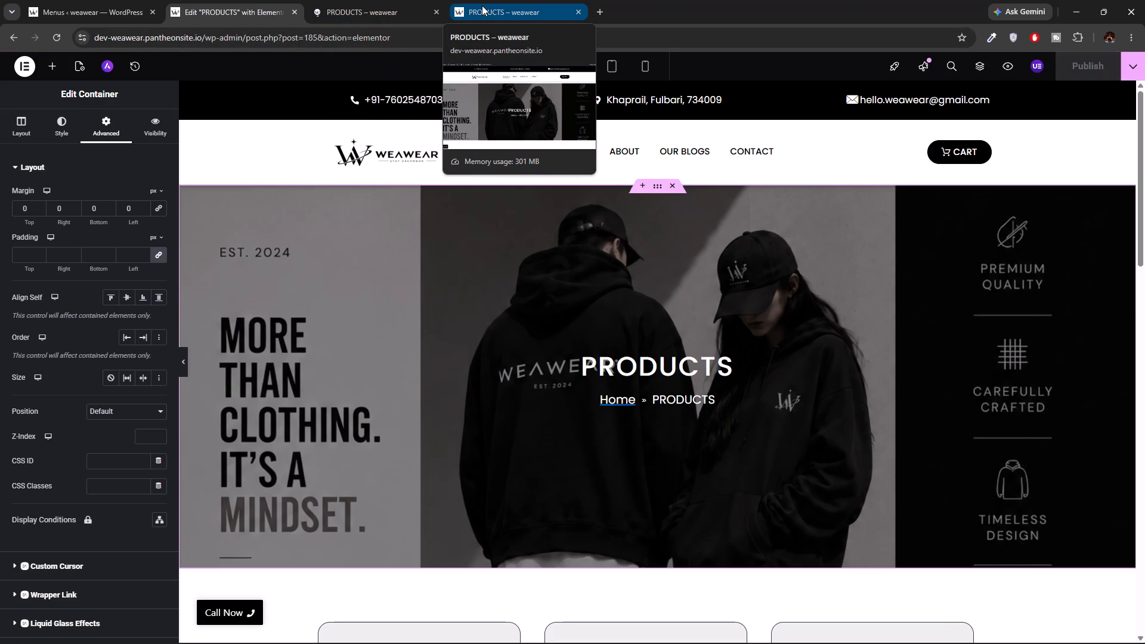
# Compare the PRODUCTS preview with the reloaded live page, examining the space between header and banner and the Collections cards.
pyautogui.click(345, 20)
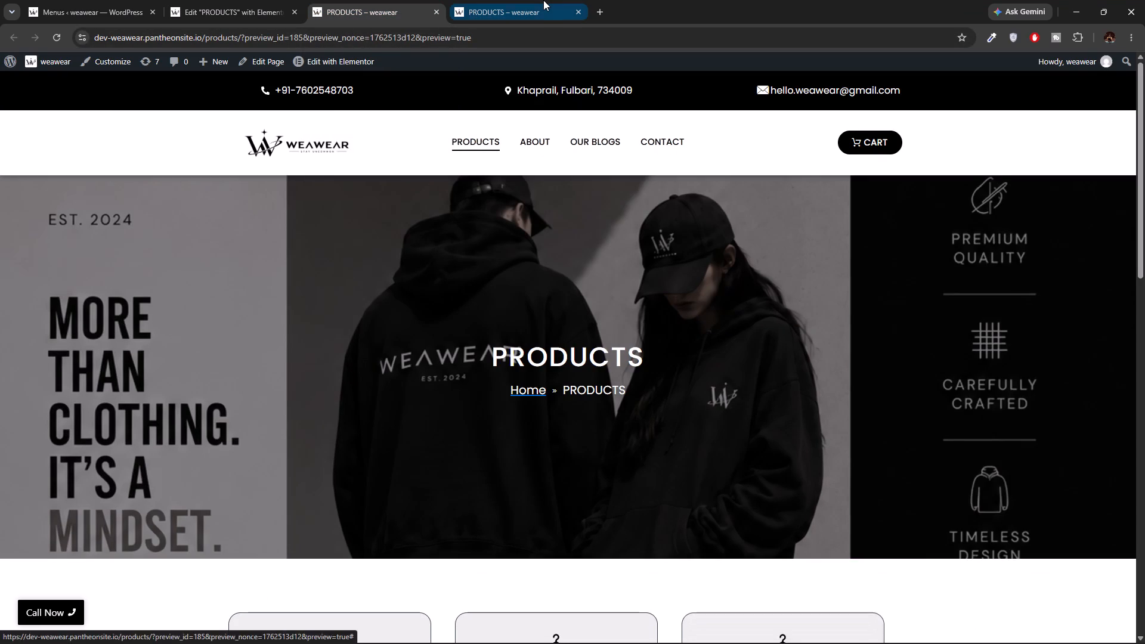
pyautogui.click(543, 0)
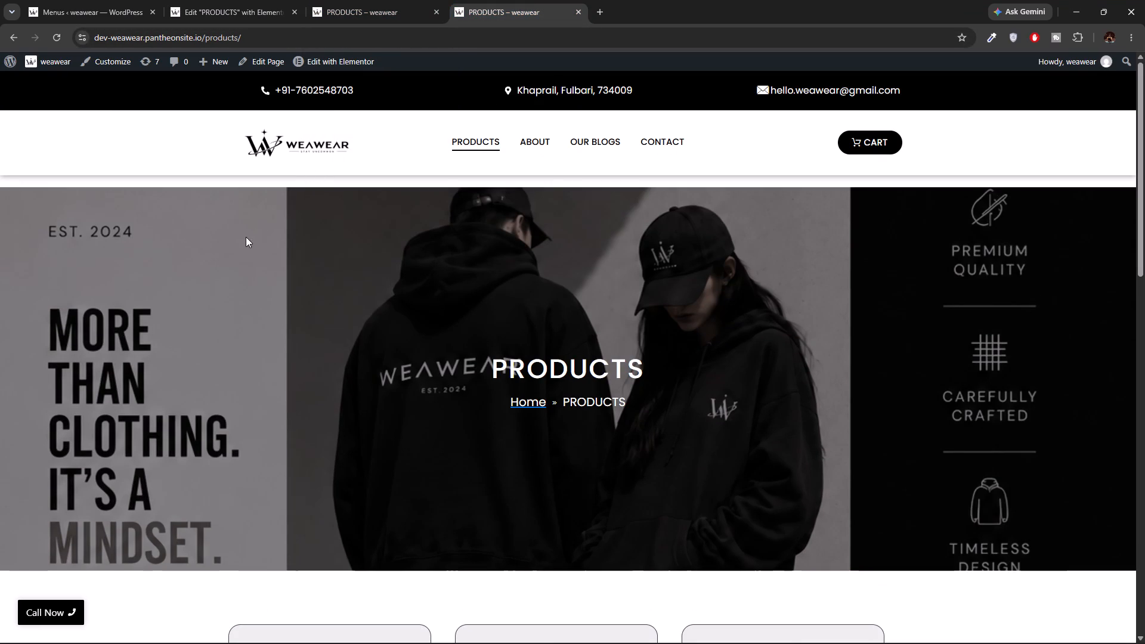
pyautogui.click(60, 39)
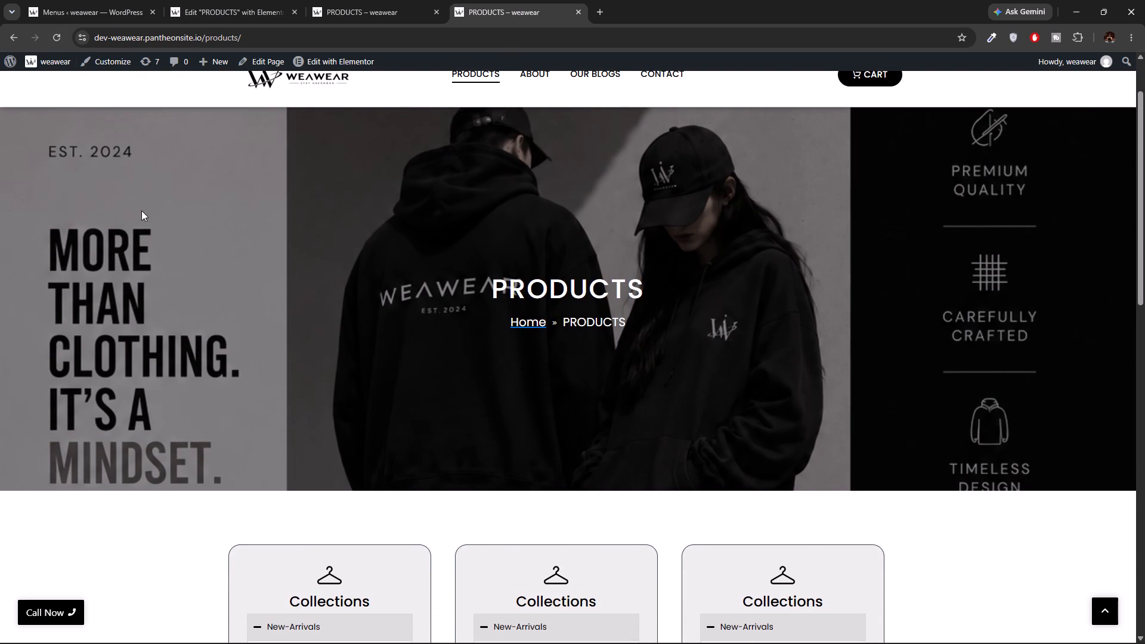
pyautogui.scroll(-5, 141, 210)
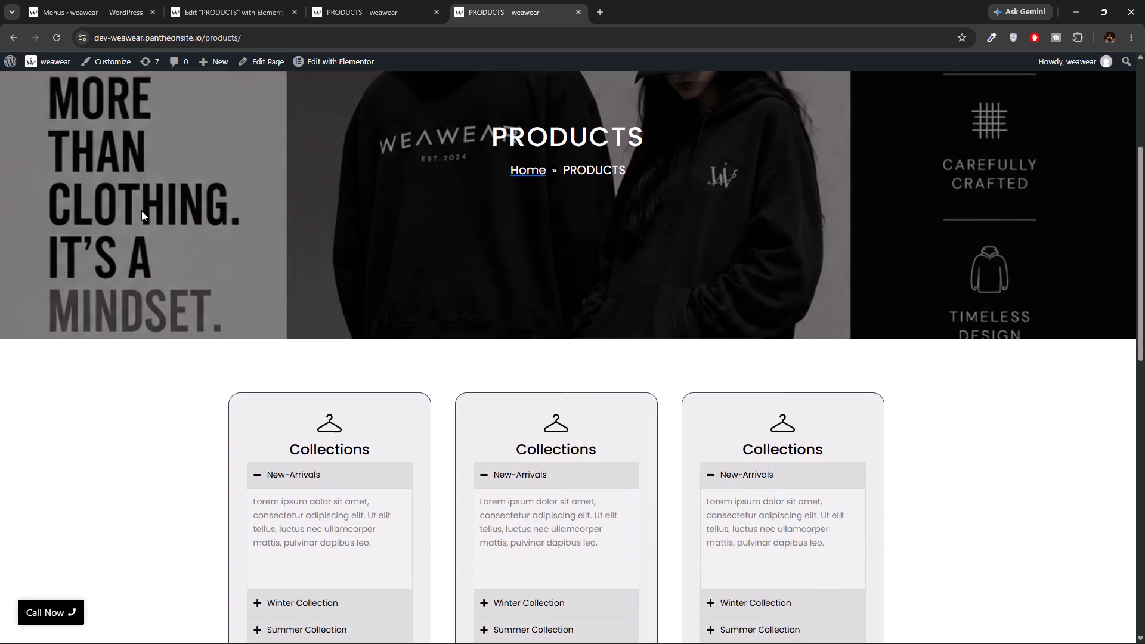
pyautogui.scroll(4, 141, 210)
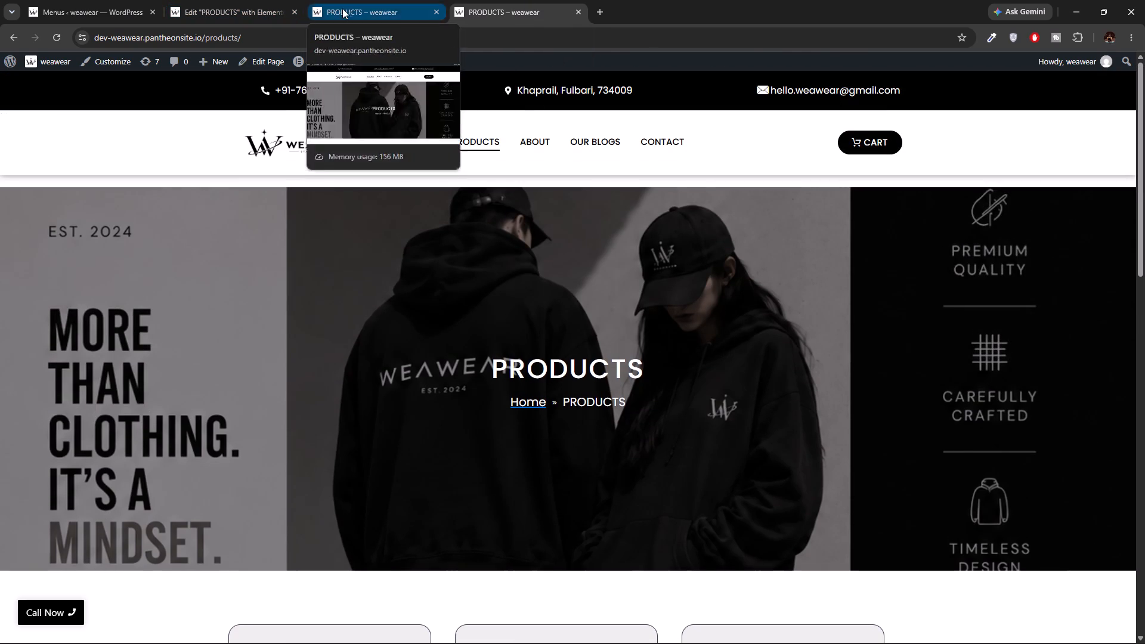
# Close the browser window and refresh the desktop.
pyautogui.click(1144, 0)
pyautogui.rightClick(674, 293)
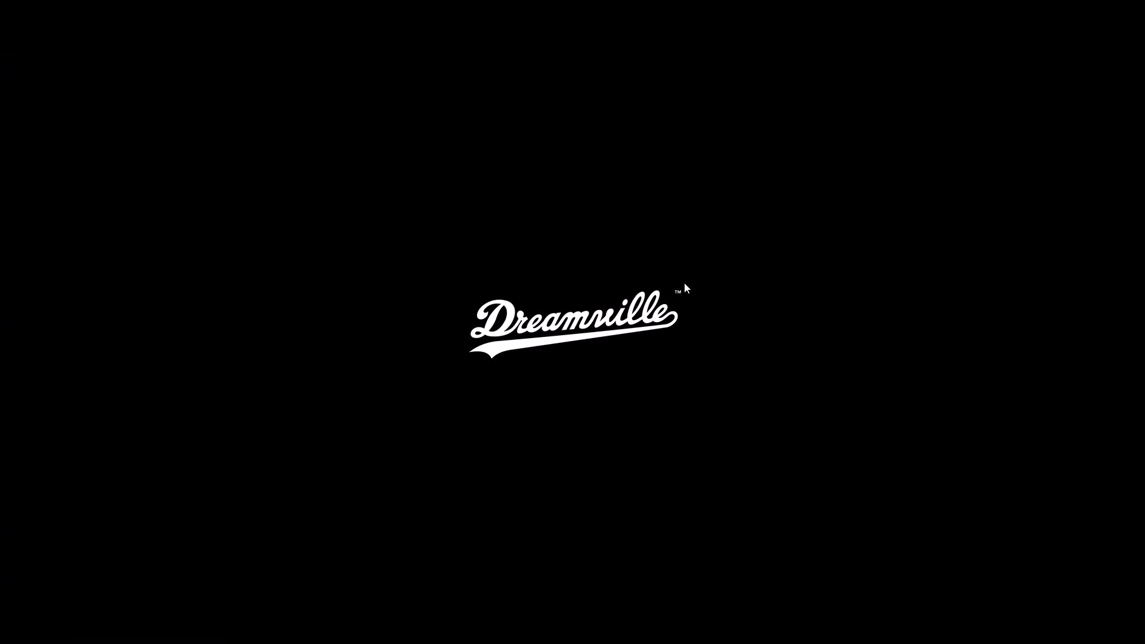
pyautogui.click(703, 342)
pyautogui.rightClick(703, 342)
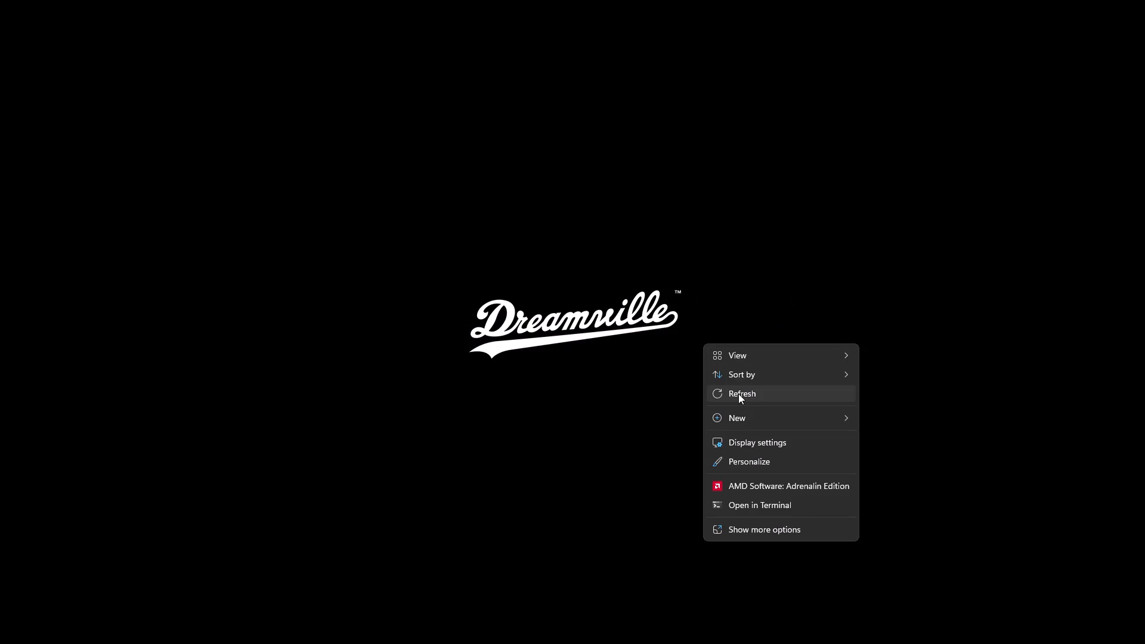
pyautogui.click(738, 394)
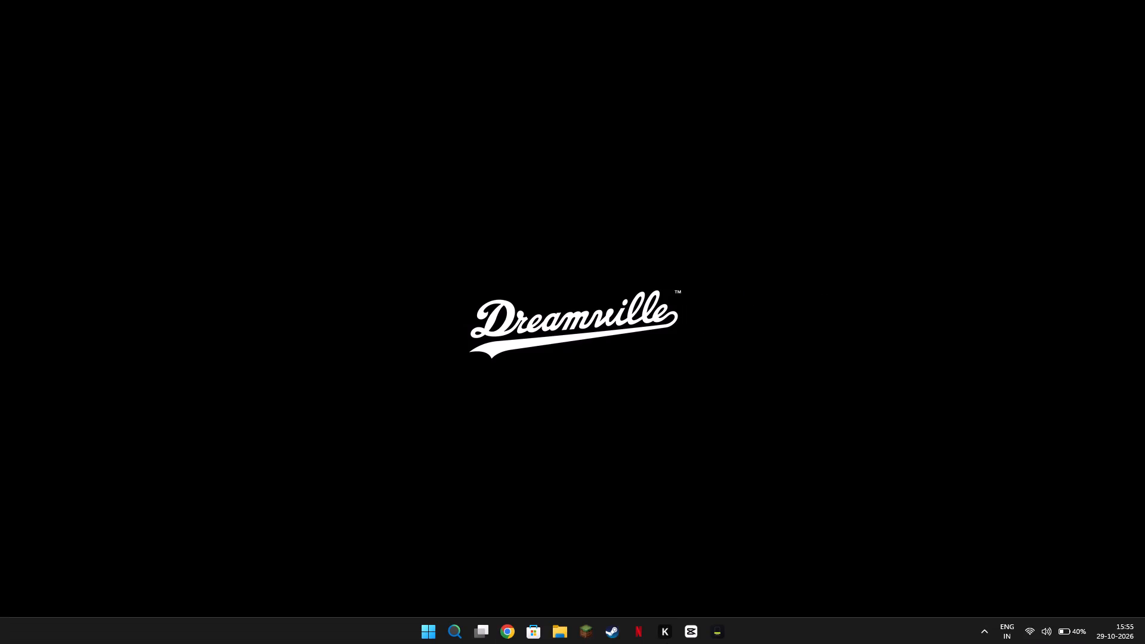
# Launch the pinned app marked with a K.
pyautogui.click(667, 643)
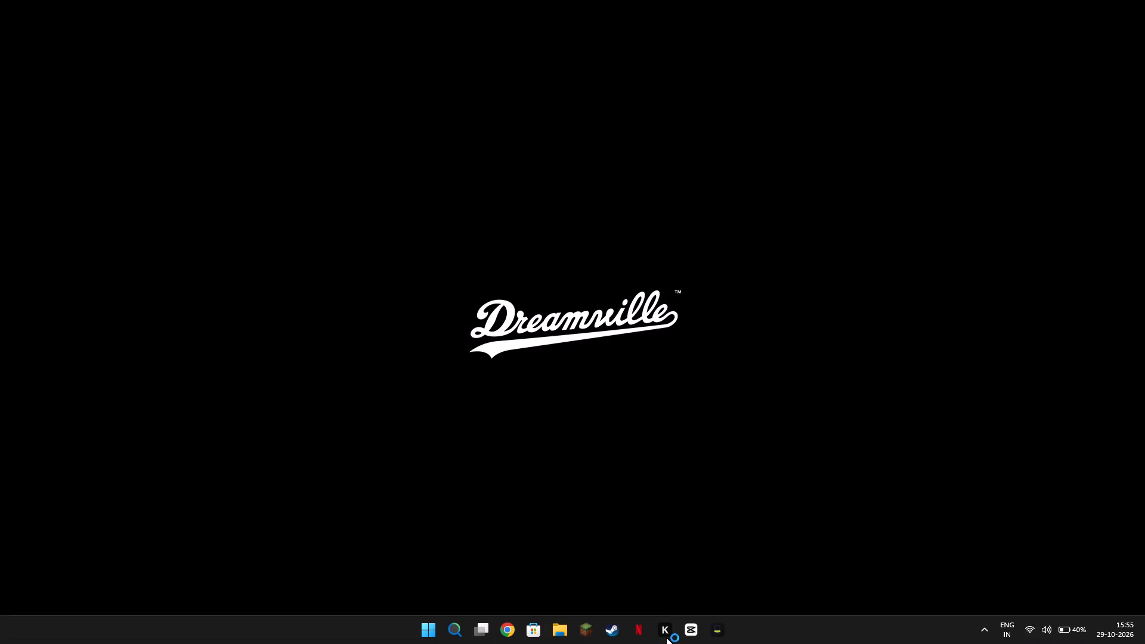